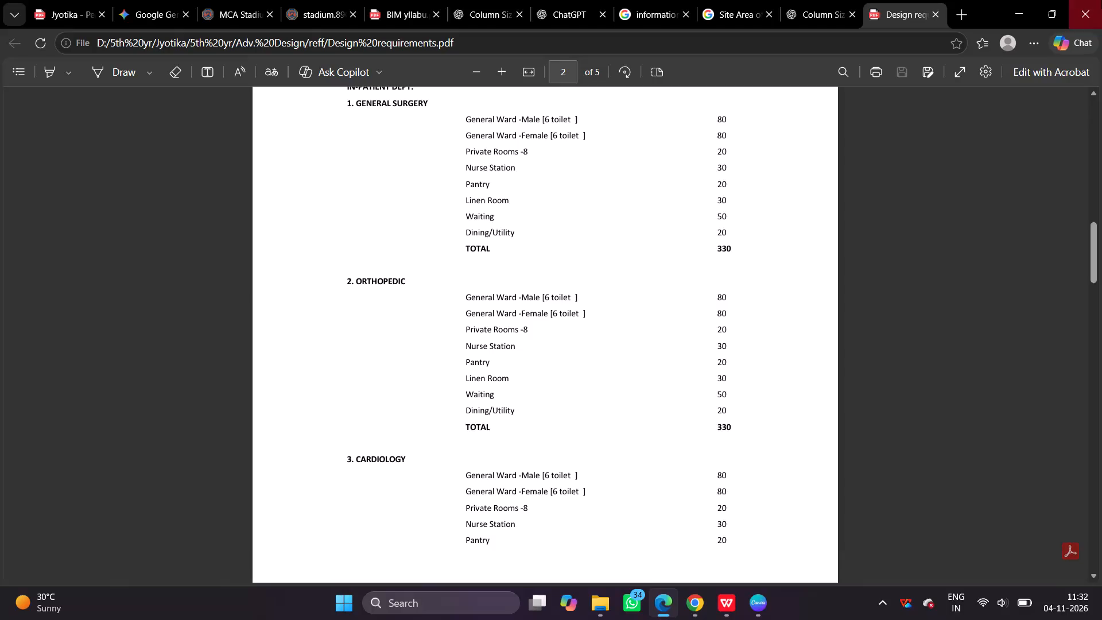
{"action": "left_click", "coordinate": [812, 9]}
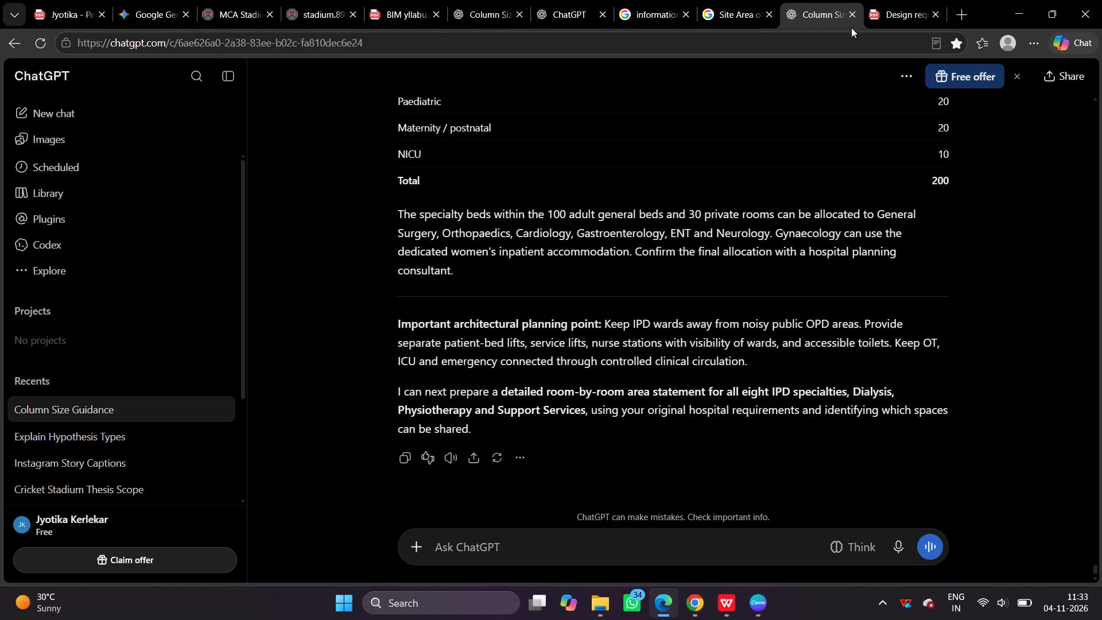
{"action": "left_click", "coordinate": [759, 602]}
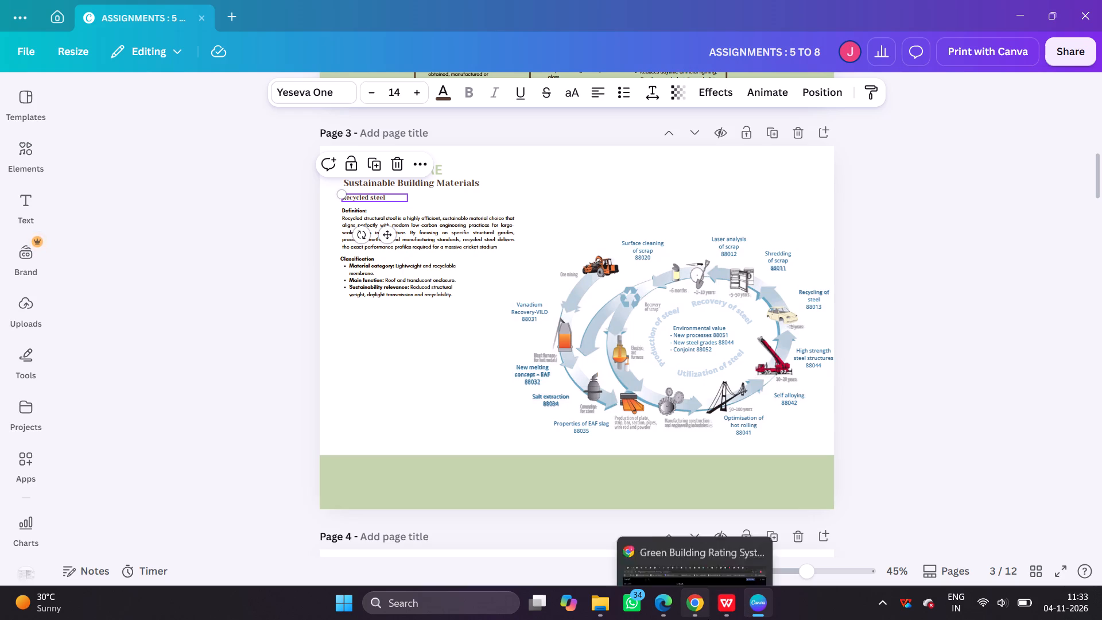
{"action": "key", "text": "Escape"}
{"action": "left_click", "coordinate": [383, 352]}
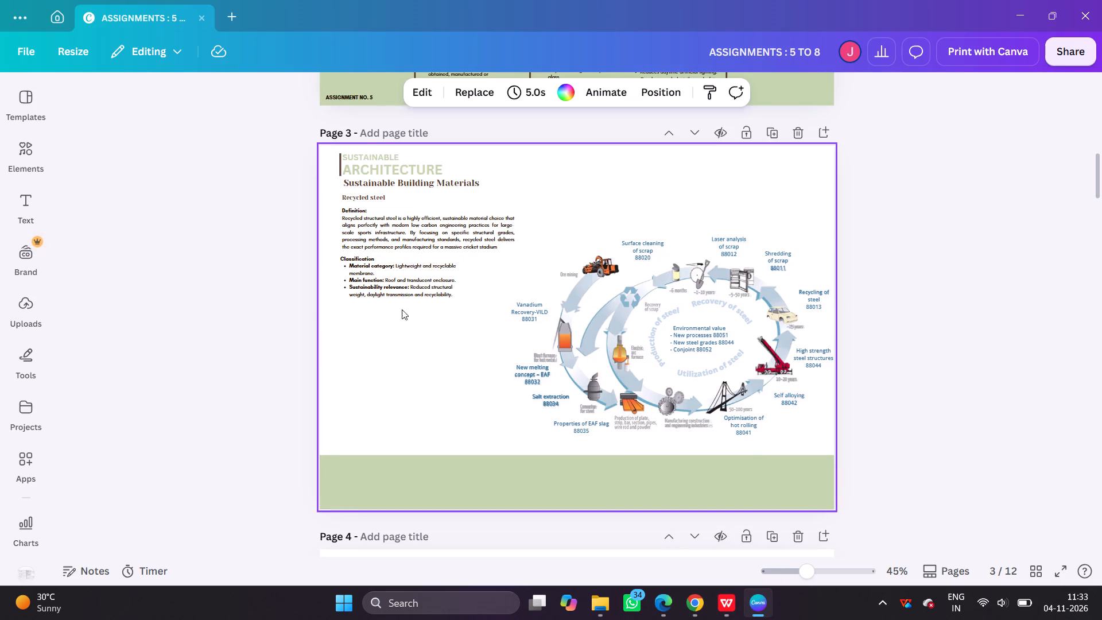
{"action": "scroll", "coordinate": [474, 276], "scroll_direction": "up", "scroll_amount": 7}
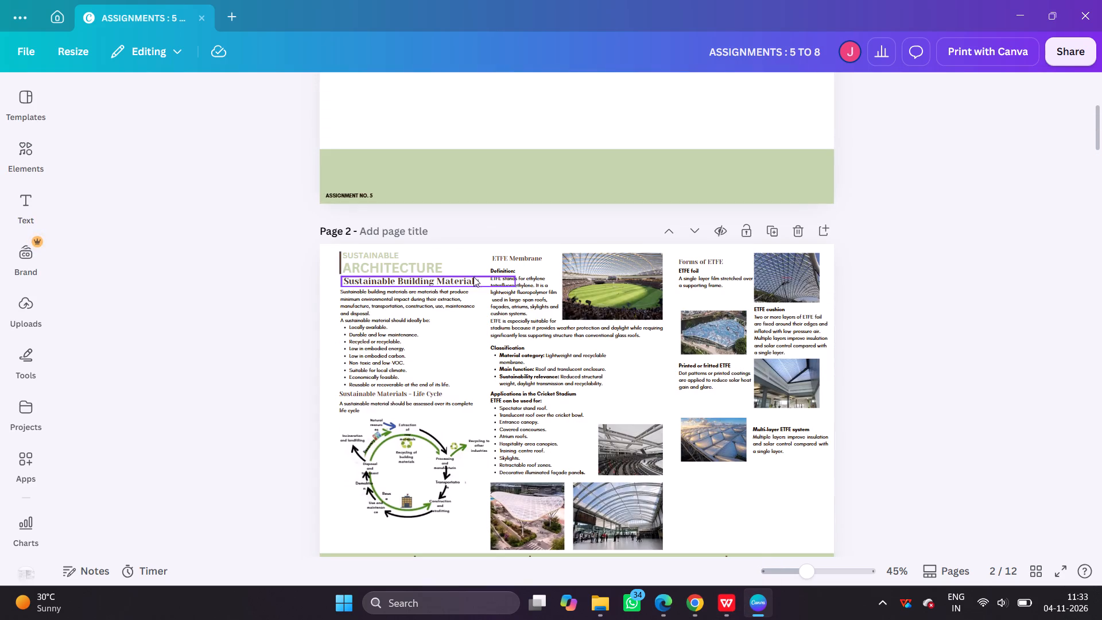
{"action": "scroll", "coordinate": [474, 278], "scroll_direction": "down", "scroll_amount": 3}
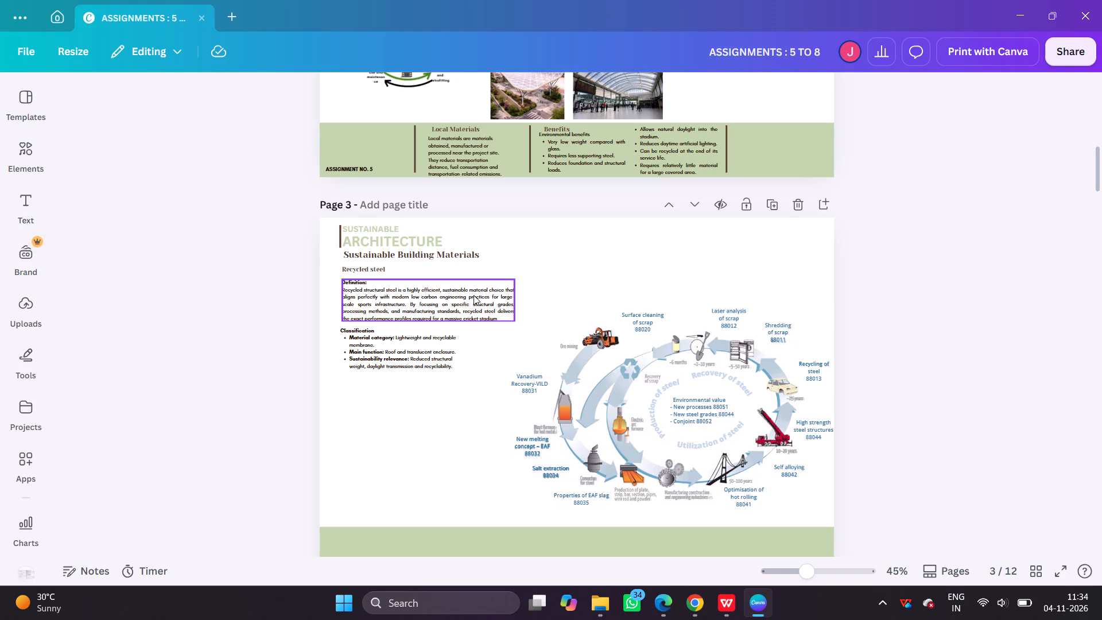
{"action": "key", "text": "Escape"}
{"action": "key", "text": "Escape"}
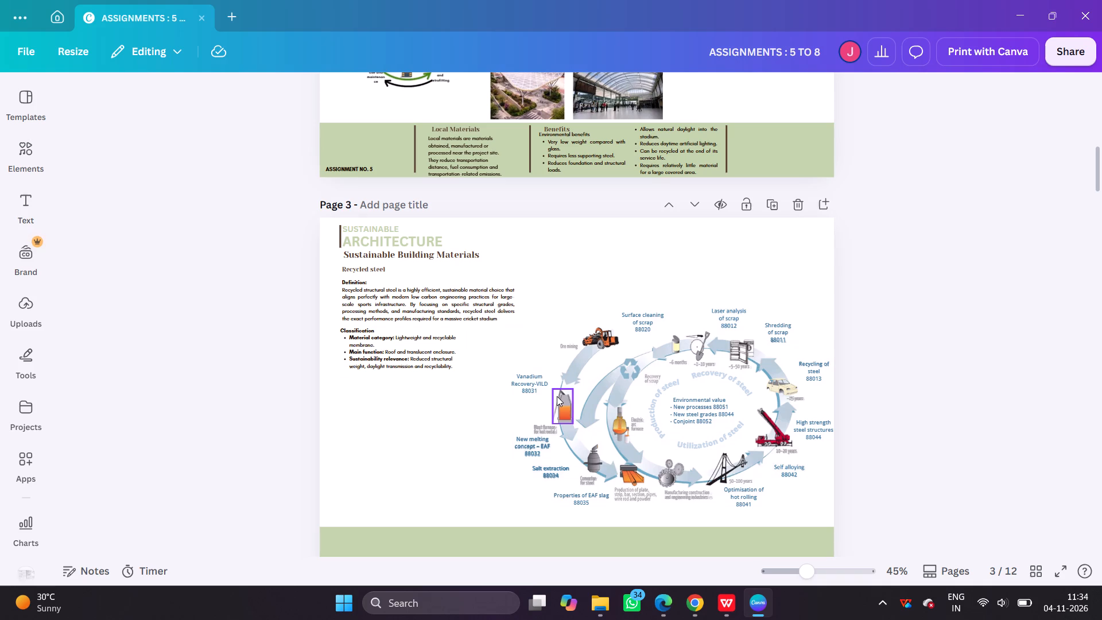
{"action": "scroll", "coordinate": [542, 503], "scroll_direction": "down", "scroll_amount": 1}
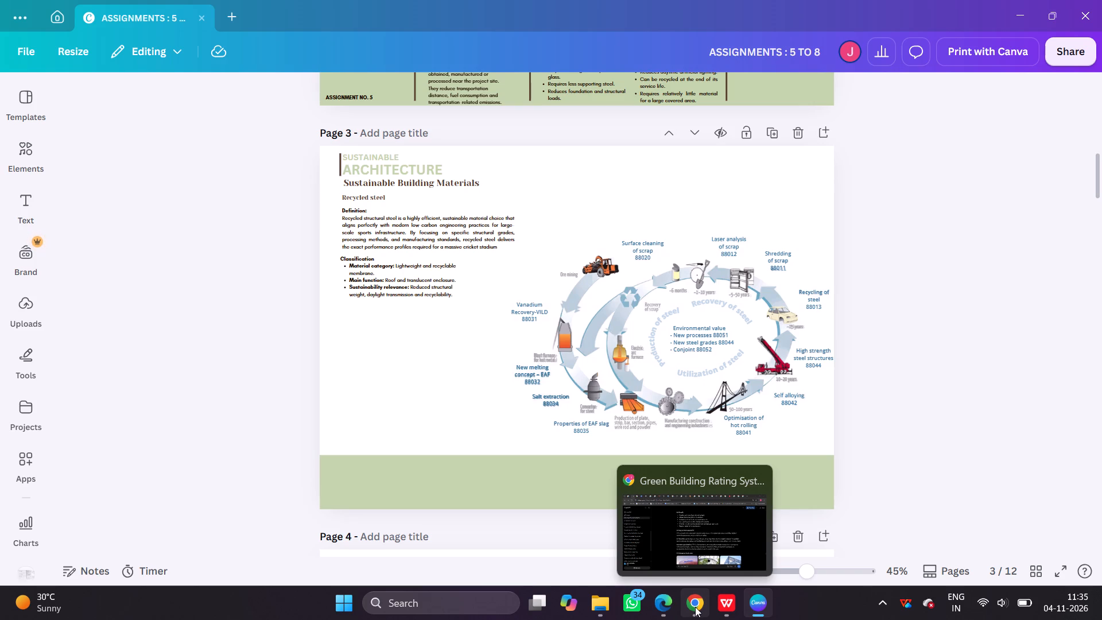
{"action": "key", "text": "Escape"}
{"action": "left_click", "coordinate": [704, 536]}
{"action": "scroll", "coordinate": [500, 262], "scroll_direction": "down", "scroll_amount": 2}
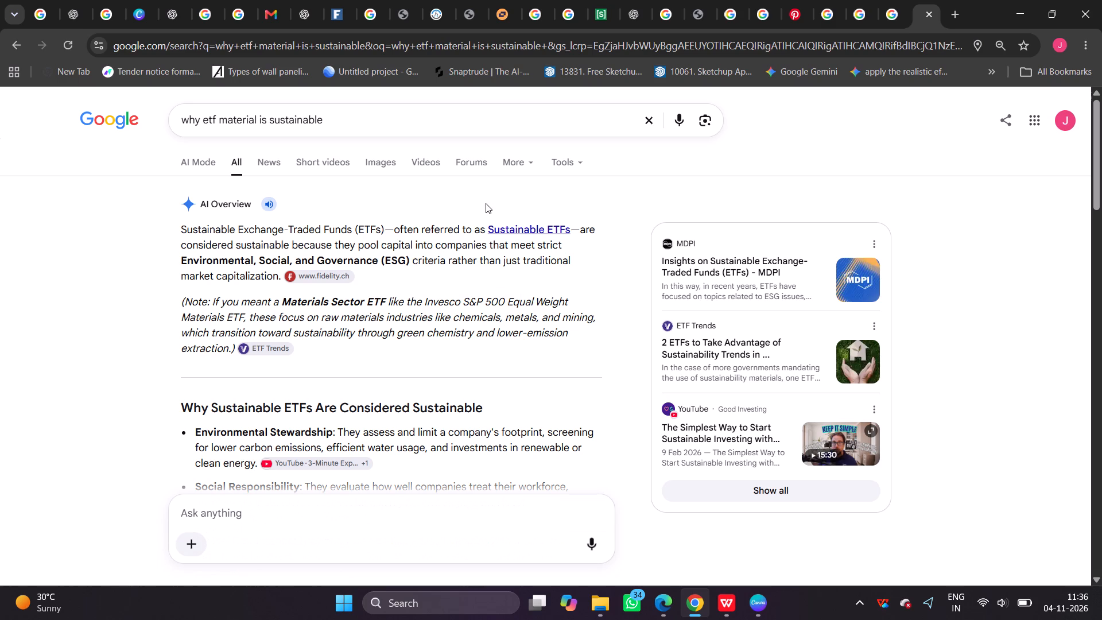
Read through the AI Overview of the search results for the reasons the material is considered sustainable.
{"action": "scroll", "coordinate": [389, 276], "scroll_direction": "down", "scroll_amount": 3}
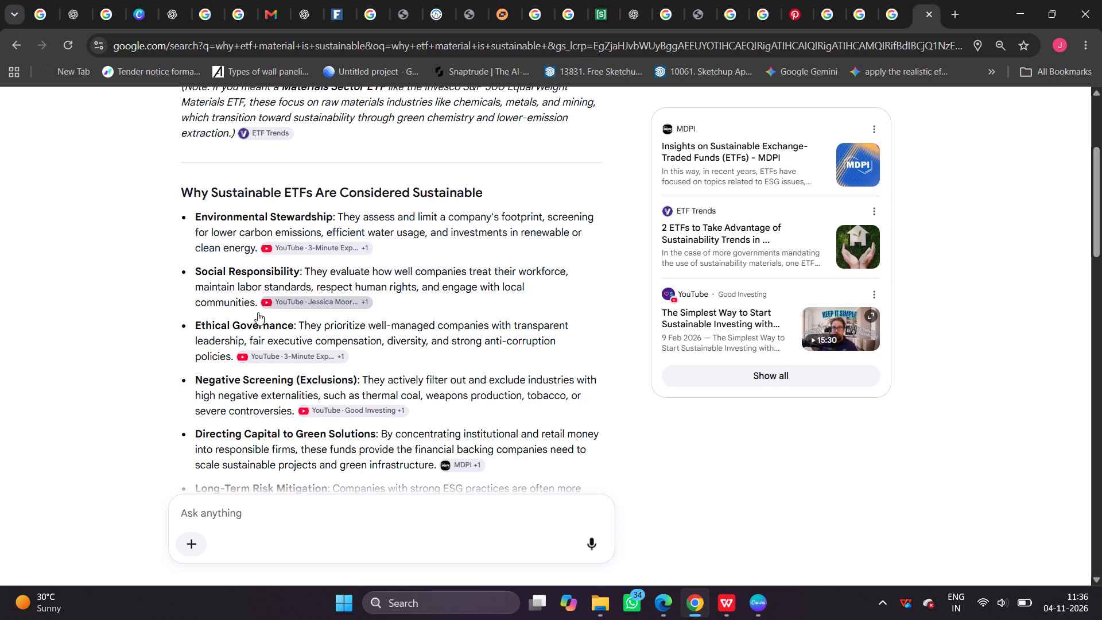
Copy all the bullet points under "Why Sustainable ETFs Are Considered Sustainable", from Environmental Stewardship through Long-Term Risk Mitigation.
{"action": "scroll", "coordinate": [236, 328], "scroll_direction": "down", "scroll_amount": 1}
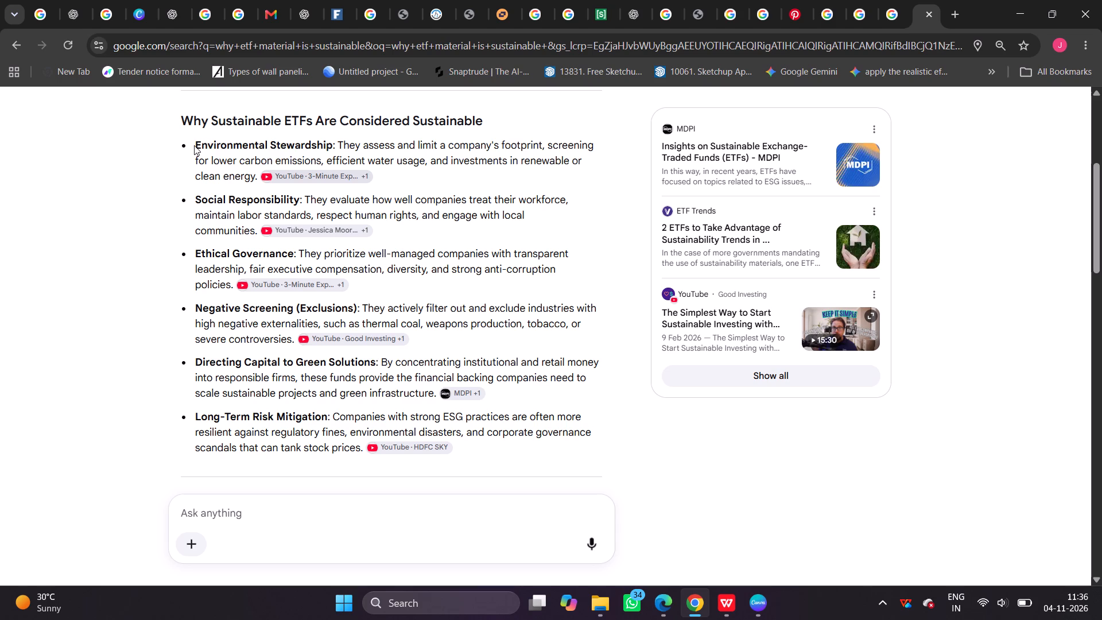
{"action": "left_click_drag", "start_coordinate": [194, 145], "coordinate": [260, 282]}
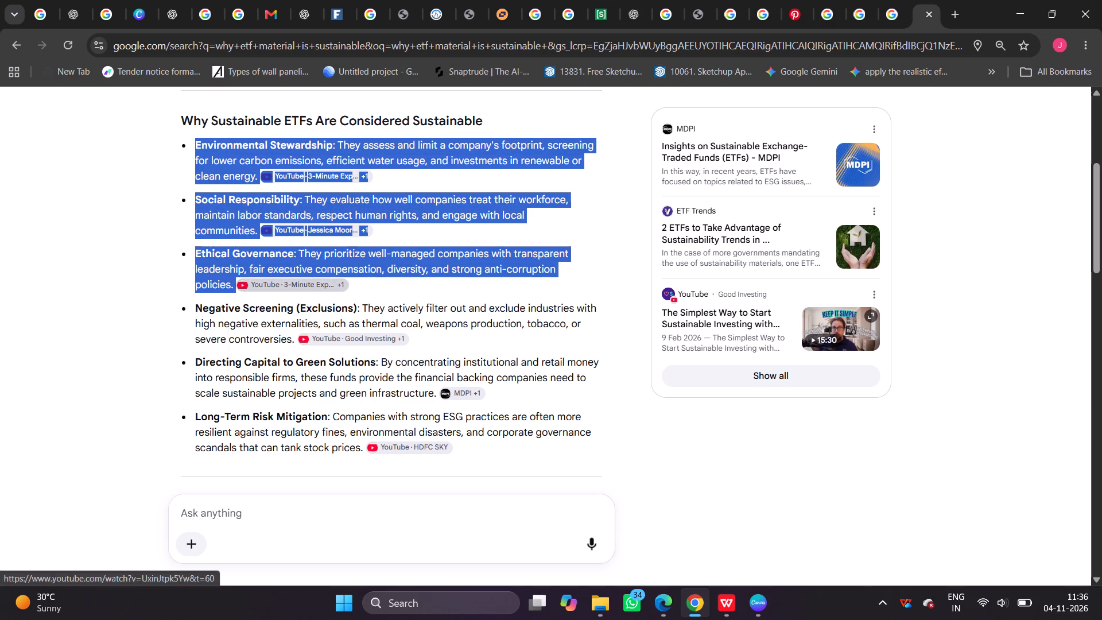
{"action": "left_click_drag", "start_coordinate": [260, 282], "coordinate": [209, 452]}
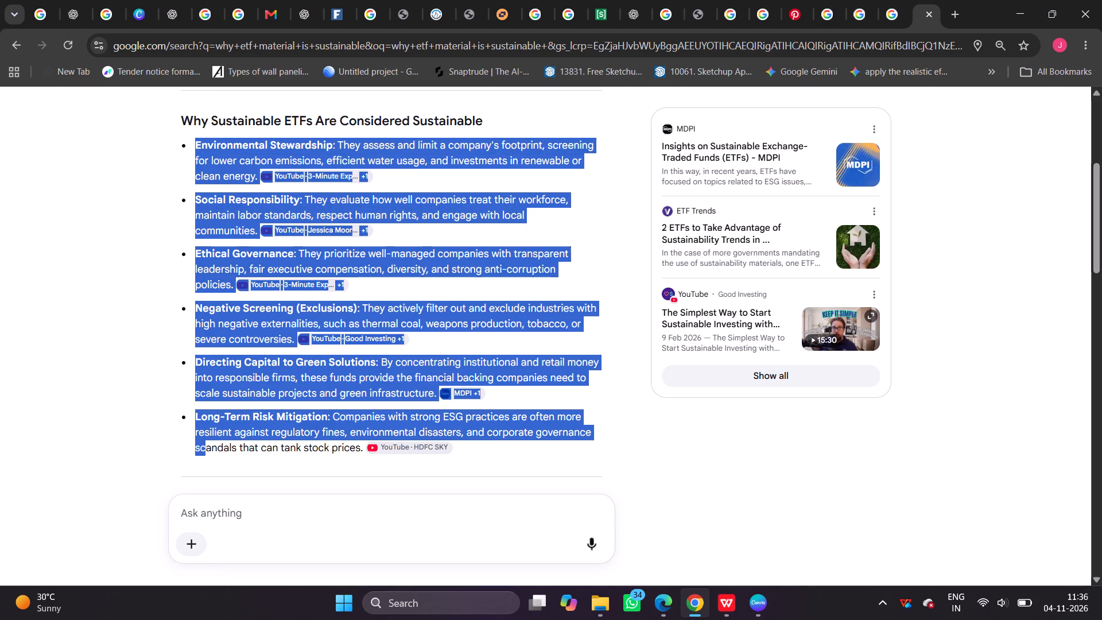
{"action": "left_click_drag", "start_coordinate": [209, 452], "coordinate": [364, 454]}
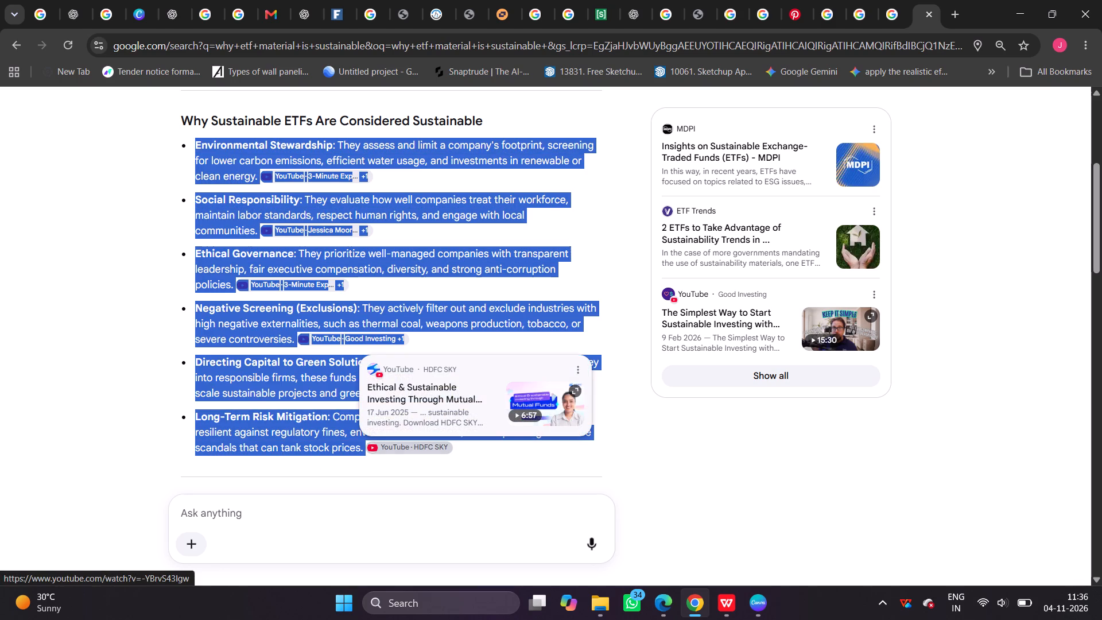
{"action": "left_click_drag", "start_coordinate": [364, 454], "coordinate": [363, 454]}
{"action": "key", "text": "ctrl+c"}
{"action": "key", "text": "ctrl+c"}
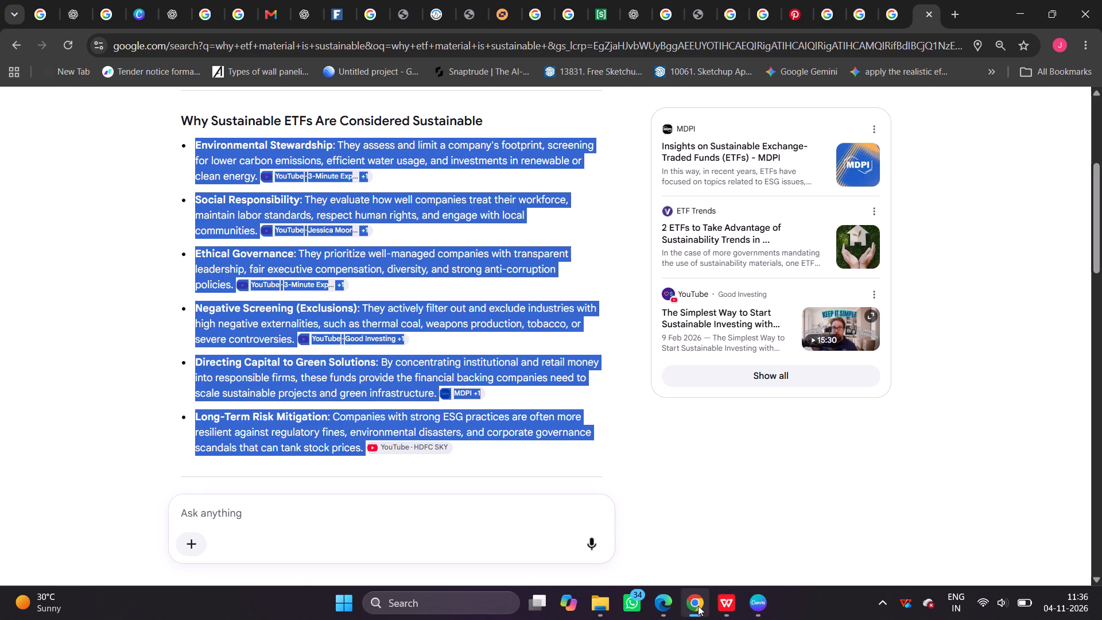
In Canva, duplicate page 3's Classification text block below the original and replace the copy's text with the copied bullet points.
{"action": "left_click", "coordinate": [763, 606]}
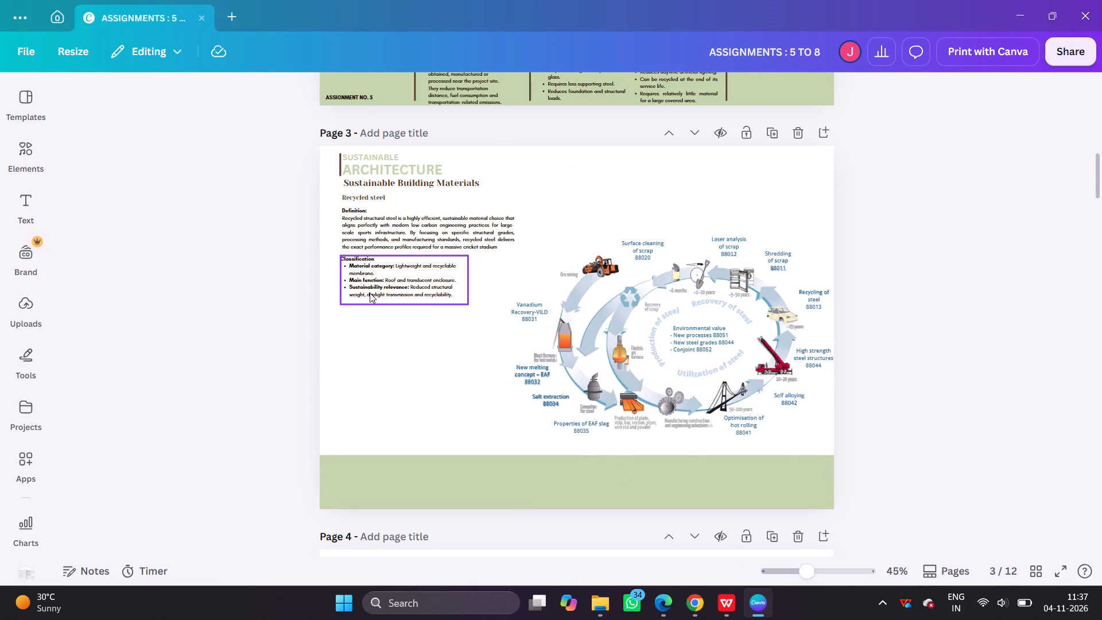
{"action": "scroll", "coordinate": [370, 293], "scroll_direction": "up", "scroll_amount": 1}
{"action": "scroll", "coordinate": [375, 354], "scroll_direction": "down", "scroll_amount": 1}
{"action": "left_click_drag", "start_coordinate": [394, 263], "coordinate": [394, 338], "text": "alt+shift"}
{"action": "left_click", "coordinate": [386, 358]}
{"action": "key", "text": "ctrl+v"}
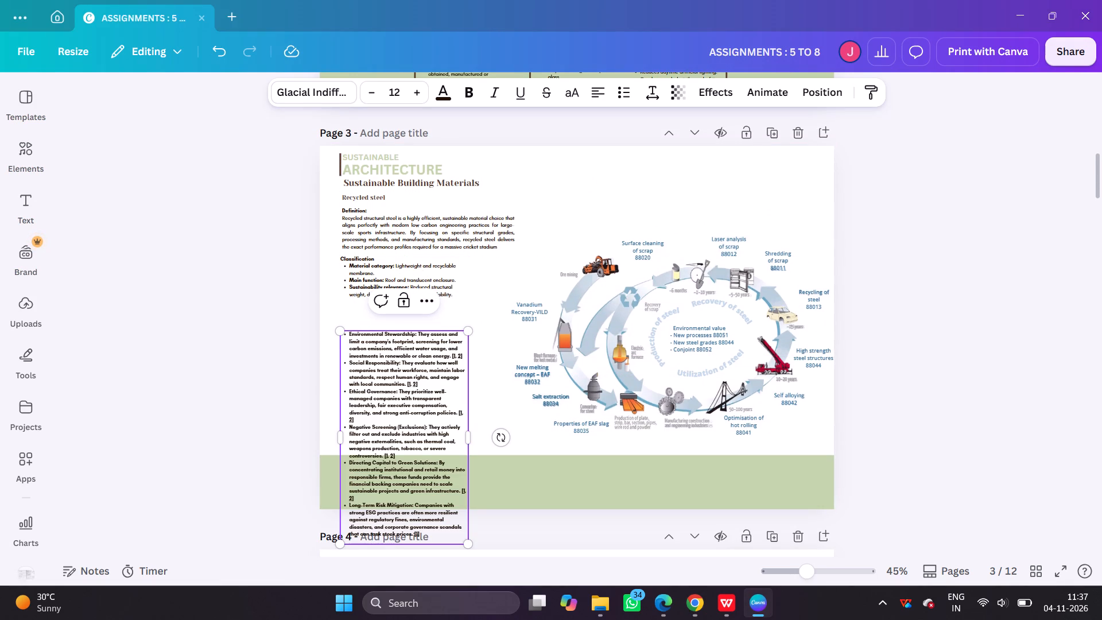
Remove the bold formatting from the pasted bullet text on page 3.
{"action": "key", "text": "ctrl+b"}
{"action": "left_click", "coordinate": [485, 370]}
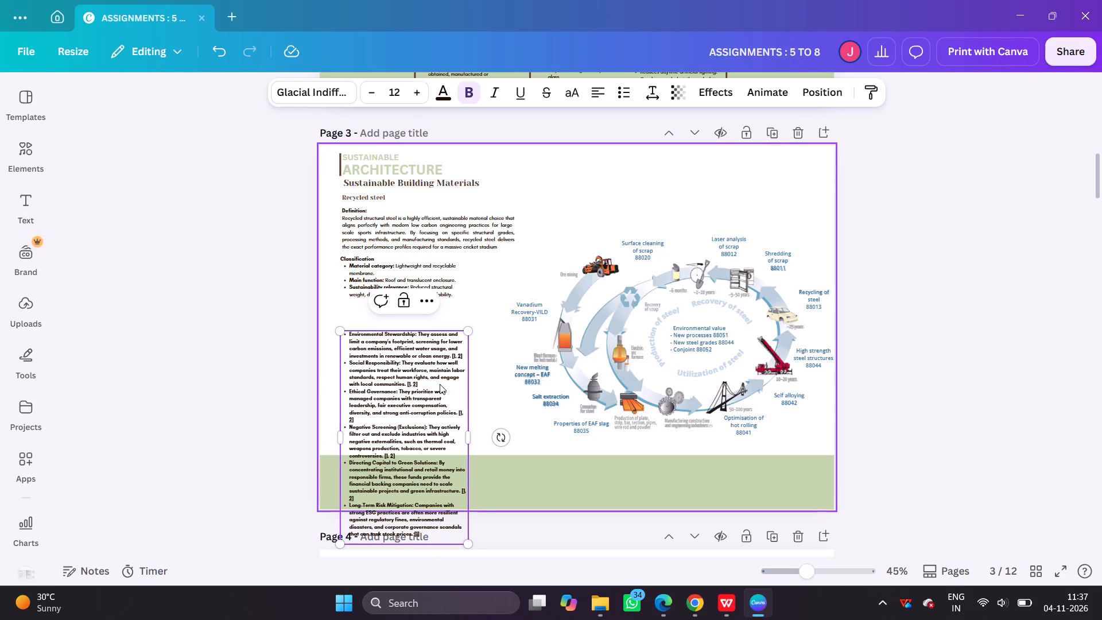
{"action": "left_click", "coordinate": [393, 387]}
{"action": "key", "text": "ctrl+b"}
{"action": "key", "text": "ctrl+b"}
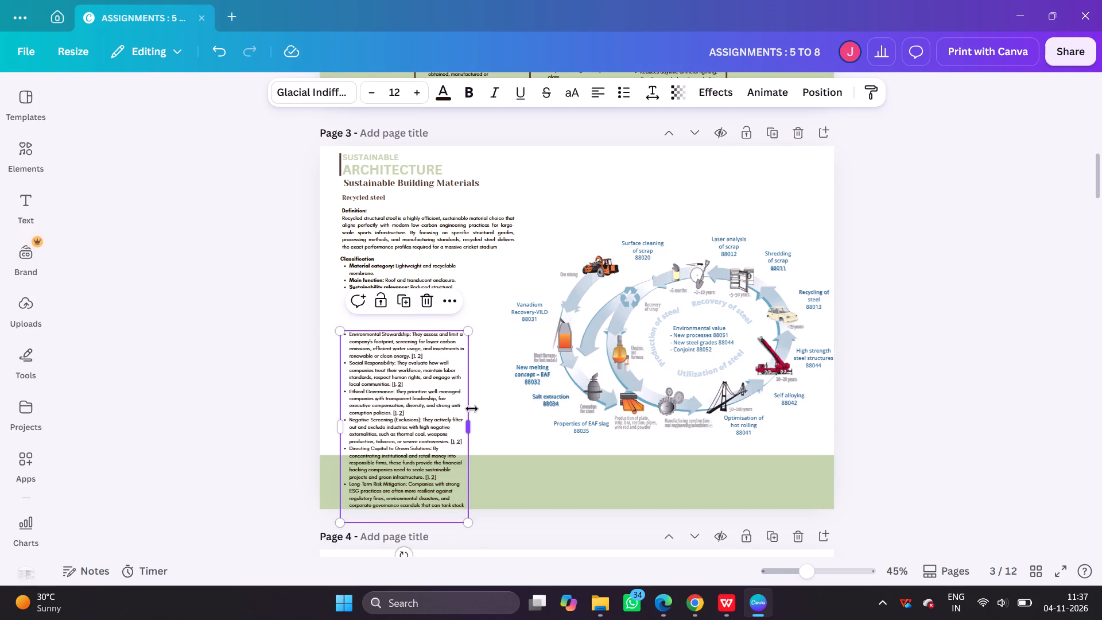
Widen the bullet text box to match the Definition paragraph and move it straight up so it sits above the green band.
{"action": "left_click_drag", "start_coordinate": [471, 424], "coordinate": [491, 423]}
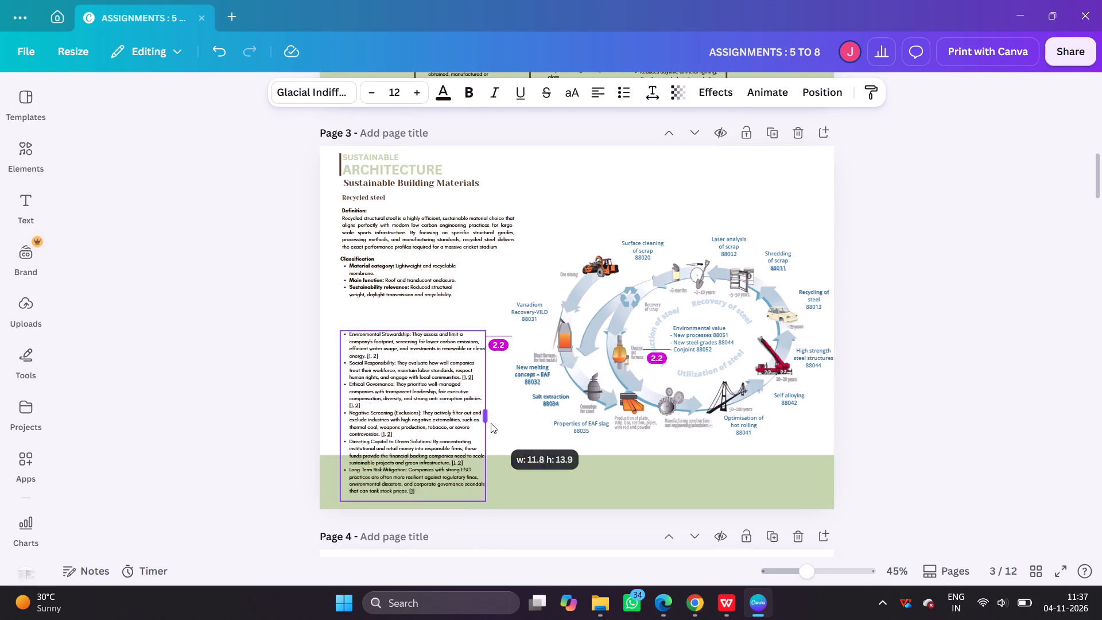
{"action": "left_click_drag", "start_coordinate": [491, 423], "coordinate": [517, 418]}
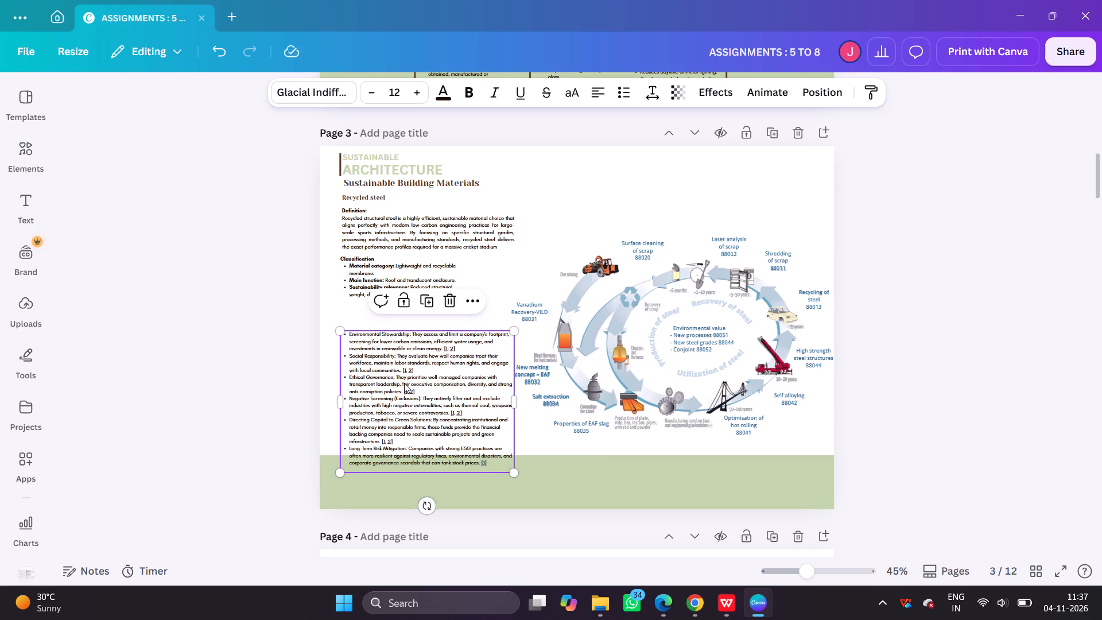
{"action": "left_click_drag", "start_coordinate": [404, 383], "coordinate": [406, 368], "text": "shift"}
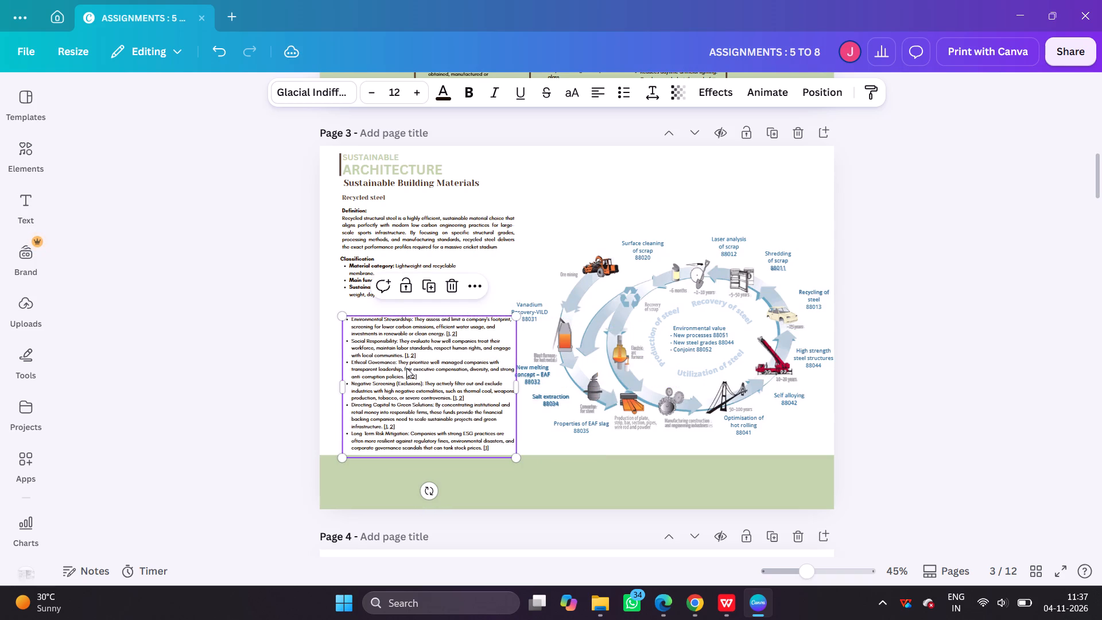
{"action": "key", "text": "ctrl+z"}
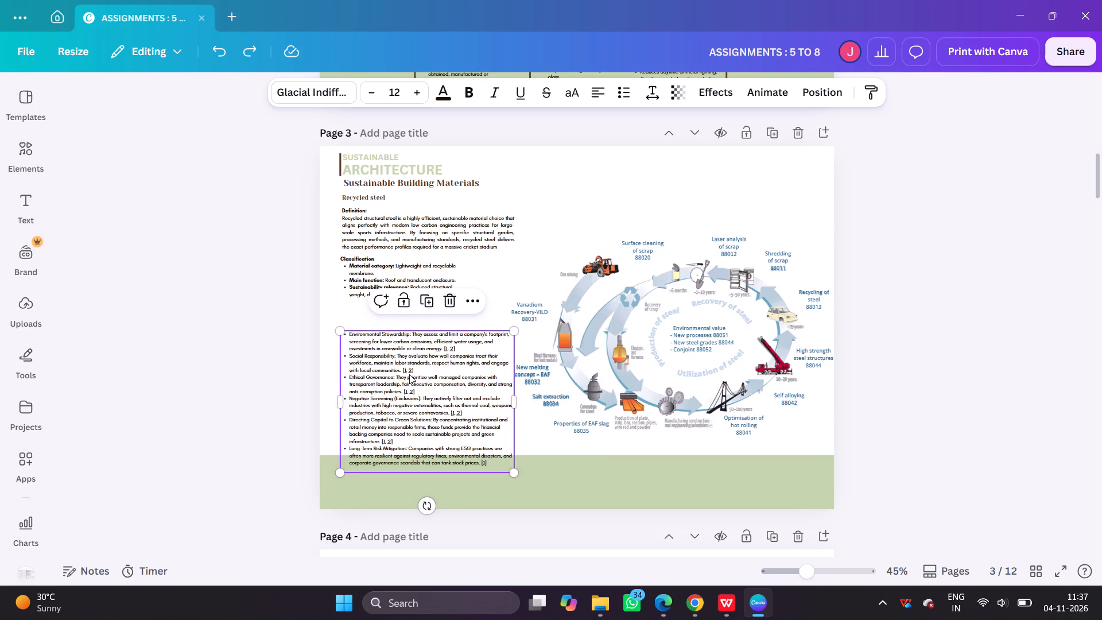
{"action": "left_click_drag", "start_coordinate": [409, 374], "coordinate": [409, 359], "text": "shift"}
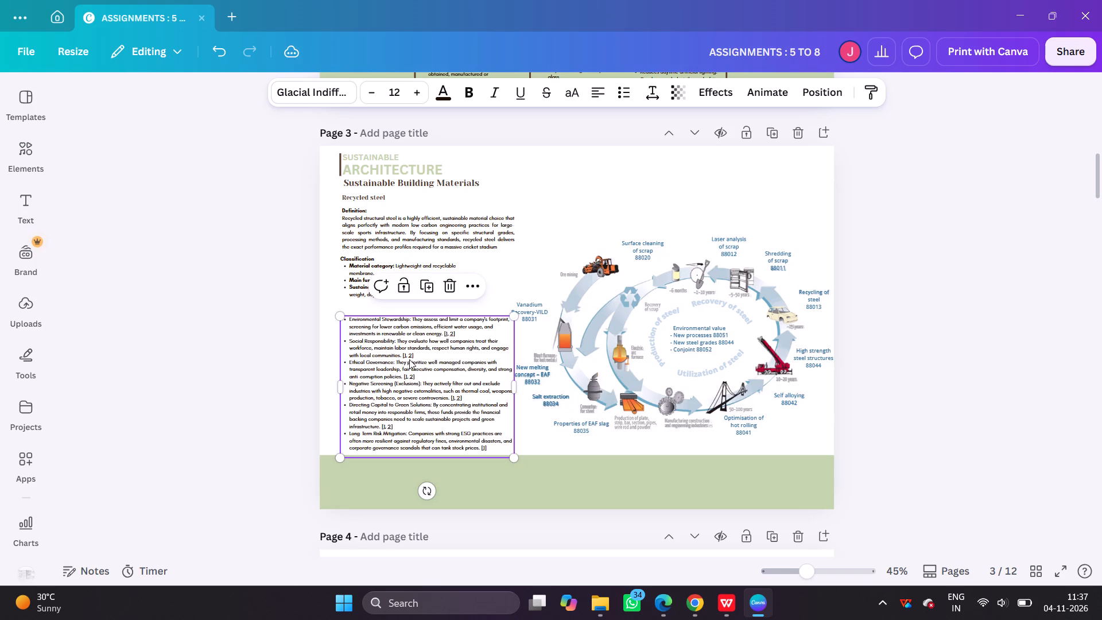
Bold the lead-in labels "Environmental Stewardship:", "Social Responsibility:" and "Ethical Governance:" in page 3's lower bullet text.
{"action": "left_click", "coordinate": [577, 213]}
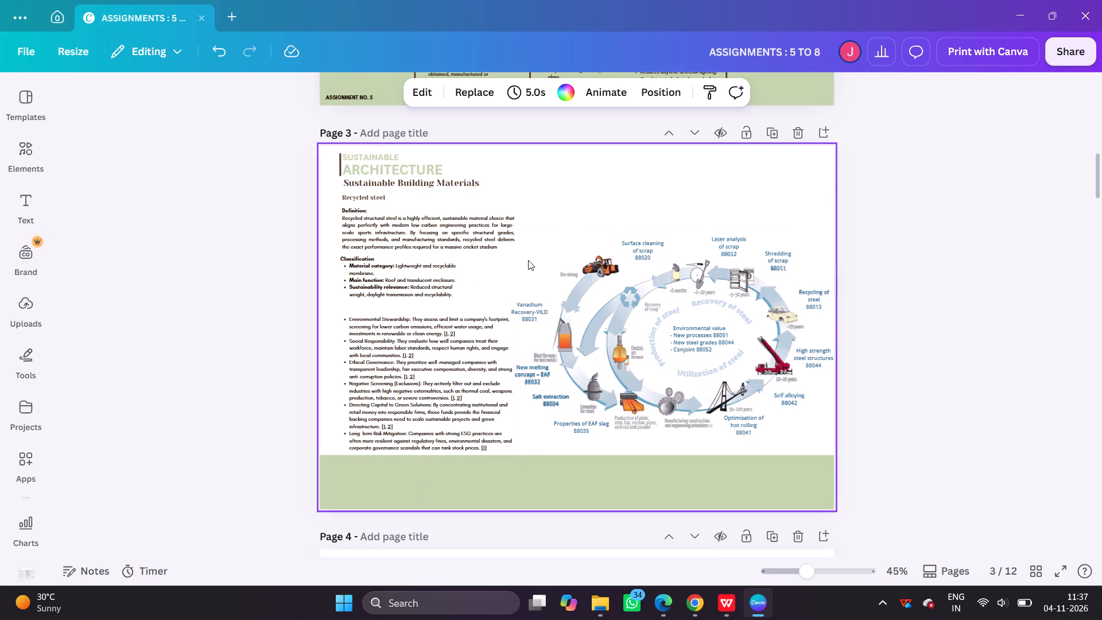
{"action": "scroll", "coordinate": [340, 338], "scroll_direction": "up", "scroll_amount": 3, "text": "ctrl"}
{"action": "scroll", "coordinate": [177, 315], "scroll_direction": "up", "scroll_amount": 1}
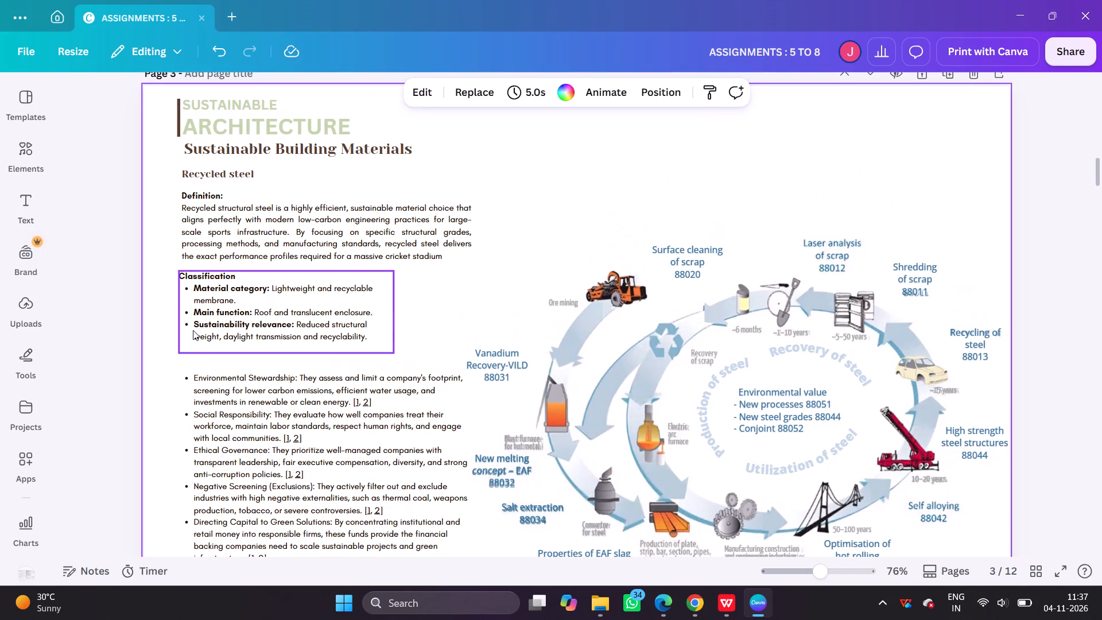
{"action": "double_click", "coordinate": [198, 378]}
{"action": "left_click_drag", "start_coordinate": [191, 381], "coordinate": [222, 379]}
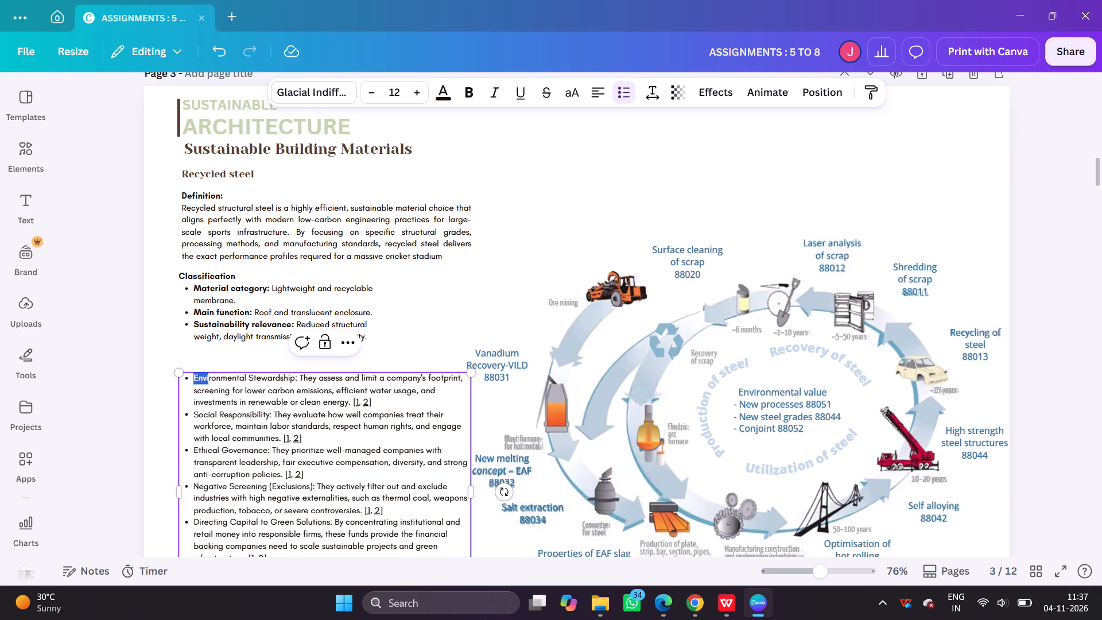
{"action": "left_click_drag", "start_coordinate": [222, 379], "coordinate": [298, 381]}
{"action": "key", "text": "ctrl+b"}
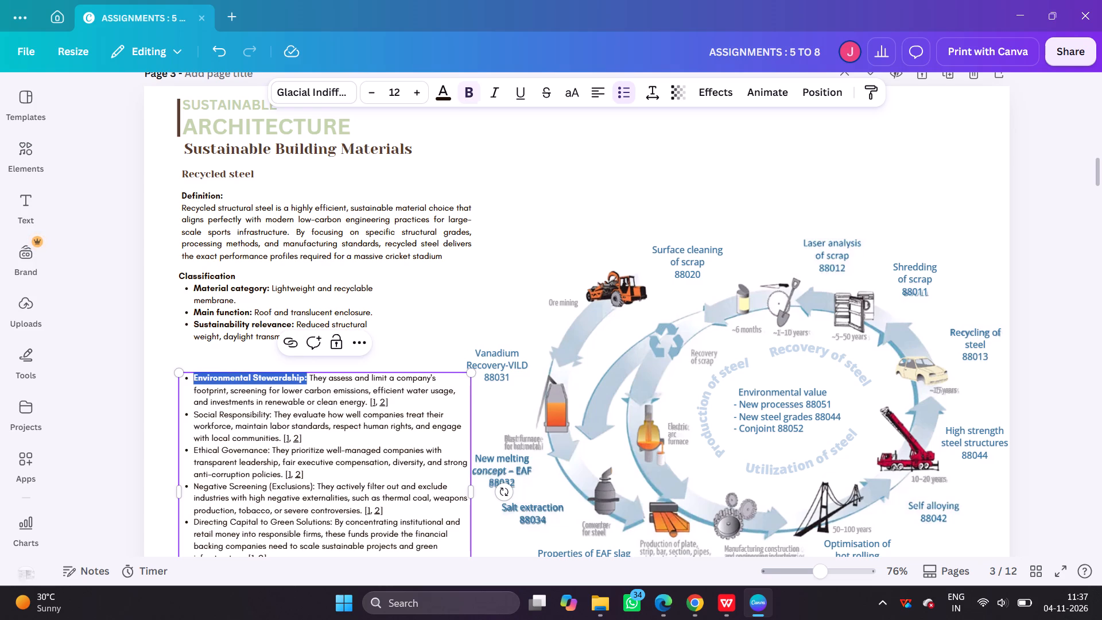
{"action": "left_click_drag", "start_coordinate": [193, 414], "coordinate": [259, 411]}
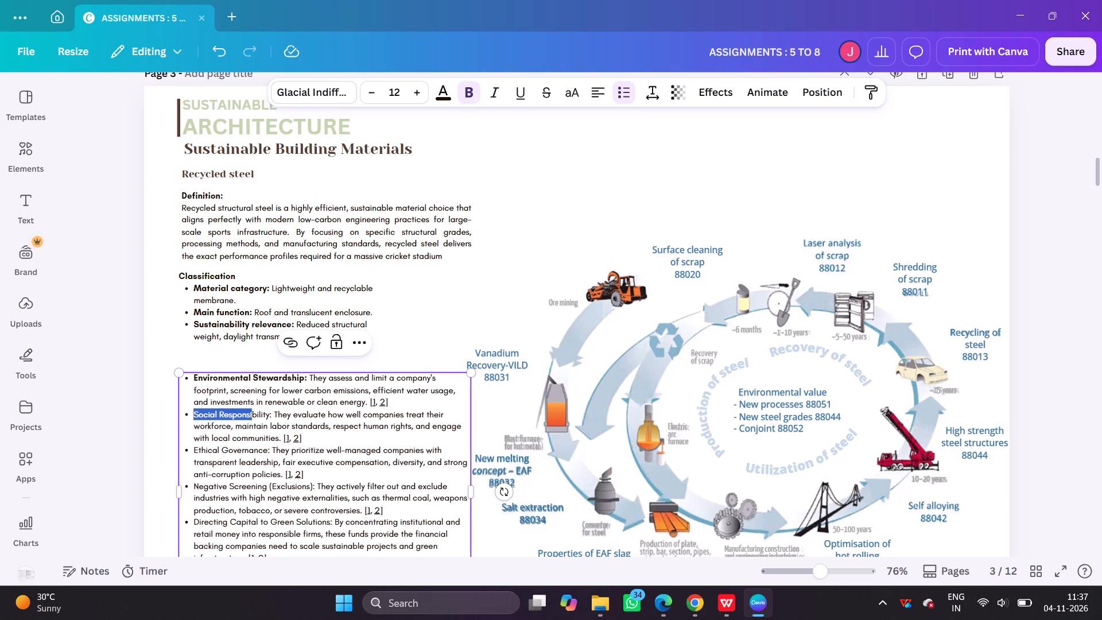
{"action": "left_click_drag", "start_coordinate": [259, 411], "coordinate": [271, 410]}
{"action": "key", "text": "ctrl+b"}
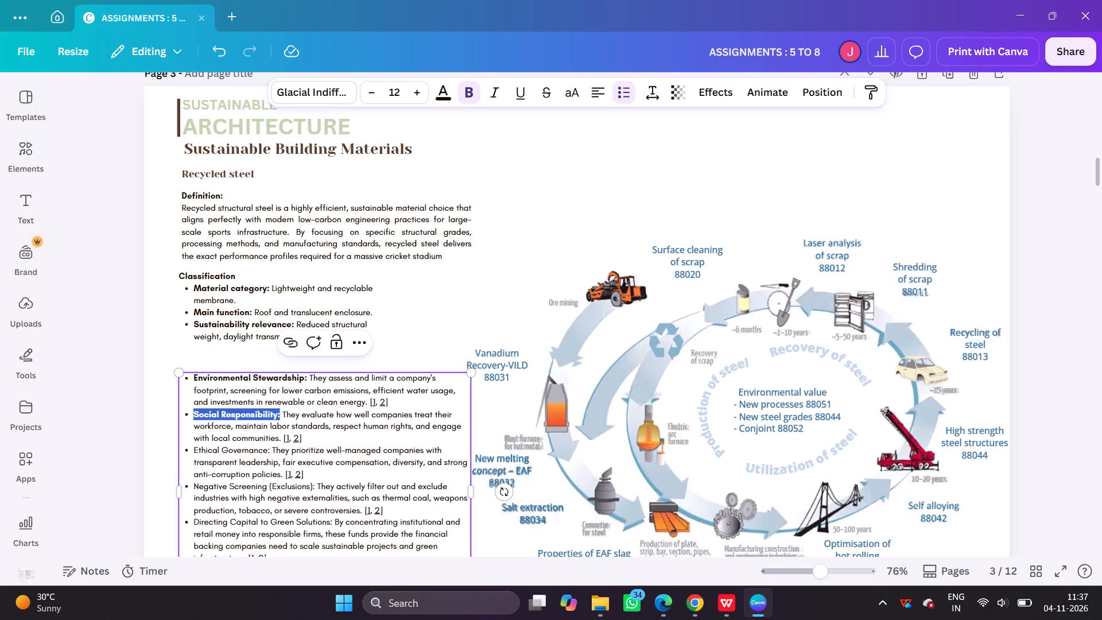
{"action": "left_click_drag", "start_coordinate": [193, 445], "coordinate": [268, 445]}
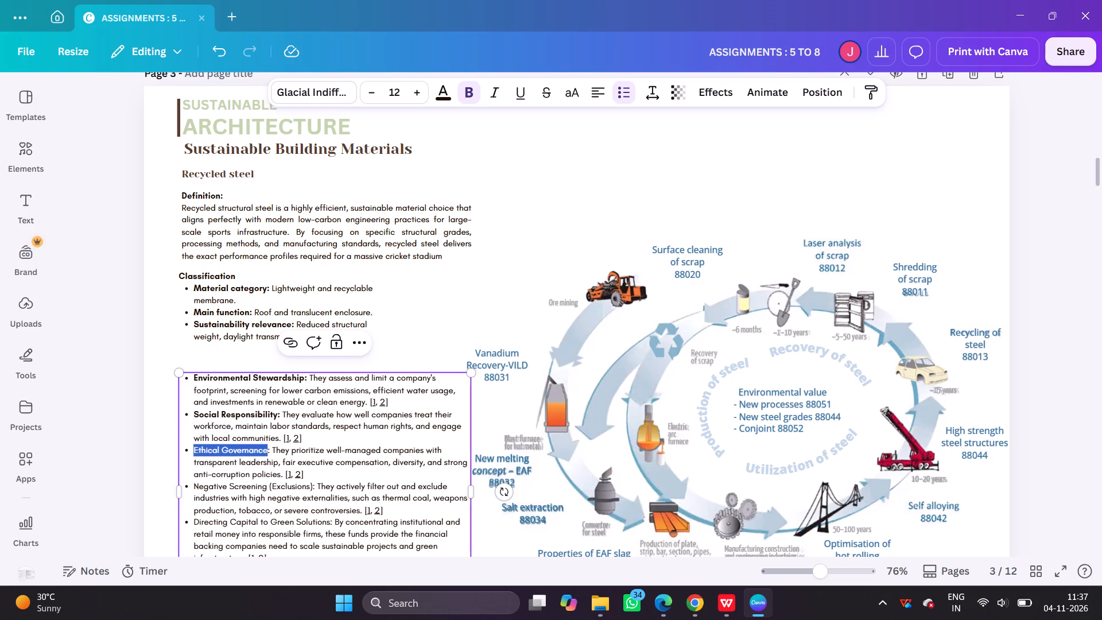
{"action": "left_click_drag", "start_coordinate": [268, 445], "coordinate": [269, 445]}
{"action": "key", "text": "ctrl+v"}
{"action": "key", "text": "ctrl+z"}
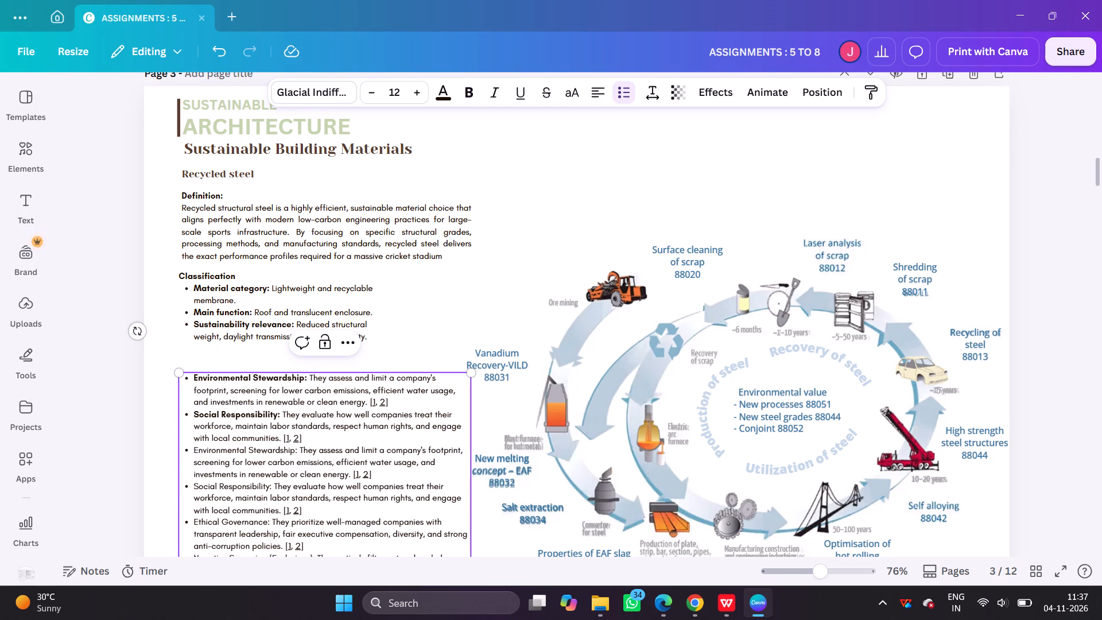
{"action": "left_click_drag", "start_coordinate": [192, 449], "coordinate": [270, 449]}
{"action": "key", "text": "ctrl+b"}
Bold the lead-in labels "Negative Screening (Exclusions):", "Directing Capital to Green Solutions:" and "Long-Term Risk Mitigation:" in the same bullet list.
{"action": "scroll", "coordinate": [265, 425], "scroll_direction": "down", "scroll_amount": 1}
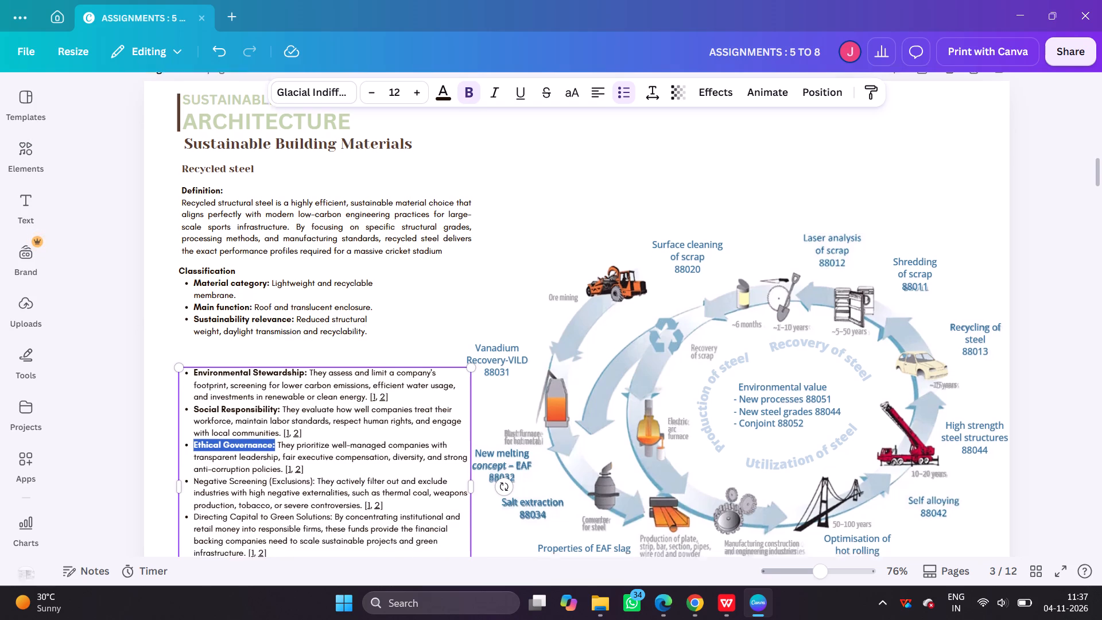
{"action": "left_click_drag", "start_coordinate": [191, 414], "coordinate": [290, 423]}
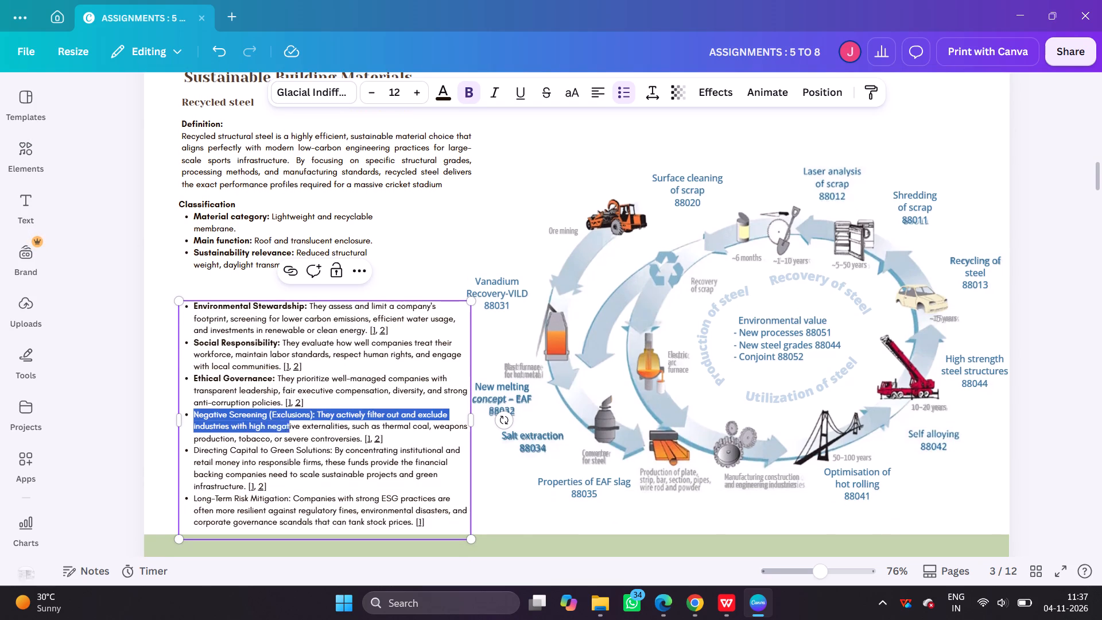
{"action": "left_click_drag", "start_coordinate": [290, 423], "coordinate": [317, 416]}
{"action": "key", "text": "ctrl+b"}
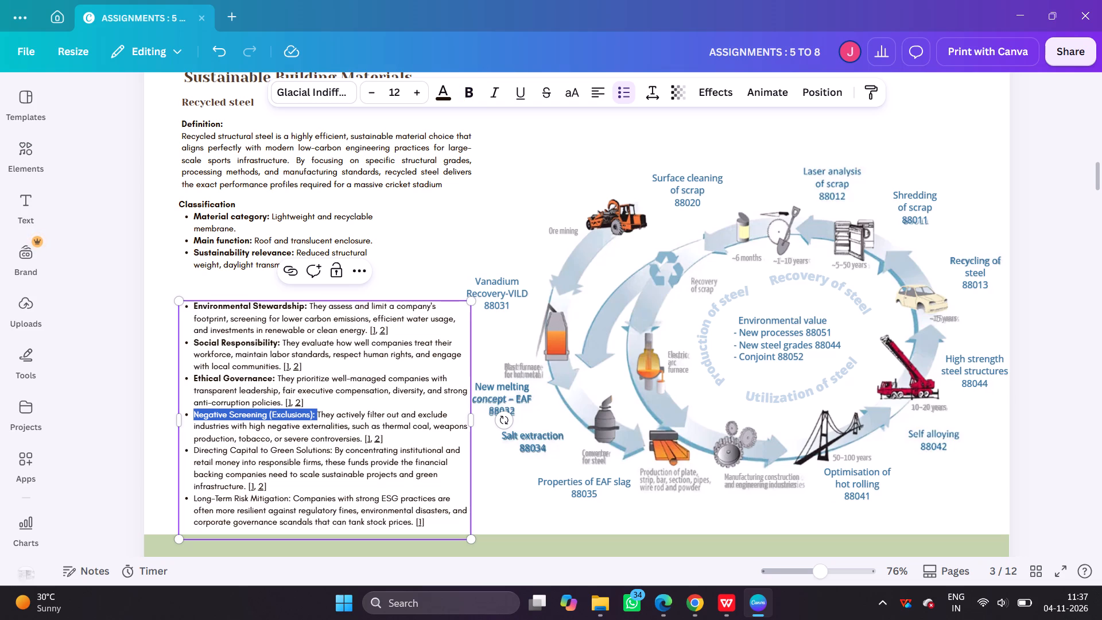
{"action": "scroll", "coordinate": [316, 417], "scroll_direction": "down", "scroll_amount": 2}
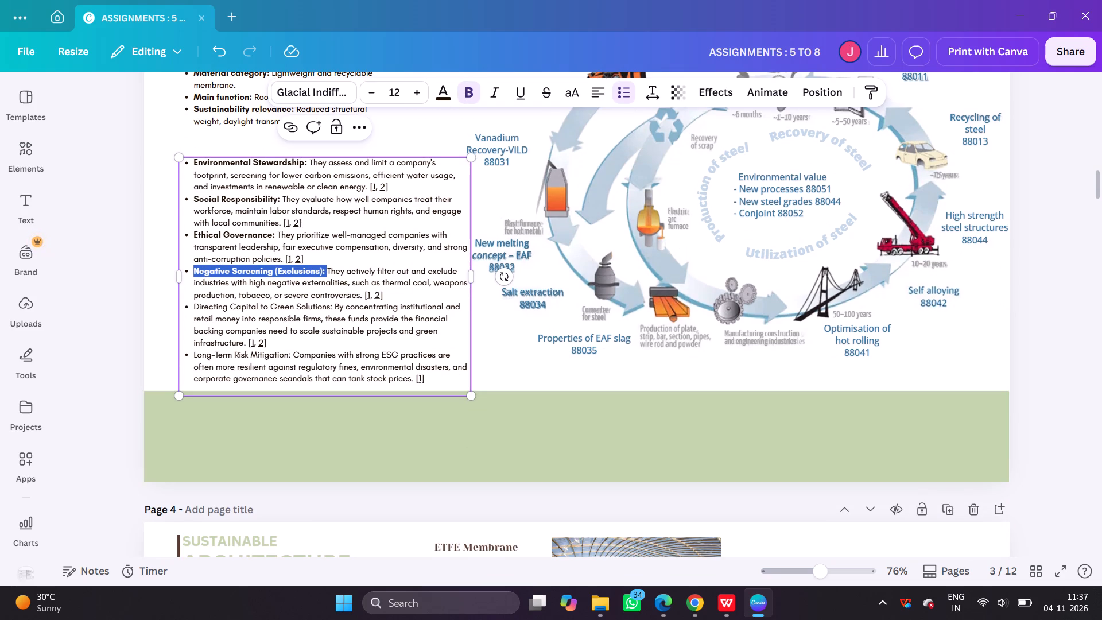
{"action": "left_click_drag", "start_coordinate": [192, 307], "coordinate": [293, 309]}
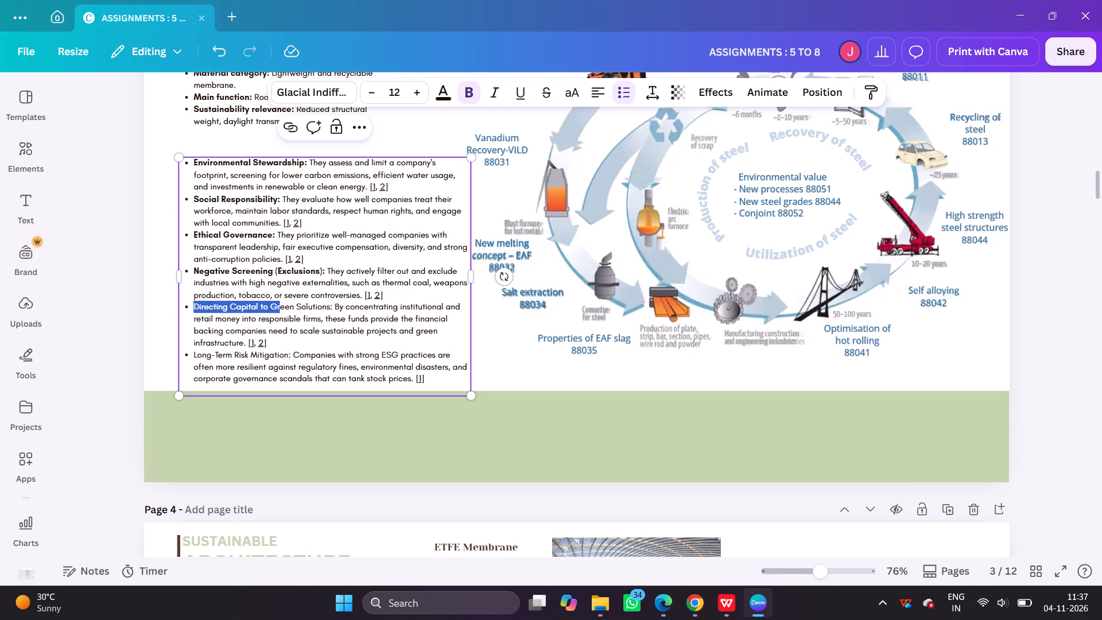
{"action": "left_click_drag", "start_coordinate": [293, 309], "coordinate": [333, 309]}
{"action": "key", "text": "ctrl+b"}
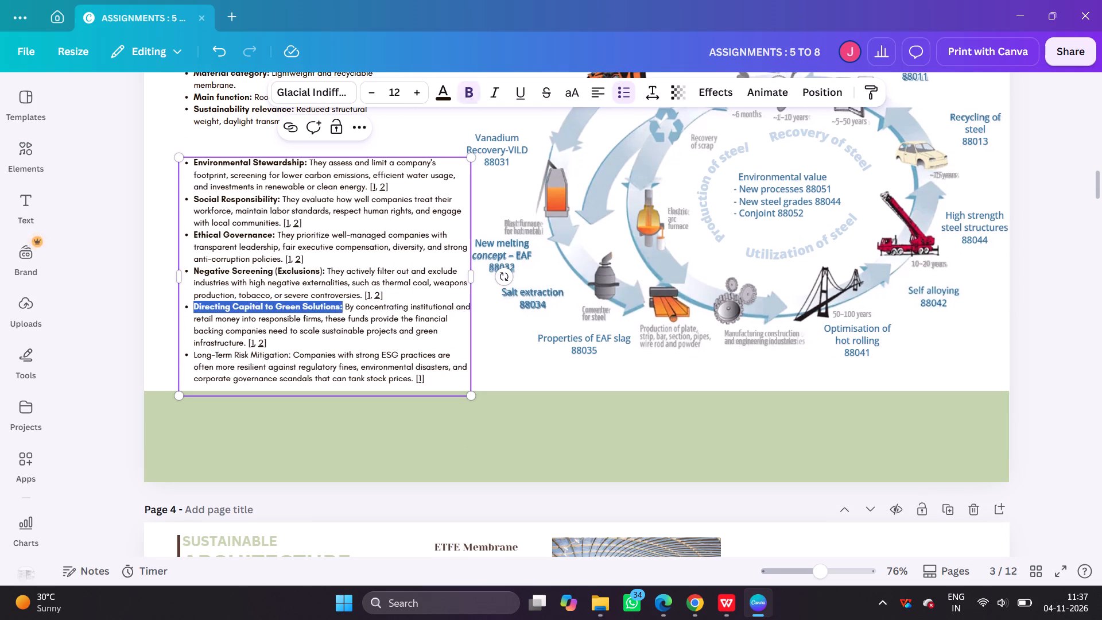
{"action": "left_click_drag", "start_coordinate": [192, 352], "coordinate": [301, 354]}
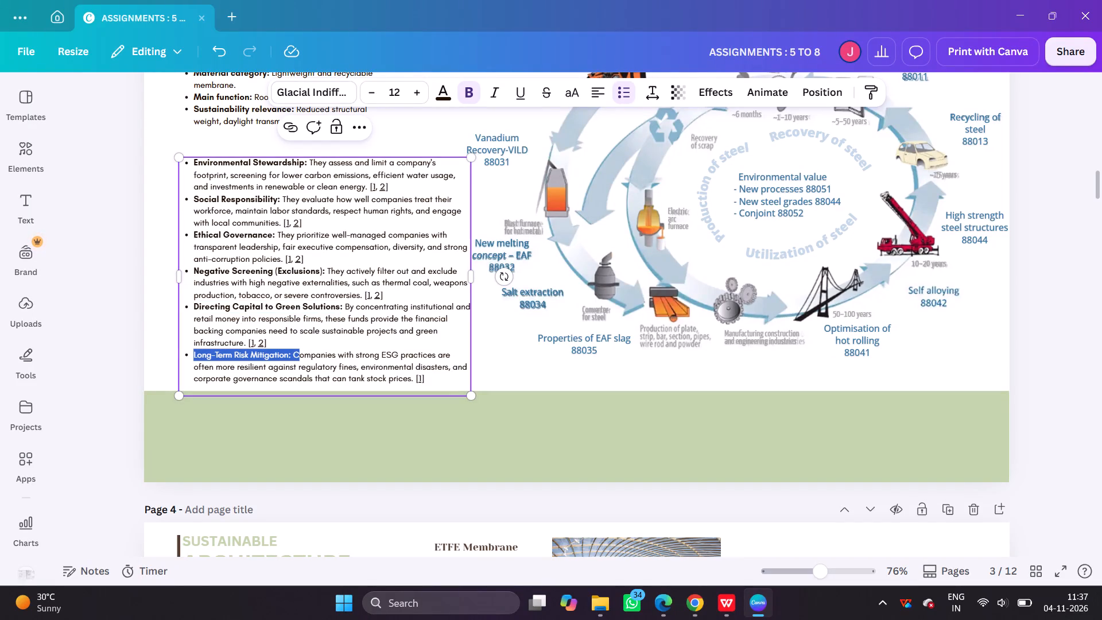
{"action": "left_click_drag", "start_coordinate": [301, 354], "coordinate": [292, 357]}
{"action": "key", "text": "ctrl+b"}
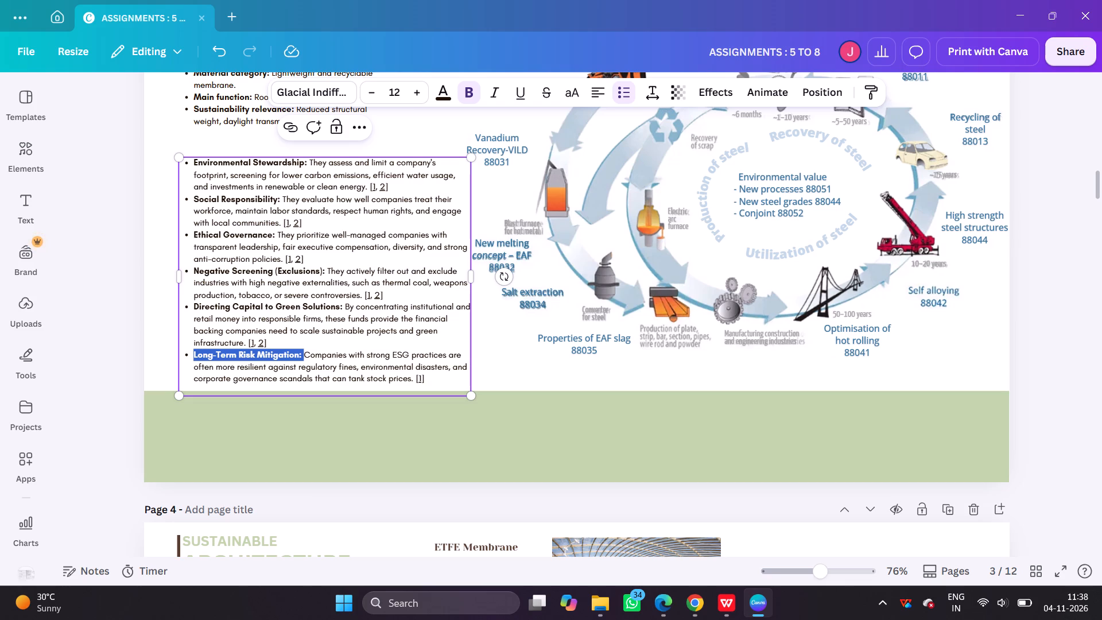
Delete the bracketed citation marks ending the Environmental Stewardship, Social Responsibility and Ethical Governance bullets.
{"action": "left_click", "coordinate": [391, 187]}
{"action": "left_click_drag", "start_coordinate": [389, 186], "coordinate": [371, 188]}
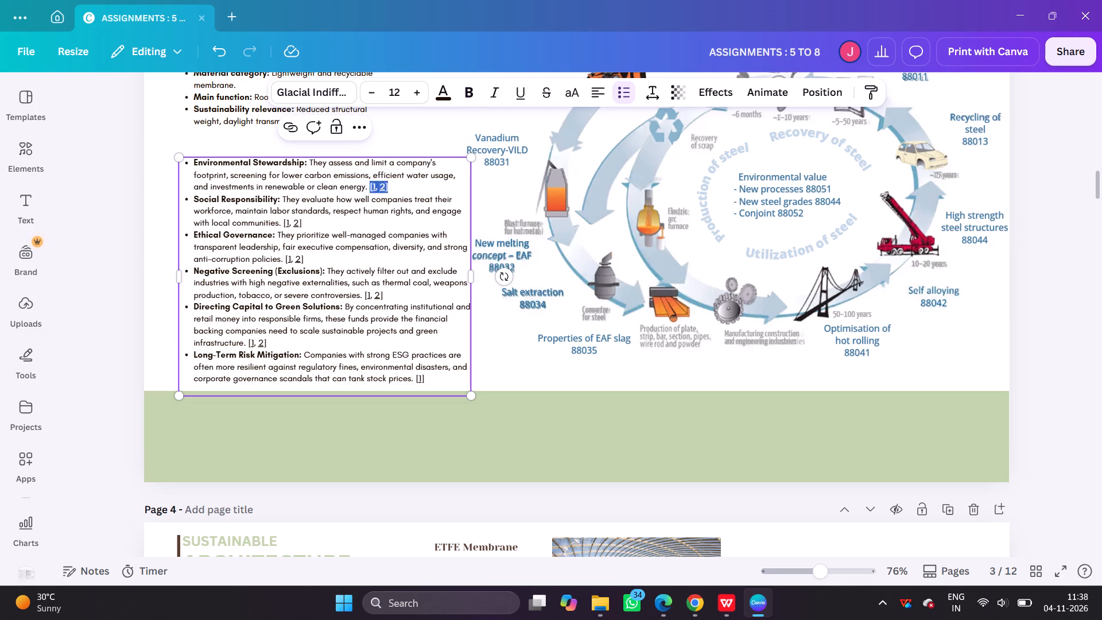
{"action": "key", "text": "BackSpace"}
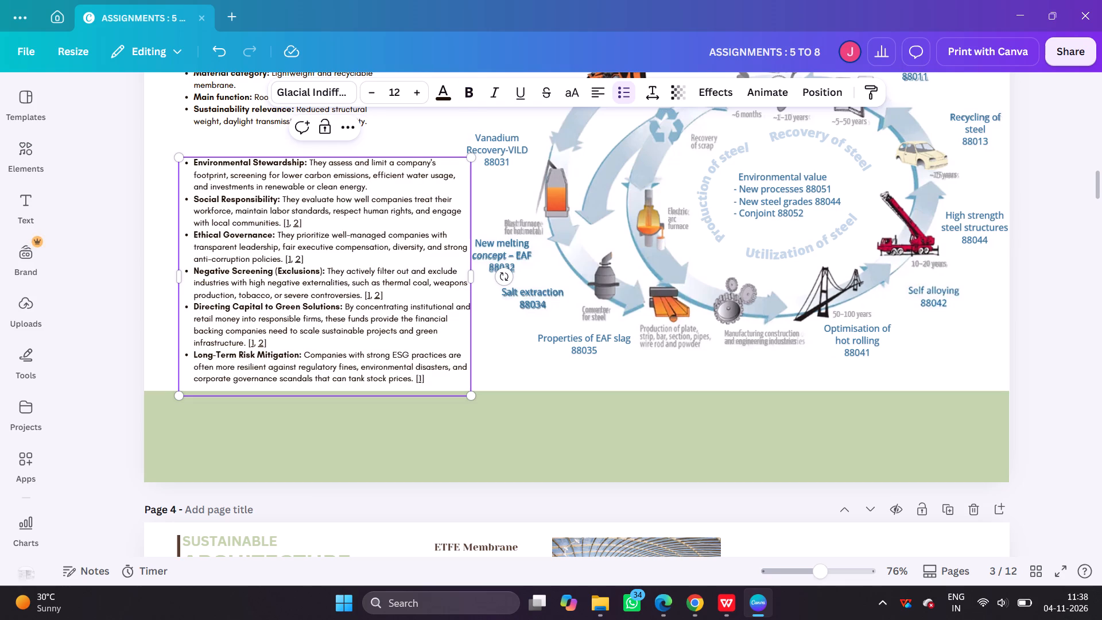
{"action": "left_click_drag", "start_coordinate": [302, 223], "coordinate": [285, 224]}
{"action": "left_click_drag", "start_coordinate": [285, 224], "coordinate": [284, 224]}
{"action": "key", "text": "BackSpace"}
{"action": "left_click_drag", "start_coordinate": [308, 258], "coordinate": [285, 260]}
{"action": "key", "text": "BackSpace"}
Delete the bracketed citation marks ending the Negative Screening, Directing Capital to Green Solutions and Long-Term Risk Mitigation bullets.
{"action": "left_click_drag", "start_coordinate": [381, 296], "coordinate": [364, 295]}
{"action": "left_click", "coordinate": [383, 292]}
{"action": "left_click_drag", "start_coordinate": [385, 295], "coordinate": [363, 293]}
{"action": "key", "text": "BackSpace"}
{"action": "left_click_drag", "start_coordinate": [273, 343], "coordinate": [249, 346]}
{"action": "key", "text": "BackSpace"}
{"action": "left_click_drag", "start_coordinate": [429, 385], "coordinate": [418, 380]}
{"action": "left_click_drag", "start_coordinate": [418, 380], "coordinate": [416, 381]}
{"action": "key", "text": "BackSpace"}
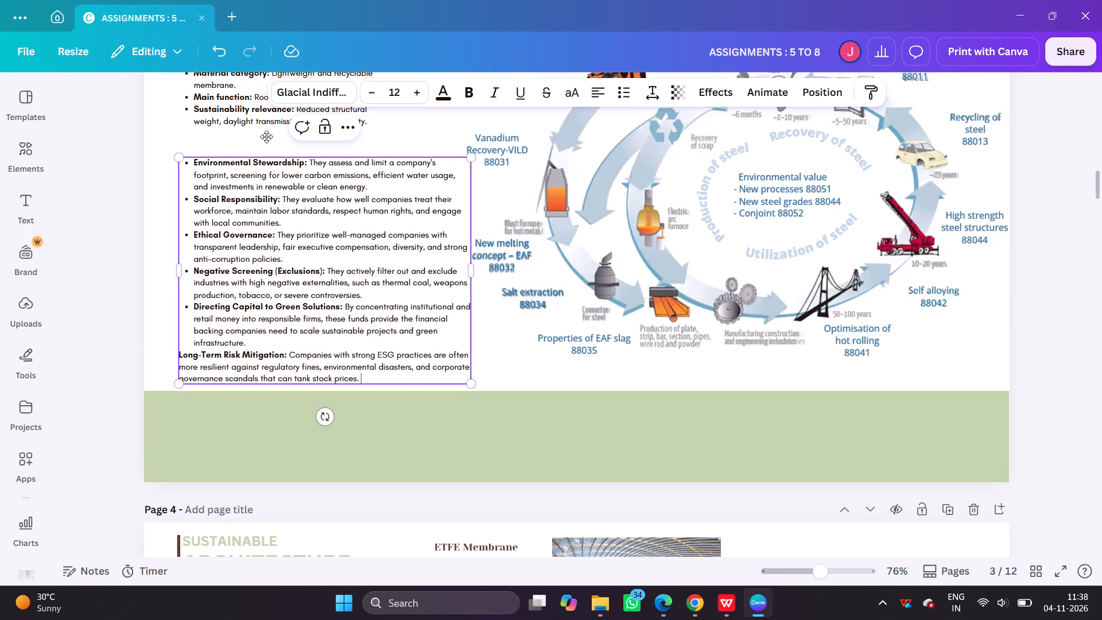
Restore the bullet formatting on the Long-Term Risk Mitigation paragraph and deselect the text box.
{"action": "left_click", "coordinate": [181, 357]}
{"action": "key", "text": "Left"}
{"action": "left_click", "coordinate": [617, 92]}
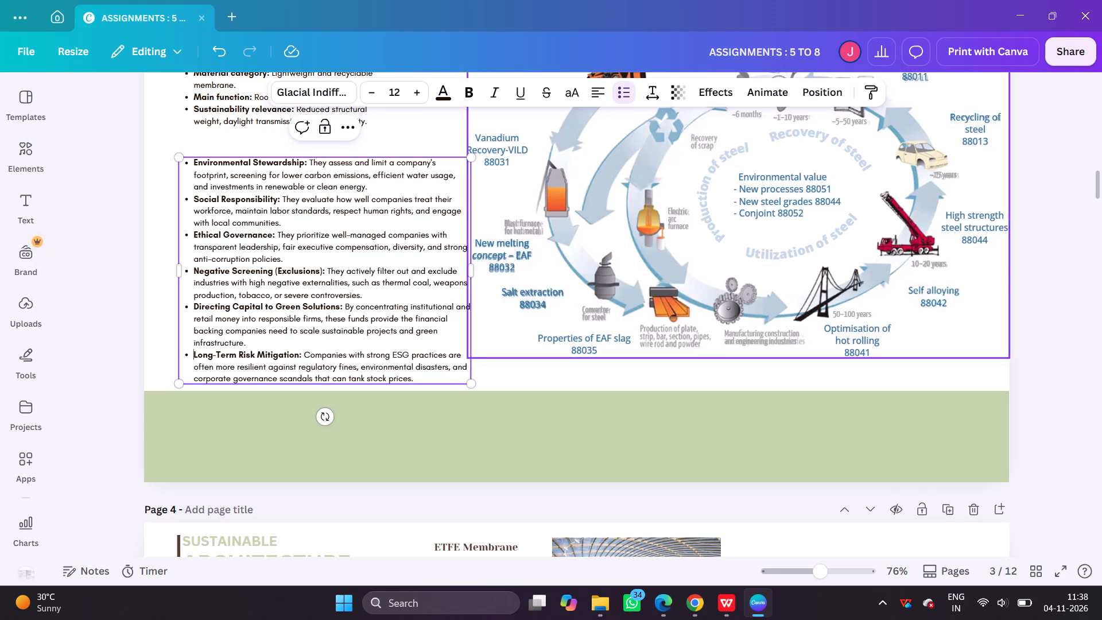
{"action": "left_click", "coordinate": [504, 373]}
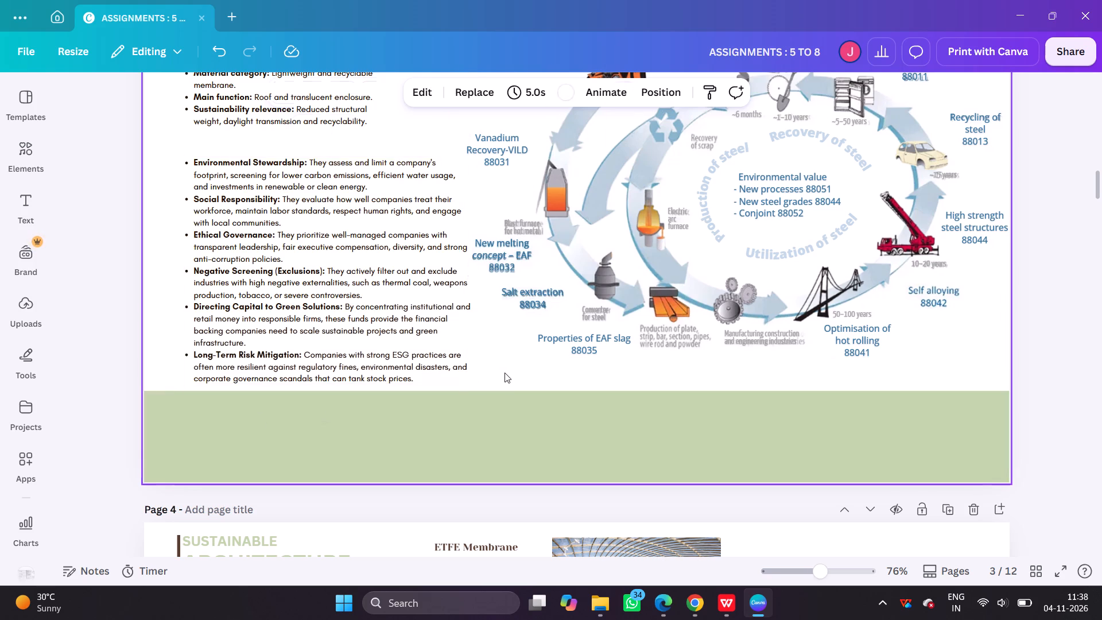
Switch to Chrome, copy the heading "Why Sustainable ETFs Are Considered Sustainable" from the search answer, and return to Canva.
{"action": "scroll", "coordinate": [266, 361], "scroll_direction": "up", "scroll_amount": 3}
{"action": "scroll", "coordinate": [266, 345], "scroll_direction": "down", "scroll_amount": 2}
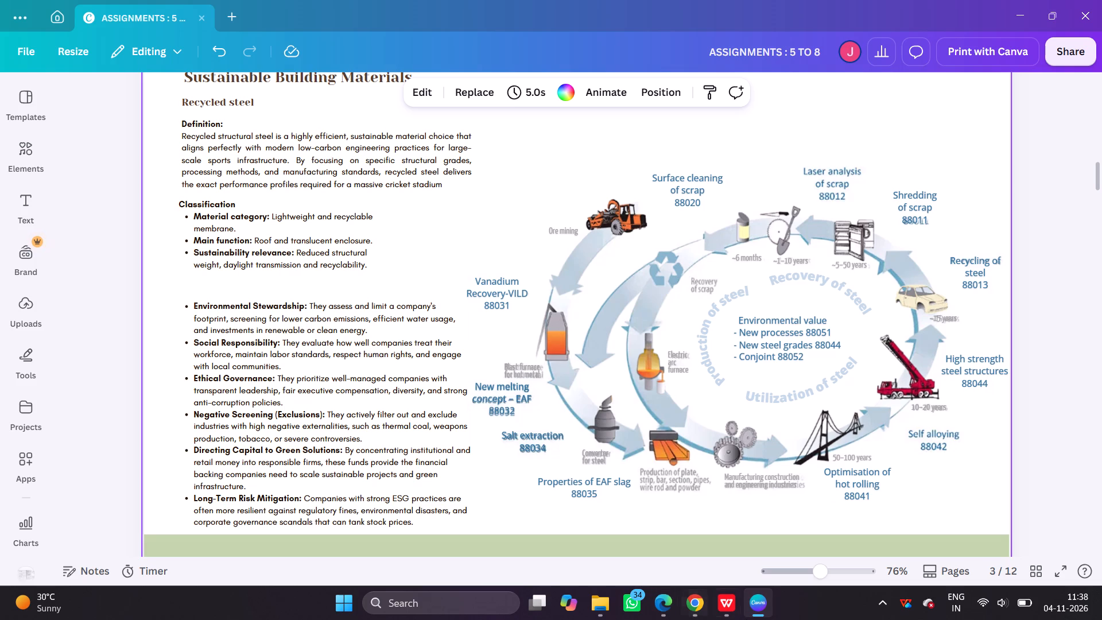
{"action": "left_click", "coordinate": [693, 614]}
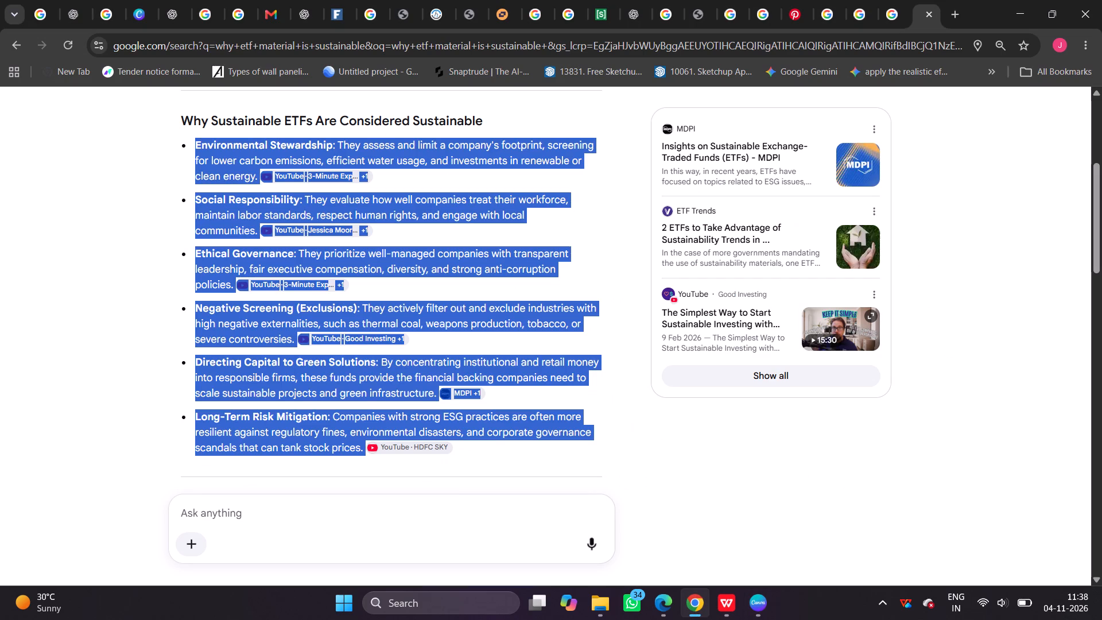
{"action": "left_click", "coordinate": [170, 117]}
{"action": "left_click", "coordinate": [180, 118]}
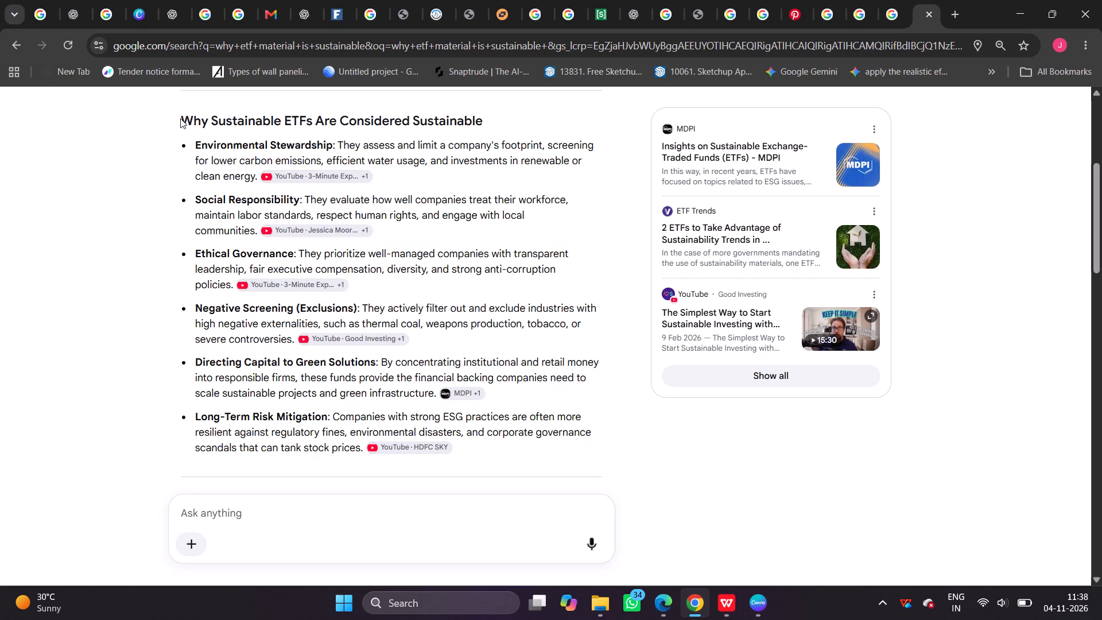
{"action": "left_click", "coordinate": [180, 119]}
{"action": "left_click_drag", "start_coordinate": [181, 122], "coordinate": [496, 122]}
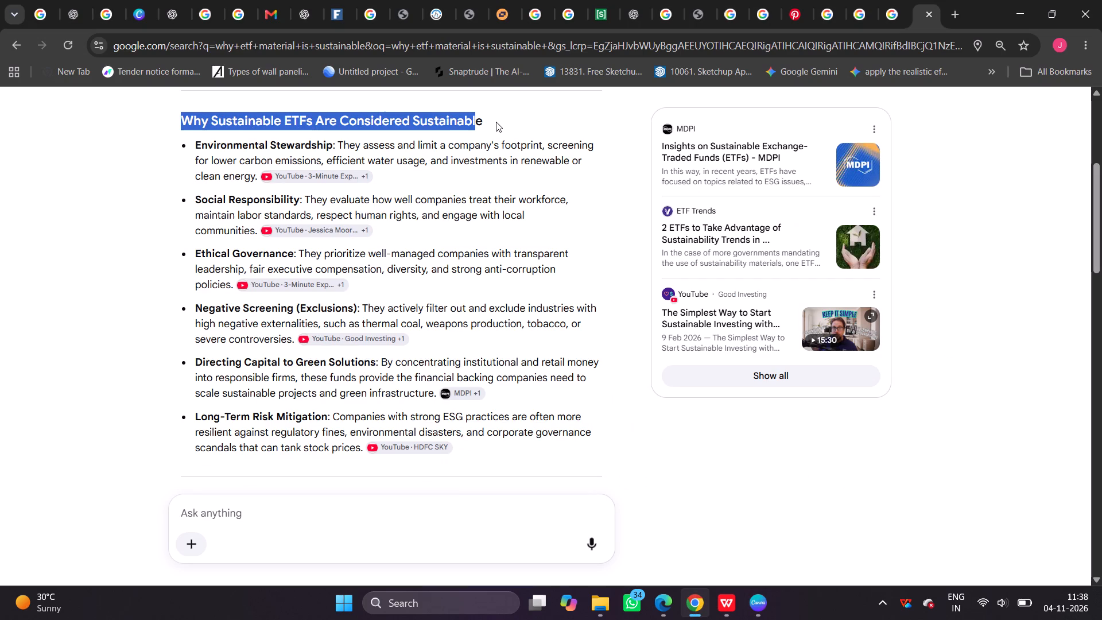
{"action": "left_click_drag", "start_coordinate": [496, 122], "coordinate": [496, 123]}
{"action": "key", "text": "ctrl+c"}
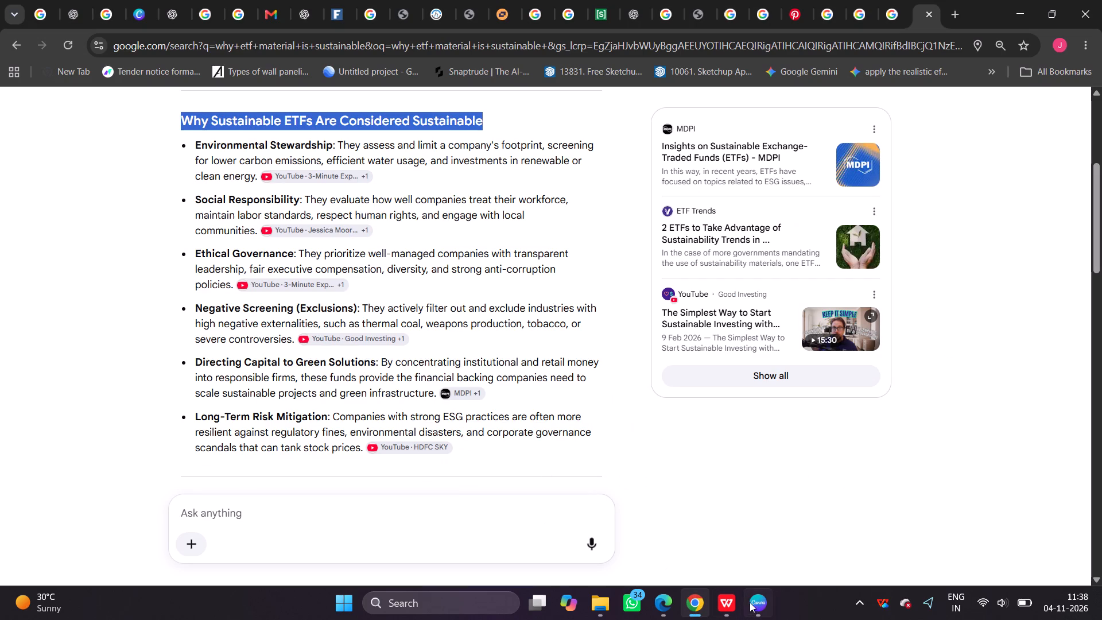
{"action": "left_click", "coordinate": [752, 601]}
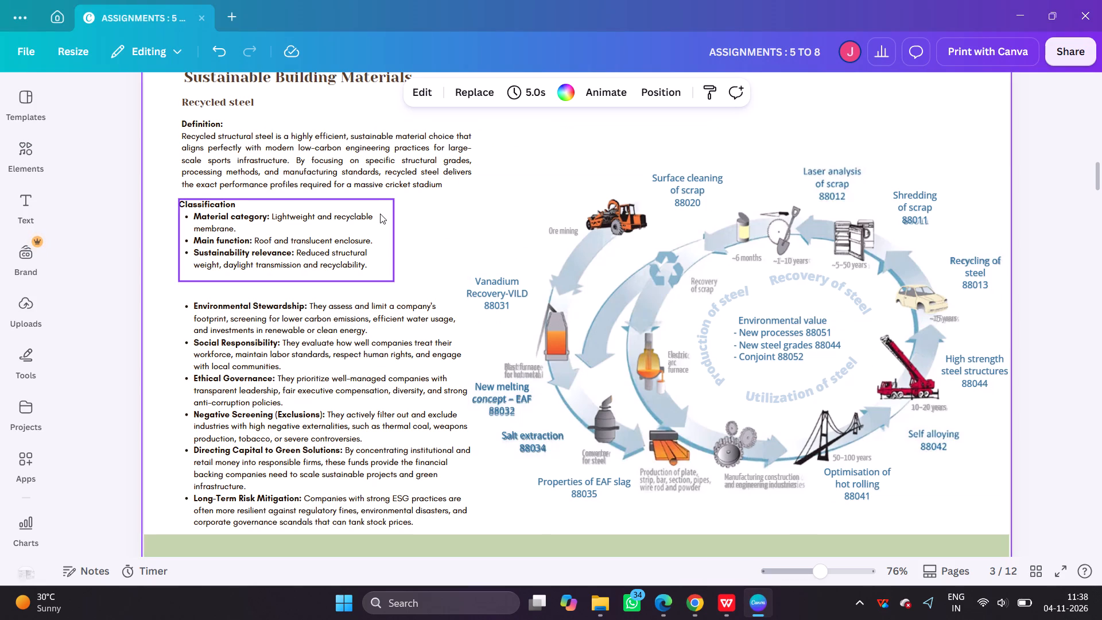
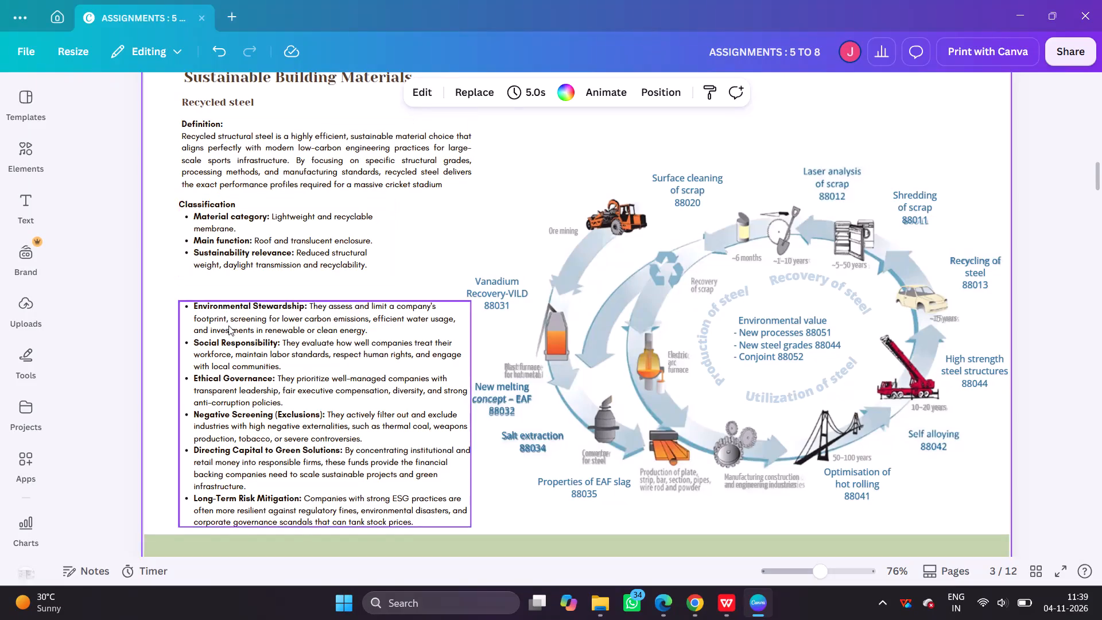
Paste the copied heading "Why Sustainable ETFs Are Considered Sustainable" on its own line above the Environmental Stewardship bullet and remove its bullet.
{"action": "left_click", "coordinate": [225, 313]}
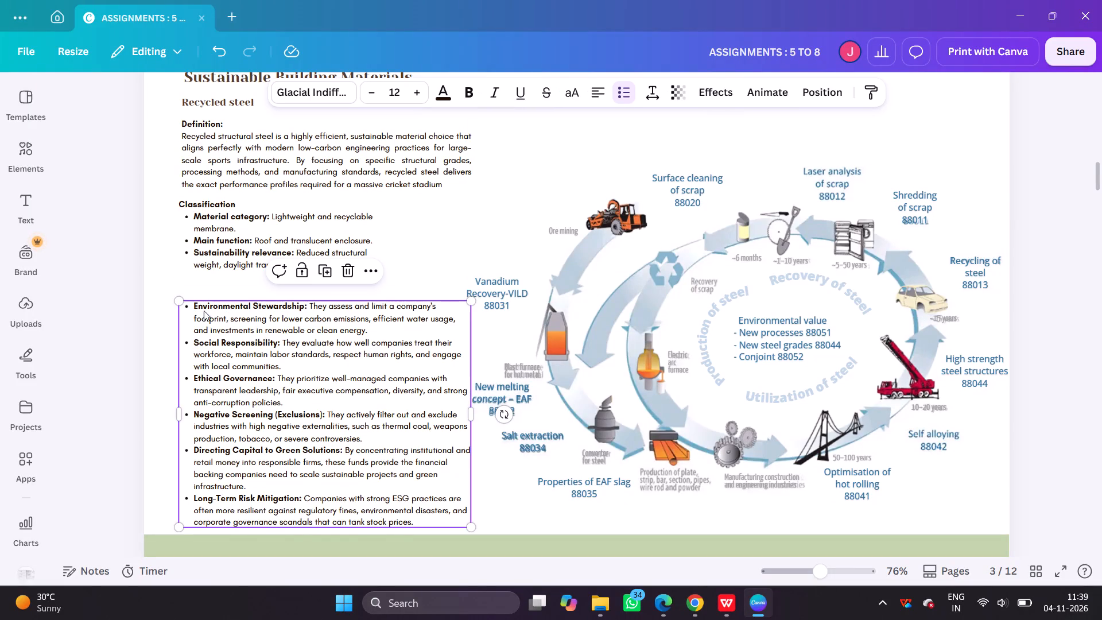
{"action": "double_click", "coordinate": [193, 305]}
{"action": "left_click", "coordinate": [187, 305]}
{"action": "left_click", "coordinate": [191, 305]}
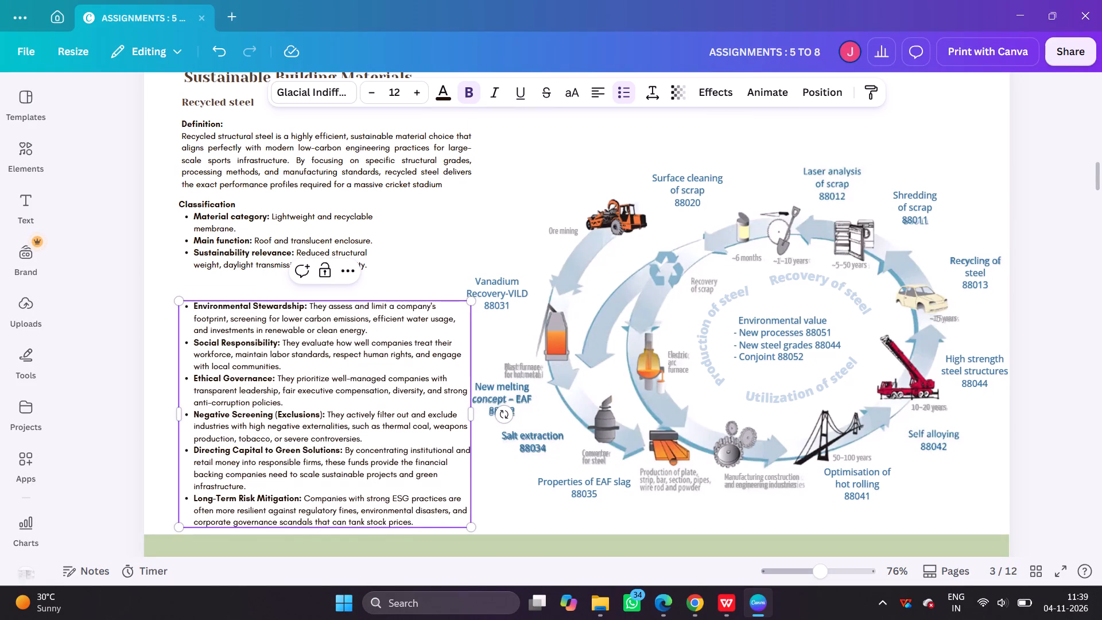
{"action": "key", "text": "ctrl+v"}
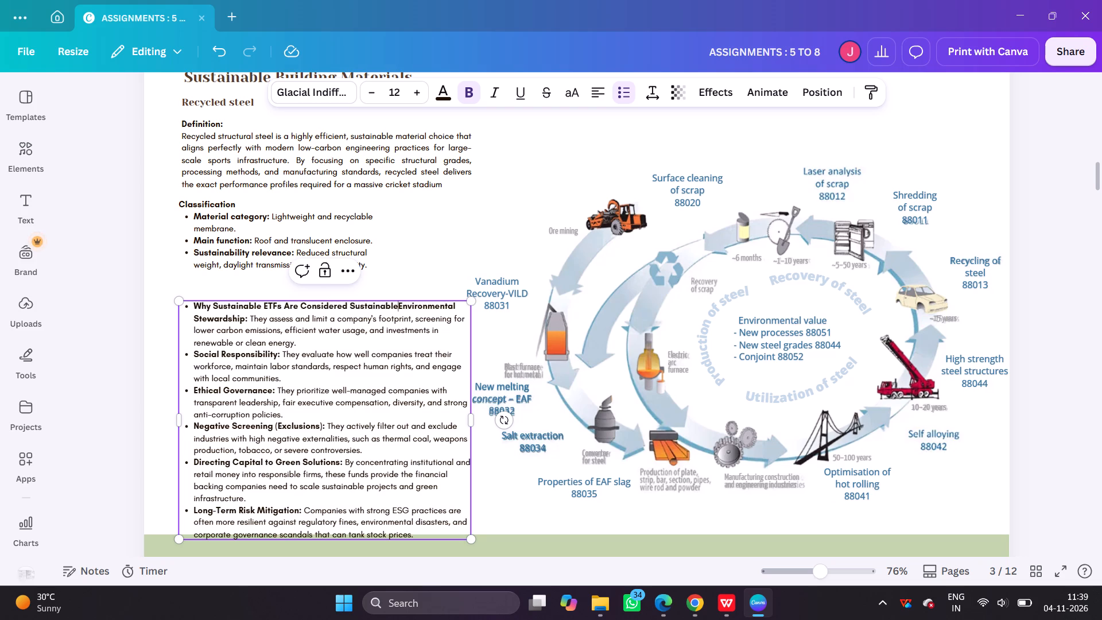
{"action": "key", "text": "Return"}
{"action": "left_click", "coordinate": [192, 307]}
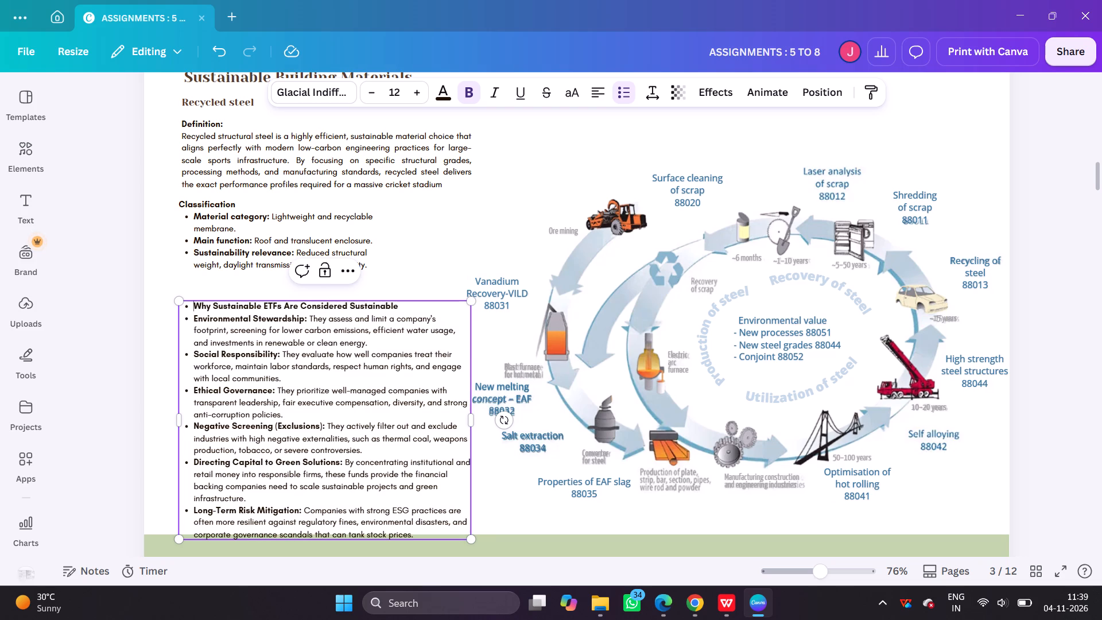
{"action": "key", "text": "BackSpace"}
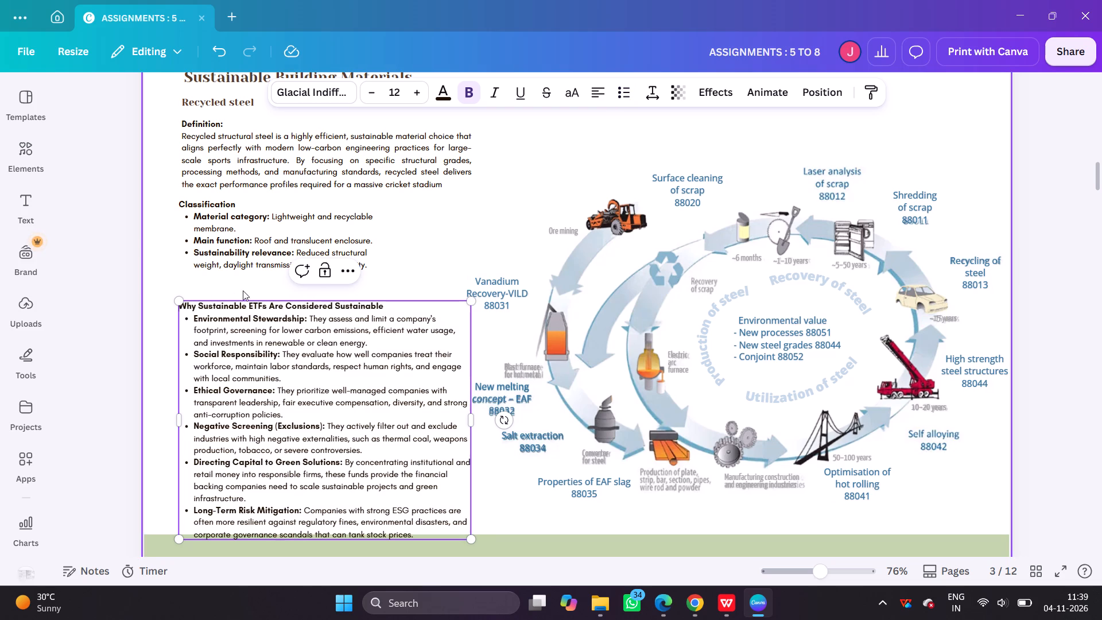
Insert a blank line below the "Why Sustainable ETFs Are Considered Sustainable" heading and end the heading with " :".
{"action": "left_click", "coordinate": [406, 311]}
{"action": "key", "text": "Return"}
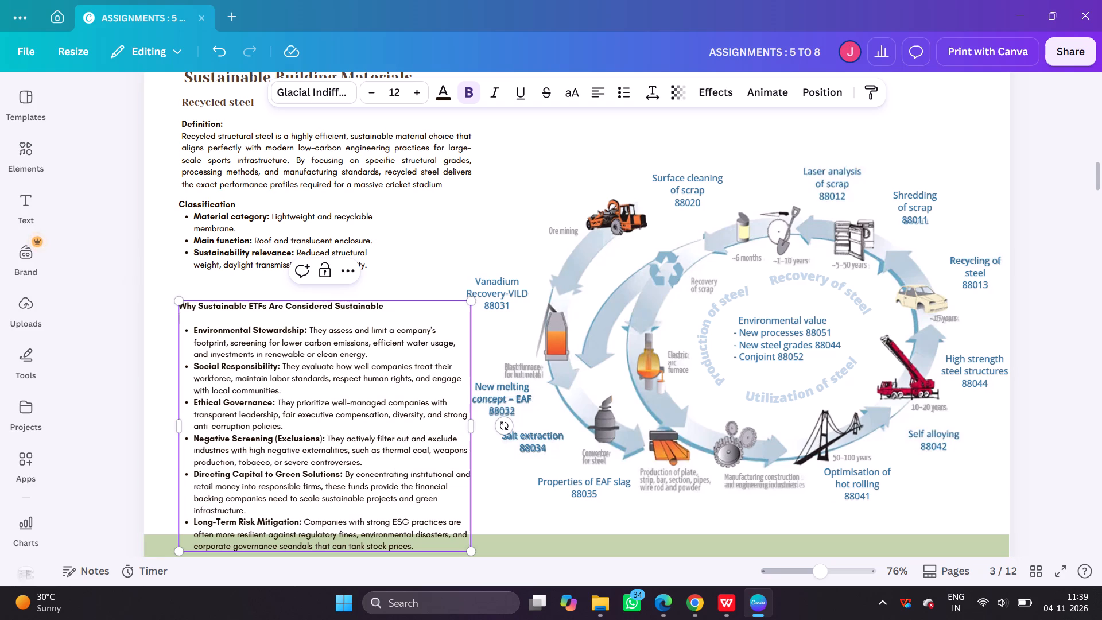
{"action": "left_click", "coordinate": [389, 311]}
{"action": "key", "text": "space"}
{"action": "type", "text": ":"}
Move the Why Sustainable ETFs text box up to just below the Classification block, clear of the green band.
{"action": "left_click", "coordinate": [386, 268]}
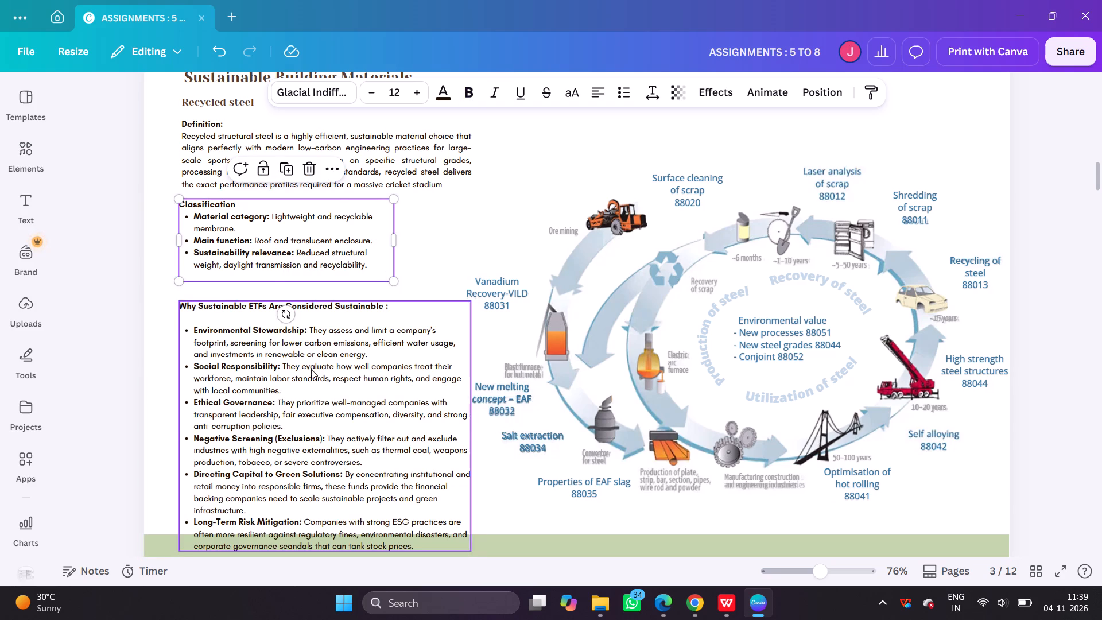
{"action": "left_click_drag", "start_coordinate": [311, 369], "coordinate": [308, 346]}
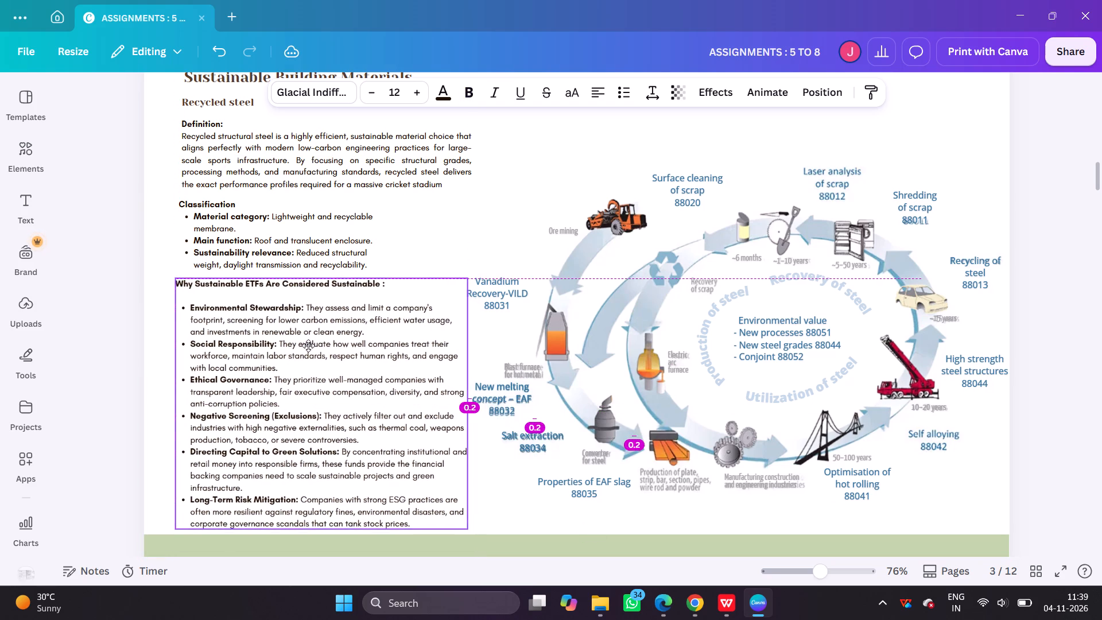
{"action": "left_click_drag", "start_coordinate": [308, 346], "coordinate": [309, 349]}
{"action": "left_click", "coordinate": [443, 231]}
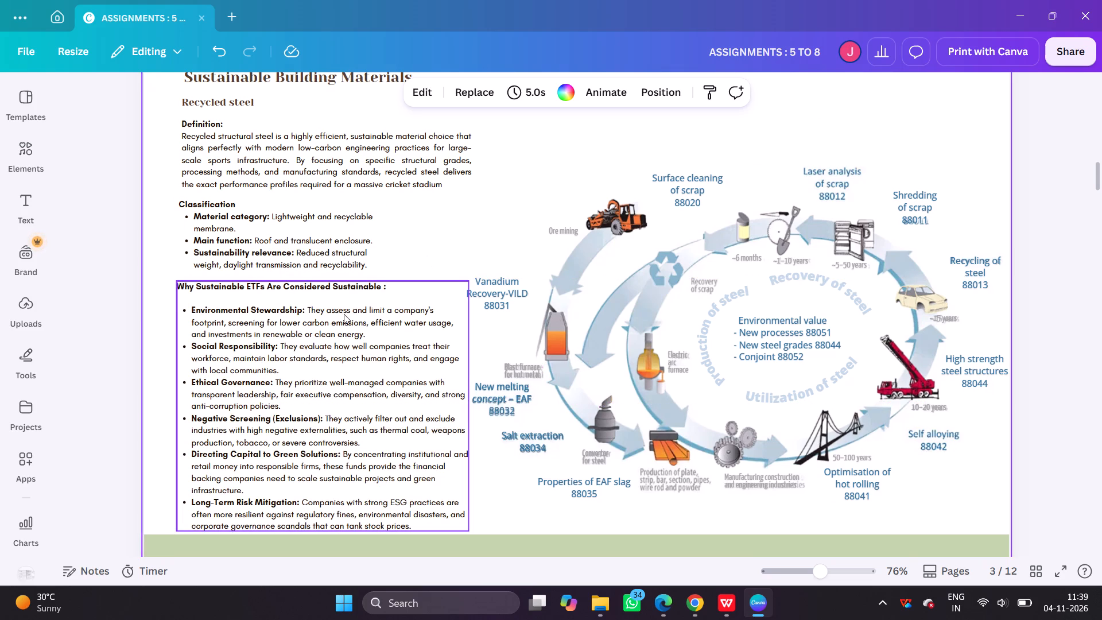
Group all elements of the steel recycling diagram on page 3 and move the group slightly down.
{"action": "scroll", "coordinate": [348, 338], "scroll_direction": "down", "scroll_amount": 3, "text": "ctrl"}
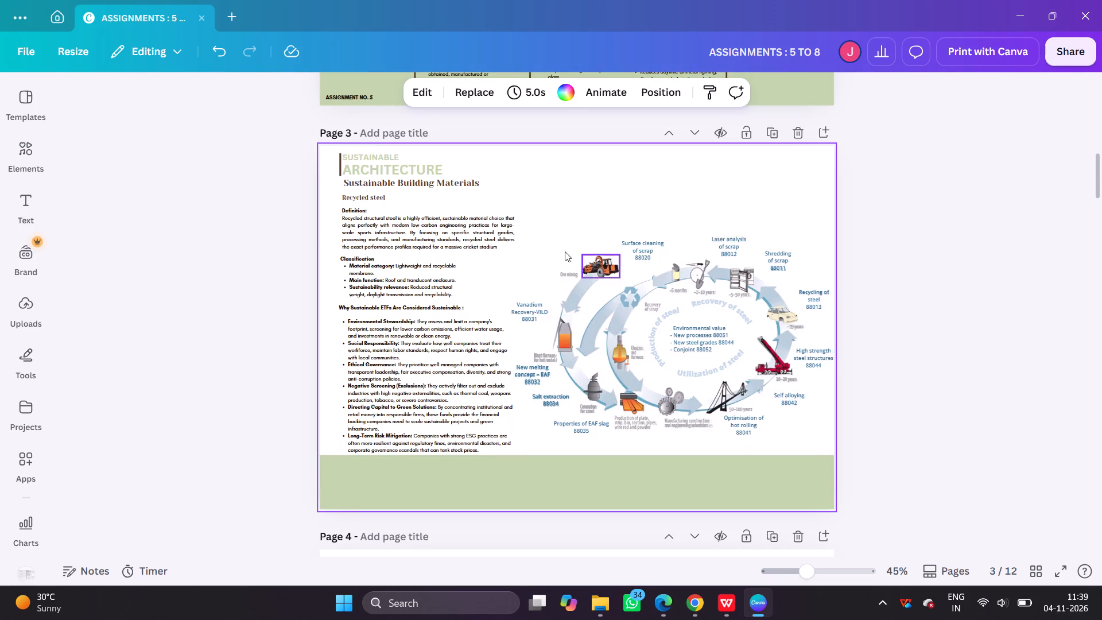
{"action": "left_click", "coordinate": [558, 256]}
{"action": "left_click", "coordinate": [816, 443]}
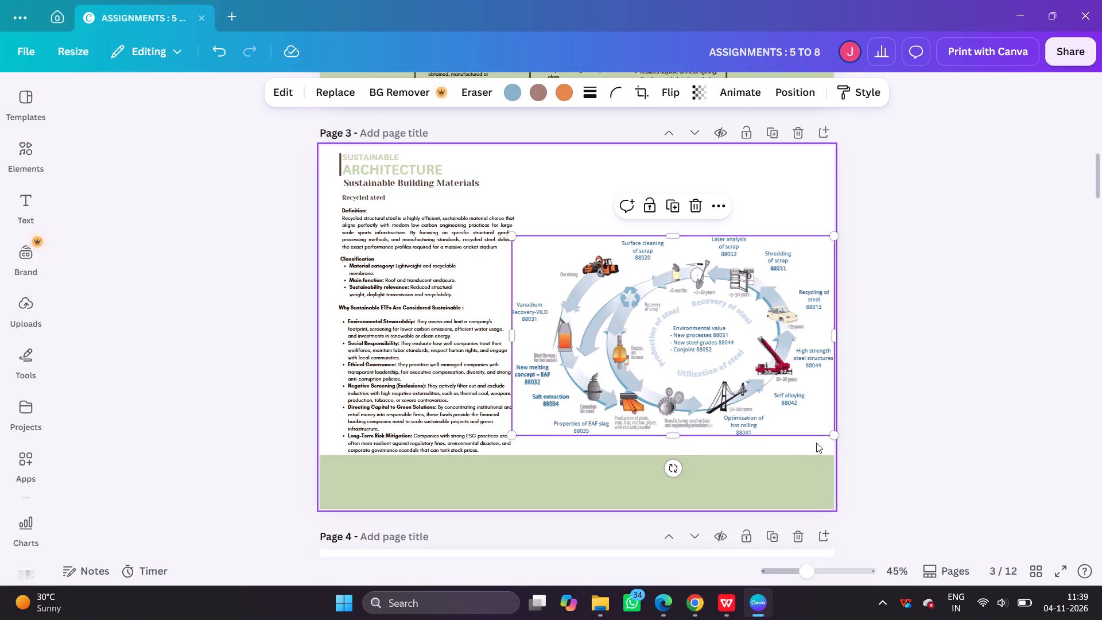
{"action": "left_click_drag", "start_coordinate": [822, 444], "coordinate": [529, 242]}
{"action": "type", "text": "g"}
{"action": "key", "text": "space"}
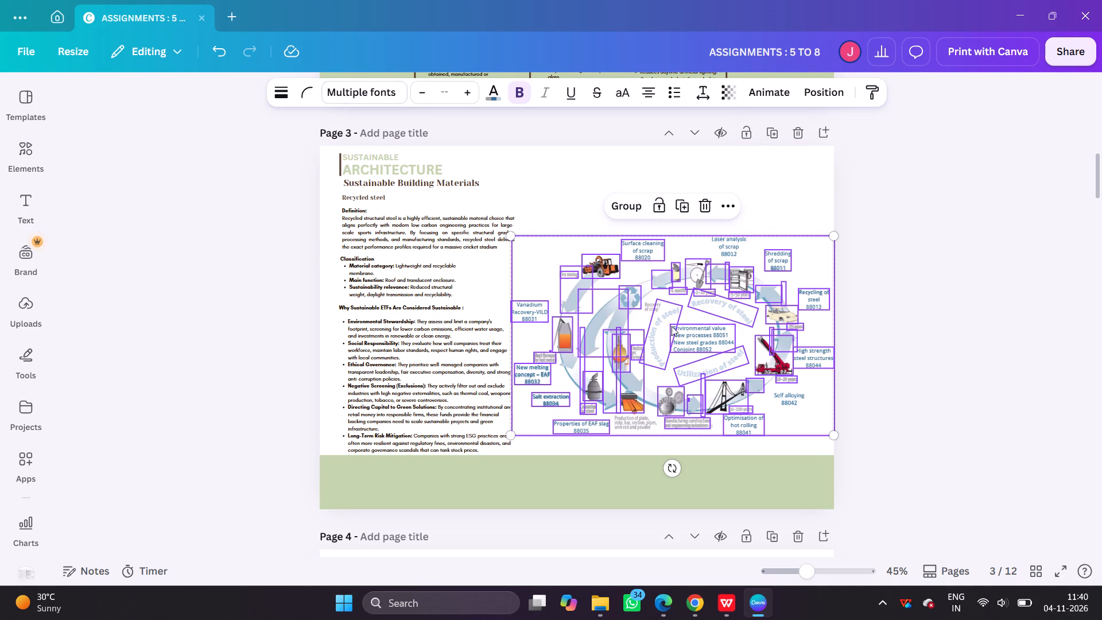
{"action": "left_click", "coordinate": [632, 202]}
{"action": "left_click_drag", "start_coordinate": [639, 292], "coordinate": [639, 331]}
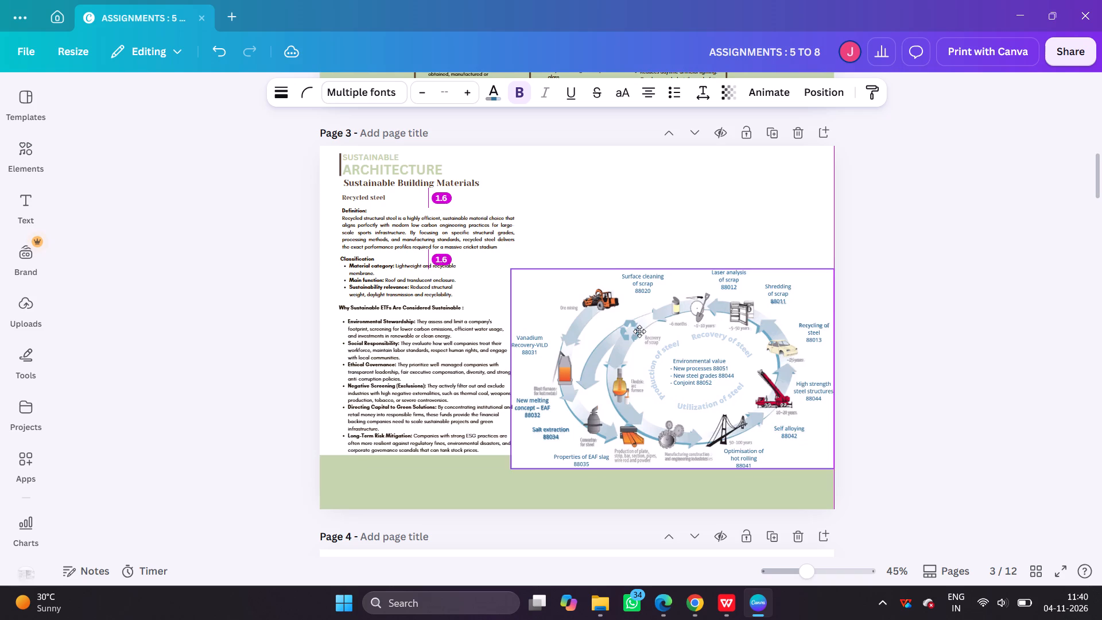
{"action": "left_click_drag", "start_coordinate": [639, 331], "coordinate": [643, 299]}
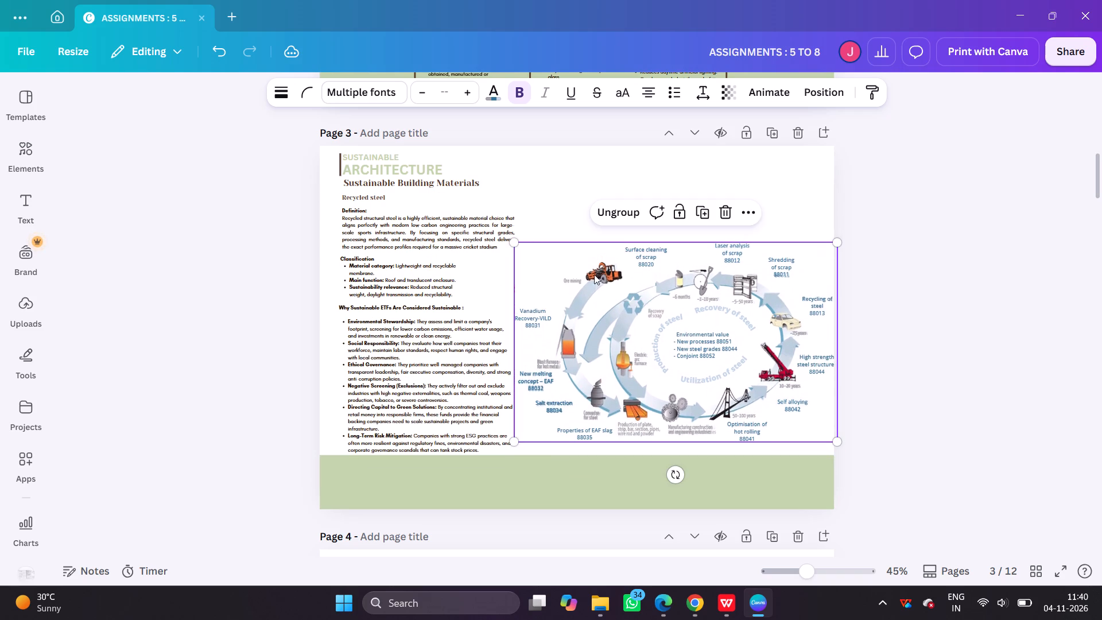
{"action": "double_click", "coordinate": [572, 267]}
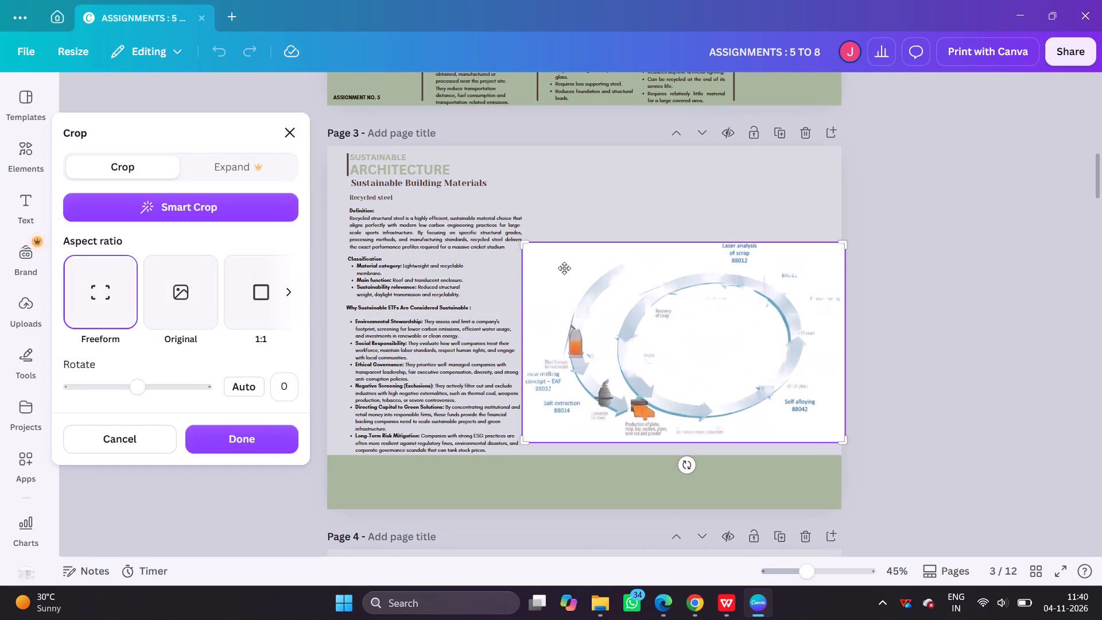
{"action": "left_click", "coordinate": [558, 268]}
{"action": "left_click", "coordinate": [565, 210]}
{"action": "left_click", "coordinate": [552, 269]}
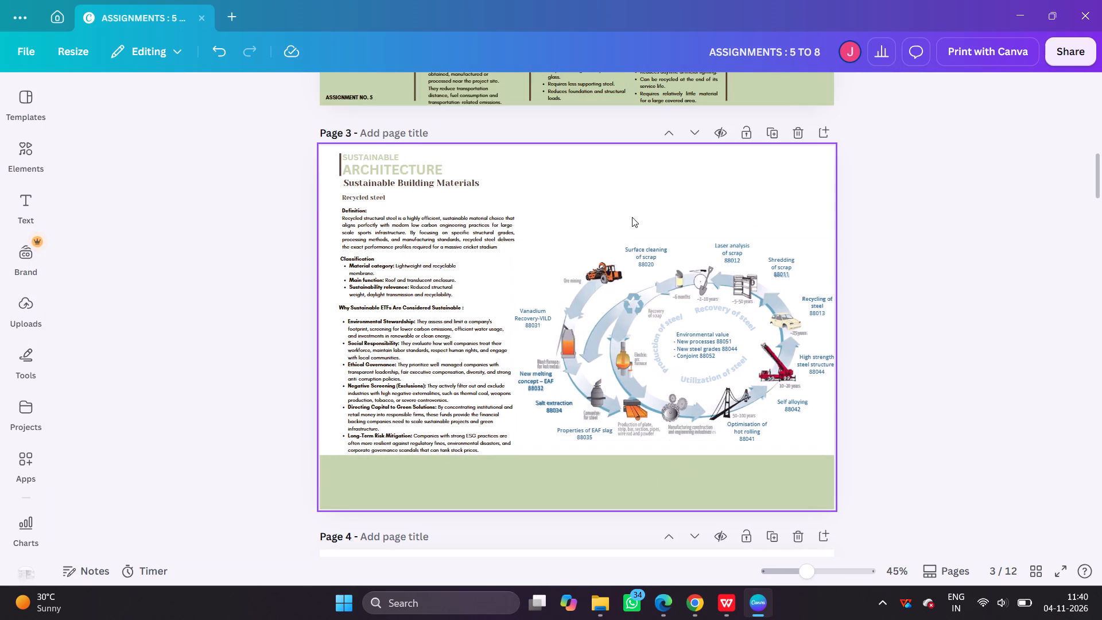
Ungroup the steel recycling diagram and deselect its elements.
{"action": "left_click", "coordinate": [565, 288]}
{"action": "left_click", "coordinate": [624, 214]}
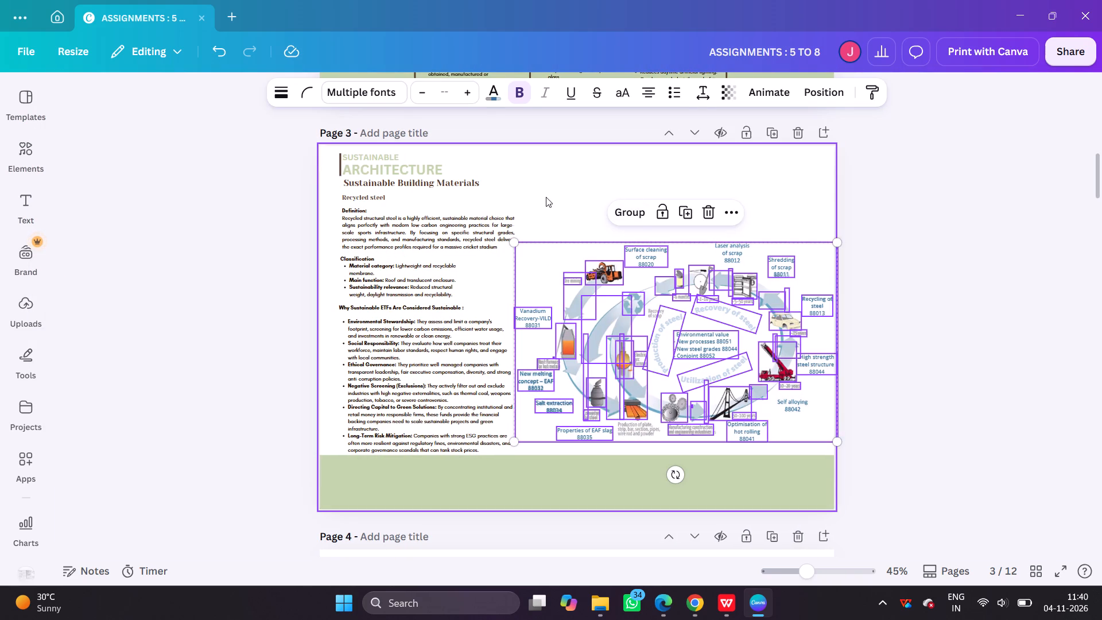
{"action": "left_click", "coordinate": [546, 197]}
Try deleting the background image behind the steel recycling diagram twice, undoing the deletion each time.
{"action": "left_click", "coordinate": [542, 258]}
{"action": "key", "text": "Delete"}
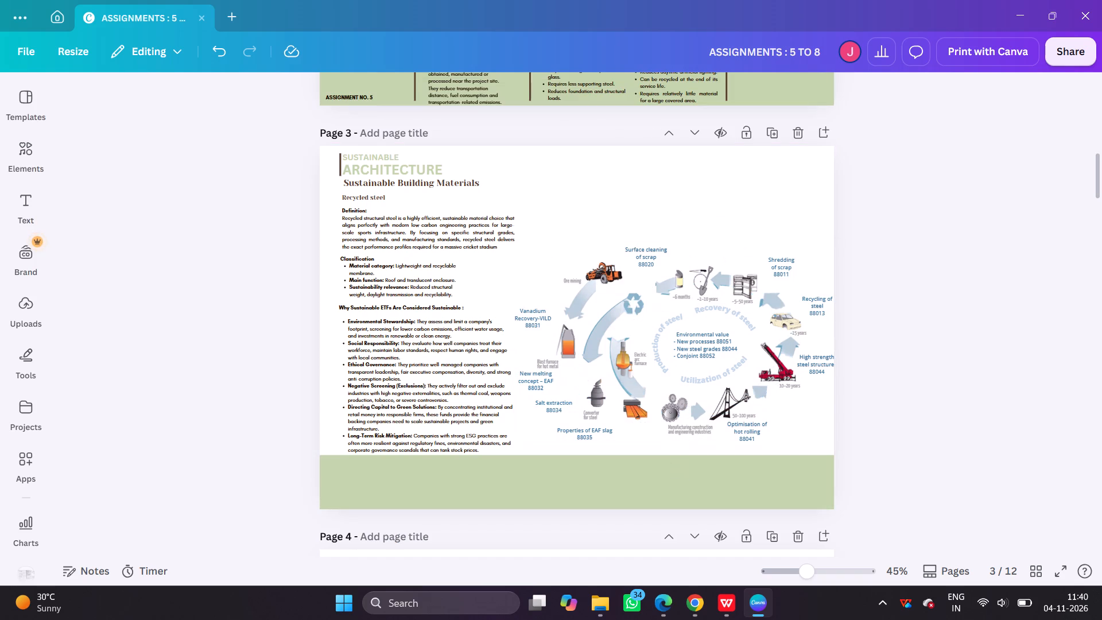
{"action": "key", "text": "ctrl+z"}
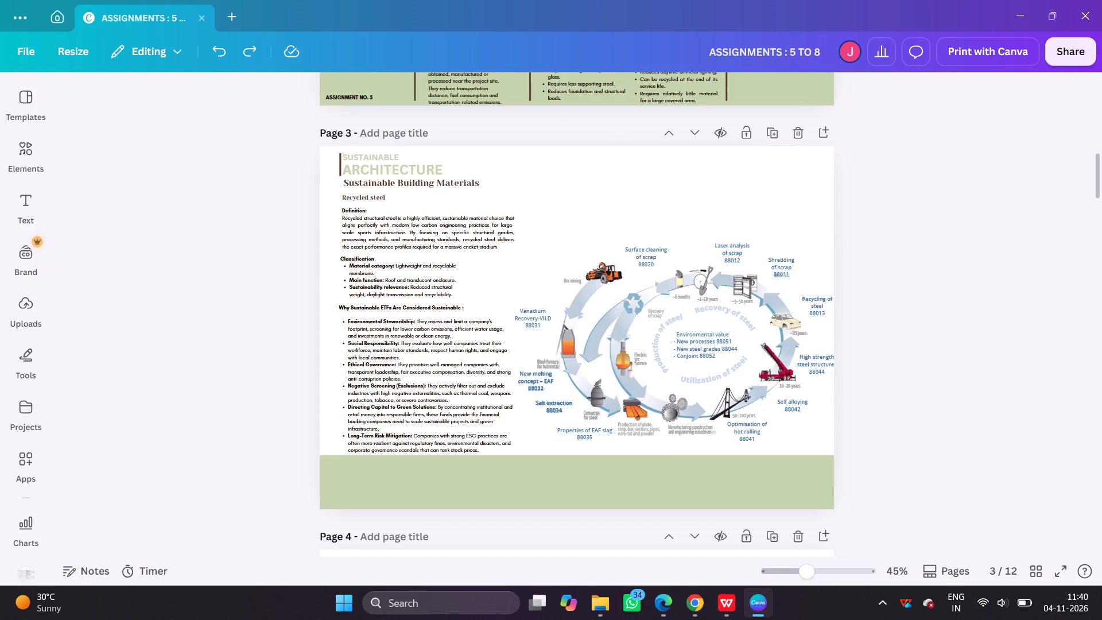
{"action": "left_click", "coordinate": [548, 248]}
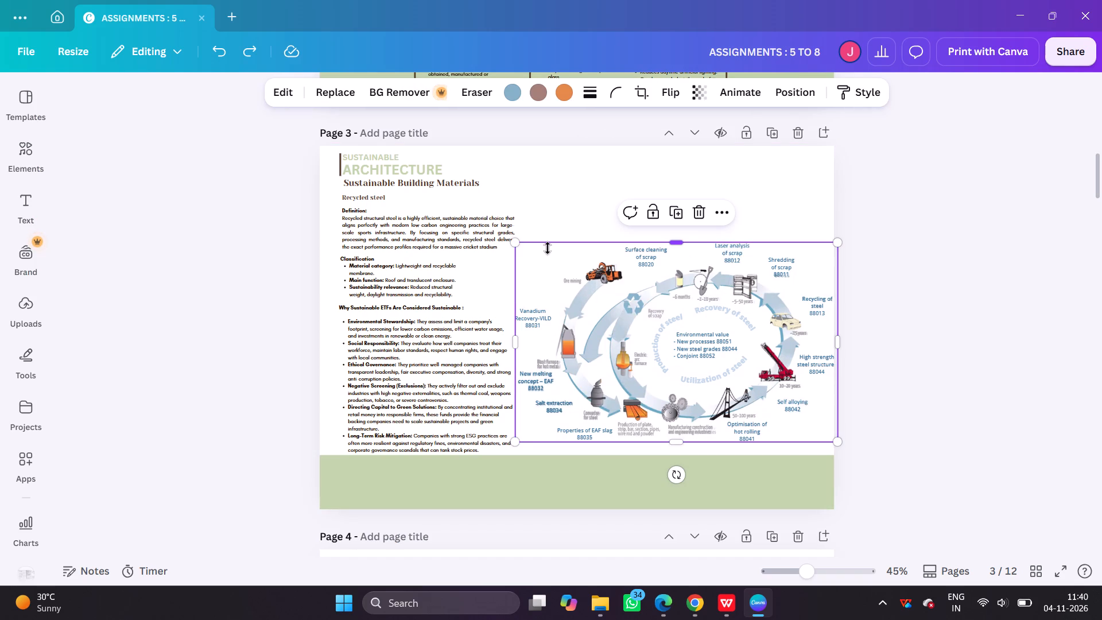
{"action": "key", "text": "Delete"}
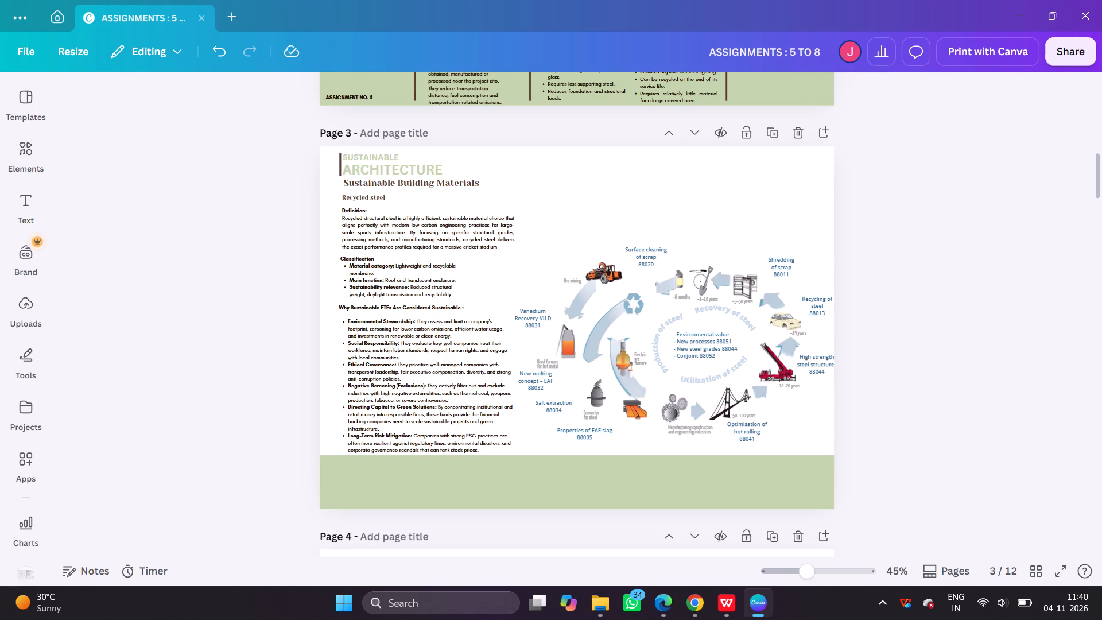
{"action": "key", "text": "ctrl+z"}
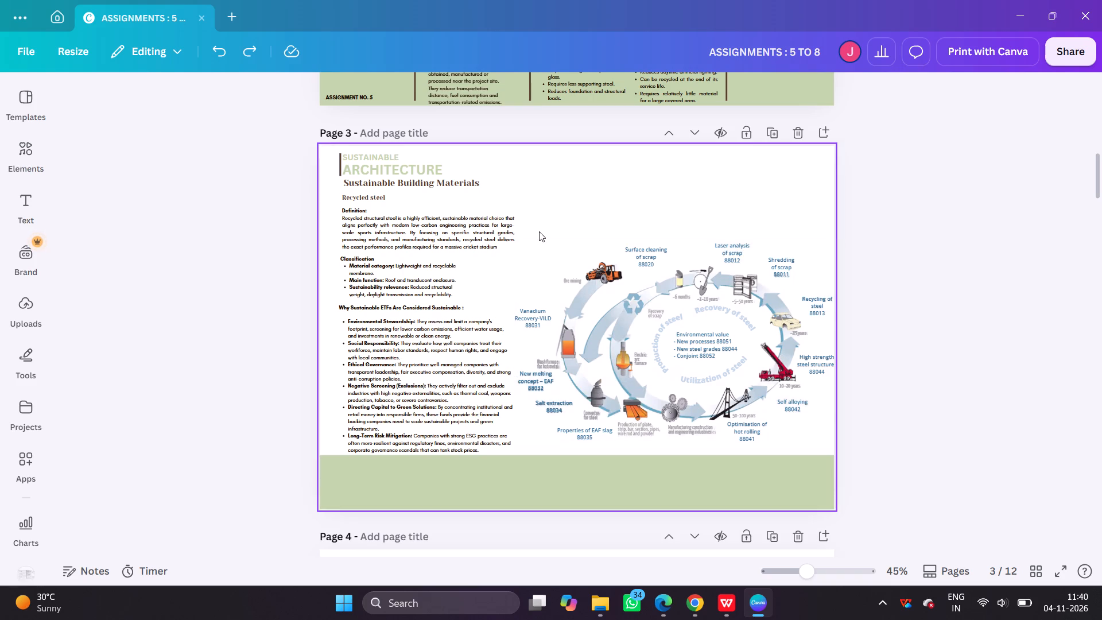
Set the transparency of the steel recycling diagram's background image to about 38 and deselect it.
{"action": "left_click", "coordinate": [539, 250]}
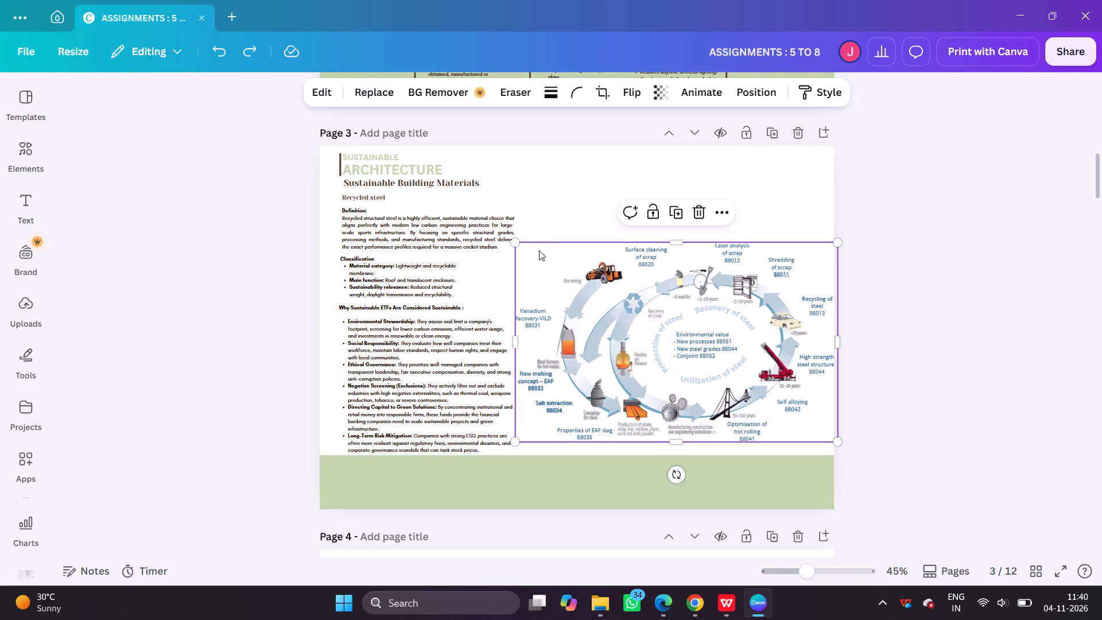
{"action": "left_click", "coordinate": [606, 183]}
{"action": "left_click_drag", "start_coordinate": [824, 450], "coordinate": [813, 442]}
{"action": "left_click", "coordinate": [809, 427]}
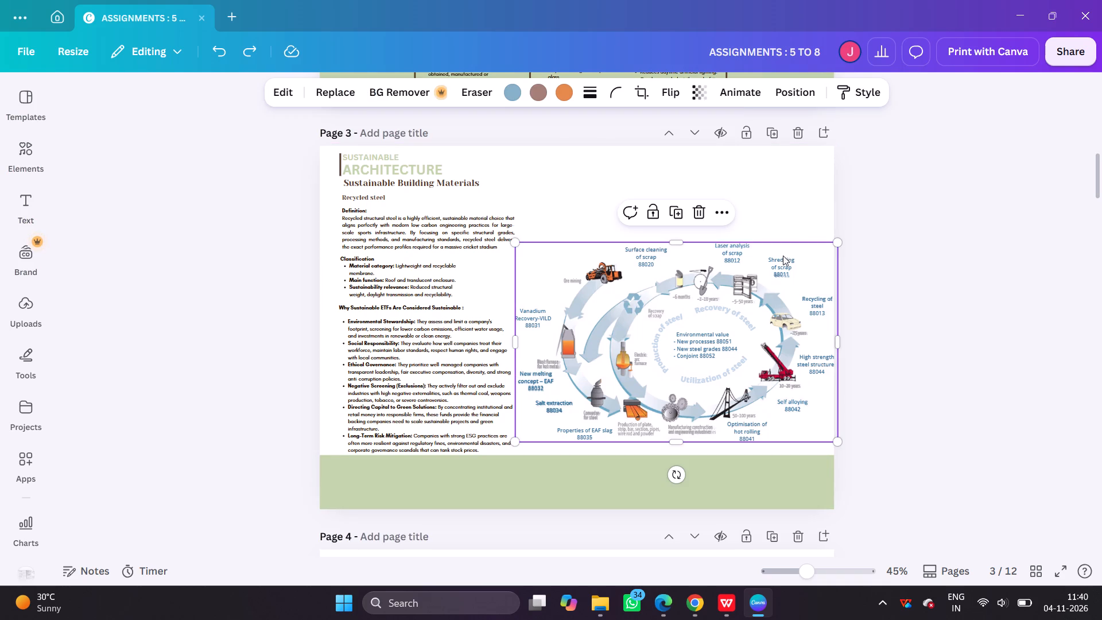
{"action": "left_click", "coordinate": [691, 83]}
{"action": "left_click_drag", "start_coordinate": [727, 159], "coordinate": [709, 159]}
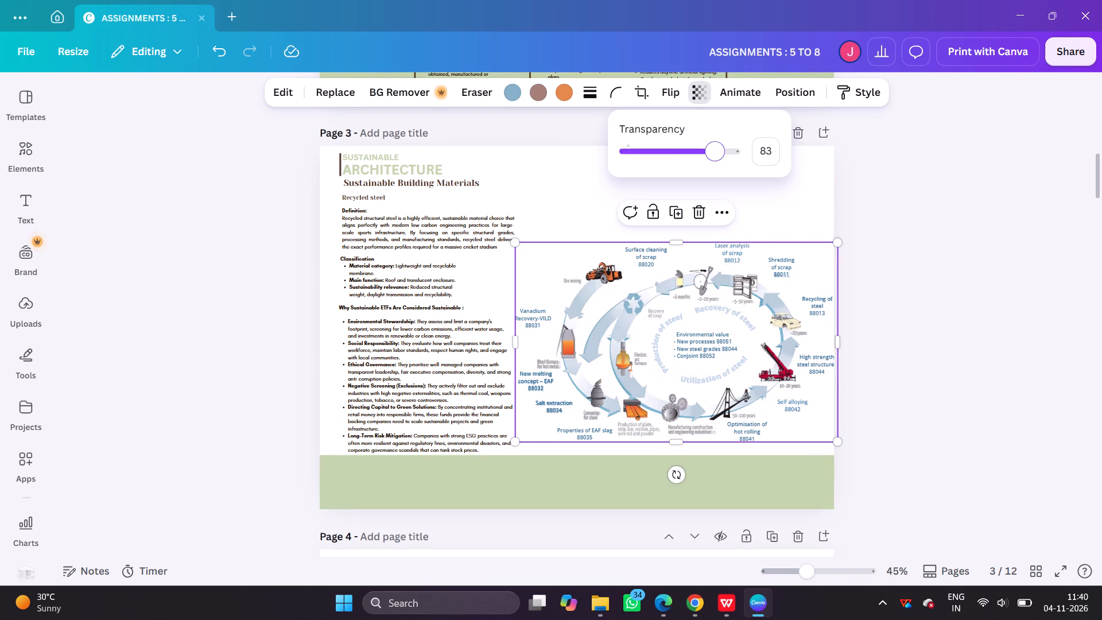
{"action": "left_click_drag", "start_coordinate": [709, 159], "coordinate": [666, 157]}
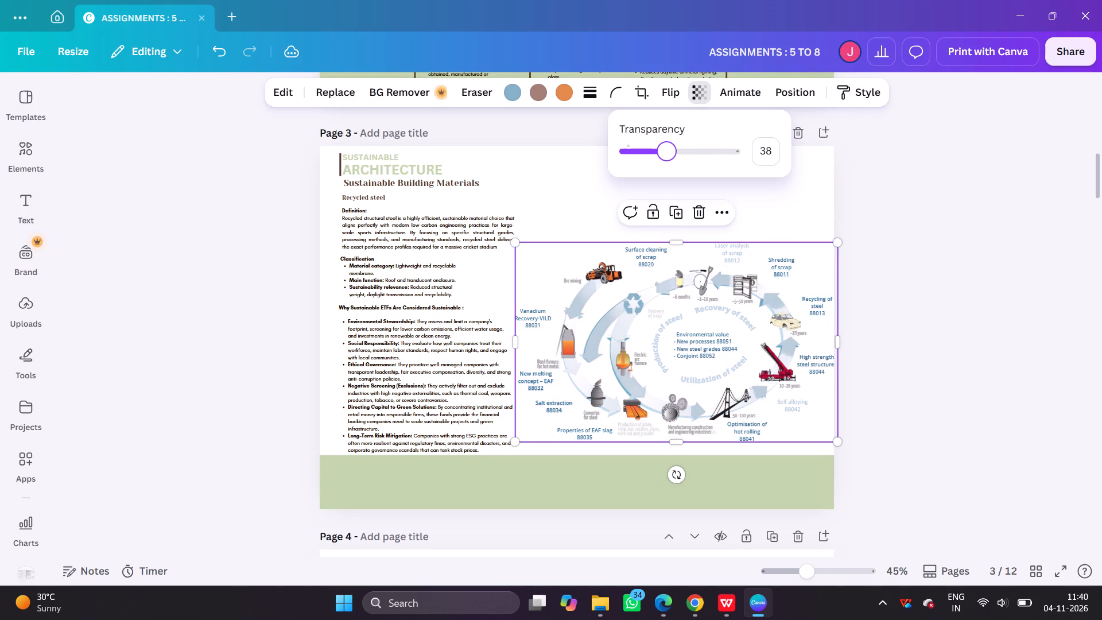
{"action": "left_click_drag", "start_coordinate": [666, 157], "coordinate": [668, 156]}
{"action": "left_click", "coordinate": [558, 172]}
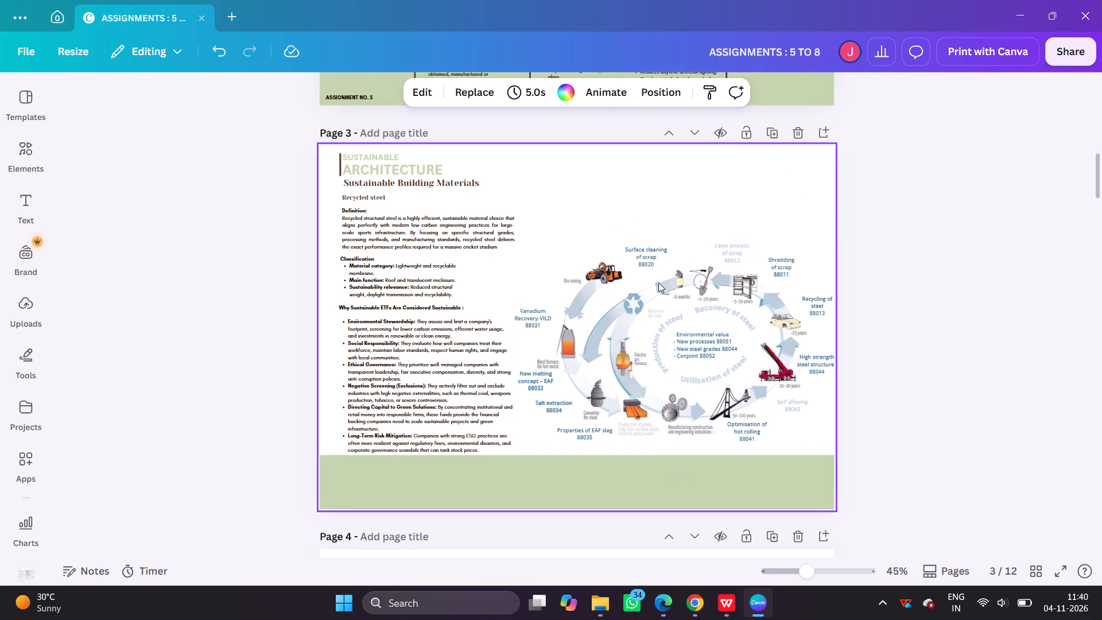
Select all elements of the steel recycling diagram together with the background image and group them.
{"action": "left_click_drag", "start_coordinate": [819, 448], "coordinate": [549, 247]}
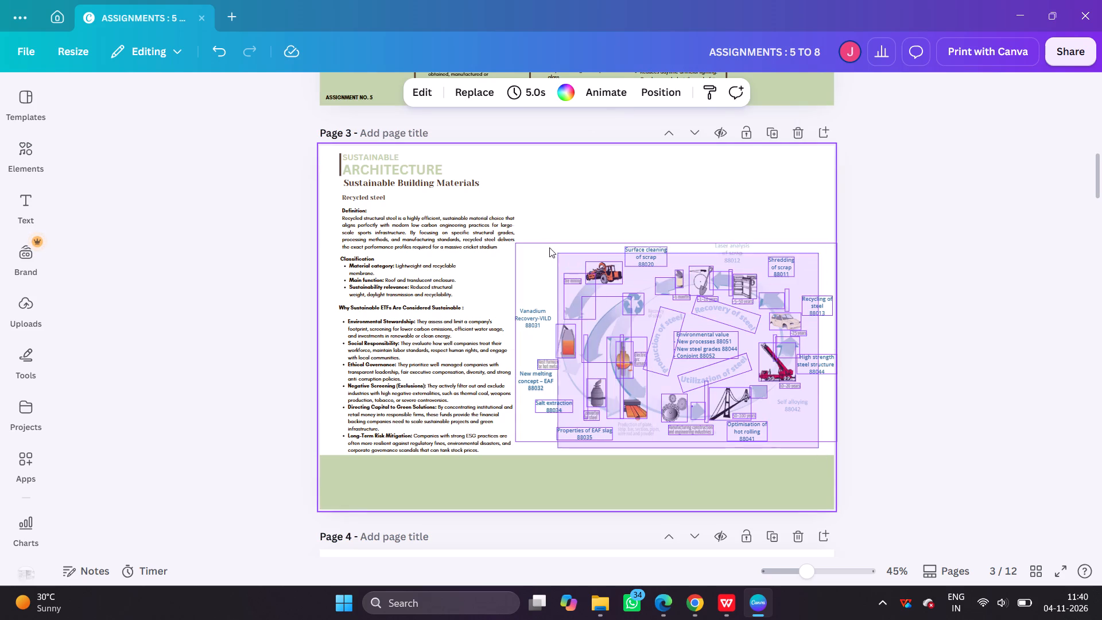
{"action": "left_click_drag", "start_coordinate": [549, 247], "coordinate": [534, 236]}
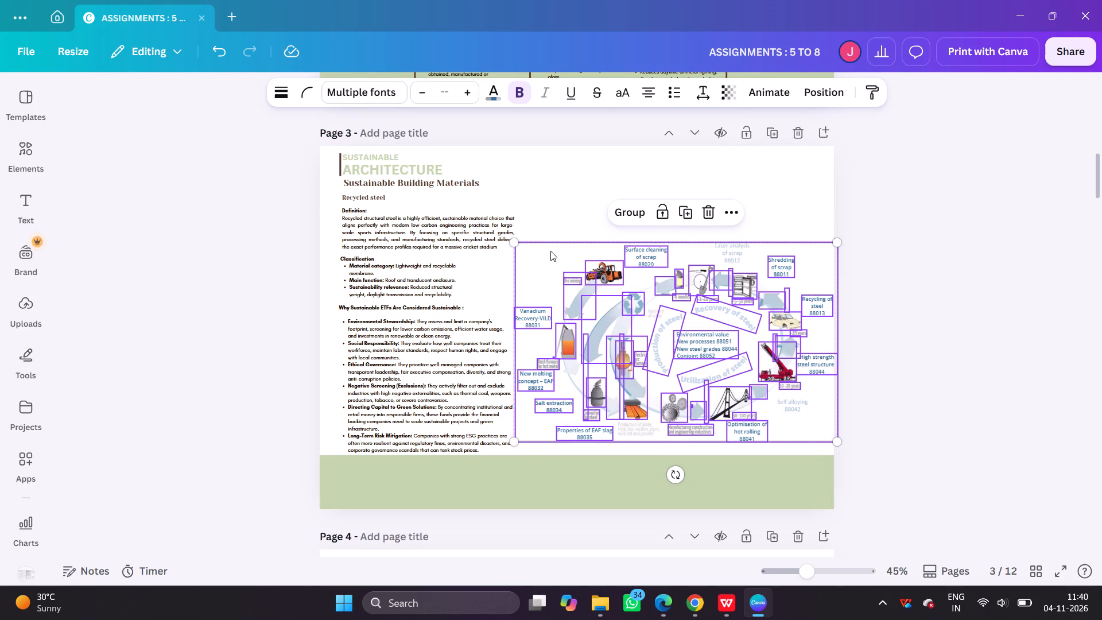
{"action": "key", "text": "g"}
{"action": "key", "text": "ctrl+g"}
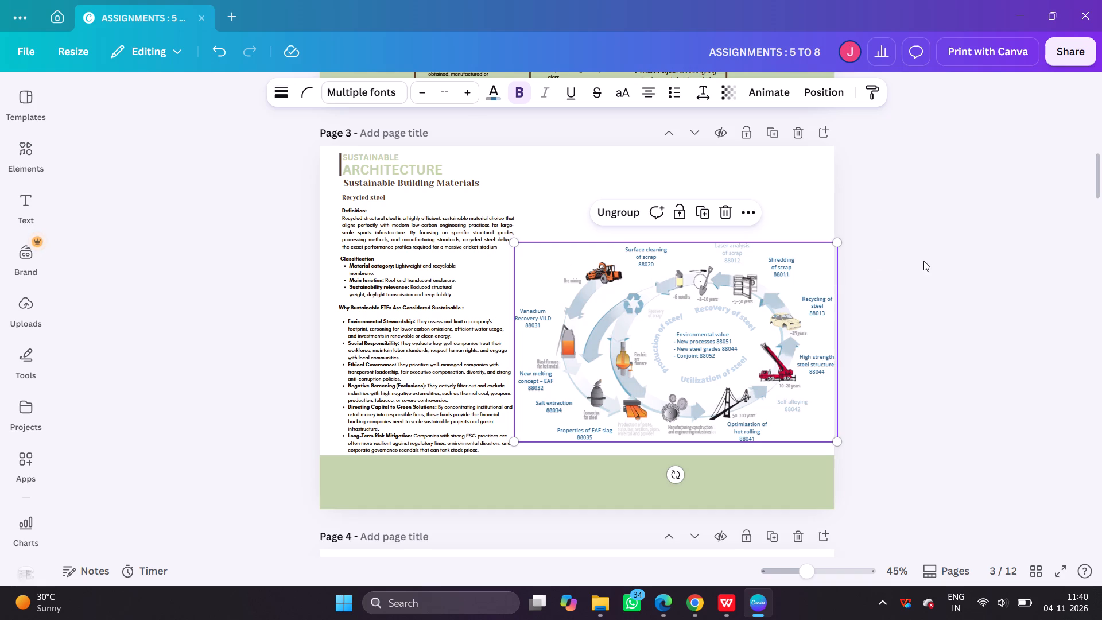
{"action": "left_click", "coordinate": [923, 261]}
Move the grouped steel recycling diagram down to the page's bottom edge, overlapping the green band.
{"action": "left_click_drag", "start_coordinate": [653, 321], "coordinate": [650, 374]}
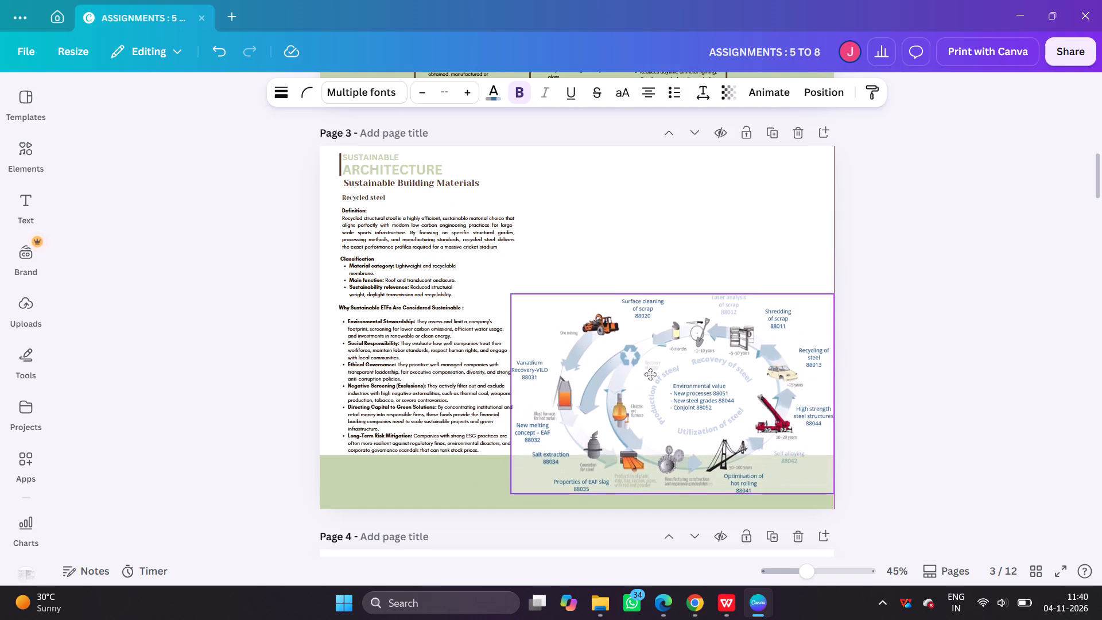
{"action": "left_click_drag", "start_coordinate": [650, 374], "coordinate": [650, 386]}
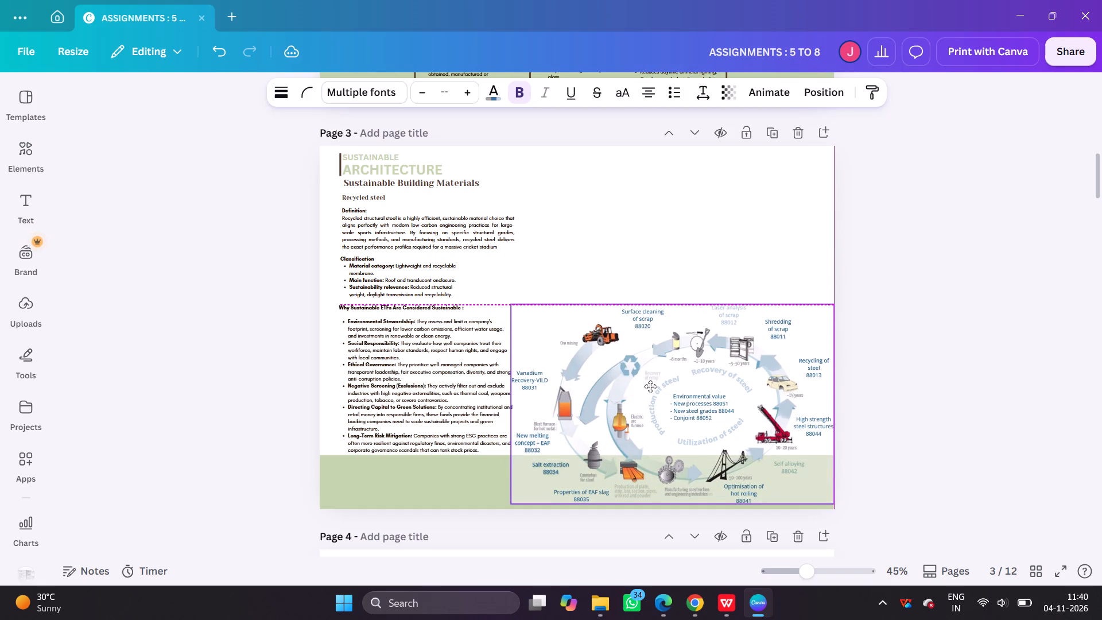
{"action": "left_click_drag", "start_coordinate": [650, 386], "coordinate": [652, 391]}
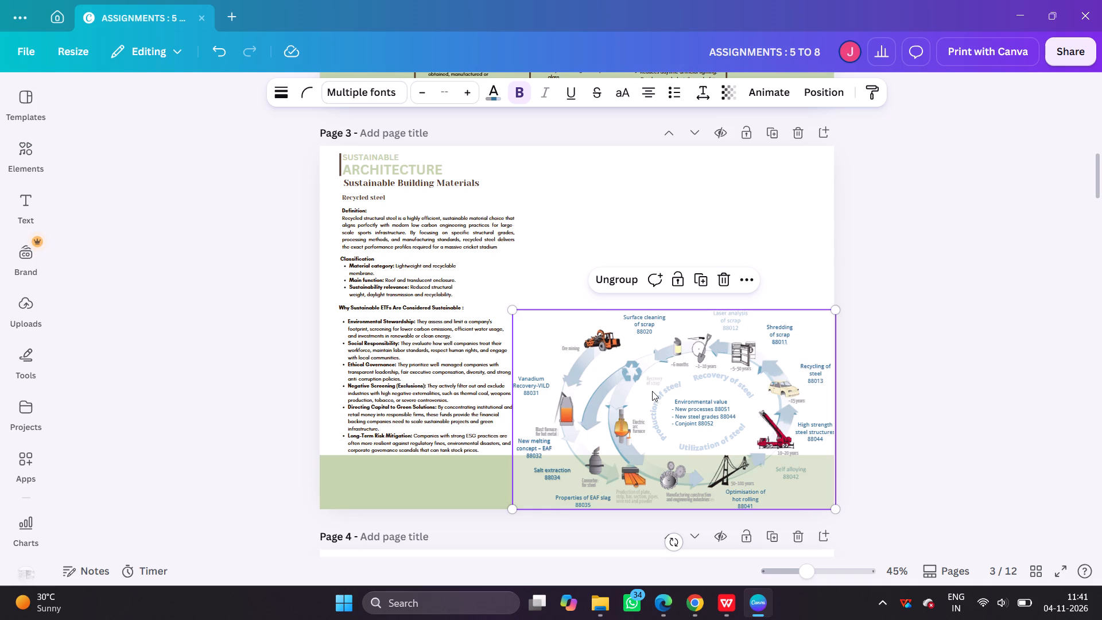
Shrink the grouped steel recycling diagram slightly and reposition it in page 3's lower corner, clear of the bullet text.
{"action": "left_click_drag", "start_coordinate": [515, 307], "coordinate": [525, 311]}
{"action": "left_click_drag", "start_coordinate": [525, 311], "coordinate": [553, 325]}
{"action": "left_click_drag", "start_coordinate": [757, 379], "coordinate": [748, 381]}
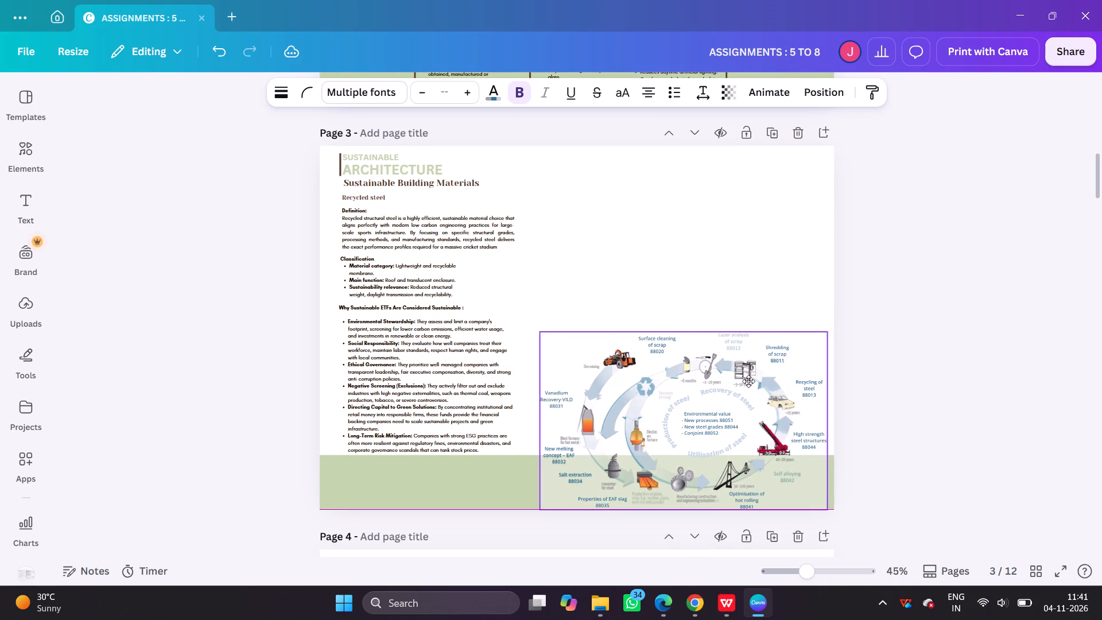
{"action": "left_click_drag", "start_coordinate": [748, 381], "coordinate": [751, 375]}
{"action": "left_click", "coordinate": [742, 249]}
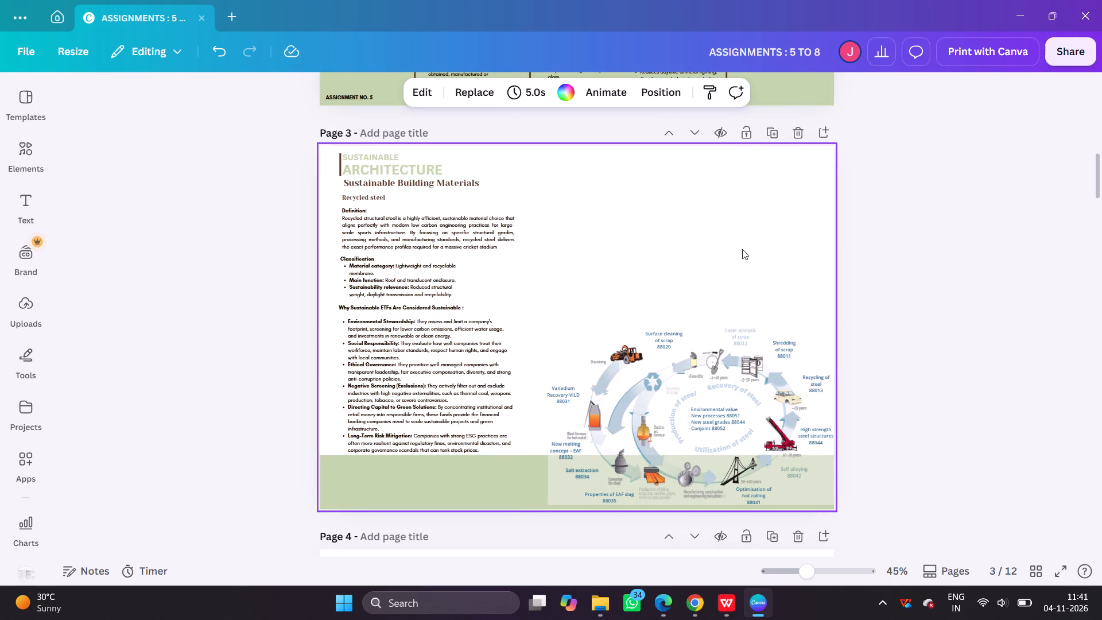
{"action": "left_click", "coordinate": [944, 299]}
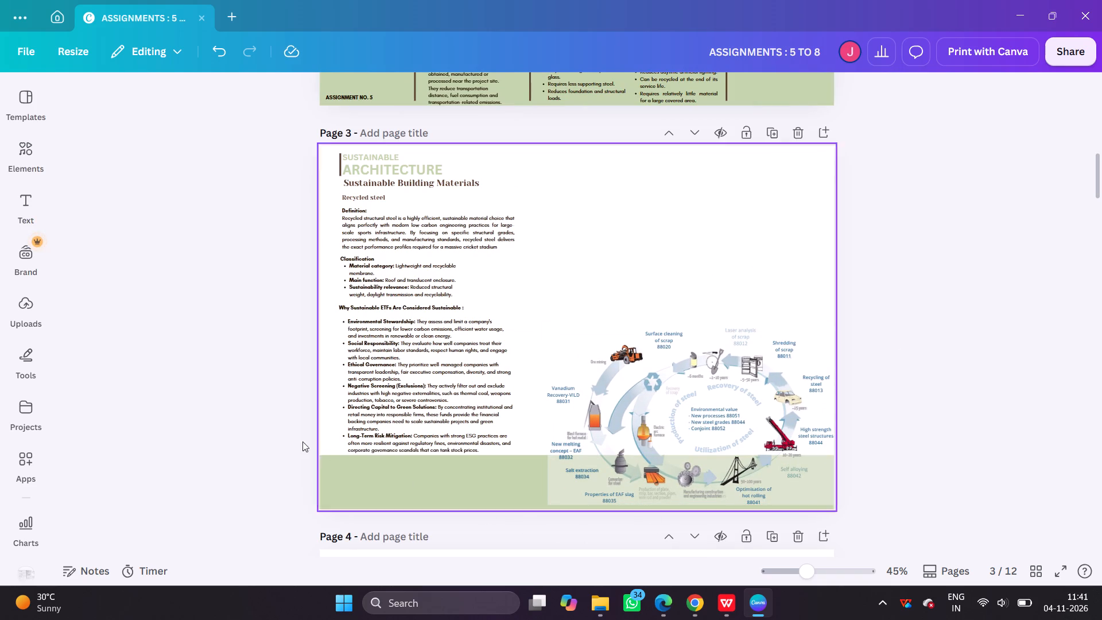
Set the font size of the heading "Why Sustainable ETFs Are Considered Sustainable :" to 14.
{"action": "left_click", "coordinate": [381, 378]}
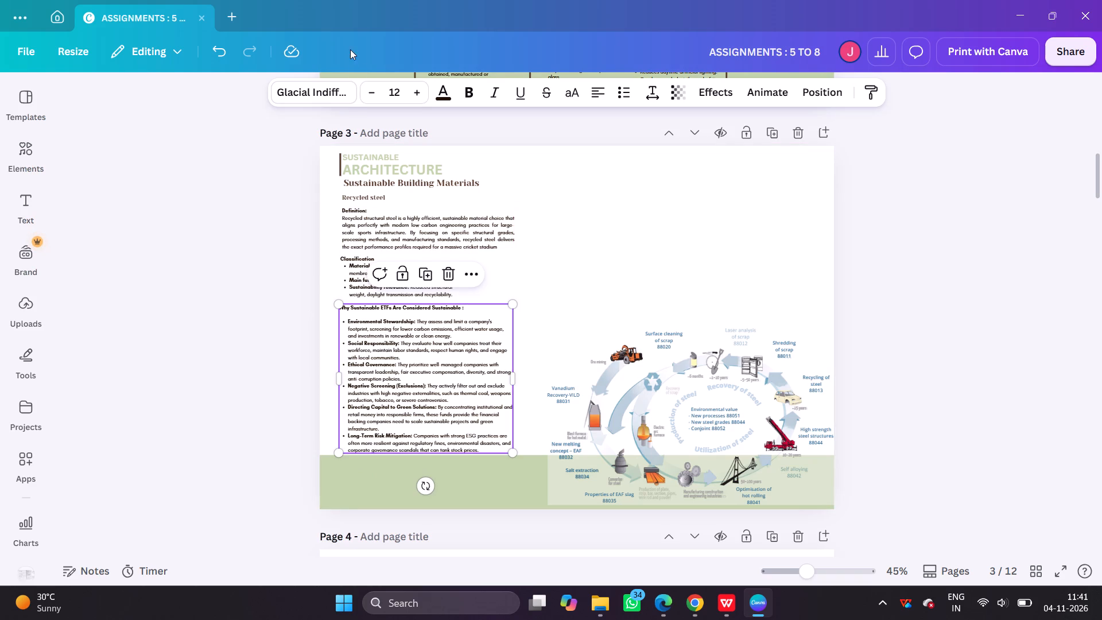
{"action": "left_click", "coordinate": [603, 235]}
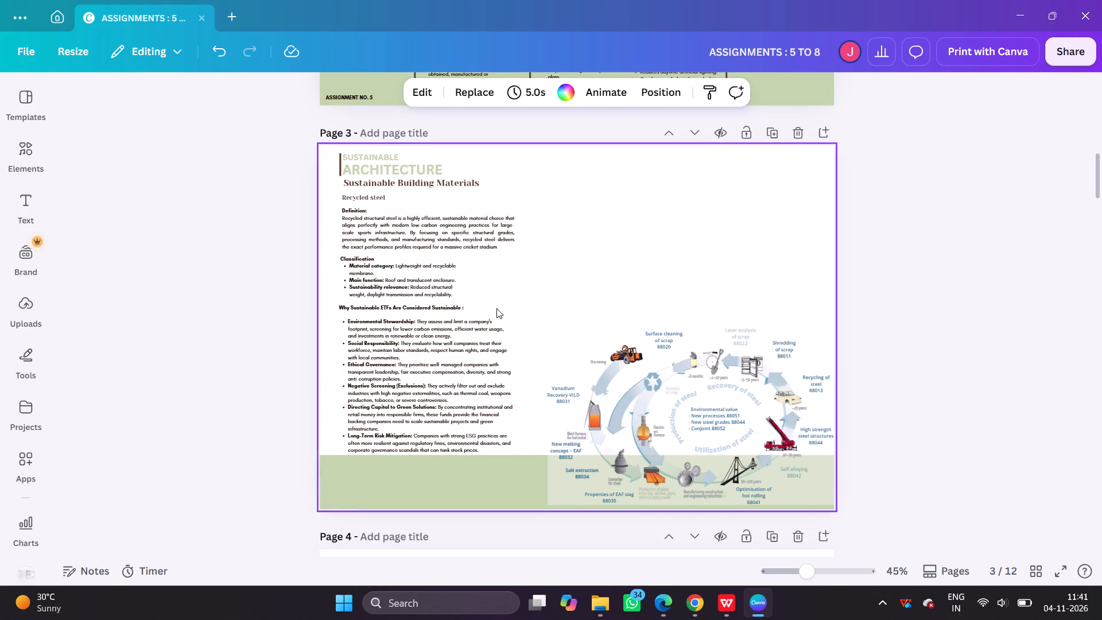
{"action": "scroll", "coordinate": [378, 356], "scroll_direction": "up", "scroll_amount": 4, "text": "ctrl"}
{"action": "double_click", "coordinate": [346, 259]}
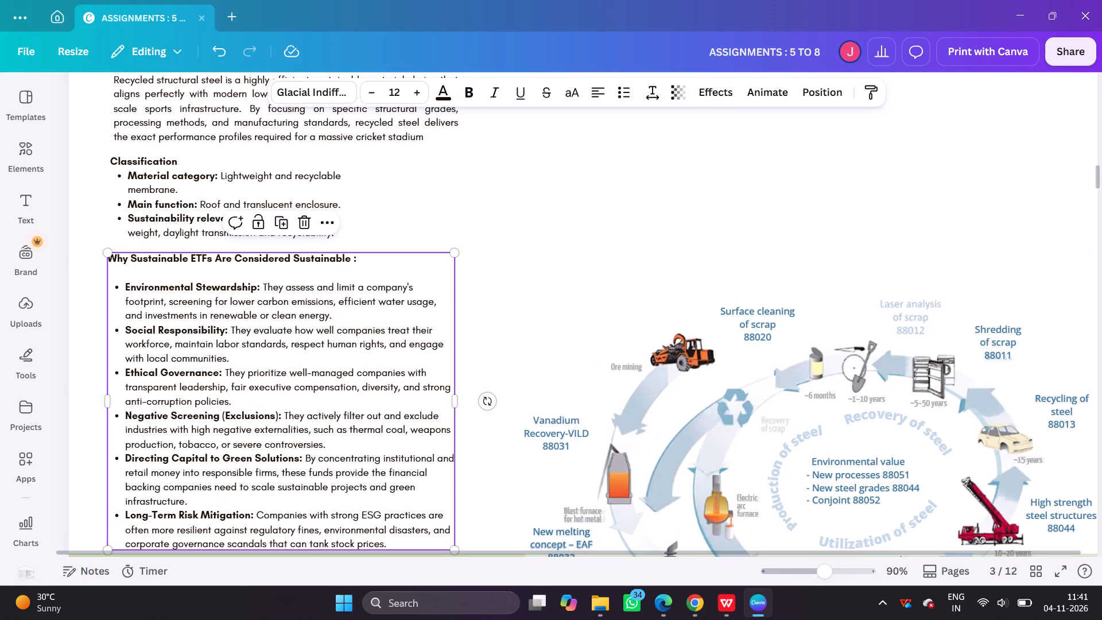
{"action": "left_click_drag", "start_coordinate": [358, 260], "coordinate": [108, 258]}
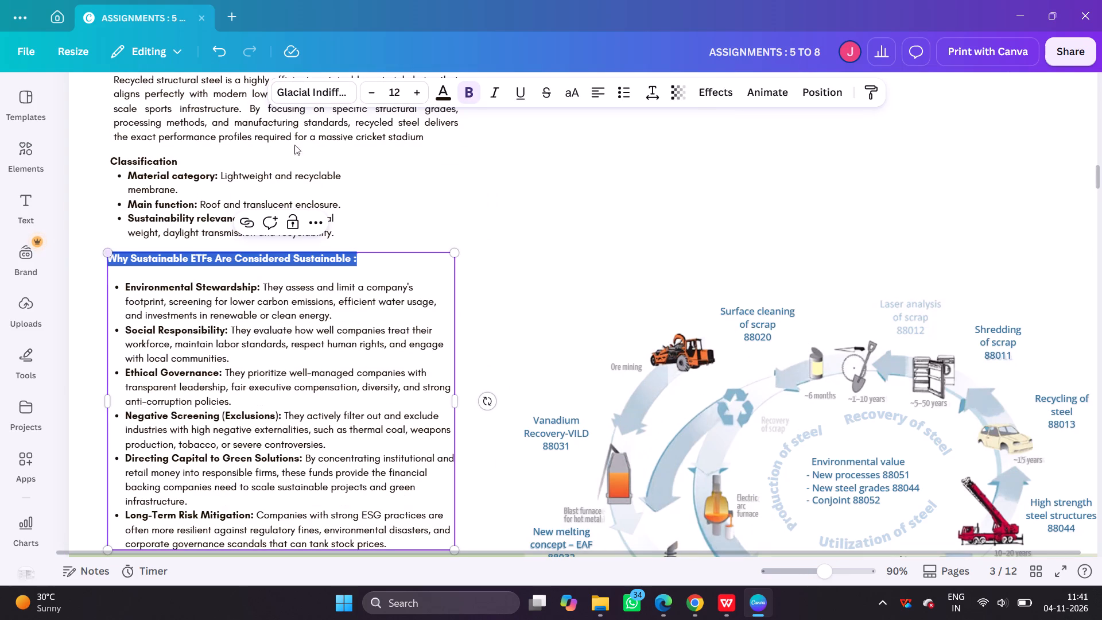
{"action": "left_click", "coordinate": [413, 96]}
{"action": "left_click", "coordinate": [413, 96]}
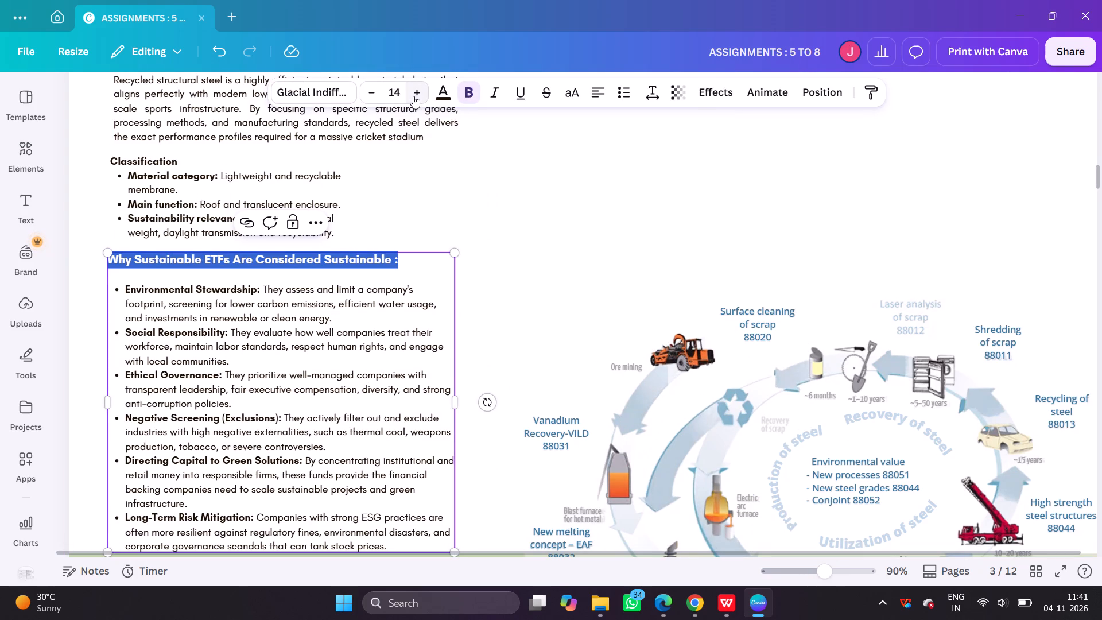
{"action": "left_click", "coordinate": [487, 211]}
Set the font size of the "Classification" heading to 14, leaving its bullets as they are.
{"action": "double_click", "coordinate": [187, 158]}
{"action": "left_click", "coordinate": [187, 162]}
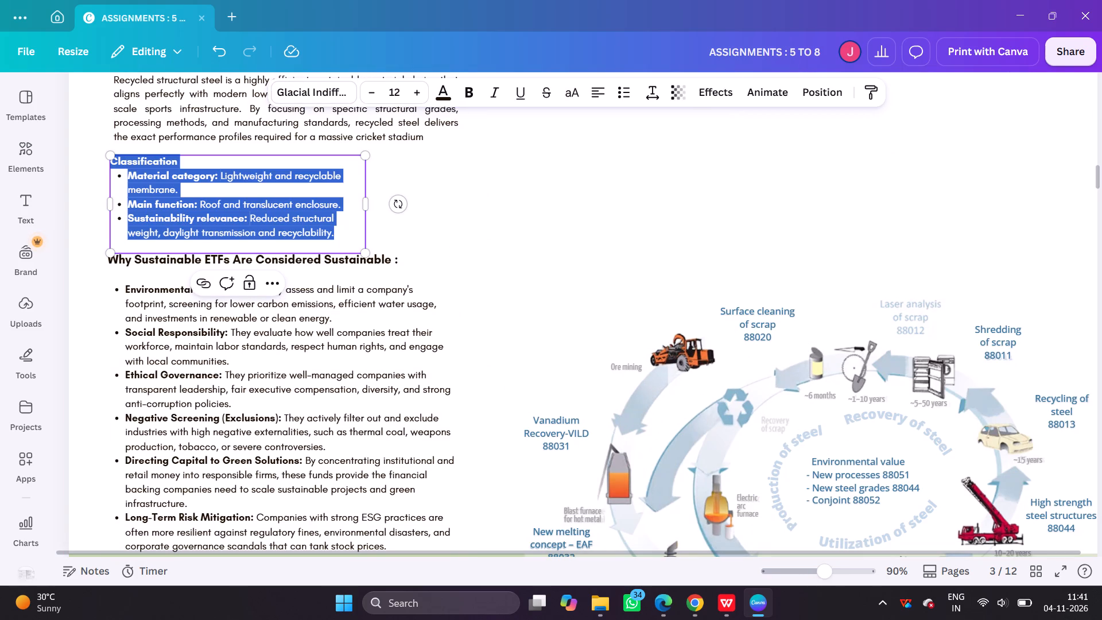
{"action": "left_click", "coordinate": [187, 158]}
{"action": "left_click_drag", "start_coordinate": [189, 158], "coordinate": [107, 160]}
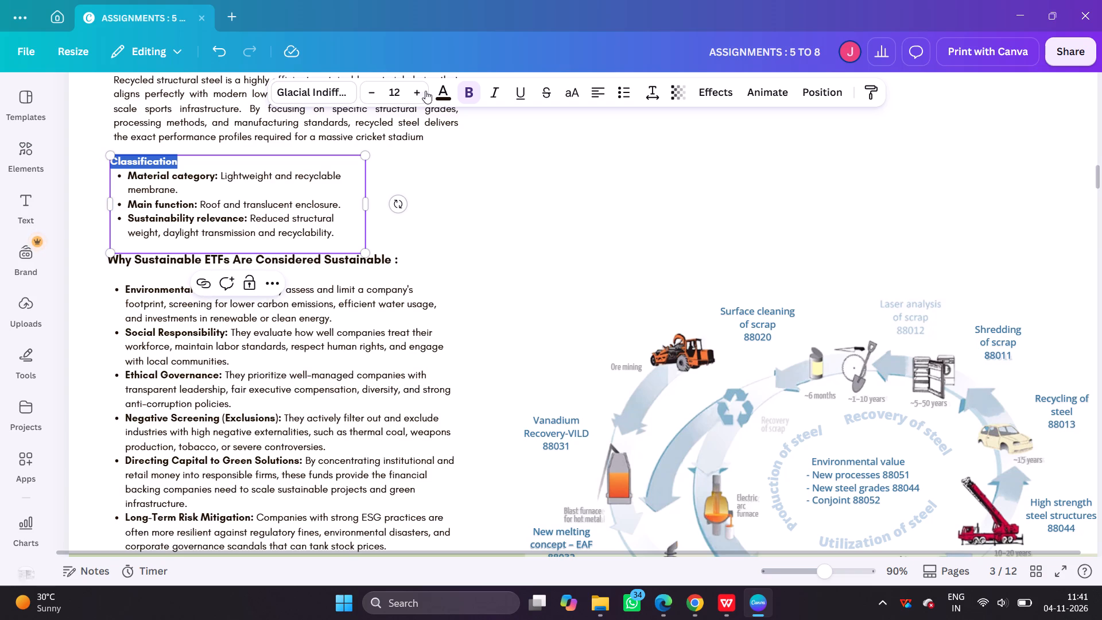
{"action": "double_click", "coordinate": [426, 91]}
{"action": "left_click", "coordinate": [424, 207]}
{"action": "scroll", "coordinate": [309, 250], "scroll_direction": "up", "scroll_amount": 3}
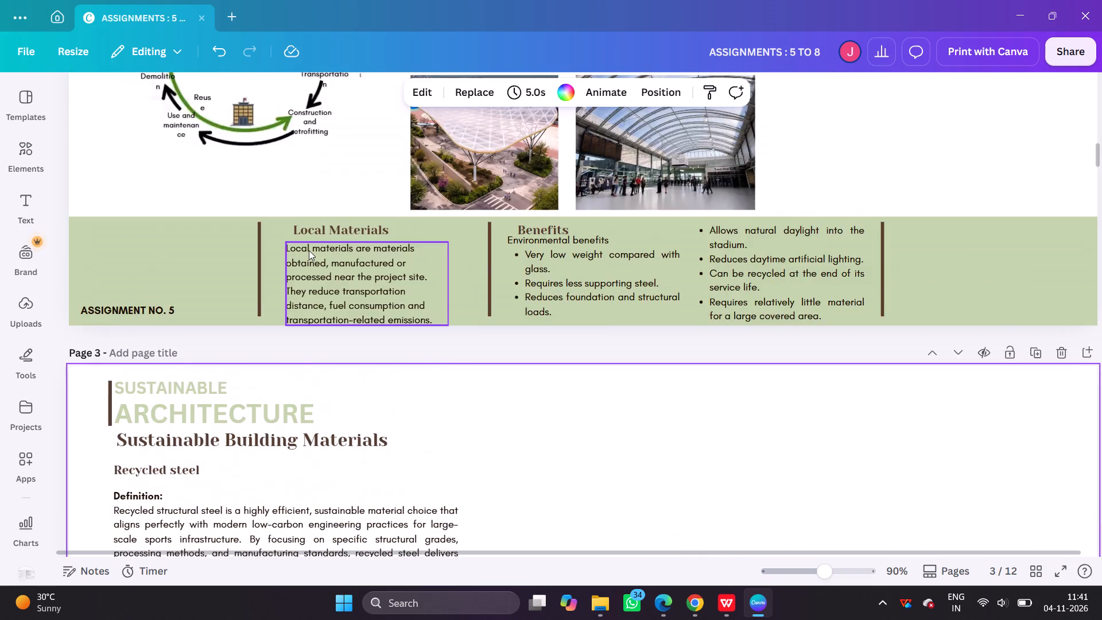
{"action": "scroll", "coordinate": [309, 250], "scroll_direction": "down", "scroll_amount": 2}
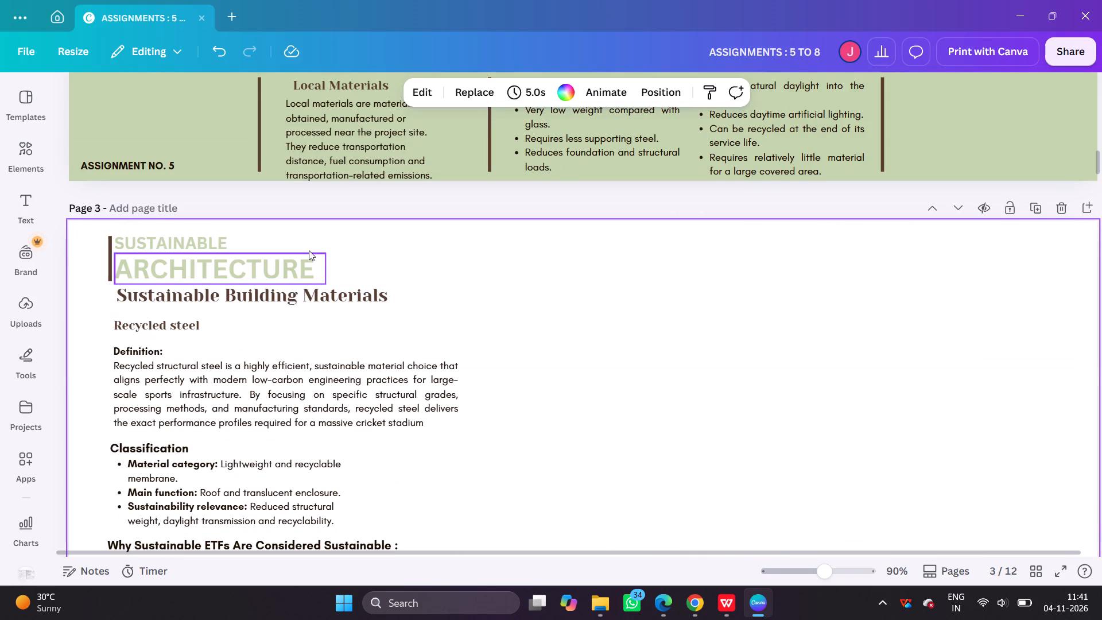
{"action": "scroll", "coordinate": [309, 250], "scroll_direction": "down", "scroll_amount": 2}
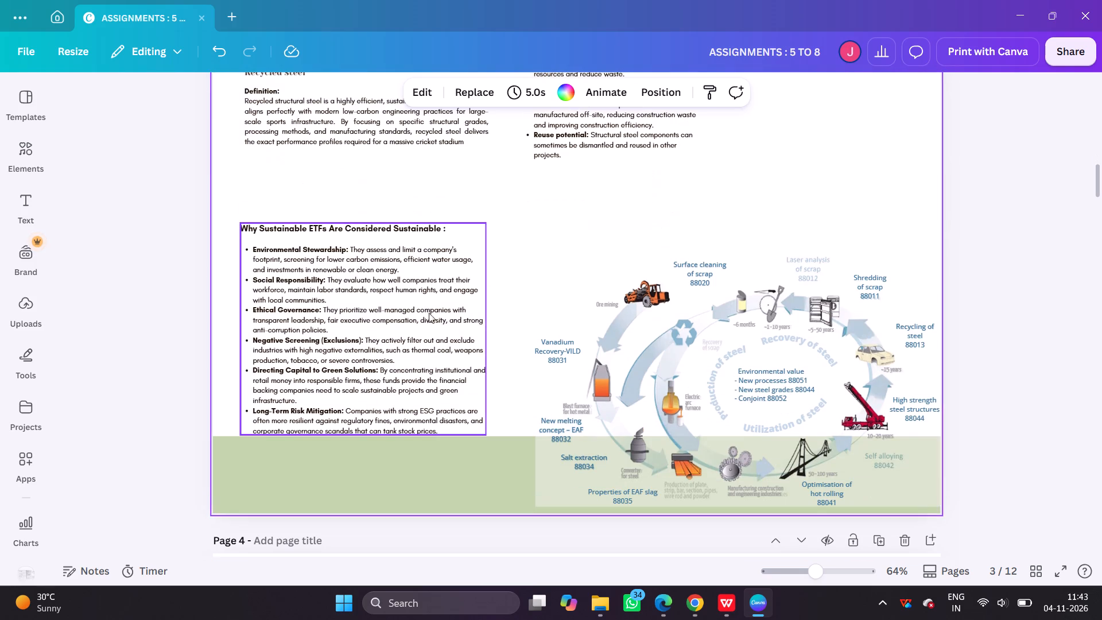
{"action": "left_click", "coordinate": [424, 305]}
{"action": "key", "text": "ctrl+c"}
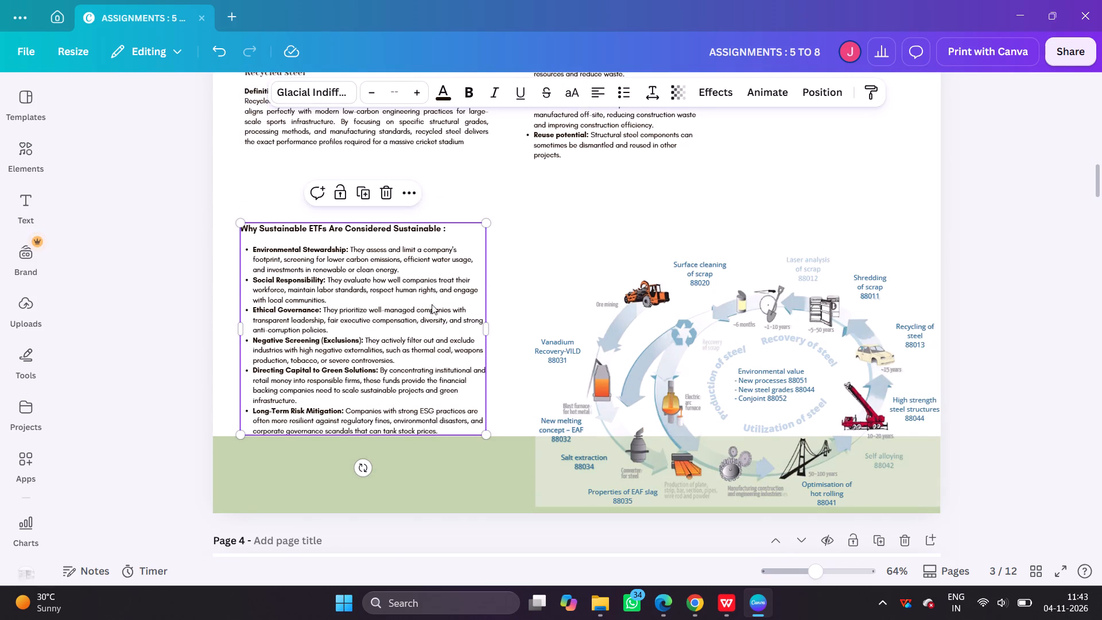
{"action": "scroll", "coordinate": [483, 311], "scroll_direction": "up", "scroll_amount": 6}
{"action": "scroll", "coordinate": [483, 311], "scroll_direction": "down", "scroll_amount": 1}
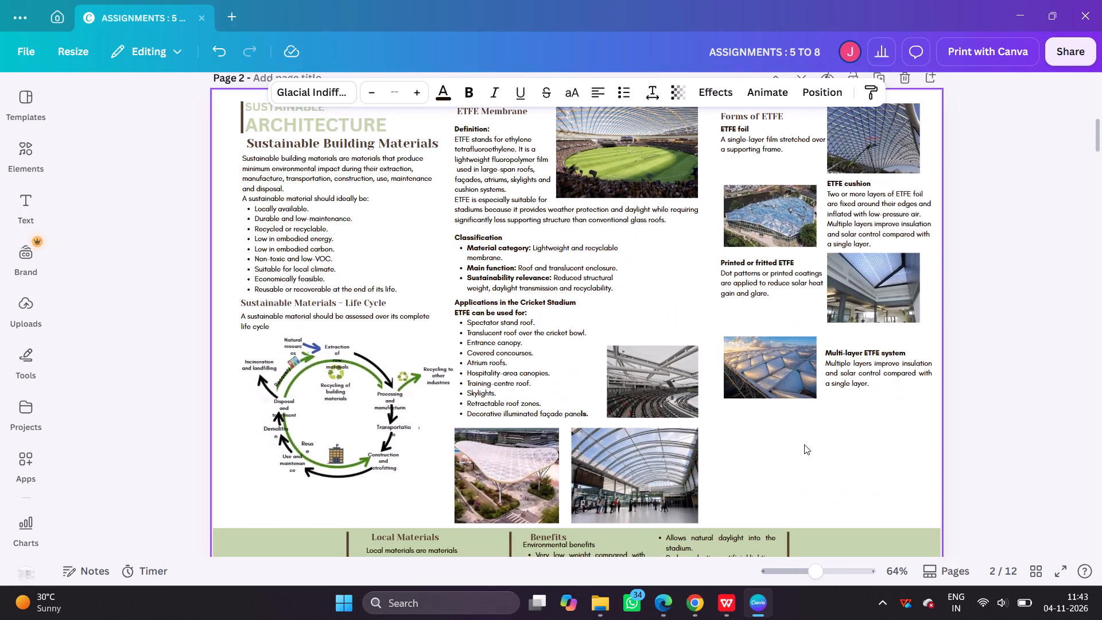
{"action": "left_click", "coordinate": [804, 445]}
{"action": "key", "text": "ctrl+v"}
Move the pasted "Why Sustainable ETFs" box below the Multi-layer ETFE system image and text on page 2.
{"action": "scroll", "coordinate": [343, 219], "scroll_direction": "down", "scroll_amount": 2}
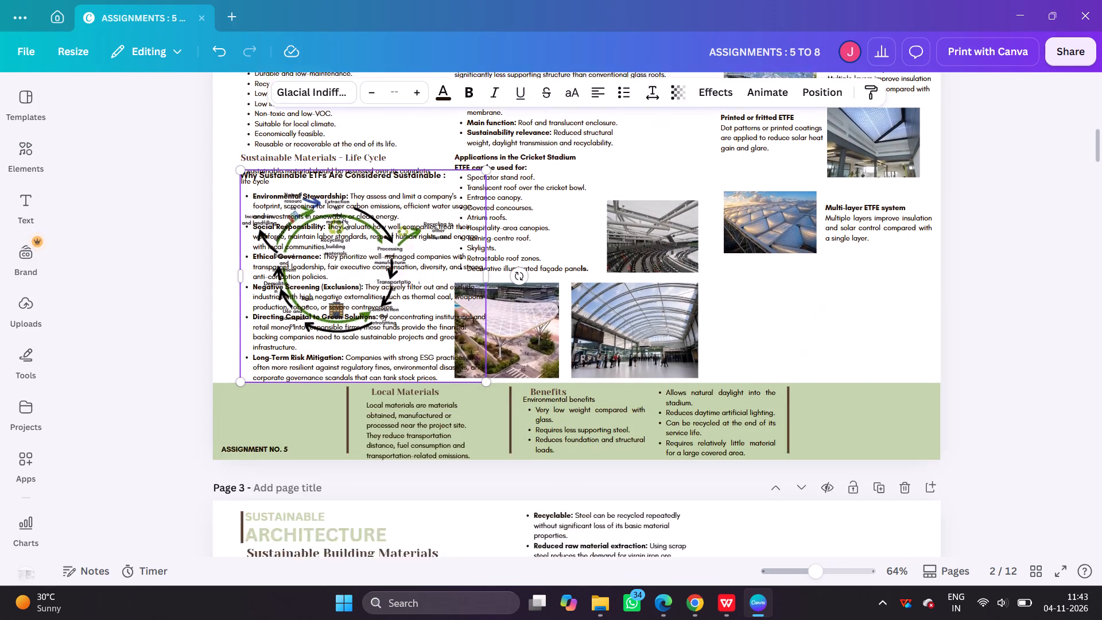
{"action": "scroll", "coordinate": [370, 239], "scroll_direction": "up", "scroll_amount": 2}
{"action": "left_click_drag", "start_coordinate": [401, 336], "coordinate": [868, 424]}
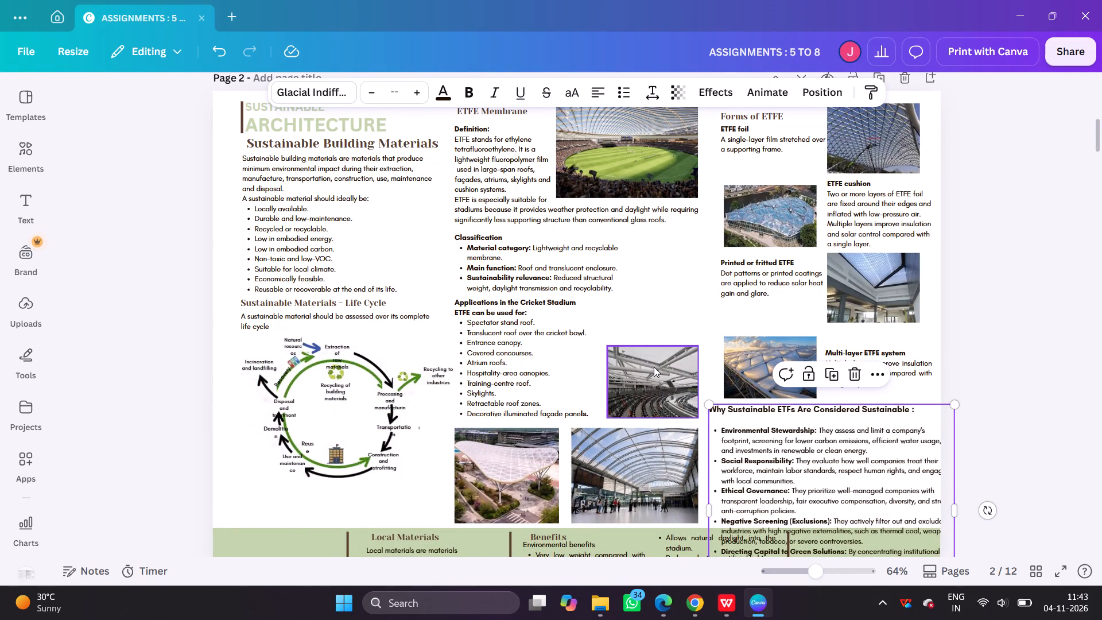
Shrink the ETFE foil image on page 2 from its lower outer corner, keeping its top inner corner in place.
{"action": "scroll", "coordinate": [743, 328], "scroll_direction": "up", "scroll_amount": 1}
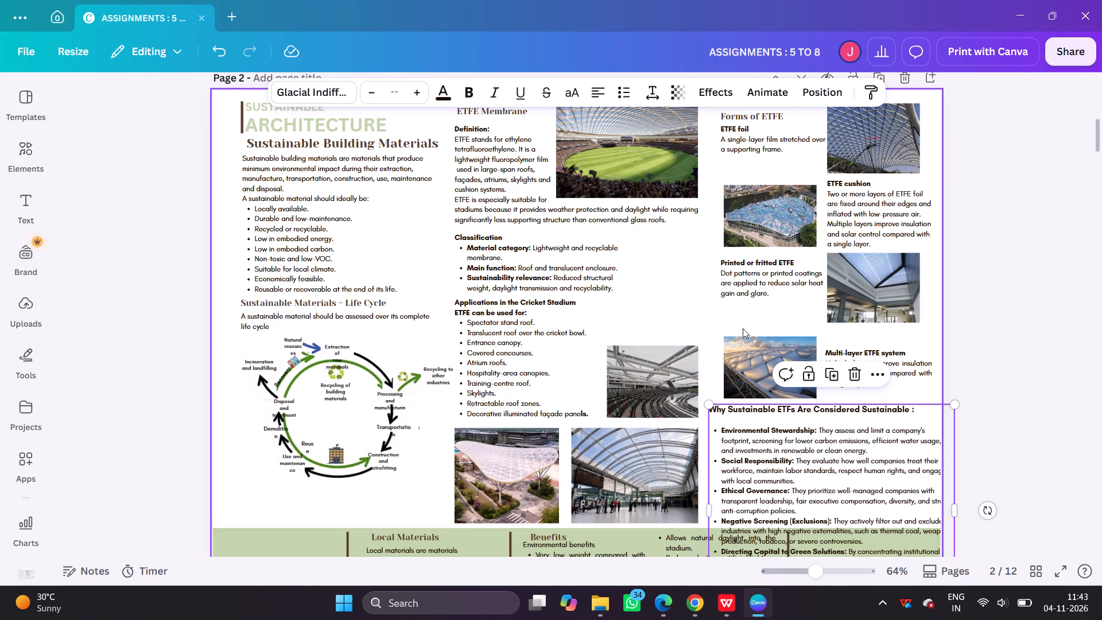
{"action": "left_click", "coordinate": [869, 218]}
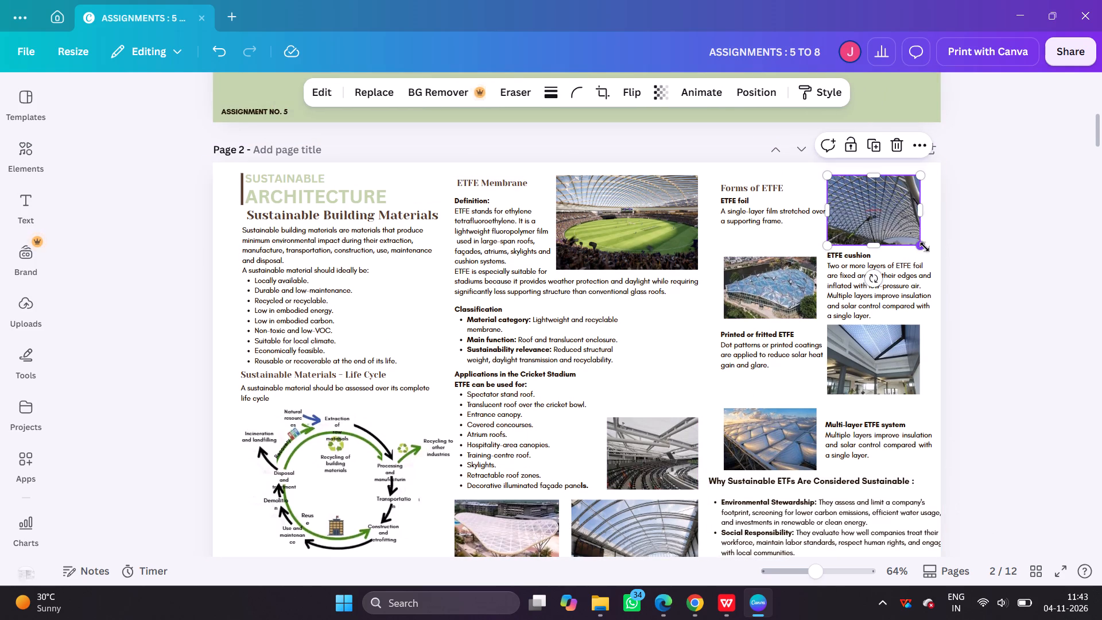
{"action": "left_click_drag", "start_coordinate": [923, 247], "coordinate": [906, 222]}
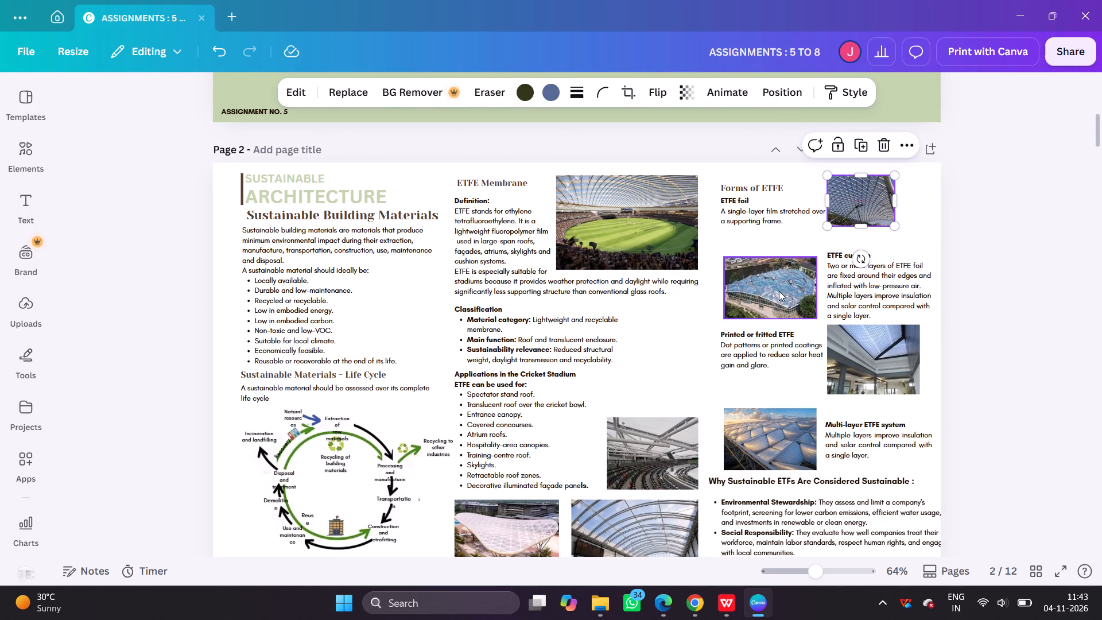
Shrink the ETFE cushion image on page 2 to the ETFE foil image's width and place it directly below the ETFE foil text.
{"action": "left_click", "coordinate": [779, 291]}
{"action": "left_click_drag", "start_coordinate": [778, 289], "coordinate": [777, 270], "text": "shift"}
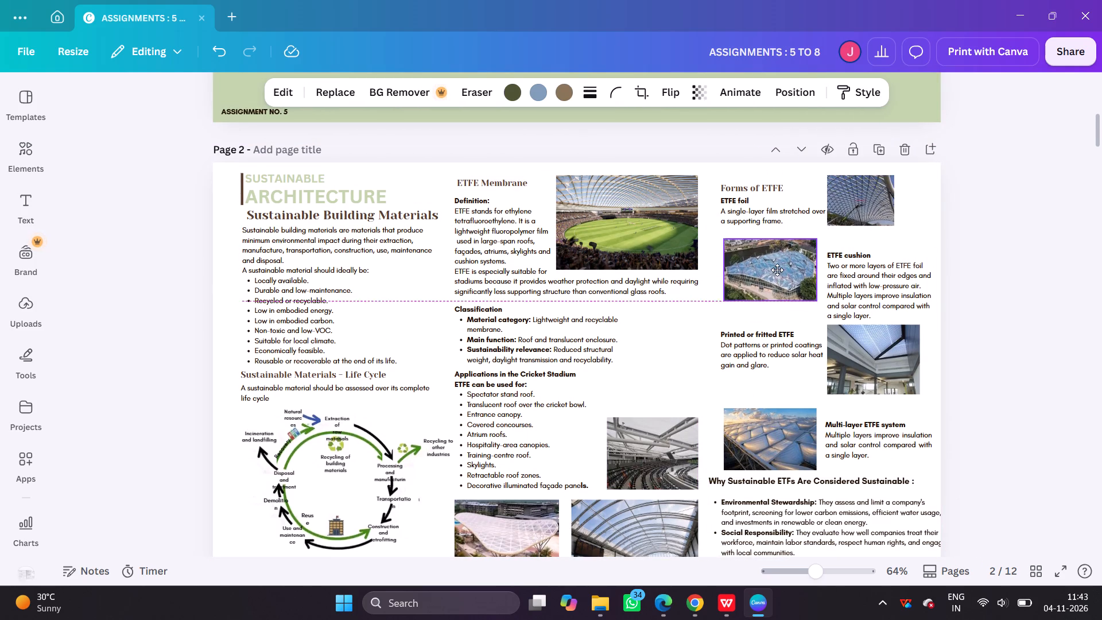
{"action": "left_click_drag", "start_coordinate": [777, 270], "coordinate": [776, 265], "text": "shift"}
{"action": "left_click_drag", "start_coordinate": [814, 293], "coordinate": [813, 291]}
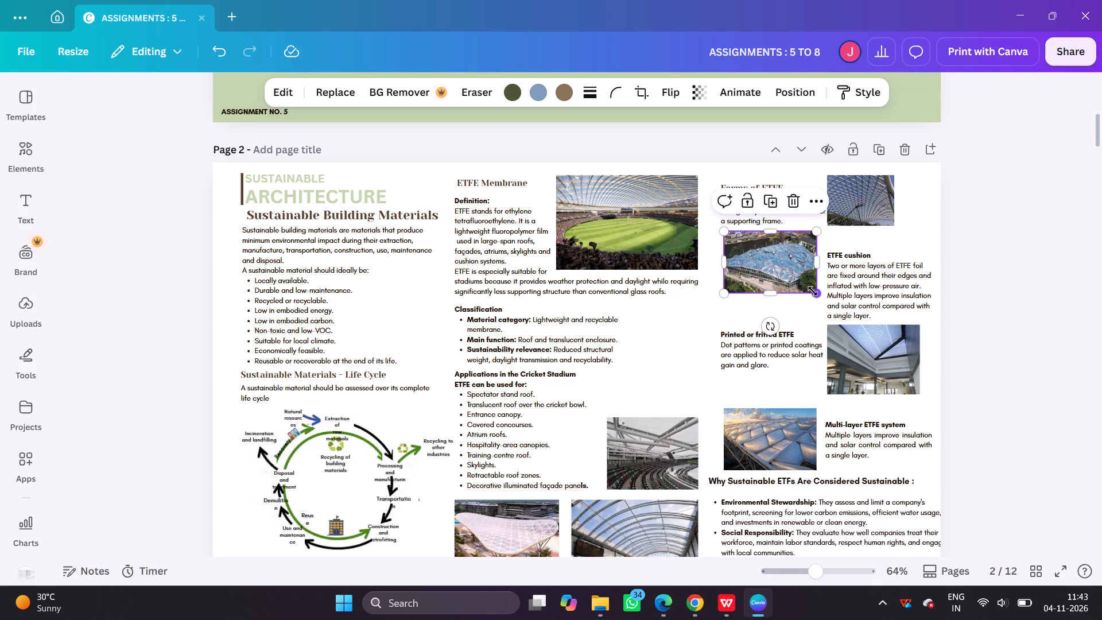
{"action": "left_click_drag", "start_coordinate": [813, 291], "coordinate": [791, 276]}
{"action": "left_click_drag", "start_coordinate": [748, 247], "coordinate": [819, 254], "text": "shift"}
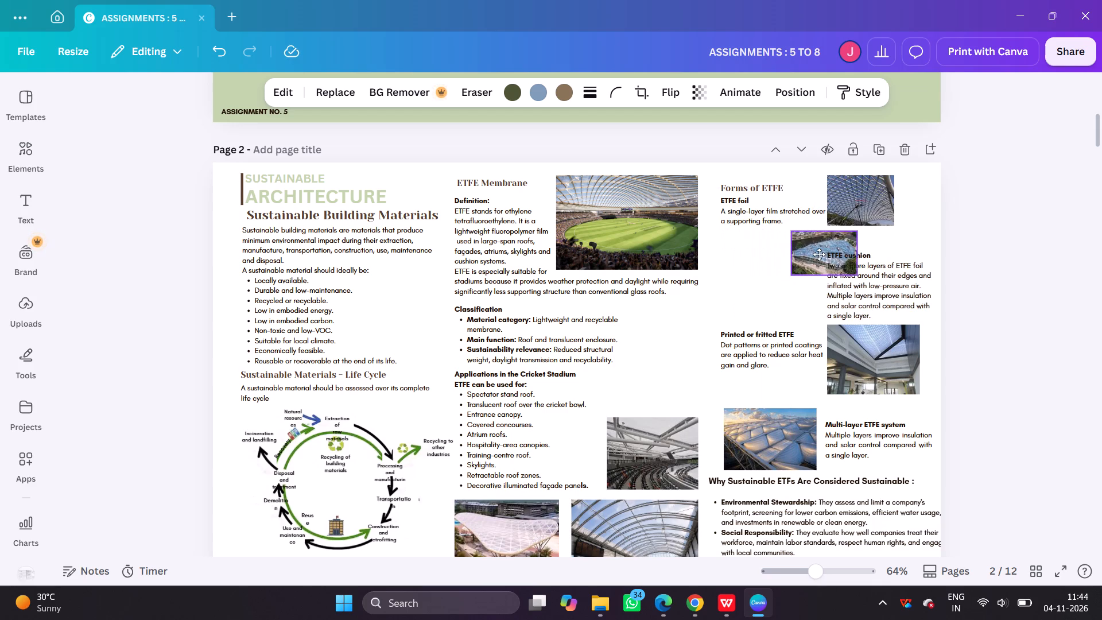
{"action": "left_click_drag", "start_coordinate": [819, 254], "coordinate": [851, 251], "text": "shift"}
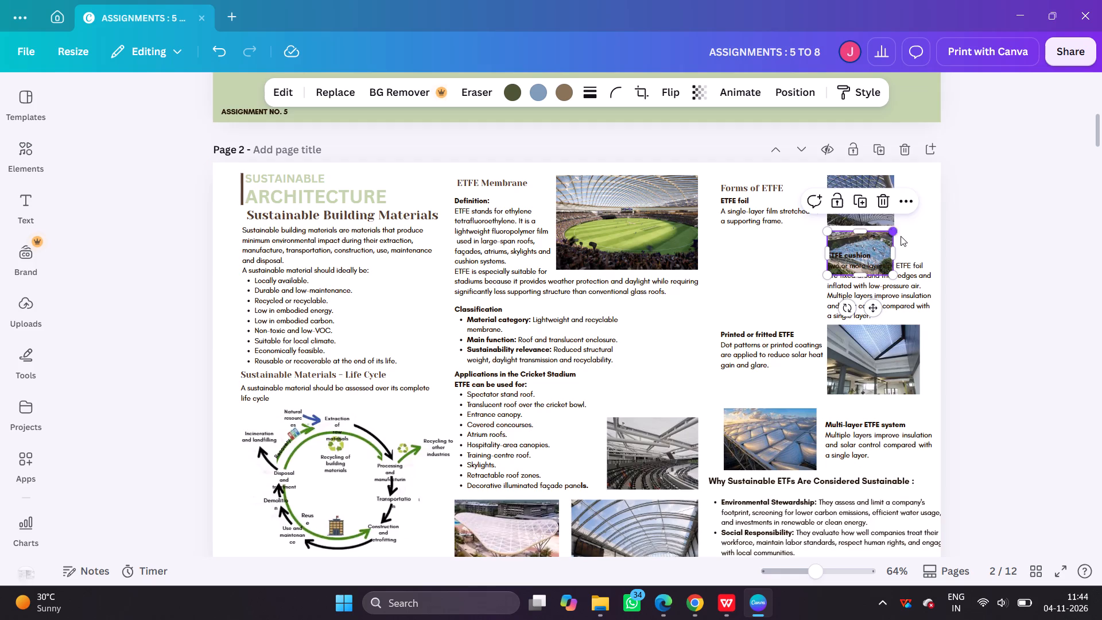
{"action": "scroll", "coordinate": [901, 236], "scroll_direction": "up", "scroll_amount": 3, "text": "ctrl"}
{"action": "left_click_drag", "start_coordinate": [1041, 230], "coordinate": [1045, 229], "text": "shift"}
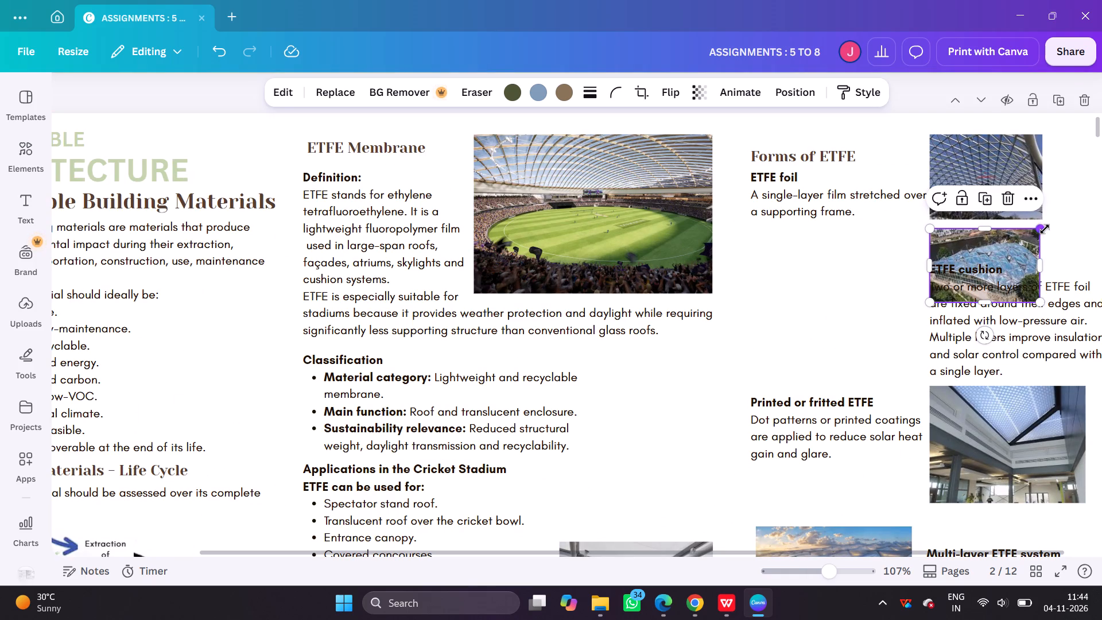
{"action": "left_click_drag", "start_coordinate": [1045, 229], "coordinate": [1046, 228], "text": "shift"}
{"action": "left_click_drag", "start_coordinate": [984, 252], "coordinate": [906, 251], "text": "shift"}
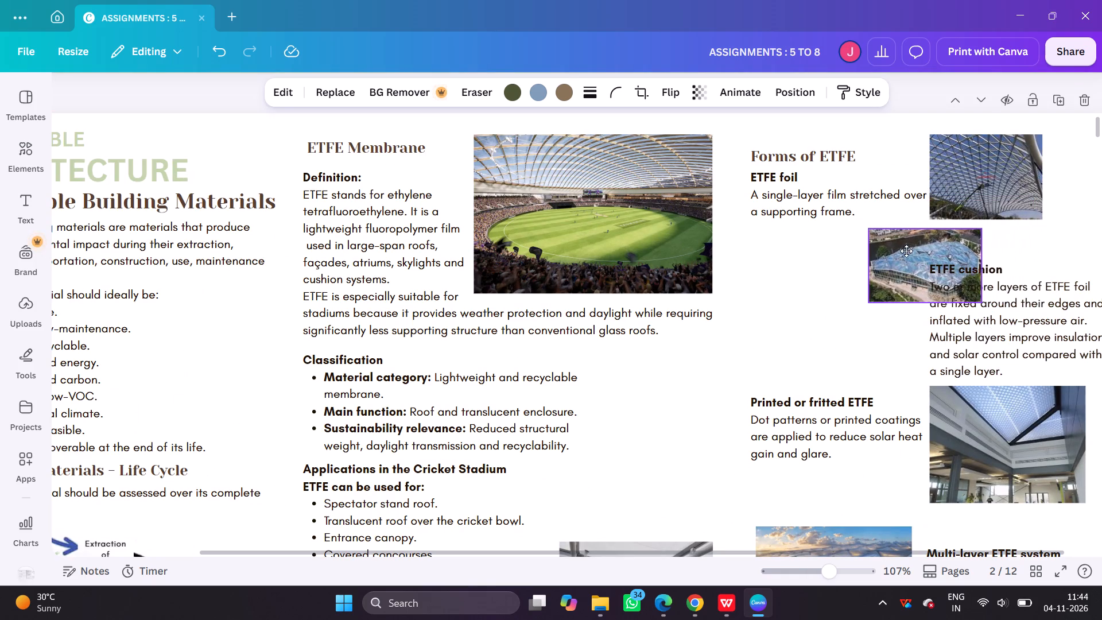
{"action": "left_click_drag", "start_coordinate": [906, 251], "coordinate": [804, 242], "text": "shift"}
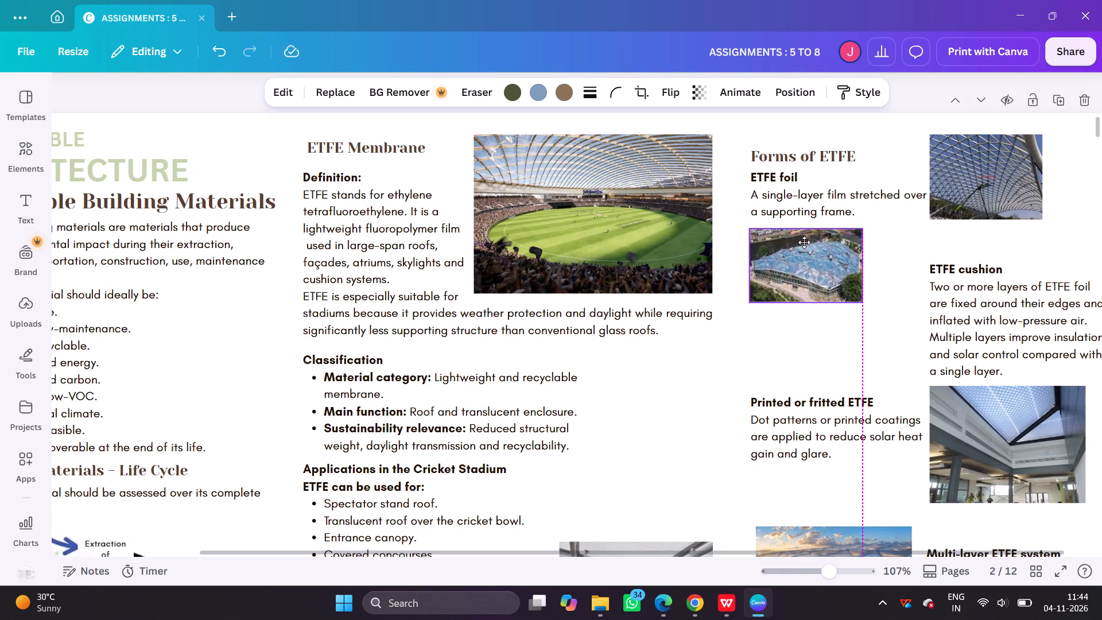
{"action": "left_click_drag", "start_coordinate": [804, 242], "coordinate": [805, 241], "text": "shift"}
Shrink the Printed or fritted ETFE image from its lower outer corner to match the ETFE foil image's width.
{"action": "left_click", "coordinate": [969, 421]}
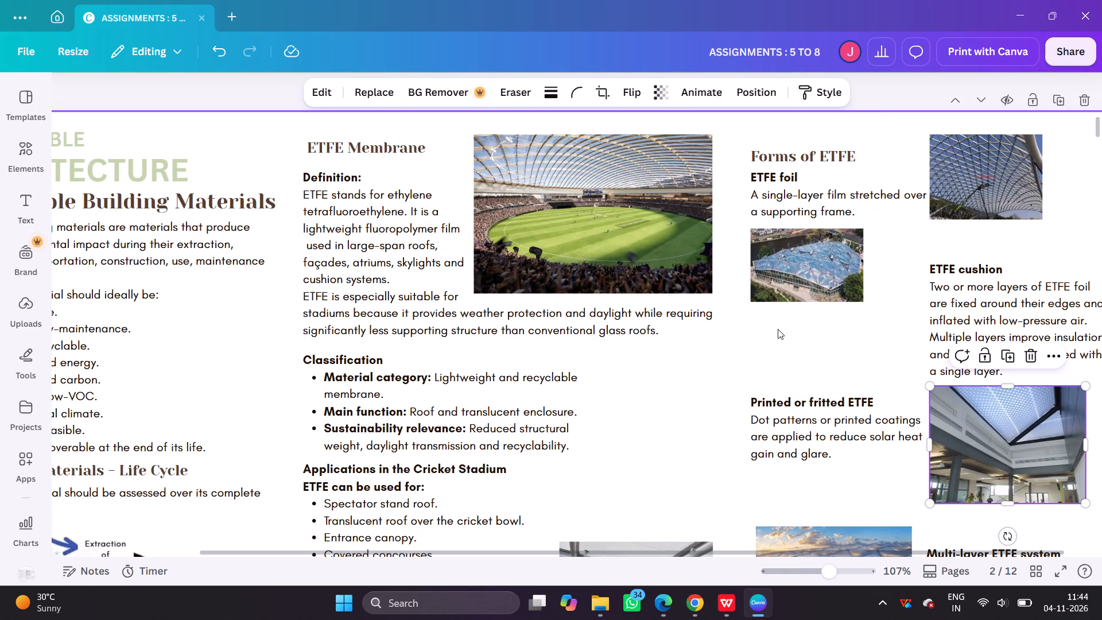
{"action": "left_click_drag", "start_coordinate": [1084, 503], "coordinate": [1074, 490]}
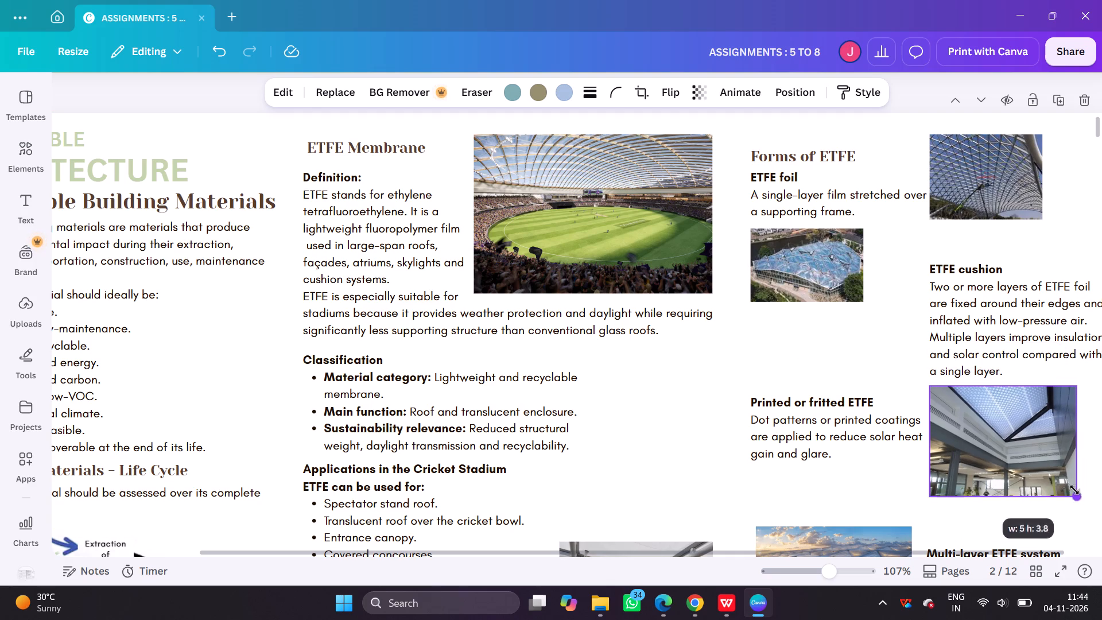
{"action": "left_click_drag", "start_coordinate": [1074, 490], "coordinate": [1047, 454]}
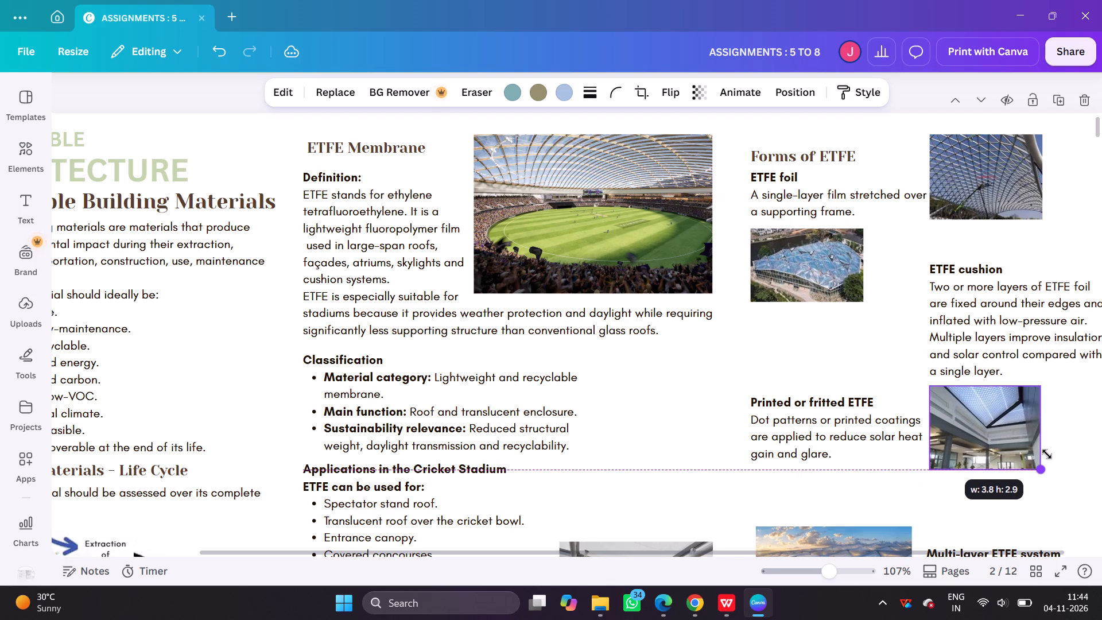
{"action": "left_click_drag", "start_coordinate": [1047, 454], "coordinate": [1051, 456]}
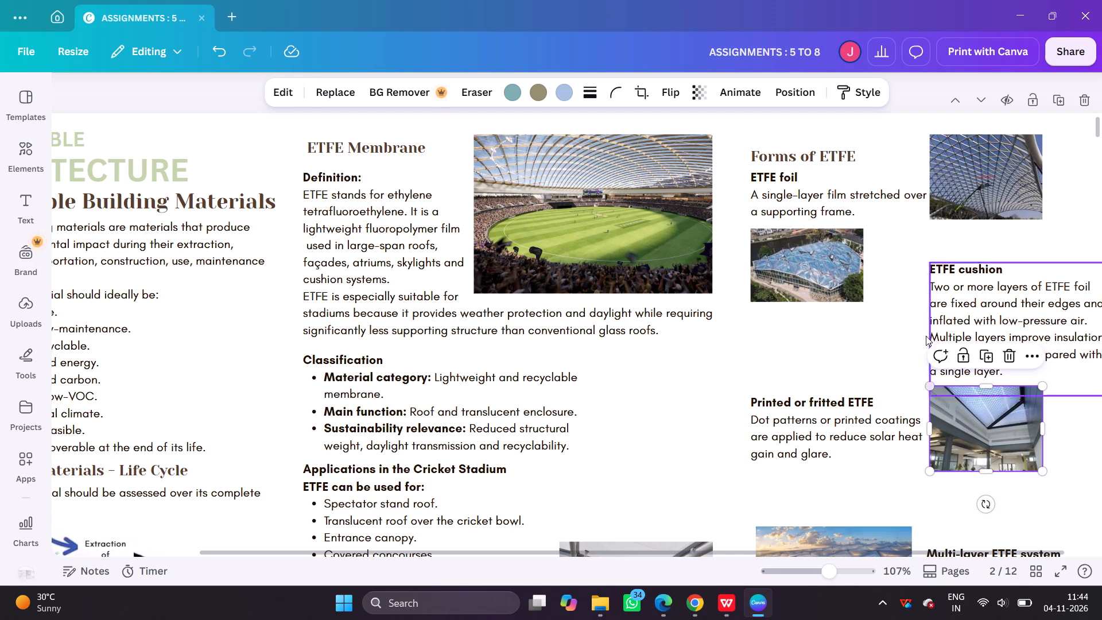
Move the ETFE cushion text box up beside its image and widen it to span from the image to the page edge.
{"action": "scroll", "coordinate": [804, 347], "scroll_direction": "down", "scroll_amount": 1, "text": "ctrl"}
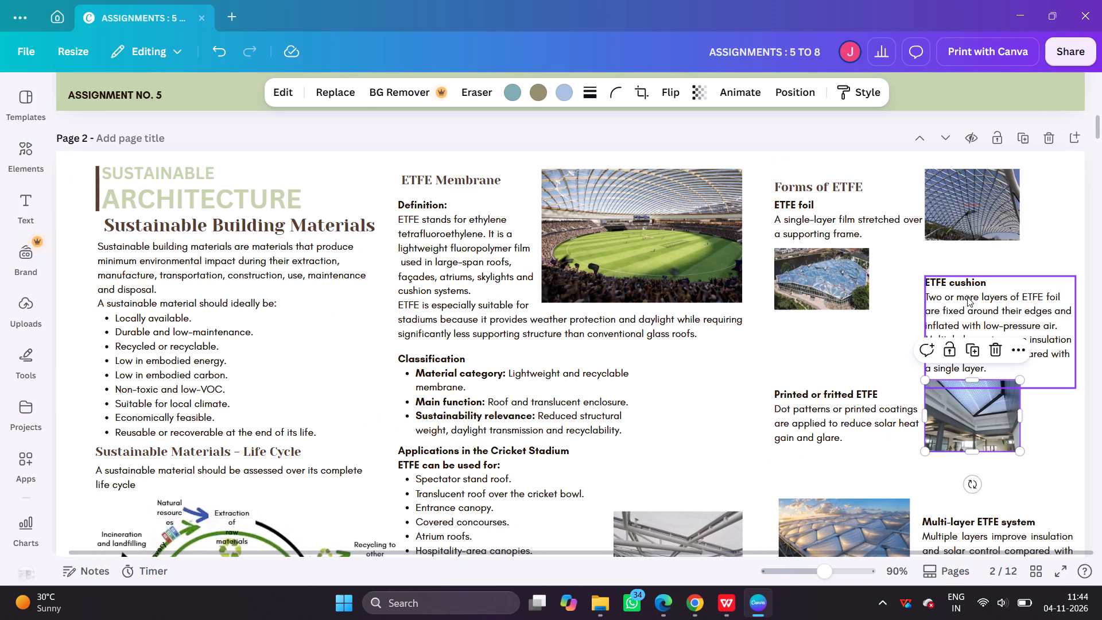
{"action": "left_click_drag", "start_coordinate": [961, 320], "coordinate": [961, 295]}
{"action": "left_click_drag", "start_coordinate": [923, 307], "coordinate": [894, 309]}
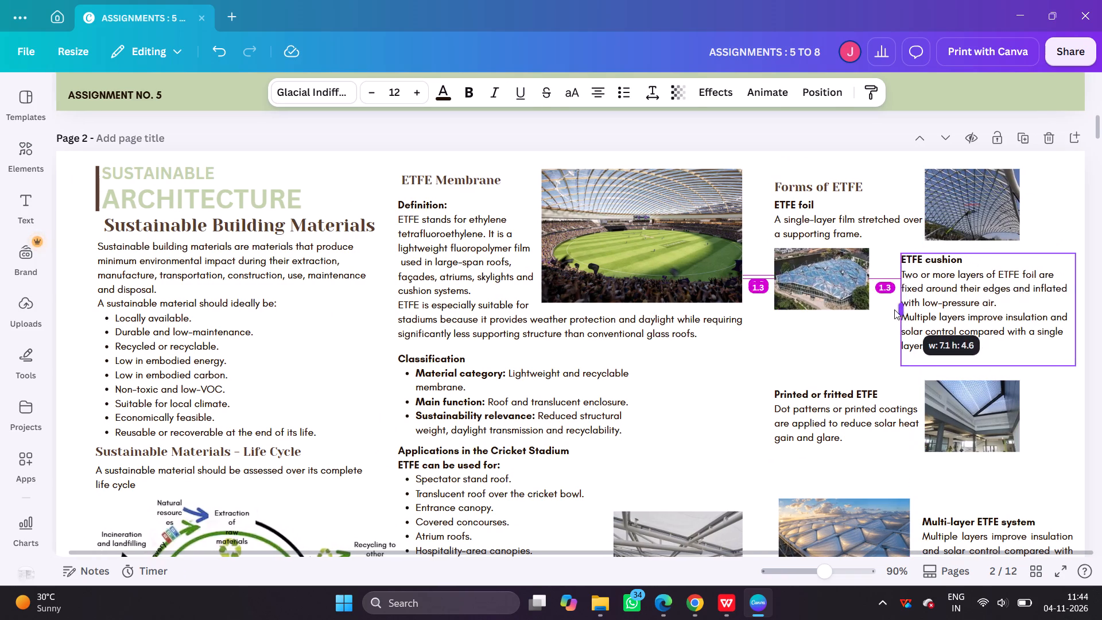
{"action": "left_click_drag", "start_coordinate": [894, 309], "coordinate": [876, 309]}
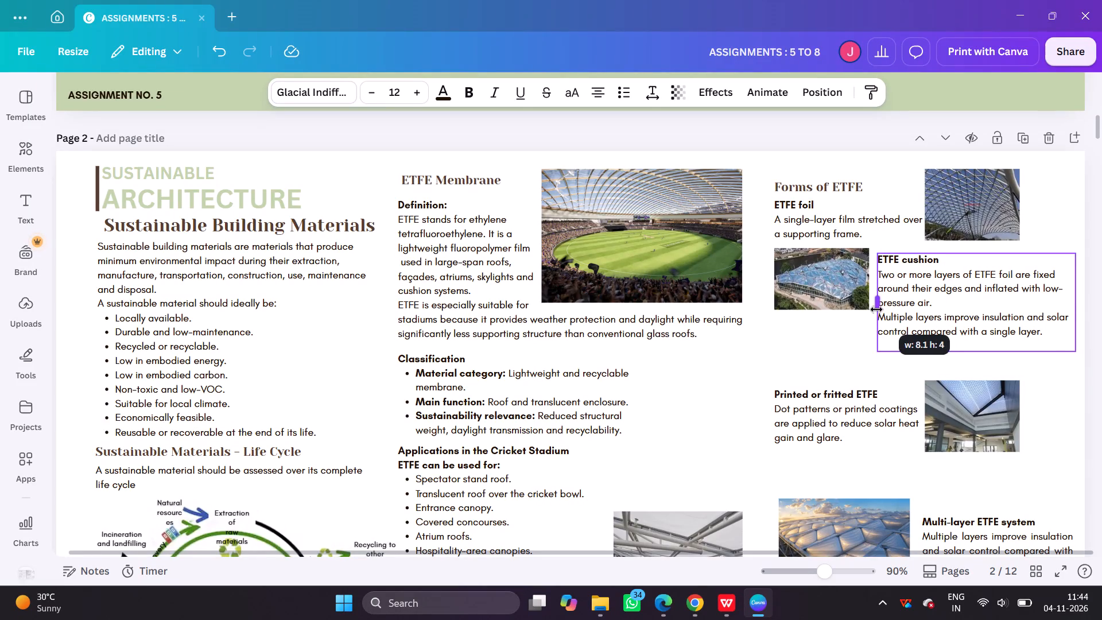
{"action": "left_click_drag", "start_coordinate": [971, 303], "coordinate": [971, 297], "text": "shift"}
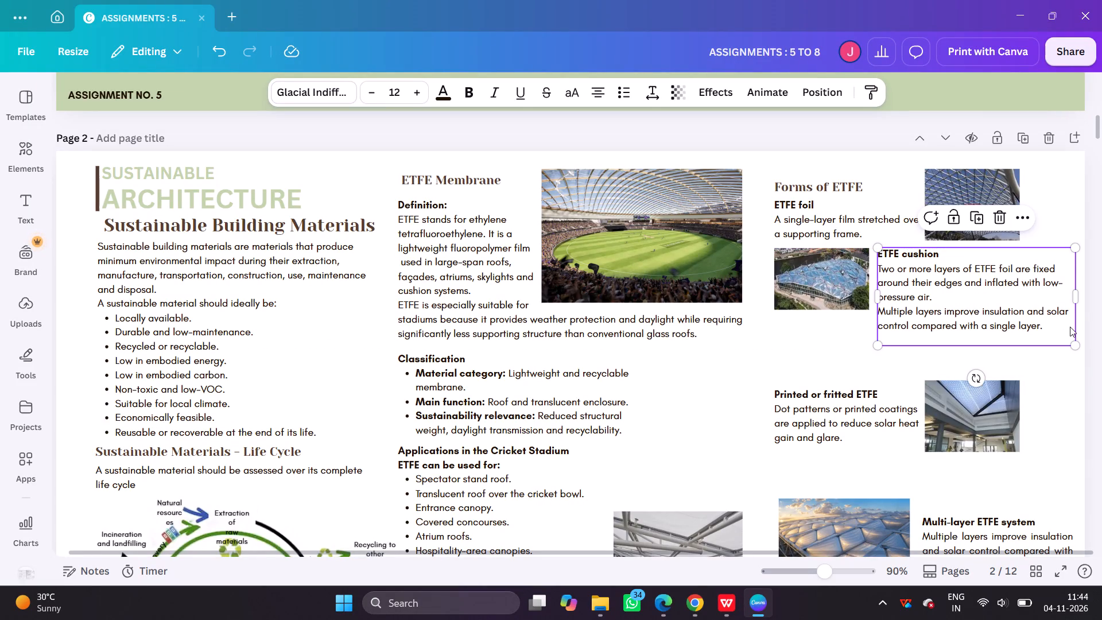
{"action": "left_click", "coordinate": [1074, 294], "text": "shift"}
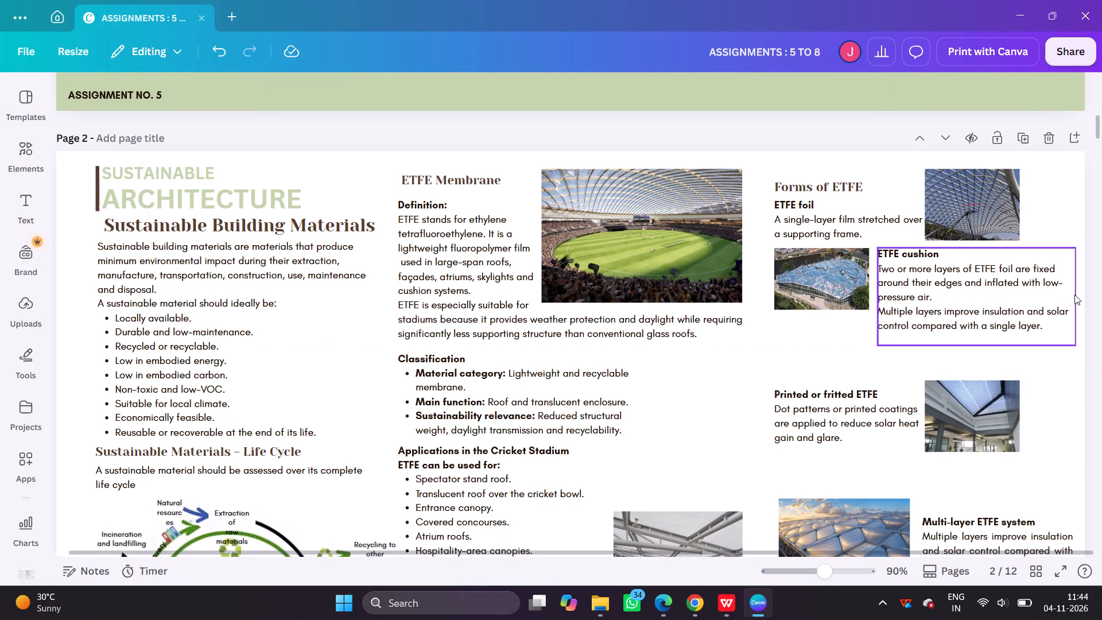
{"action": "left_click", "coordinate": [948, 303], "text": "shift"}
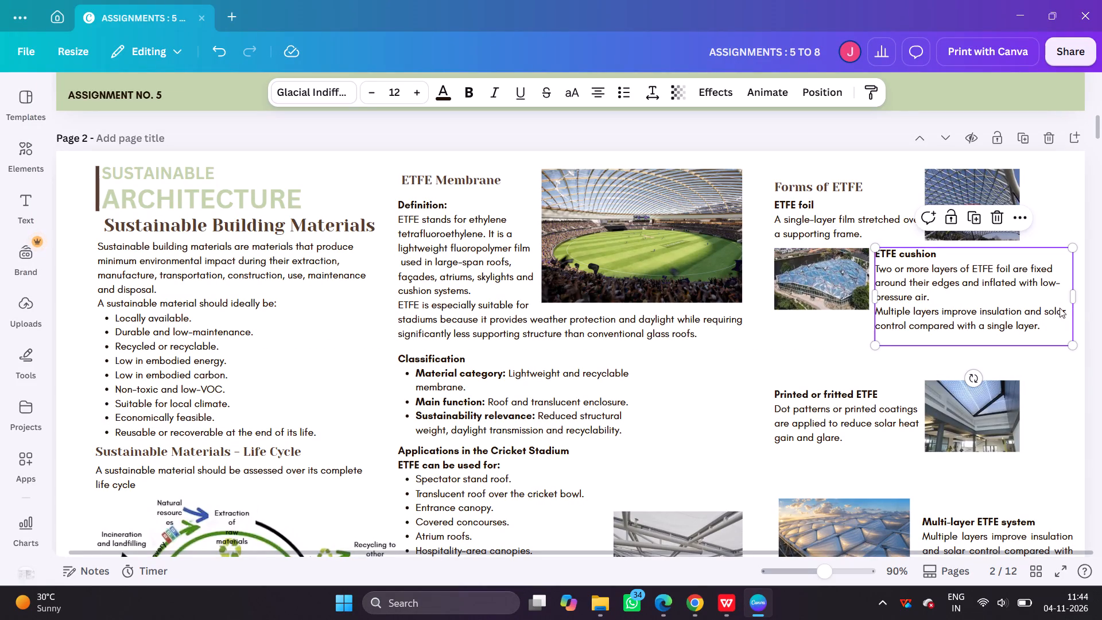
{"action": "left_click_drag", "start_coordinate": [1076, 296], "coordinate": [1092, 297]}
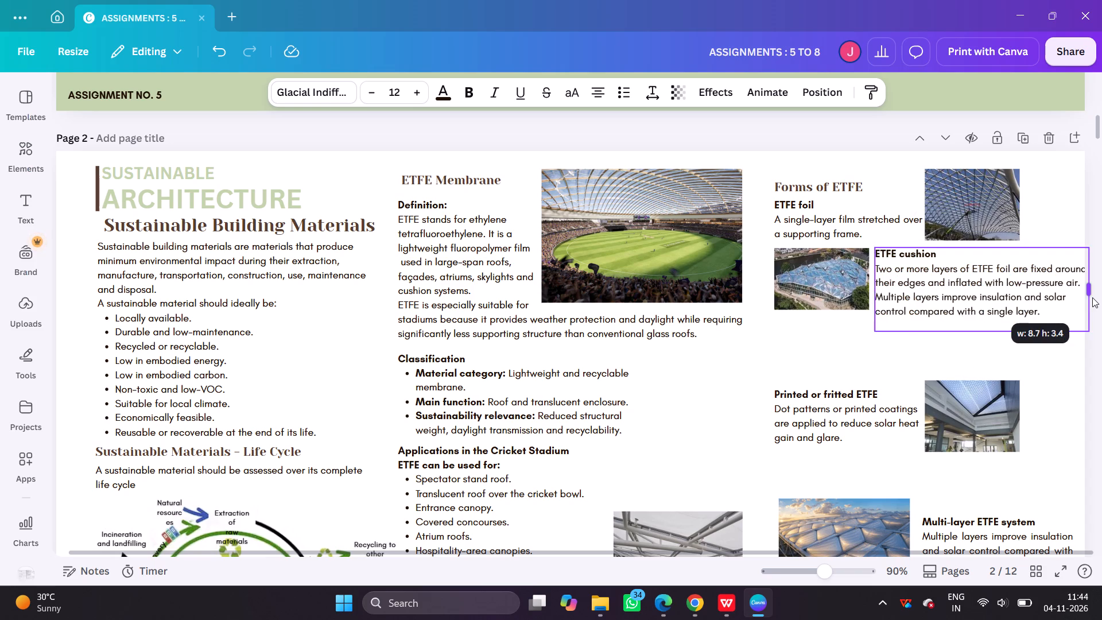
{"action": "left_click_drag", "start_coordinate": [1092, 297], "coordinate": [1085, 297]}
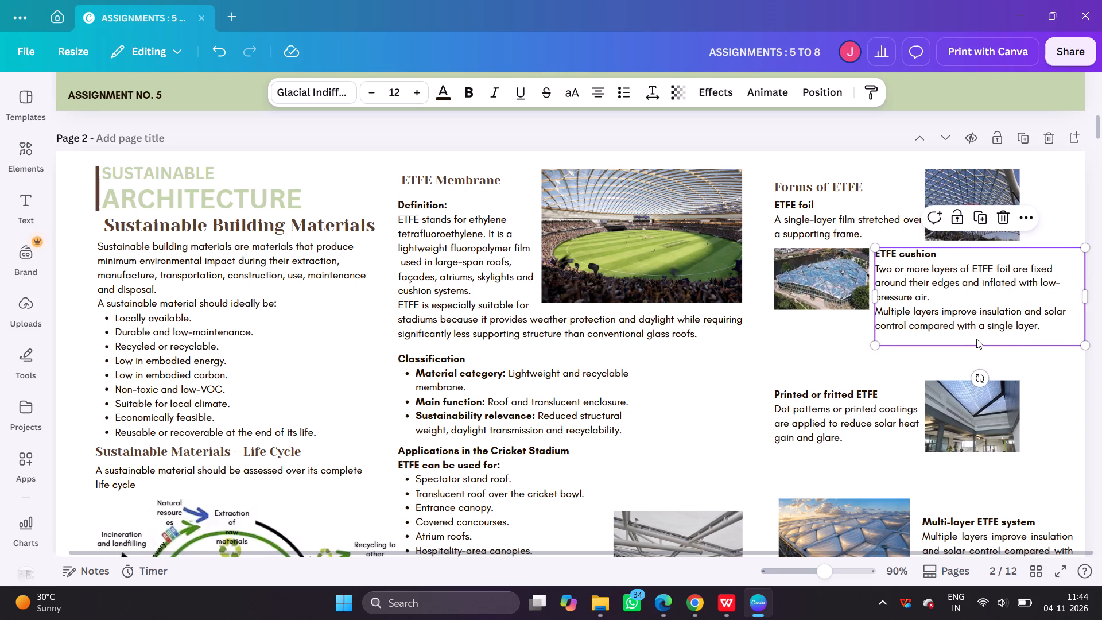
Delete the trailing blank line at the end of the ETFE cushion text.
{"action": "left_click", "coordinate": [972, 341]}
{"action": "left_click", "coordinate": [974, 339]}
{"action": "left_click", "coordinate": [974, 339]}
{"action": "key", "text": "BackSpace"}
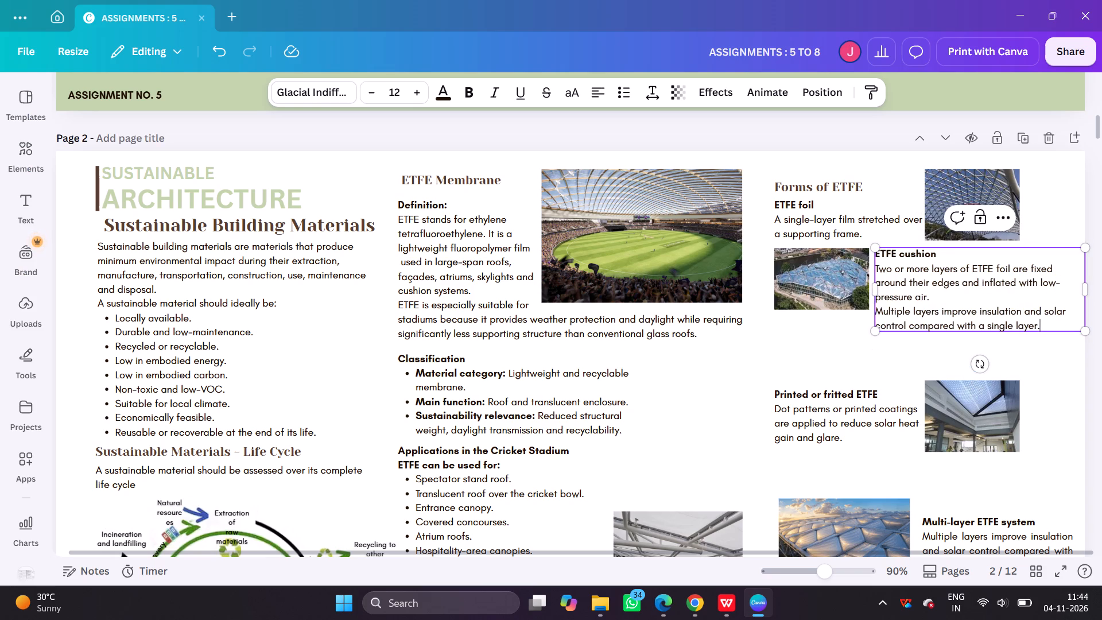
{"action": "left_click", "coordinate": [882, 374]}
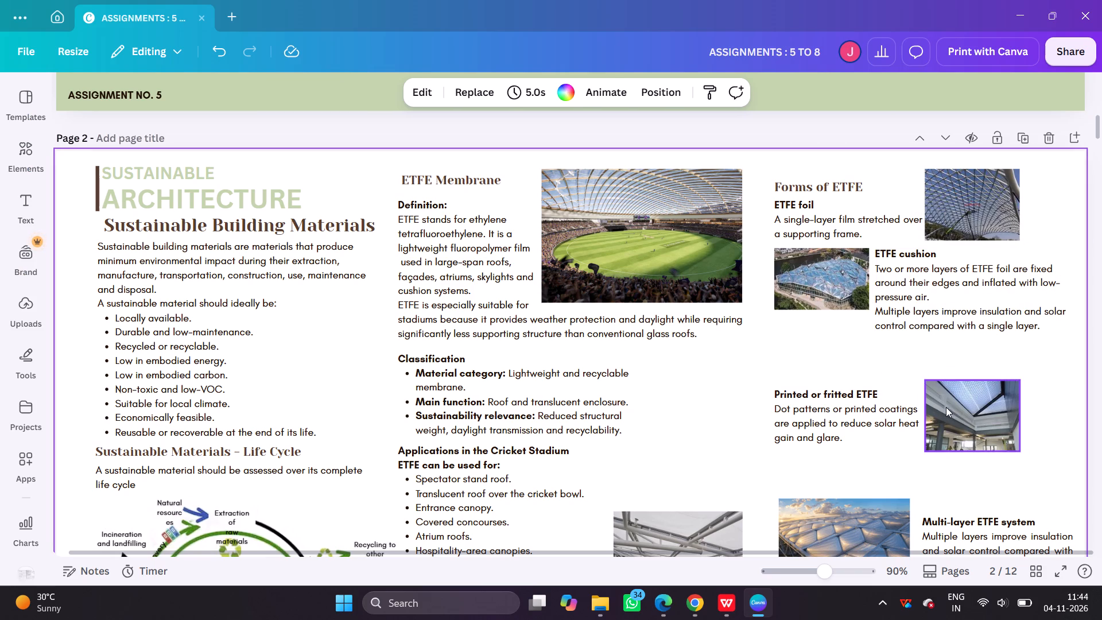
Move the Printed or fritted ETFE text and image together up to just below the ETFE cushion text.
{"action": "left_click_drag", "start_coordinate": [1047, 402], "coordinate": [809, 382]}
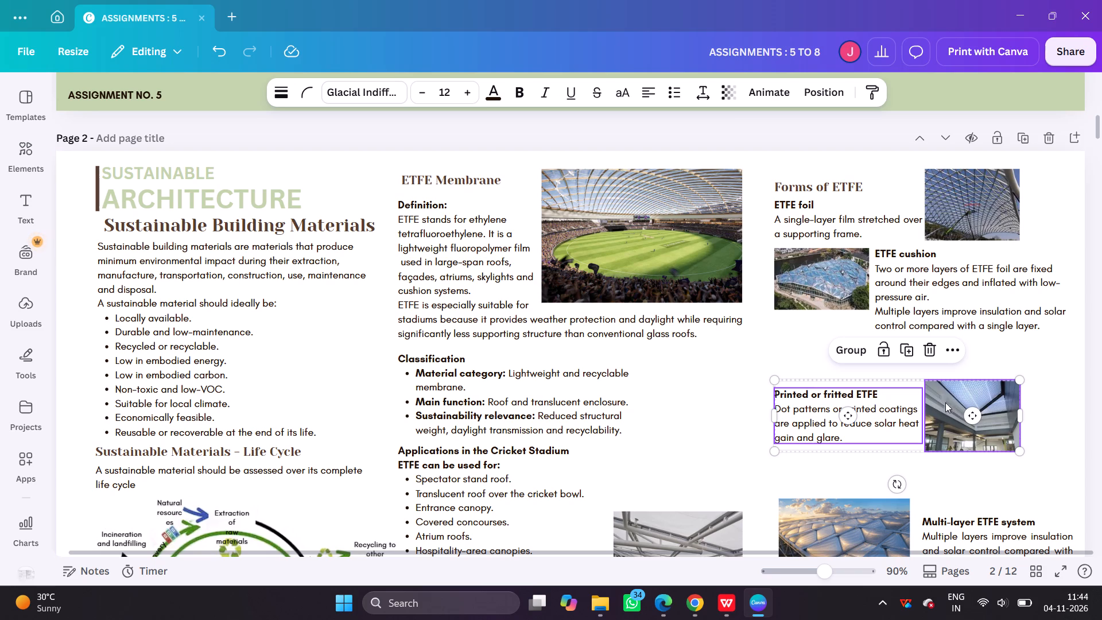
{"action": "left_click_drag", "start_coordinate": [972, 389], "coordinate": [967, 348], "text": "shift"}
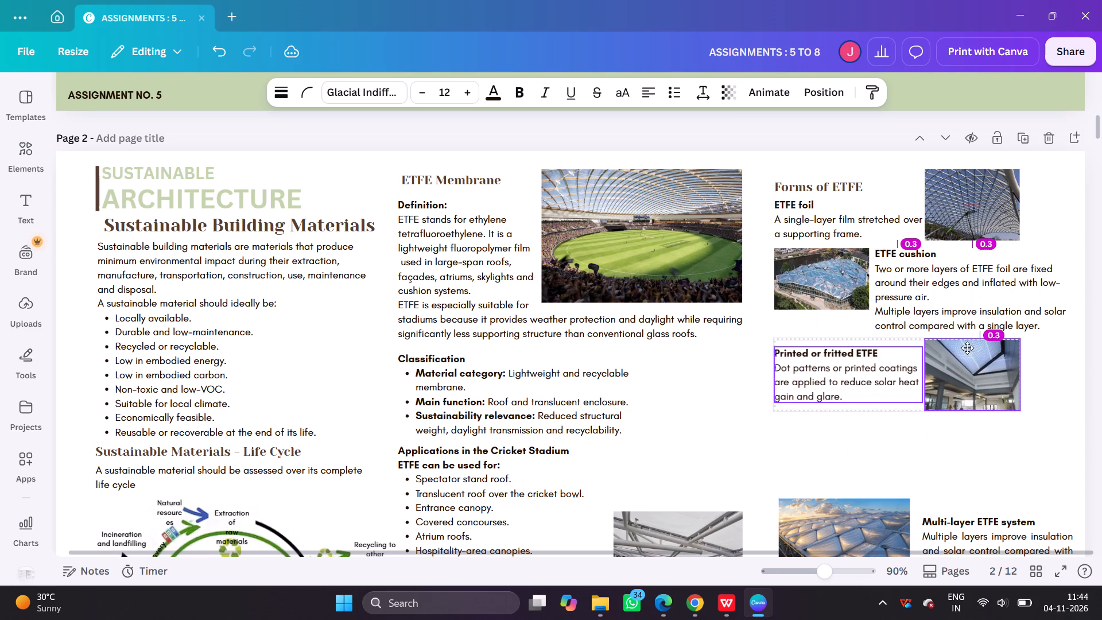
{"action": "left_click_drag", "start_coordinate": [967, 348], "coordinate": [965, 350], "text": "shift"}
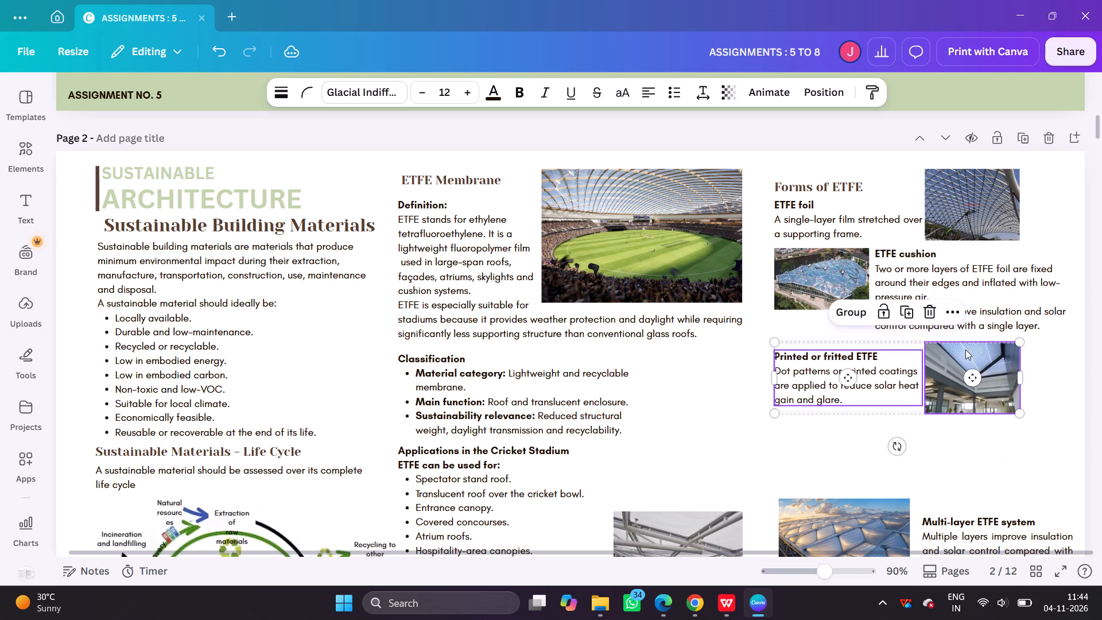
Shift the ETFE foil and Printed or fritted ETFE images outward from their texts, keeping the two images vertically aligned.
{"action": "left_click_drag", "start_coordinate": [990, 204], "coordinate": [1000, 207]}
{"action": "key", "text": "ctrl+z"}
{"action": "left_click_drag", "start_coordinate": [992, 211], "coordinate": [1009, 212], "text": "shift"}
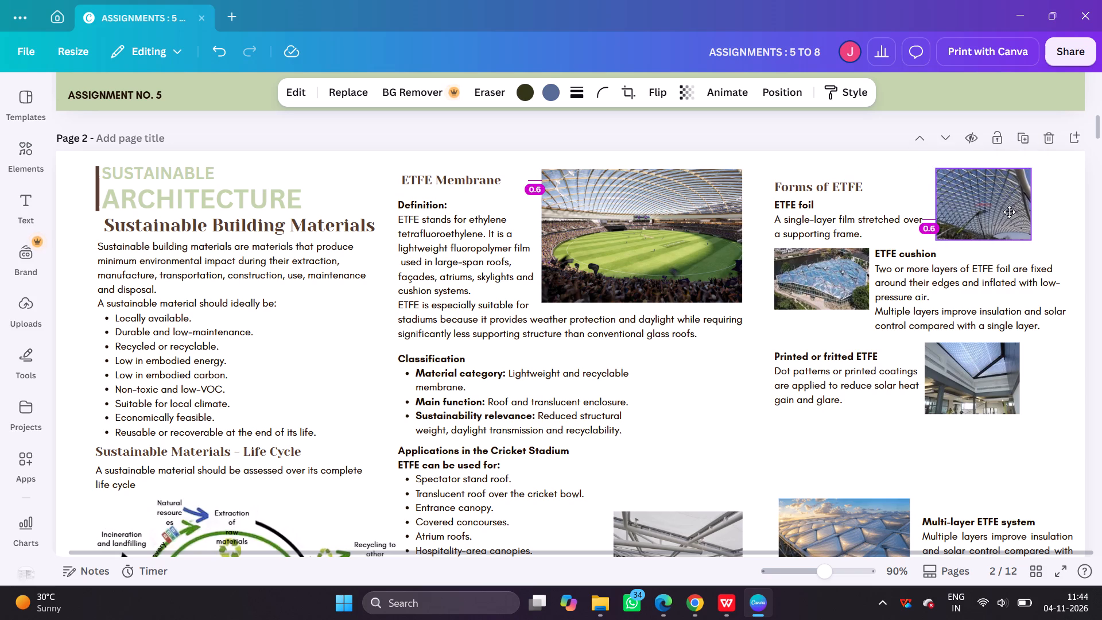
{"action": "left_click_drag", "start_coordinate": [1009, 212], "coordinate": [1010, 212], "text": "shift"}
{"action": "left_click_drag", "start_coordinate": [972, 384], "coordinate": [984, 381], "text": "shift"}
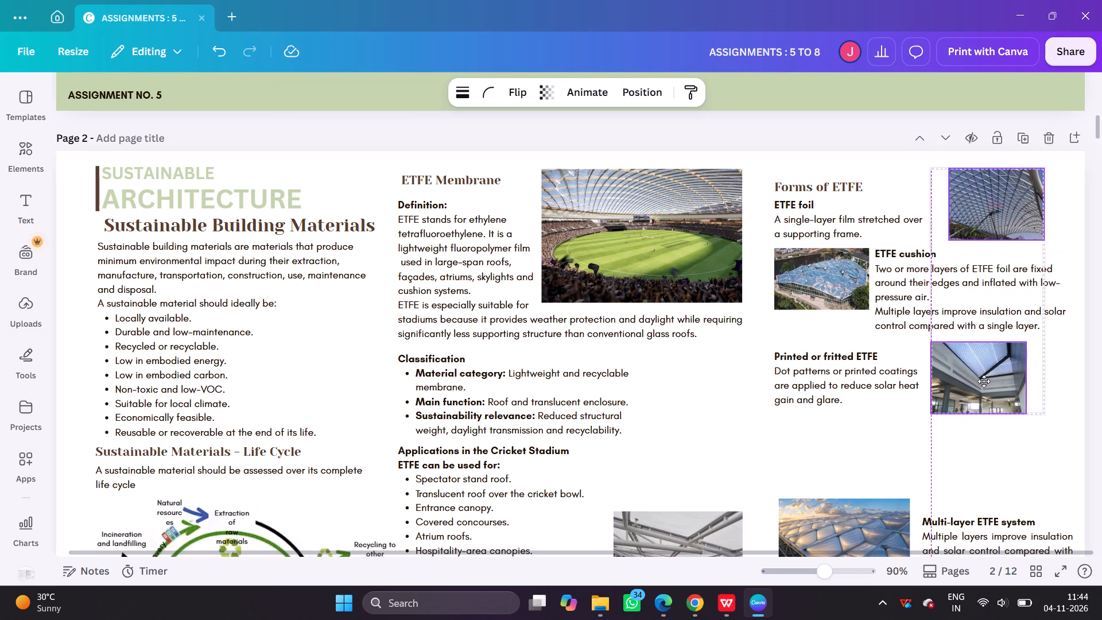
{"action": "left_click_drag", "start_coordinate": [984, 381], "coordinate": [985, 381], "text": "shift"}
{"action": "key", "text": "ctrl+z"}
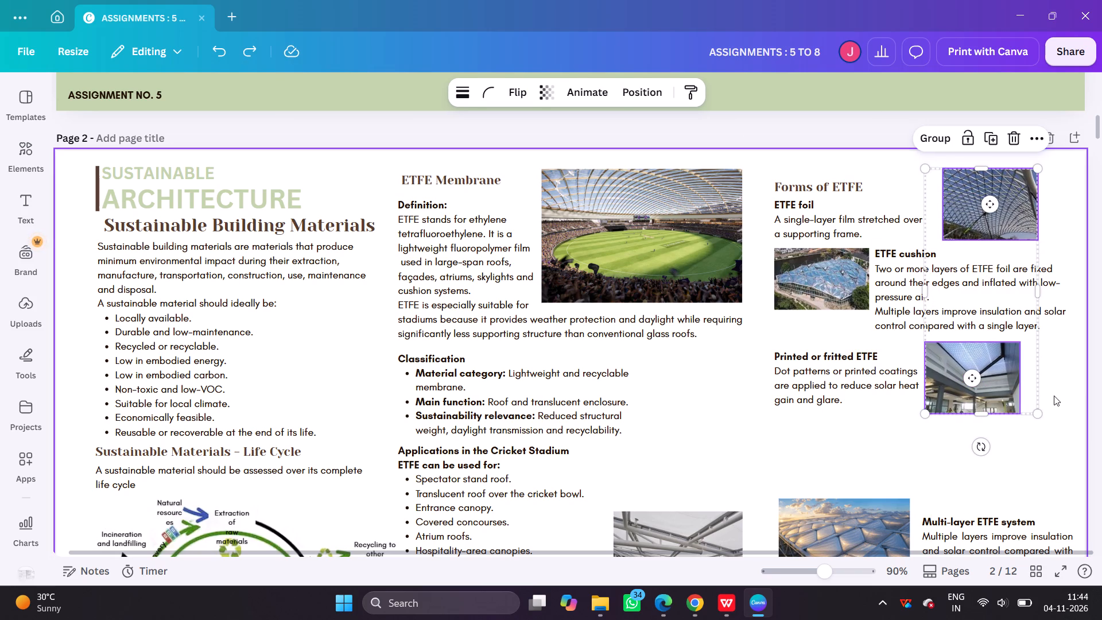
{"action": "left_click", "coordinate": [1054, 396]}
{"action": "left_click_drag", "start_coordinate": [988, 374], "coordinate": [1004, 374], "text": "shift"}
Widen the Printed or fritted ETFE text box outward to the edge of its image.
{"action": "left_click", "coordinate": [876, 365]}
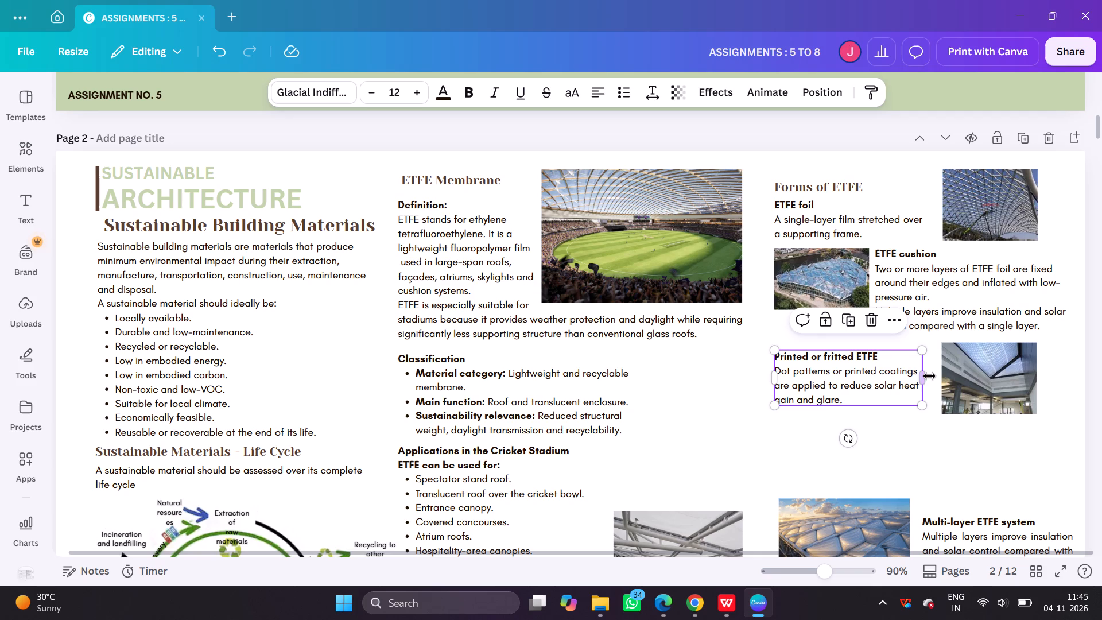
{"action": "left_click_drag", "start_coordinate": [927, 377], "coordinate": [945, 378]}
{"action": "left_click", "coordinate": [748, 335]}
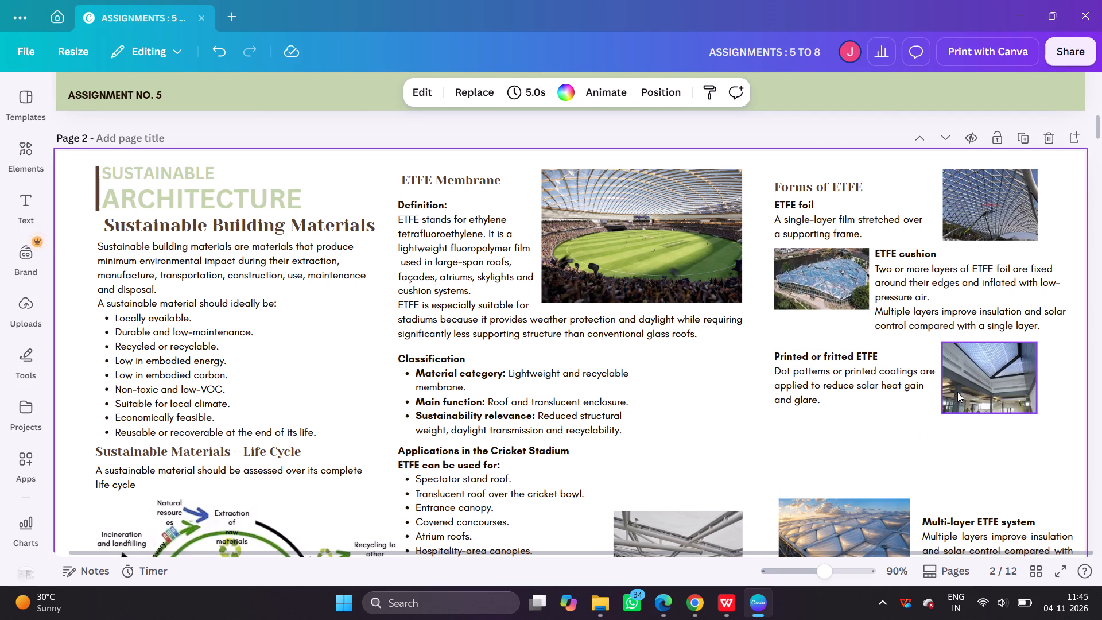
Nudge the Printed or fritted ETFE text and image together slightly up, closer to the ETFE cushion text.
{"action": "left_click", "coordinate": [957, 392], "text": "shift"}
{"action": "left_click", "coordinate": [897, 390], "text": "shift"}
{"action": "left_click_drag", "start_coordinate": [896, 387], "coordinate": [896, 380], "text": "shift"}
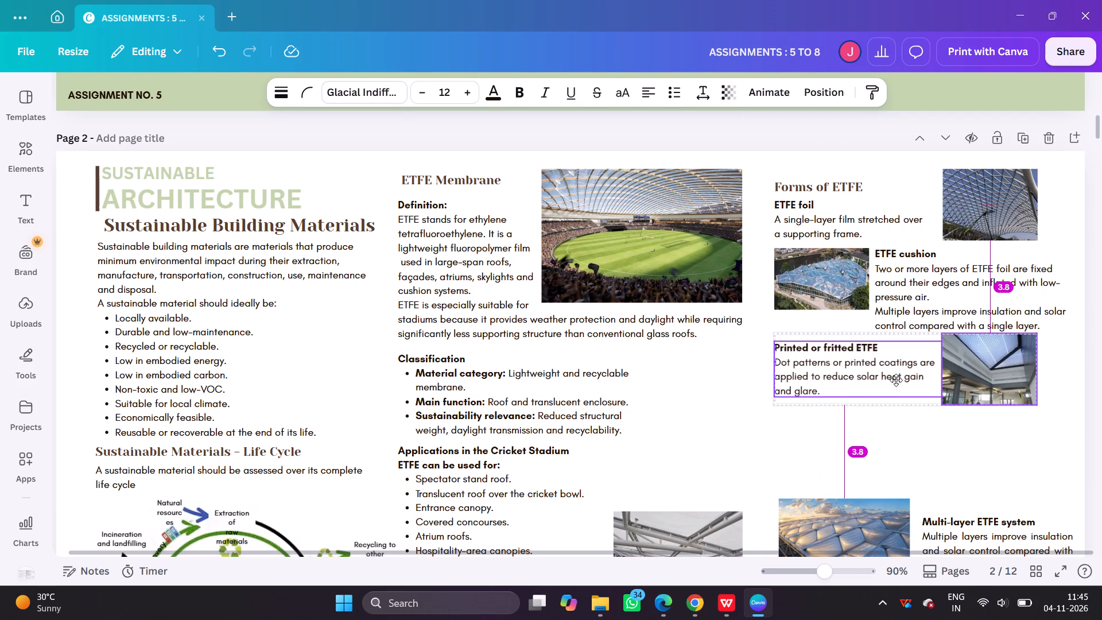
{"action": "left_click_drag", "start_coordinate": [896, 380], "coordinate": [896, 382], "text": "shift"}
{"action": "left_click", "coordinate": [934, 448]}
Move the Multi-layer ETFE system image up below the Printed or fritted ETFE text and shrink it to about 3.7 by 2.4.
{"action": "scroll", "coordinate": [814, 354], "scroll_direction": "down", "scroll_amount": 2}
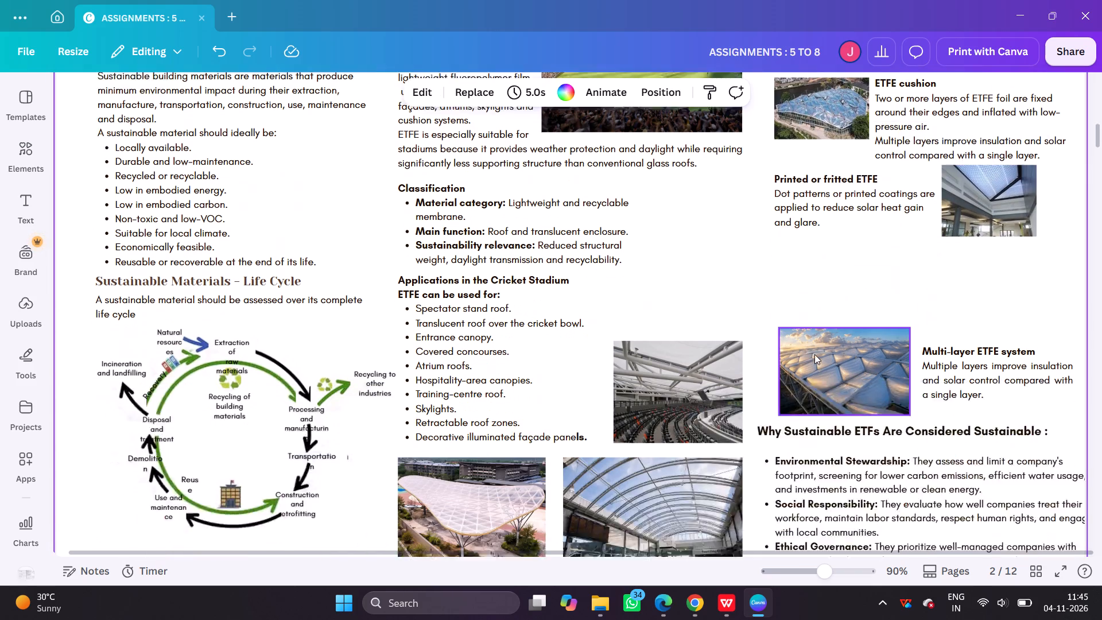
{"action": "scroll", "coordinate": [886, 380], "scroll_direction": "up", "scroll_amount": 2}
{"action": "scroll", "coordinate": [887, 389], "scroll_direction": "down", "scroll_amount": 1}
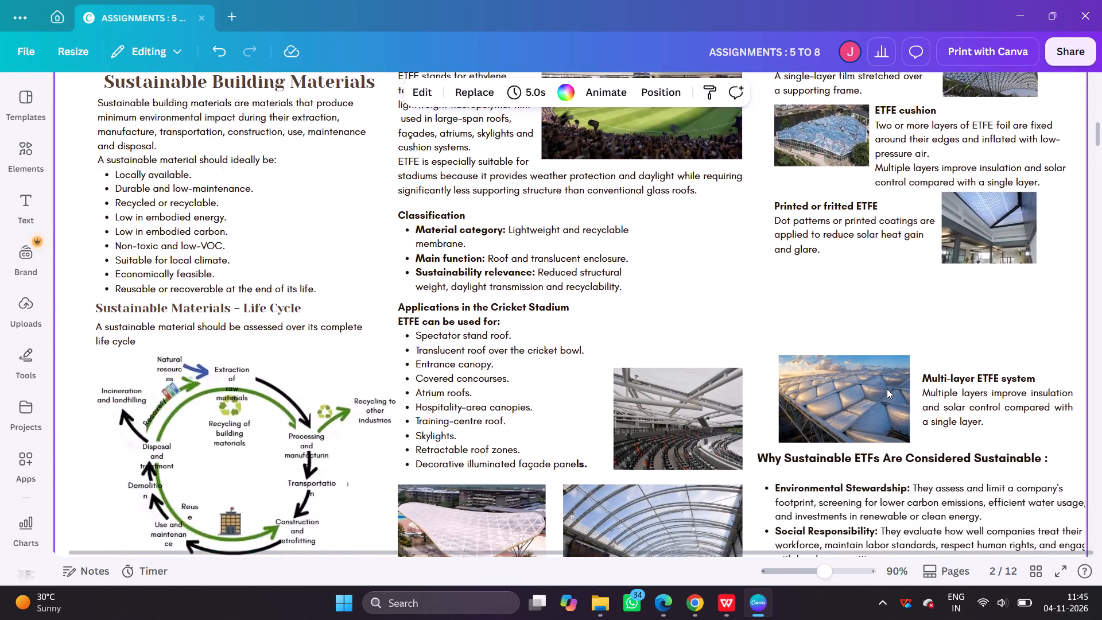
{"action": "left_click", "coordinate": [874, 385]}
{"action": "left_click_drag", "start_coordinate": [856, 390], "coordinate": [855, 375], "text": "shift"}
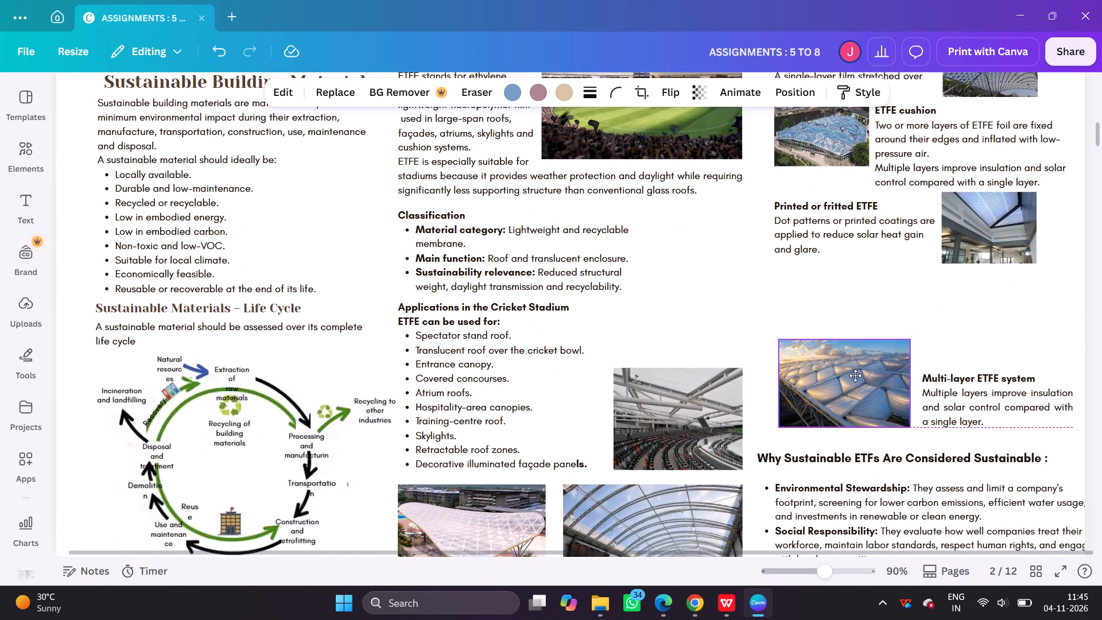
{"action": "left_click_drag", "start_coordinate": [855, 375], "coordinate": [855, 311], "text": "shift"}
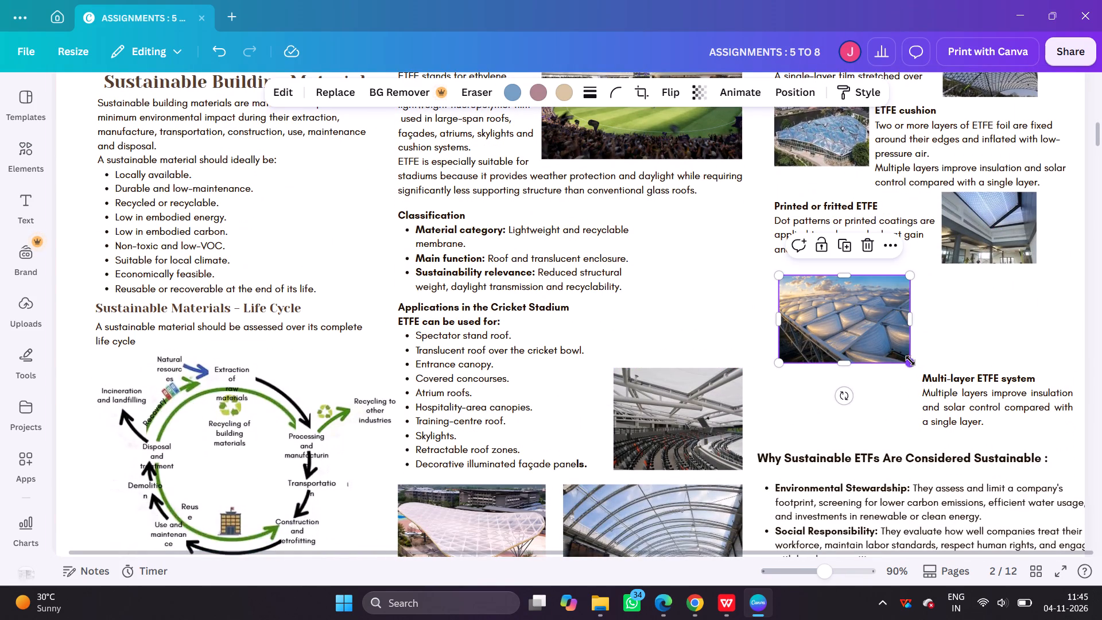
{"action": "left_click_drag", "start_coordinate": [910, 361], "coordinate": [868, 332]}
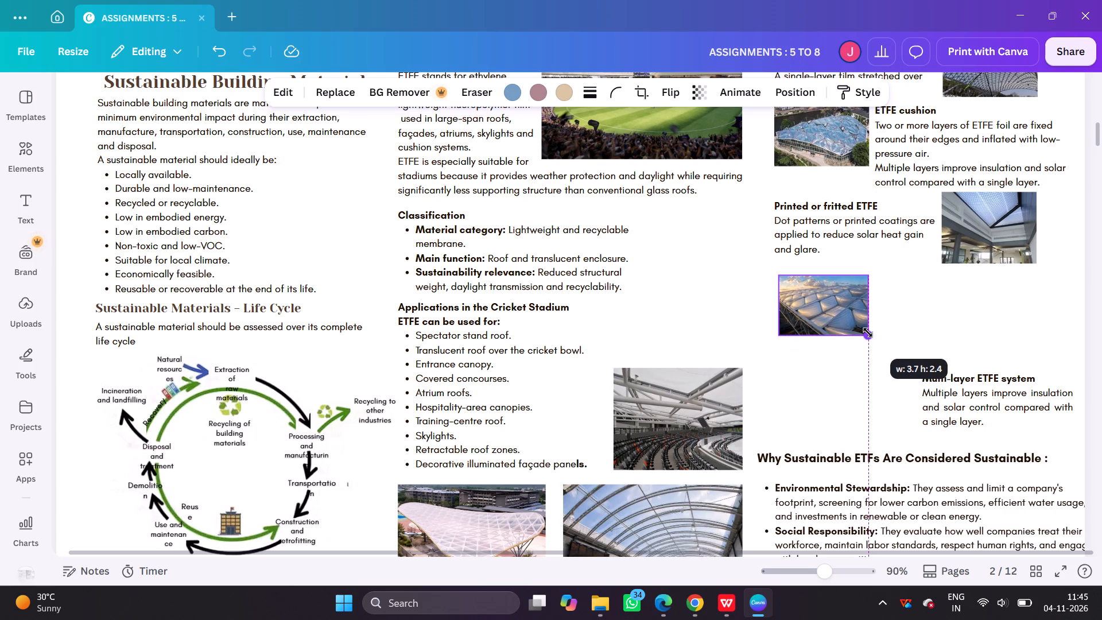
{"action": "left_click_drag", "start_coordinate": [868, 332], "coordinate": [870, 332]}
Move the Multi-layer ETFE system text up beside its image and widen its text box toward the image.
{"action": "left_click_drag", "start_coordinate": [968, 404], "coordinate": [963, 359], "text": "shift"}
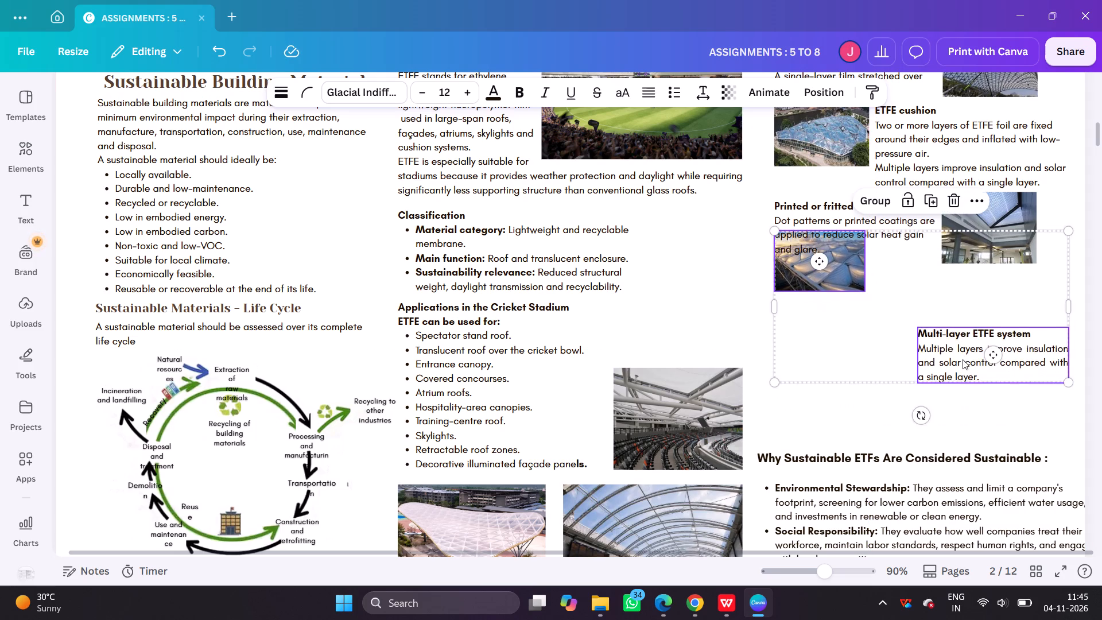
{"action": "key", "text": "ctrl+z"}
{"action": "left_click", "coordinate": [963, 349]}
{"action": "left_click_drag", "start_coordinate": [962, 392], "coordinate": [962, 359], "text": "shift"}
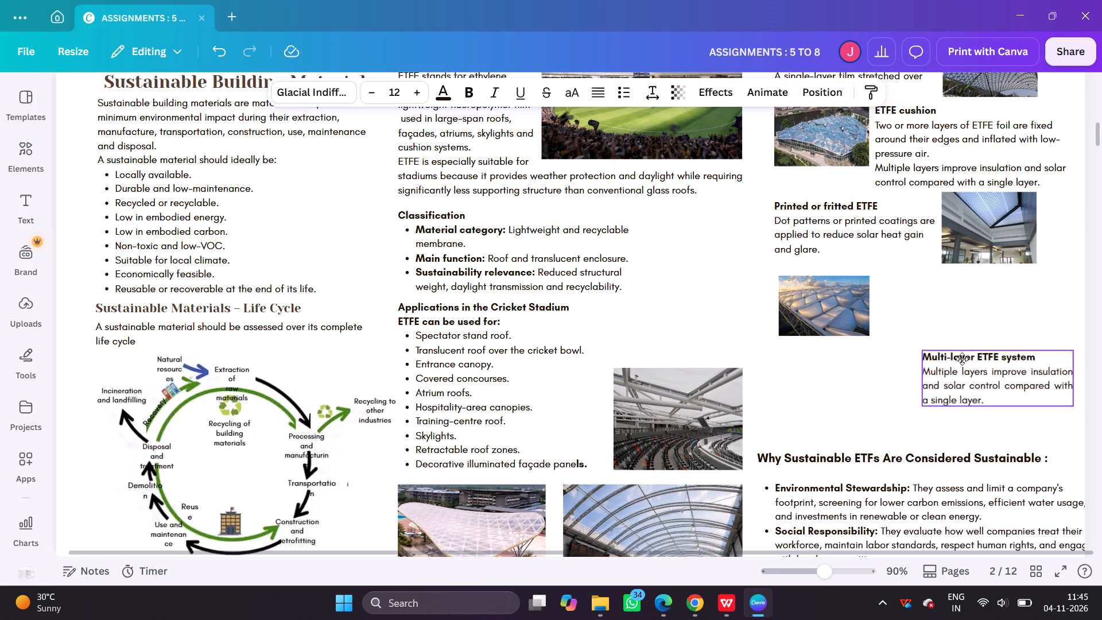
{"action": "left_click_drag", "start_coordinate": [962, 359], "coordinate": [962, 298], "text": "shift"}
{"action": "left_click_drag", "start_coordinate": [919, 304], "coordinate": [886, 302]}
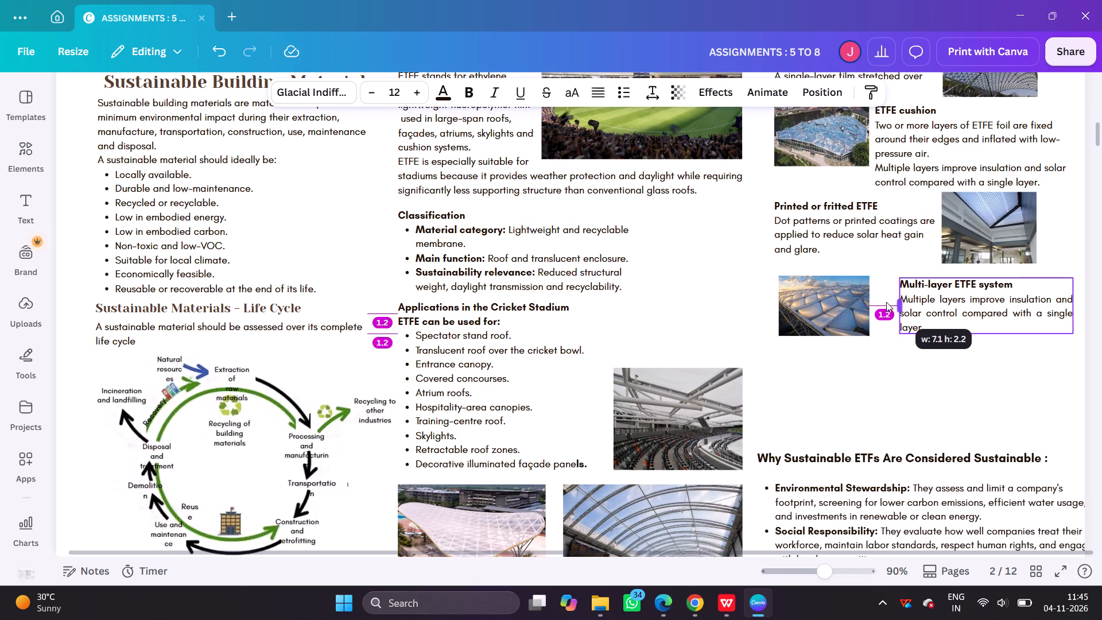
{"action": "left_click_drag", "start_coordinate": [886, 302], "coordinate": [876, 301]}
Move the Why Sustainable ETFs Are Considered Sustainable text up to just below the Multi-layer ETFE system image.
{"action": "left_click", "coordinate": [939, 394]}
{"action": "scroll", "coordinate": [939, 394], "scroll_direction": "down", "scroll_amount": 2}
{"action": "left_click_drag", "start_coordinate": [928, 411], "coordinate": [928, 367]}
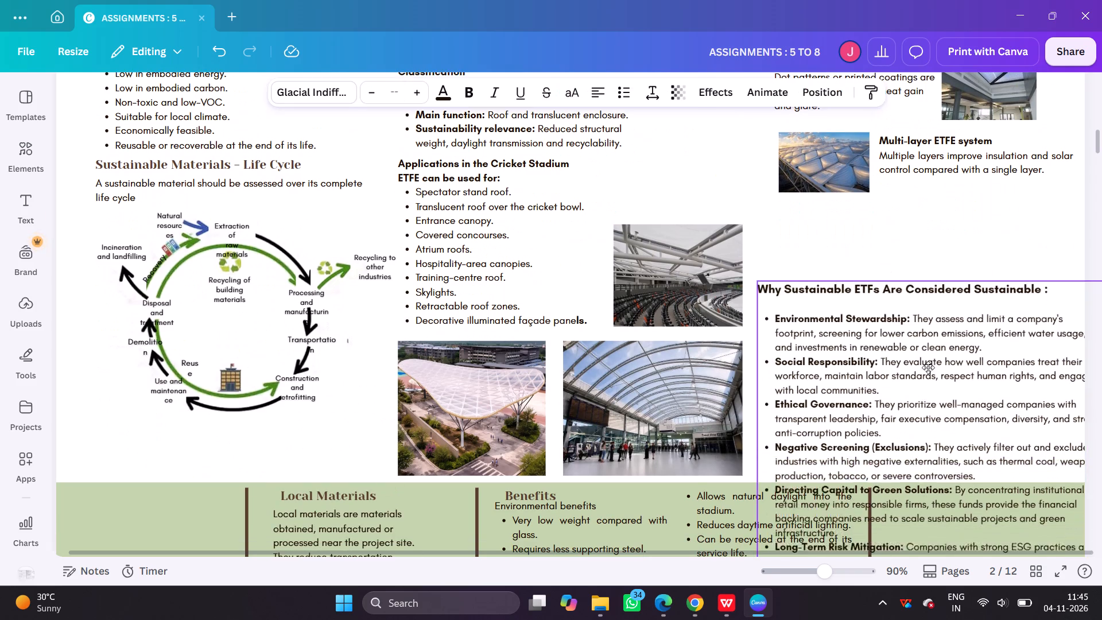
{"action": "left_click_drag", "start_coordinate": [928, 367], "coordinate": [928, 303]}
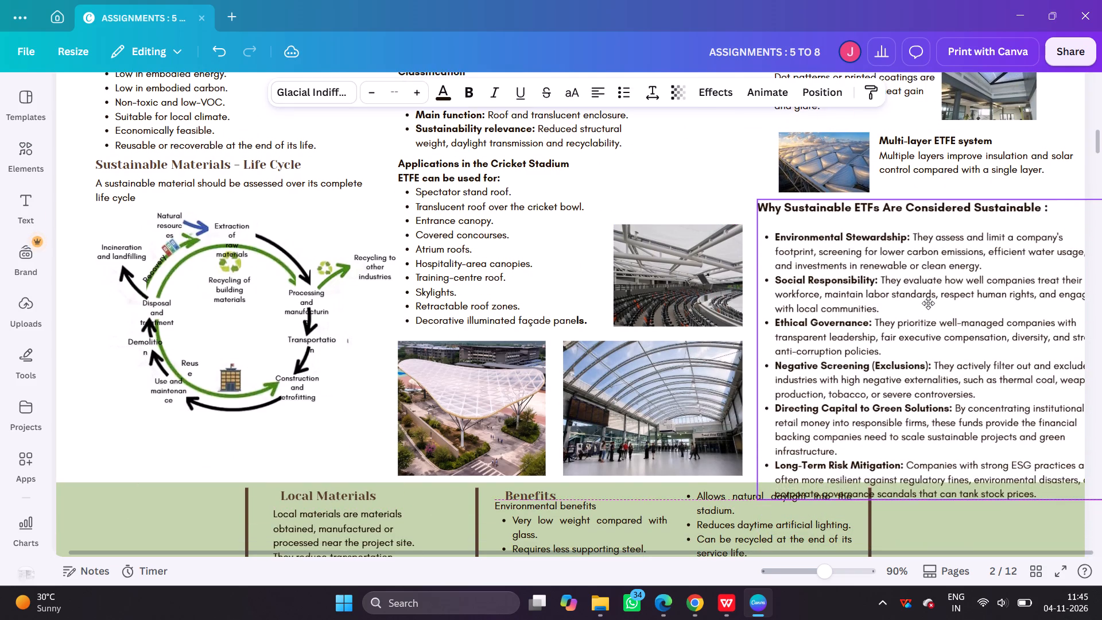
{"action": "left_click_drag", "start_coordinate": [928, 303], "coordinate": [927, 303]}
Shift the Why Sustainable ETFs text inward toward the middle column so its box fits within the page edge.
{"action": "scroll", "coordinate": [683, 371], "scroll_direction": "down", "scroll_amount": 3, "text": "ctrl"}
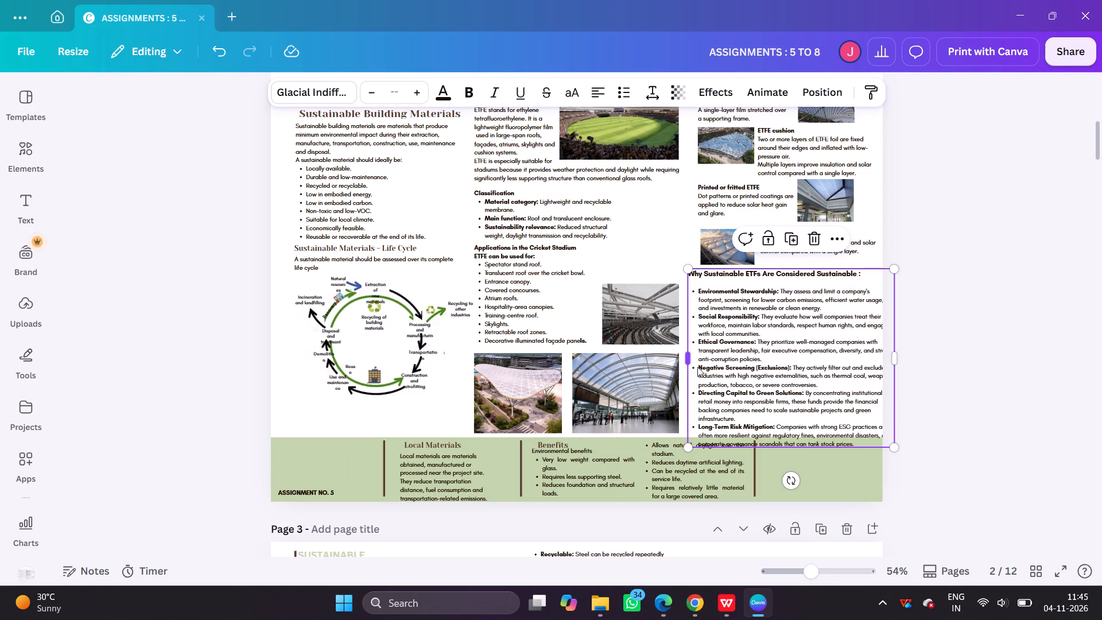
{"action": "left_click", "coordinate": [768, 346]}
{"action": "left_click", "coordinate": [1007, 377]}
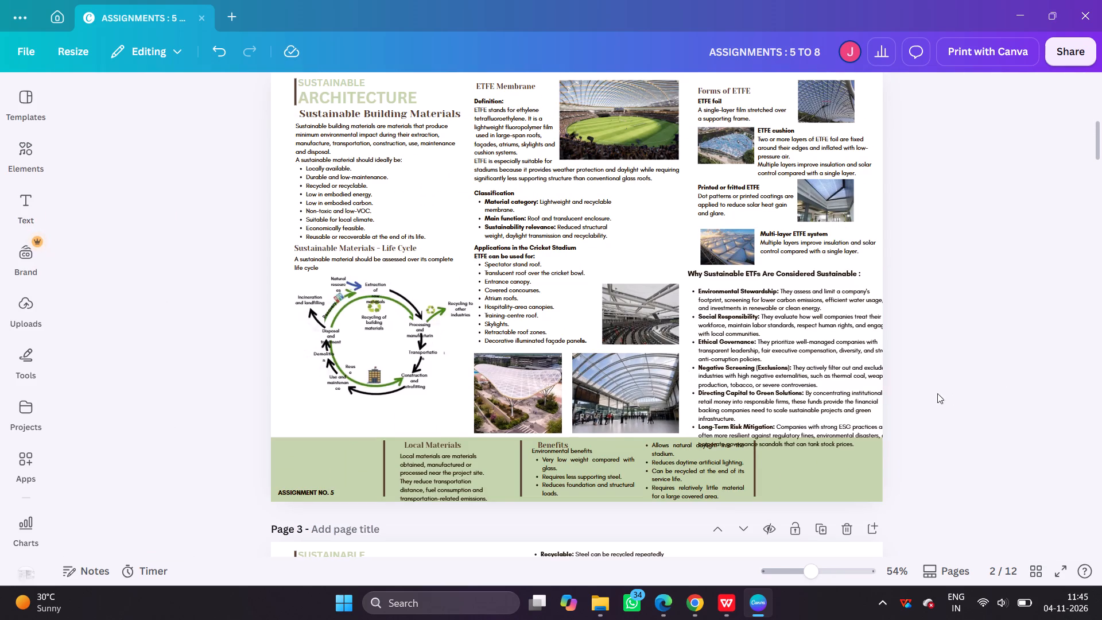
{"action": "left_click_drag", "start_coordinate": [814, 381], "coordinate": [805, 381]}
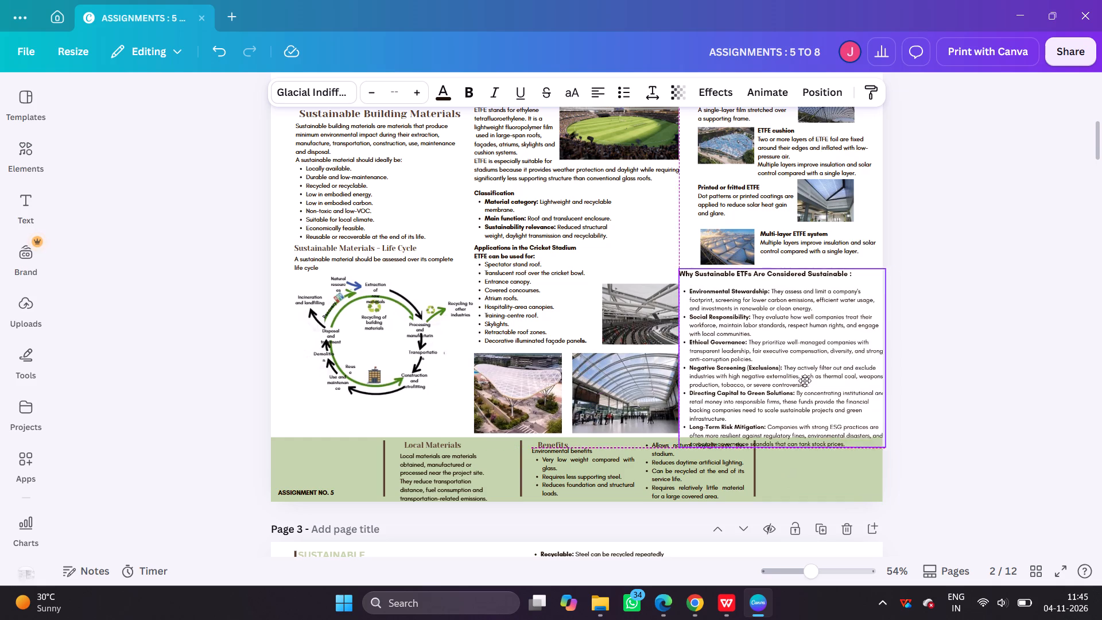
{"action": "left_click_drag", "start_coordinate": [805, 381], "coordinate": [802, 382]}
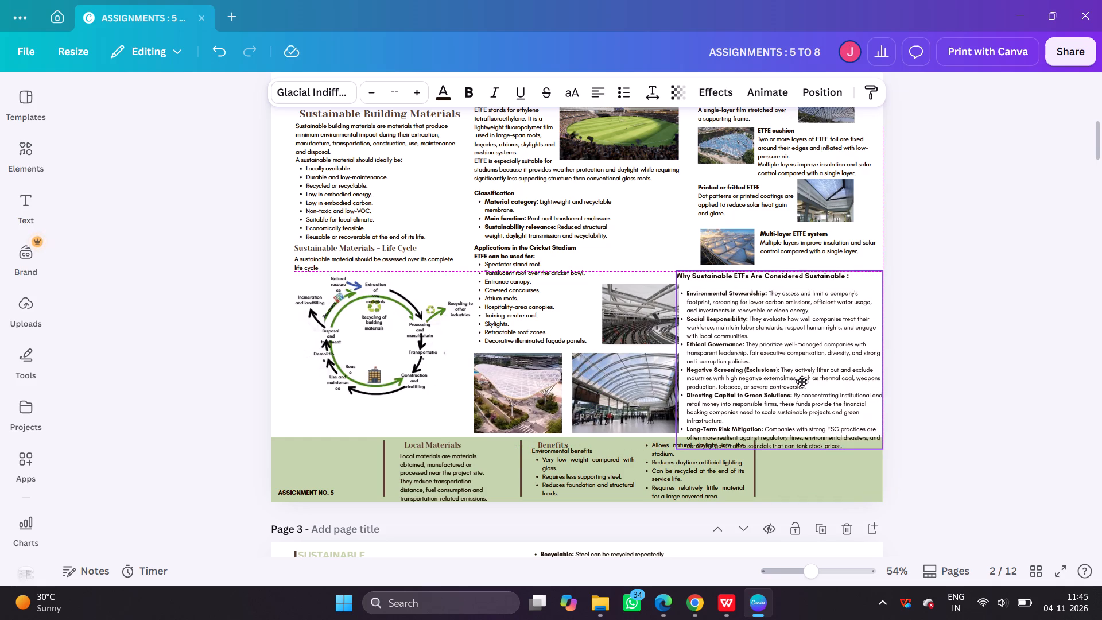
{"action": "left_click_drag", "start_coordinate": [802, 382], "coordinate": [802, 382]}
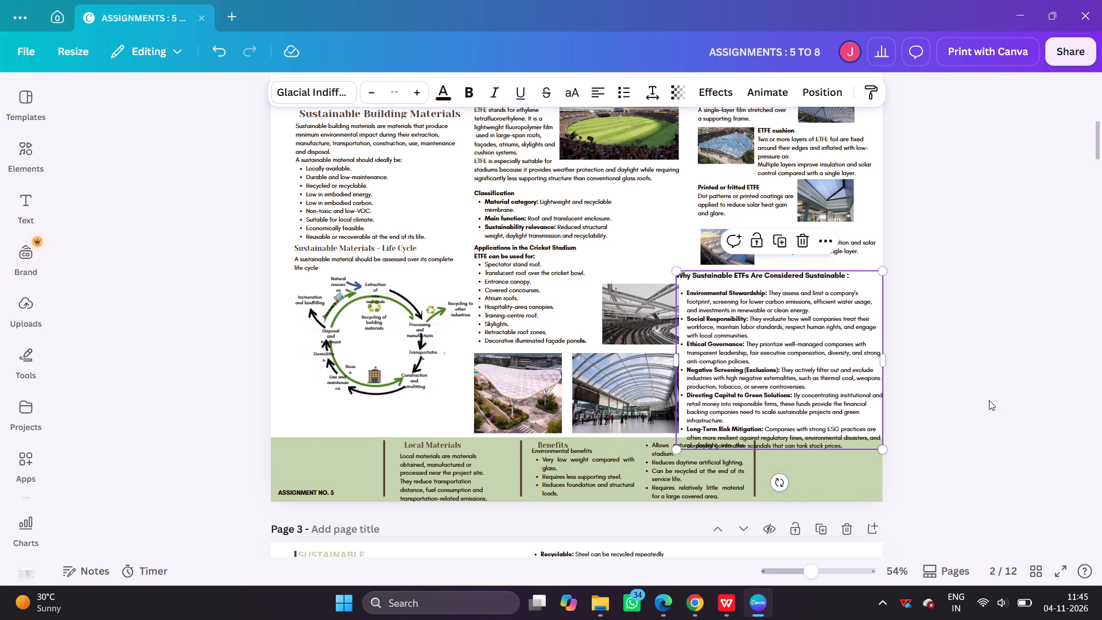
{"action": "left_click", "coordinate": [989, 400]}
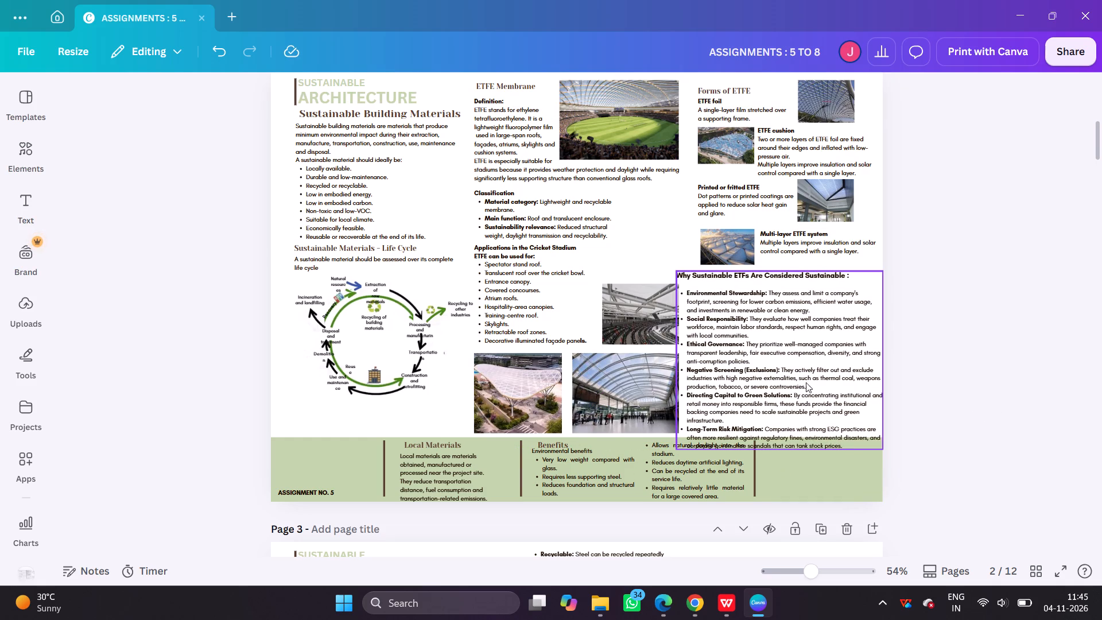
Nudge the Multi-layer ETFE system image and text together slightly up, closer to the Printed or fritted ETFE item.
{"action": "scroll", "coordinate": [785, 311], "scroll_direction": "up", "scroll_amount": 1}
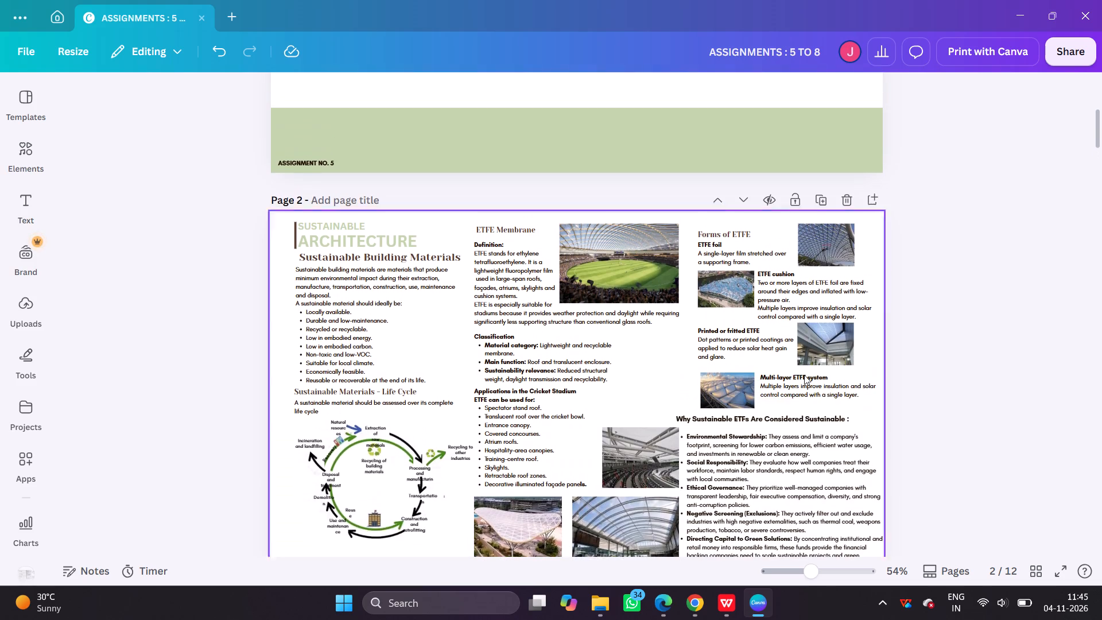
{"action": "left_click_drag", "start_coordinate": [860, 405], "coordinate": [802, 374]}
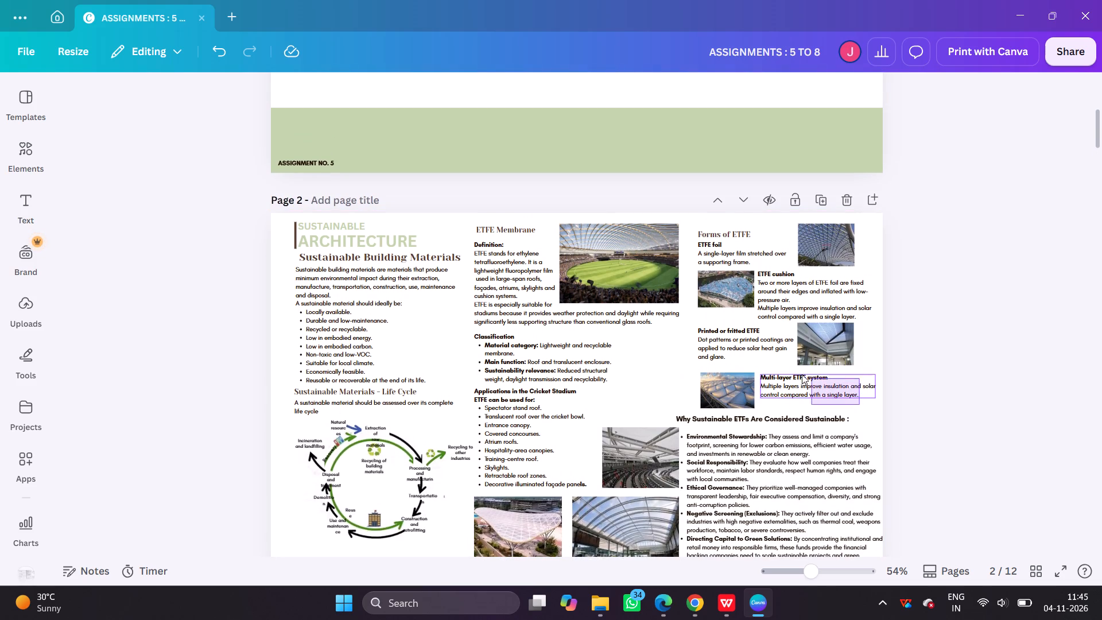
{"action": "left_click_drag", "start_coordinate": [802, 374], "coordinate": [729, 377]}
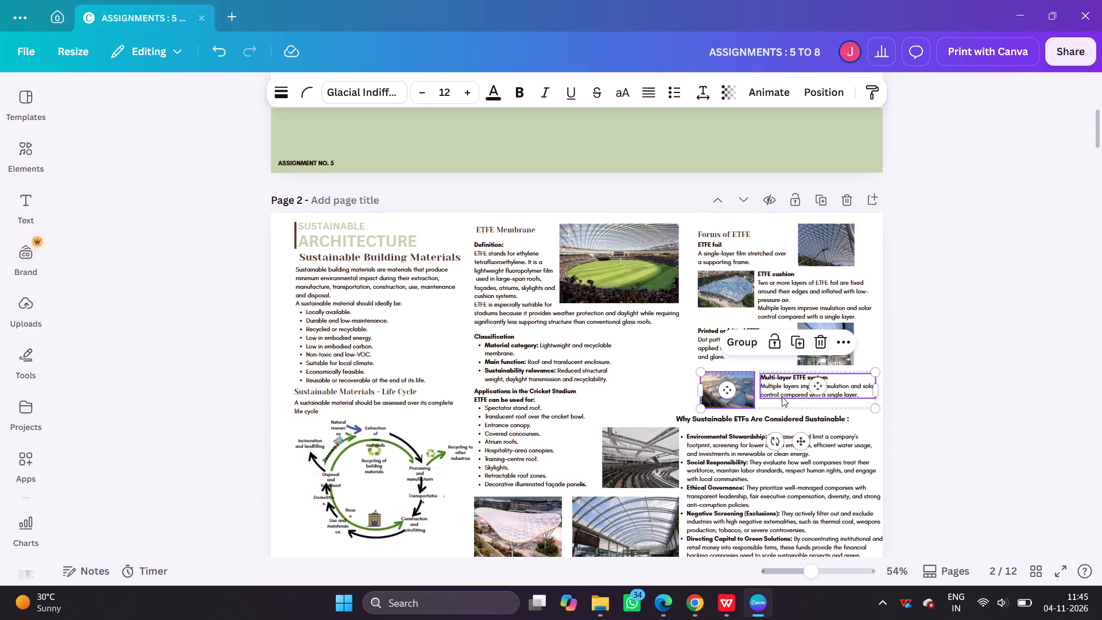
{"action": "left_click", "coordinate": [782, 386], "text": "shift"}
Move the Why Sustainable ETFs text slightly up so it clears the green footer band.
{"action": "left_click", "coordinate": [775, 445]}
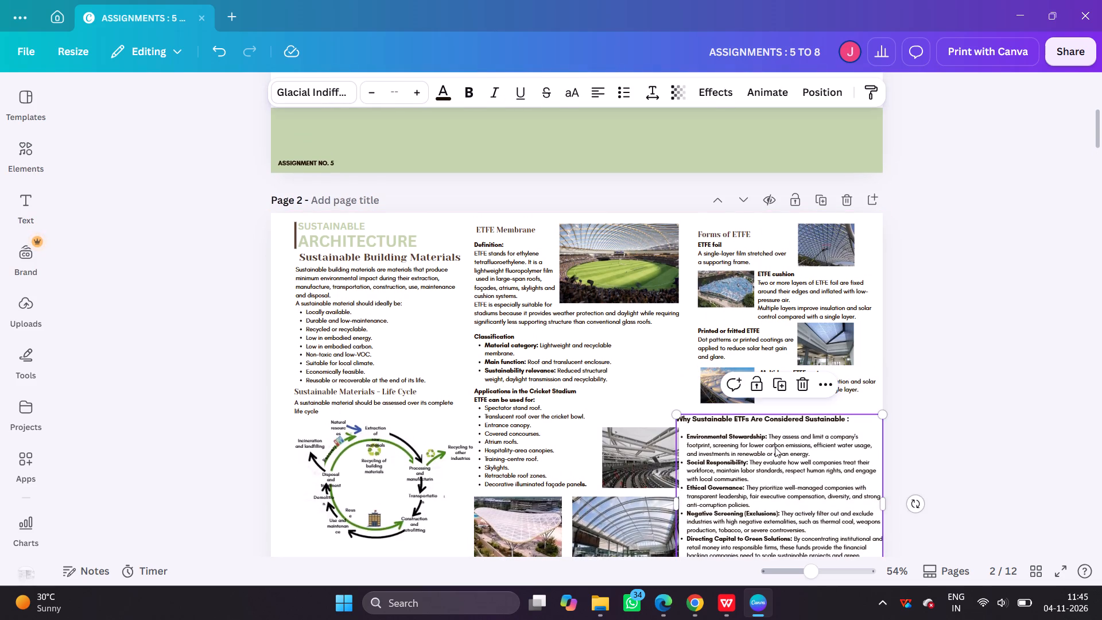
{"action": "left_click_drag", "start_coordinate": [774, 463], "coordinate": [774, 452]}
{"action": "left_click", "coordinate": [1004, 387]}
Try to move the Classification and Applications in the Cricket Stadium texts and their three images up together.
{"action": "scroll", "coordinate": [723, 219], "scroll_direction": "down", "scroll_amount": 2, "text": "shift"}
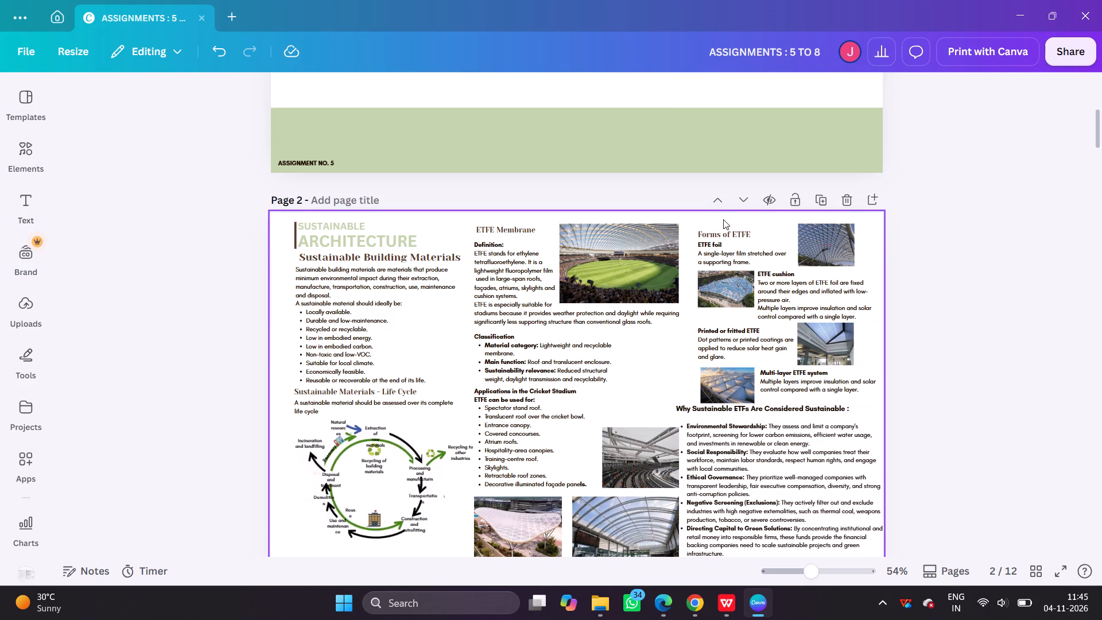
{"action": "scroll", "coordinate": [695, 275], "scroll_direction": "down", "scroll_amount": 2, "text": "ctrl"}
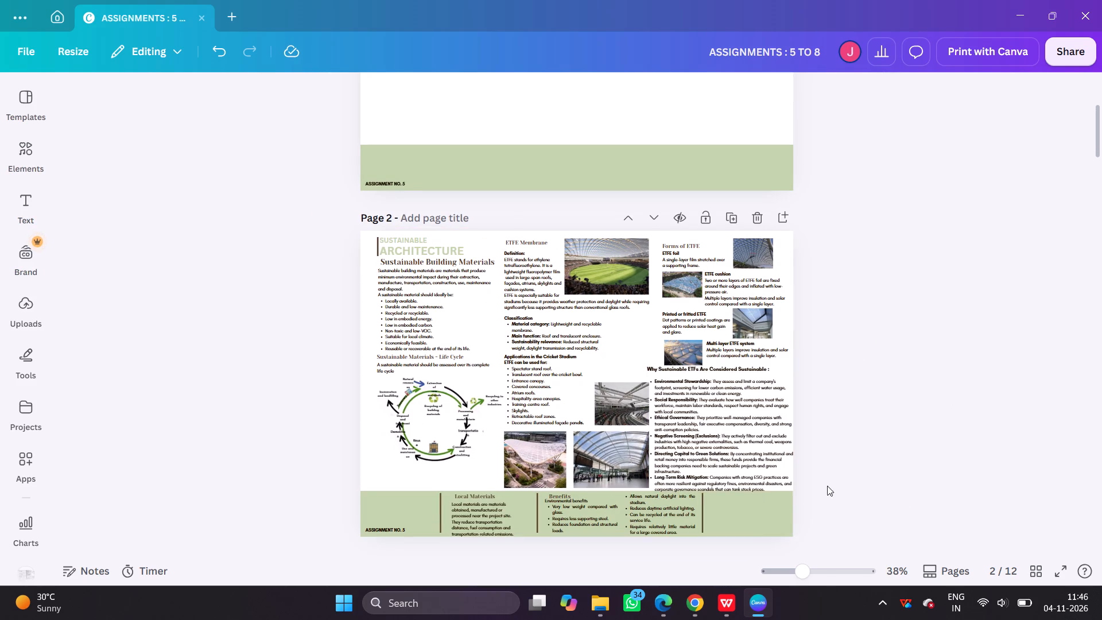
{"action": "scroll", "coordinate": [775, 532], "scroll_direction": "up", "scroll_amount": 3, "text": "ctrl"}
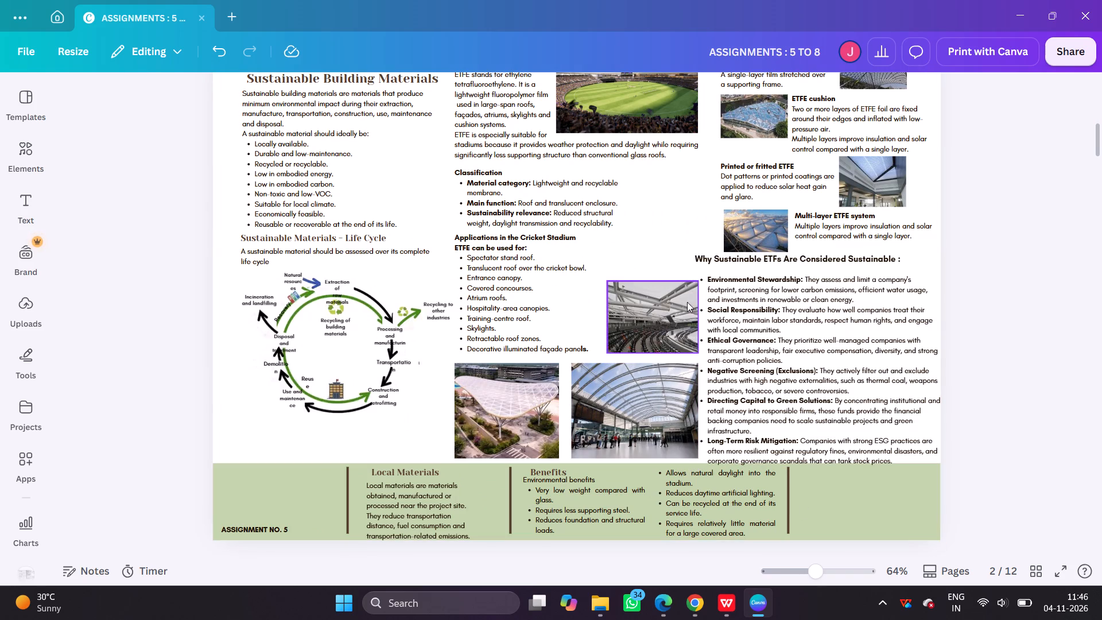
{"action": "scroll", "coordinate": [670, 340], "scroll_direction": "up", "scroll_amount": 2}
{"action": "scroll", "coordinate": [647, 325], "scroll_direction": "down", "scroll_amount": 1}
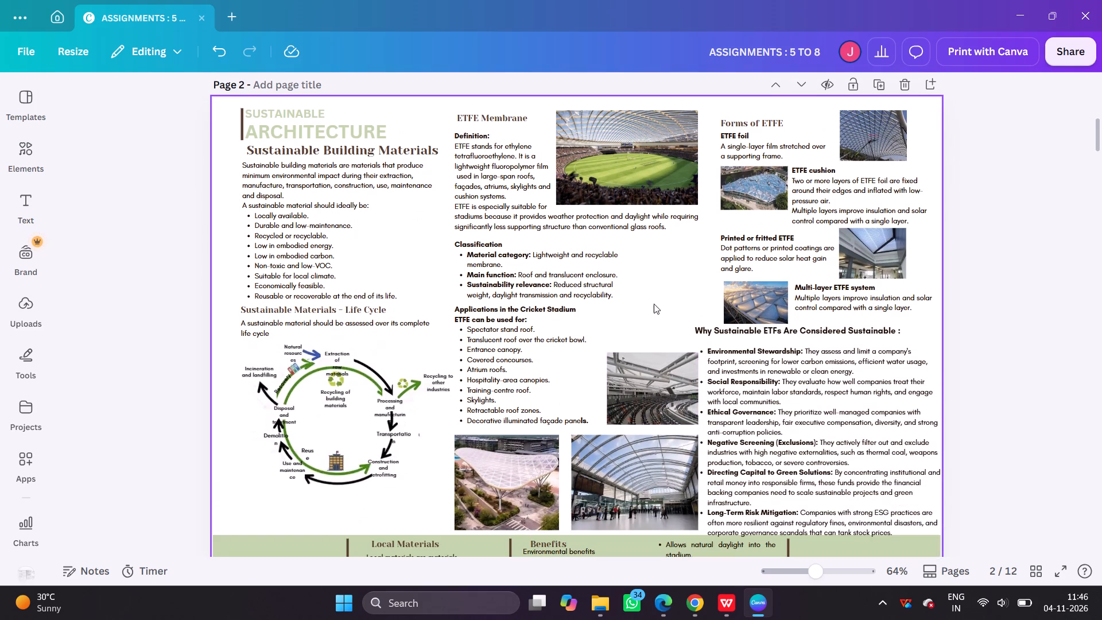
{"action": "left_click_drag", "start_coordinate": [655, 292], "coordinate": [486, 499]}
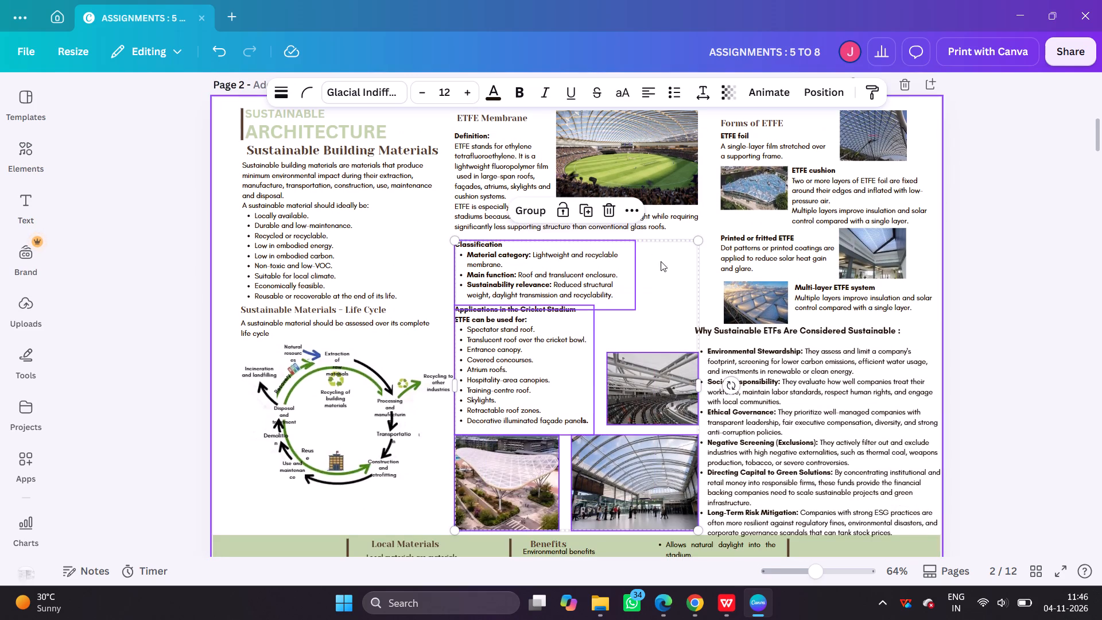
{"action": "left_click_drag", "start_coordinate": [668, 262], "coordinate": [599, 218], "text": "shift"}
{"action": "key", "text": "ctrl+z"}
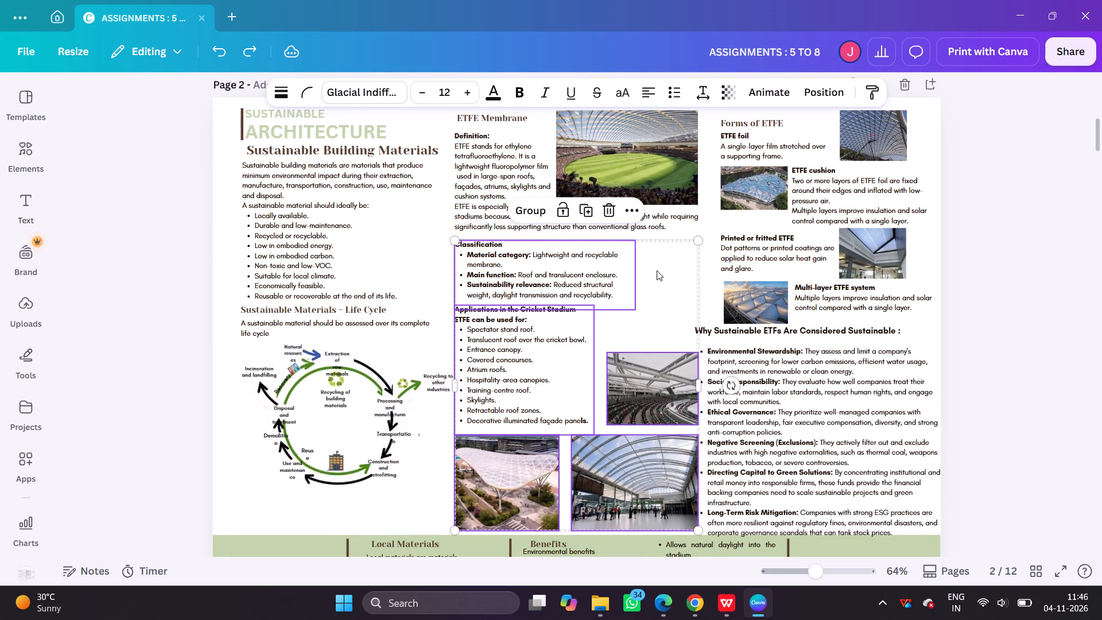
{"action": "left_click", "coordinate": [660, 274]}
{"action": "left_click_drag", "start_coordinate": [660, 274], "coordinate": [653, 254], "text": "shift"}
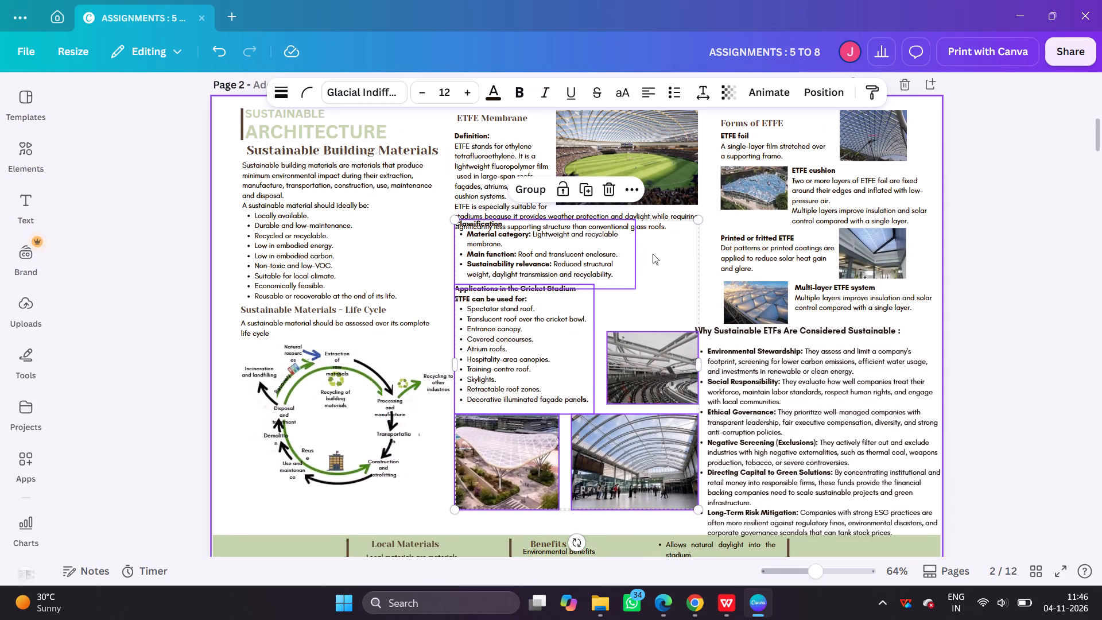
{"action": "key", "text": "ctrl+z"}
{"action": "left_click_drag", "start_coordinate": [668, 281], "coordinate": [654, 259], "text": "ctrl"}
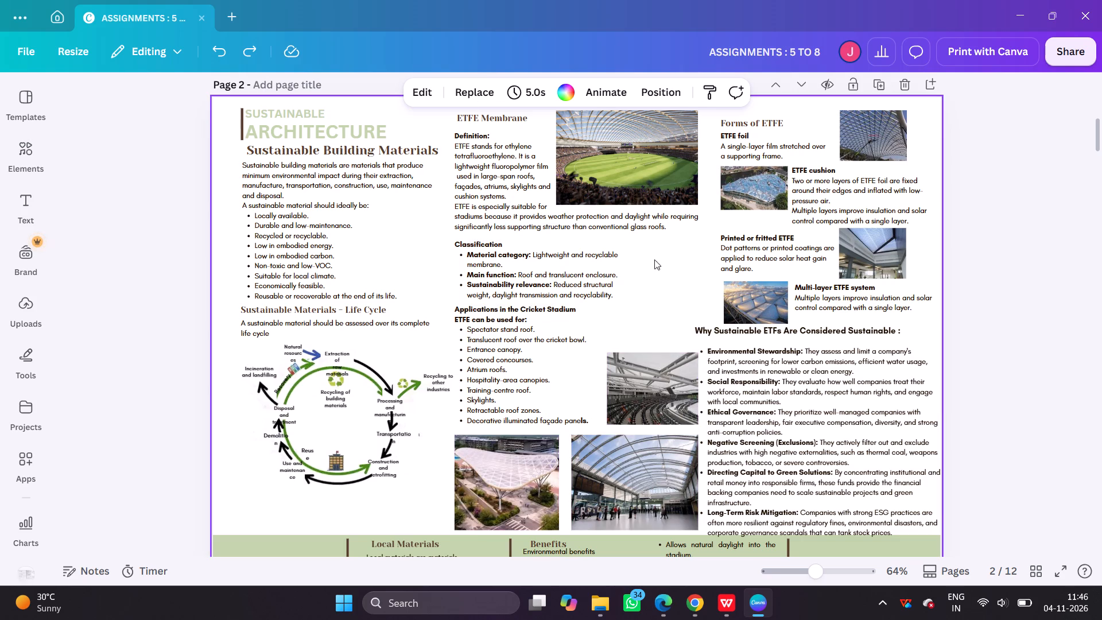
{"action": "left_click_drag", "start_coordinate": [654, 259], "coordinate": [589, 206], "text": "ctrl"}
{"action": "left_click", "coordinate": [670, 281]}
Narrow all the ETFE Membrane column's texts and images together to about 13.8 wide, clear of the Why Sustainable ETFs text.
{"action": "scroll", "coordinate": [670, 281], "scroll_direction": "up", "scroll_amount": 2}
{"action": "left_click_drag", "start_coordinate": [669, 216], "coordinate": [605, 339]}
{"action": "scroll", "coordinate": [606, 338], "scroll_direction": "down", "scroll_amount": 1}
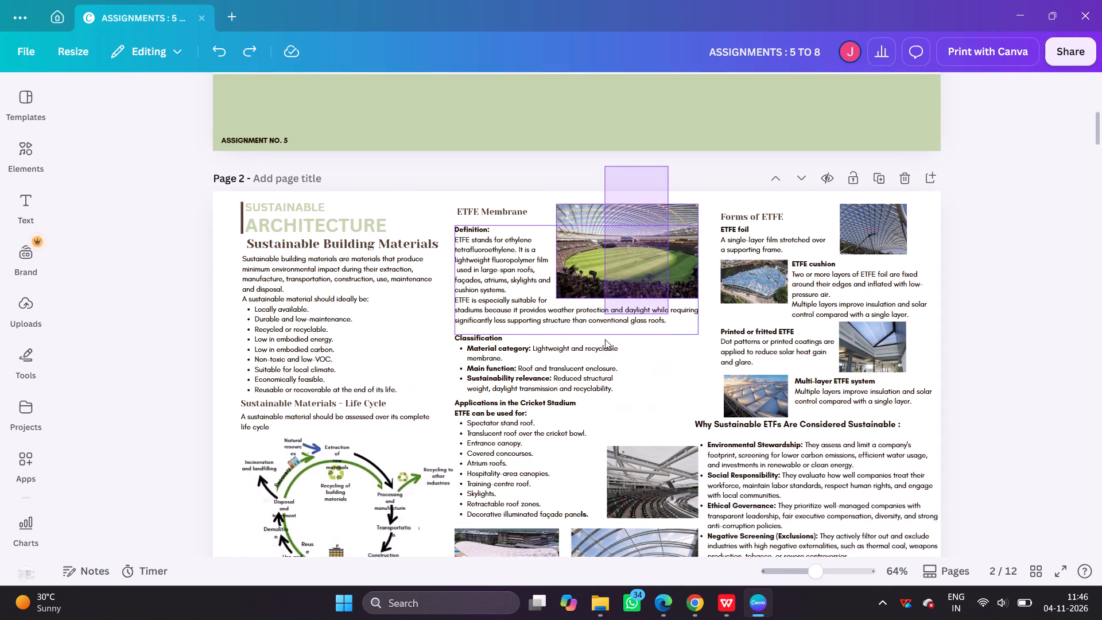
{"action": "left_click_drag", "start_coordinate": [605, 339], "coordinate": [496, 535]}
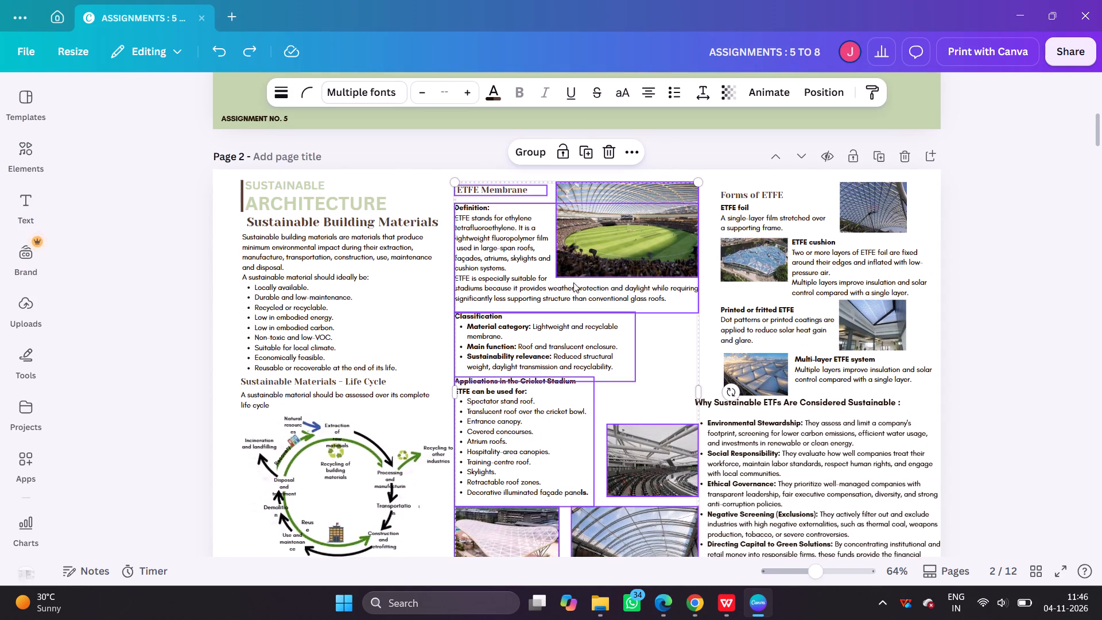
{"action": "scroll", "coordinate": [571, 245], "scroll_direction": "down", "scroll_amount": 1}
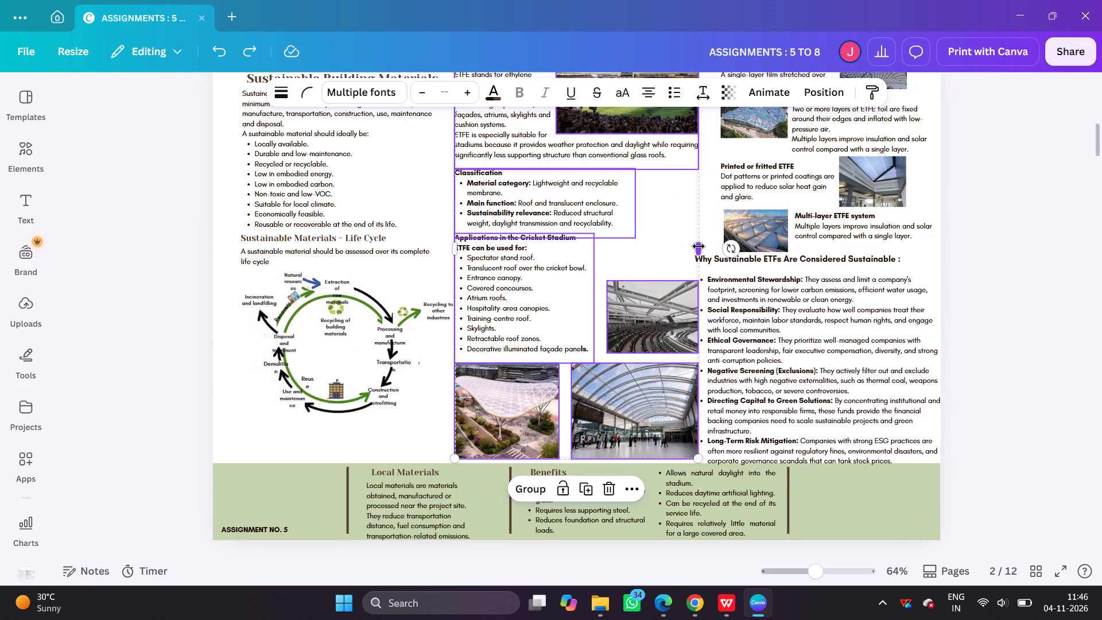
{"action": "left_click_drag", "start_coordinate": [699, 246], "coordinate": [693, 246]}
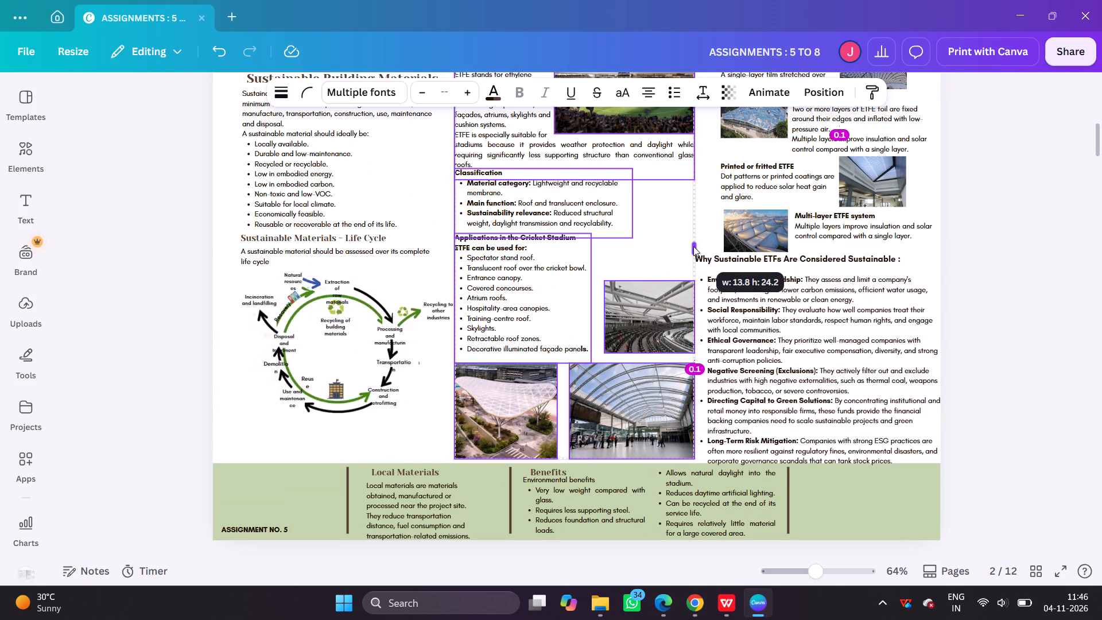
{"action": "left_click_drag", "start_coordinate": [693, 246], "coordinate": [691, 246]}
{"action": "left_click", "coordinate": [713, 231]}
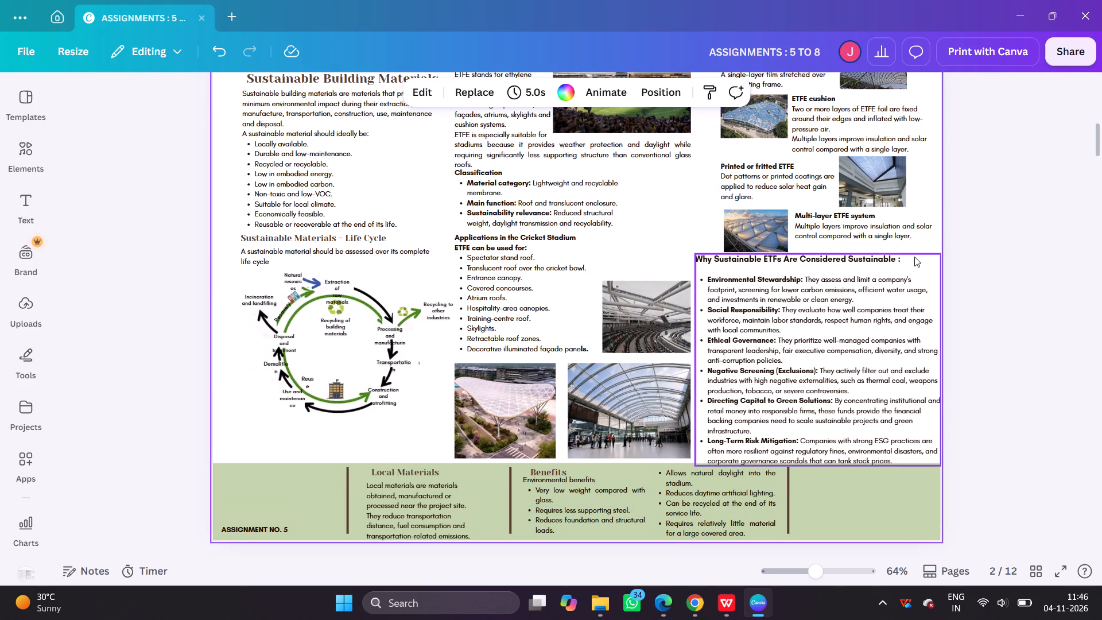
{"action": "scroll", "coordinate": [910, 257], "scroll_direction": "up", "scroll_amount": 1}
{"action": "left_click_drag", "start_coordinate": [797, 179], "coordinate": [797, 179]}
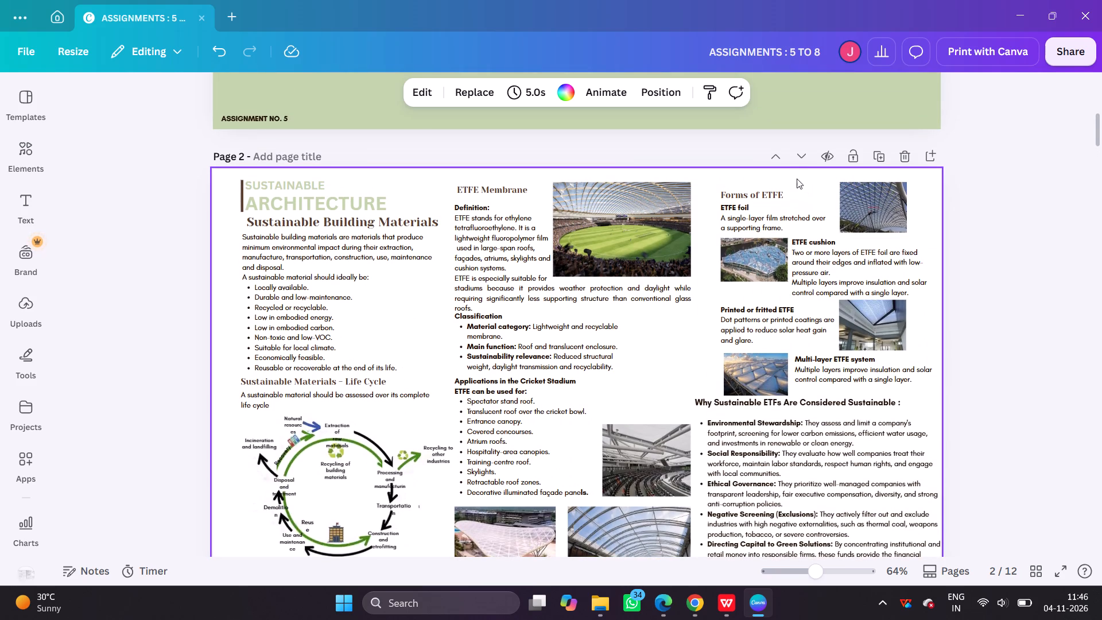
Shift the Forms of ETFE heading, its four item texts and the ETFE cushion and Multi-layer images together slightly left.
{"action": "left_click_drag", "start_coordinate": [797, 179], "coordinate": [743, 389]}
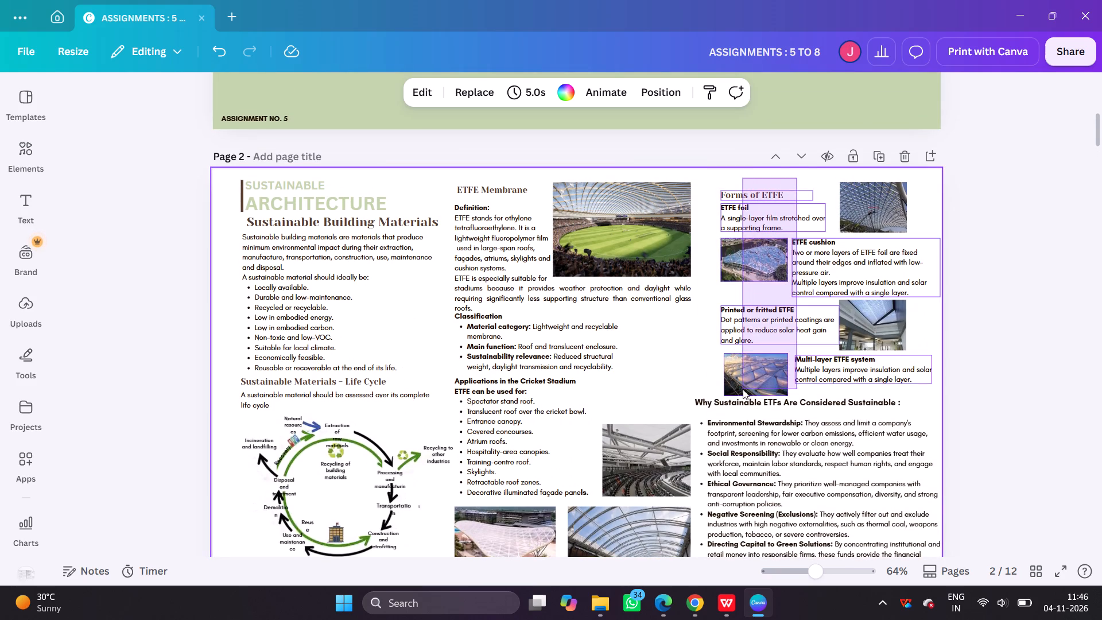
{"action": "left_click_drag", "start_coordinate": [775, 217], "coordinate": [769, 216]}
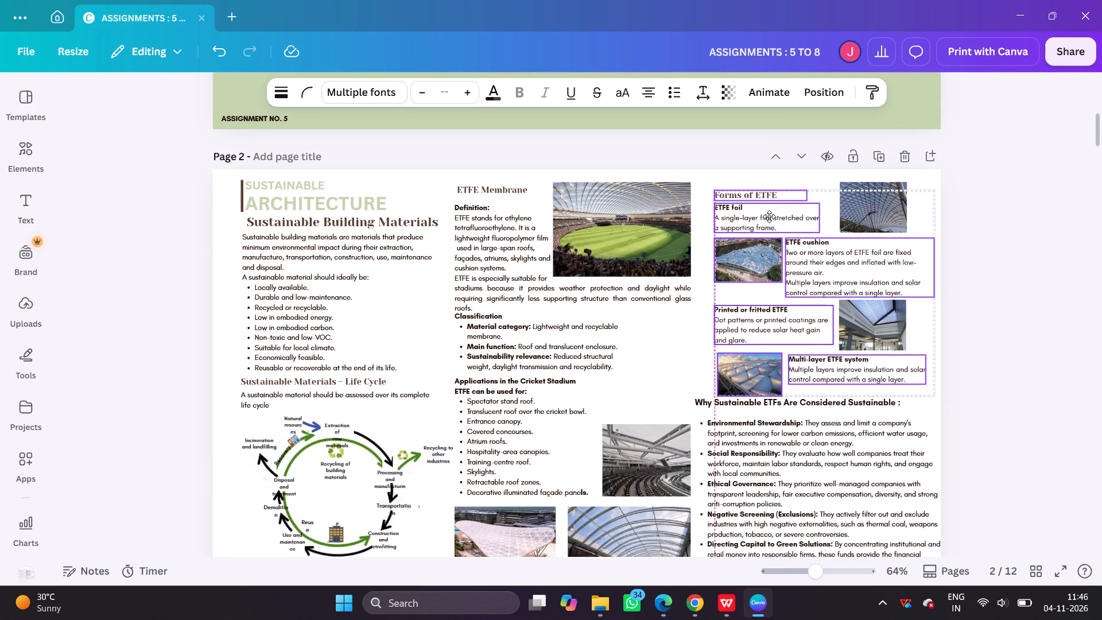
{"action": "left_click_drag", "start_coordinate": [769, 216], "coordinate": [760, 216]}
{"action": "left_click", "coordinate": [695, 152]}
Widen the ETFE cushion text box slightly so its text wraps onto fewer lines.
{"action": "left_click", "coordinate": [861, 269]}
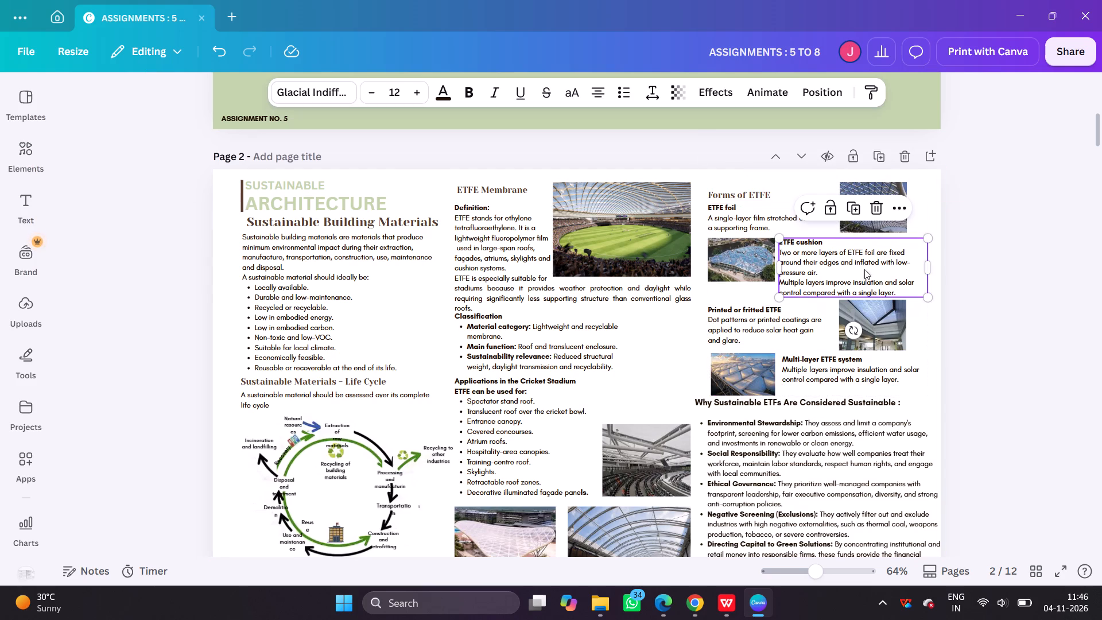
{"action": "left_click_drag", "start_coordinate": [929, 265], "coordinate": [935, 265]}
{"action": "left_click", "coordinate": [923, 321]}
Move the Printed or fritted ETFE text and its image together slightly up, closer to the ETFE cushion item.
{"action": "left_click_drag", "start_coordinate": [921, 319], "coordinate": [837, 317]}
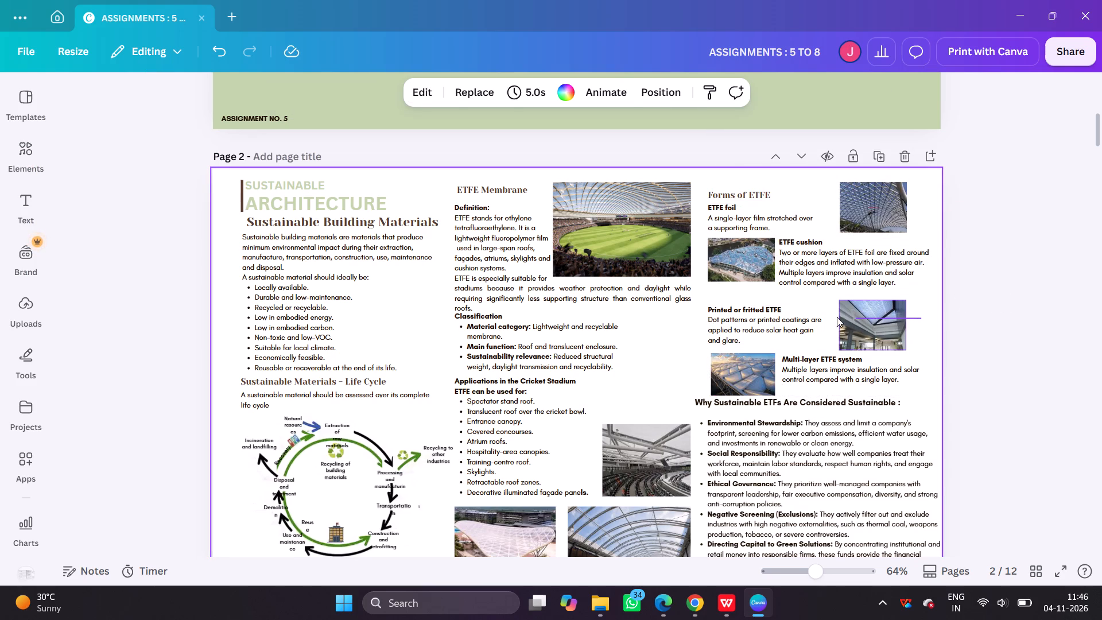
{"action": "left_click_drag", "start_coordinate": [837, 317], "coordinate": [752, 313]}
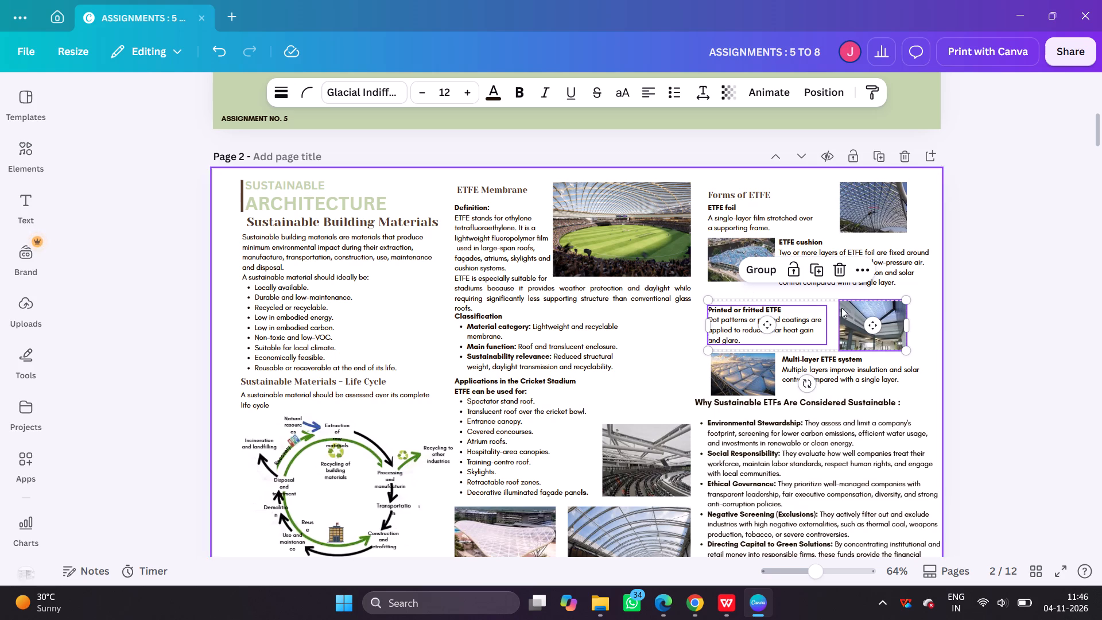
{"action": "left_click_drag", "start_coordinate": [846, 308], "coordinate": [847, 299], "text": "shift"}
{"action": "left_click", "coordinate": [949, 325]}
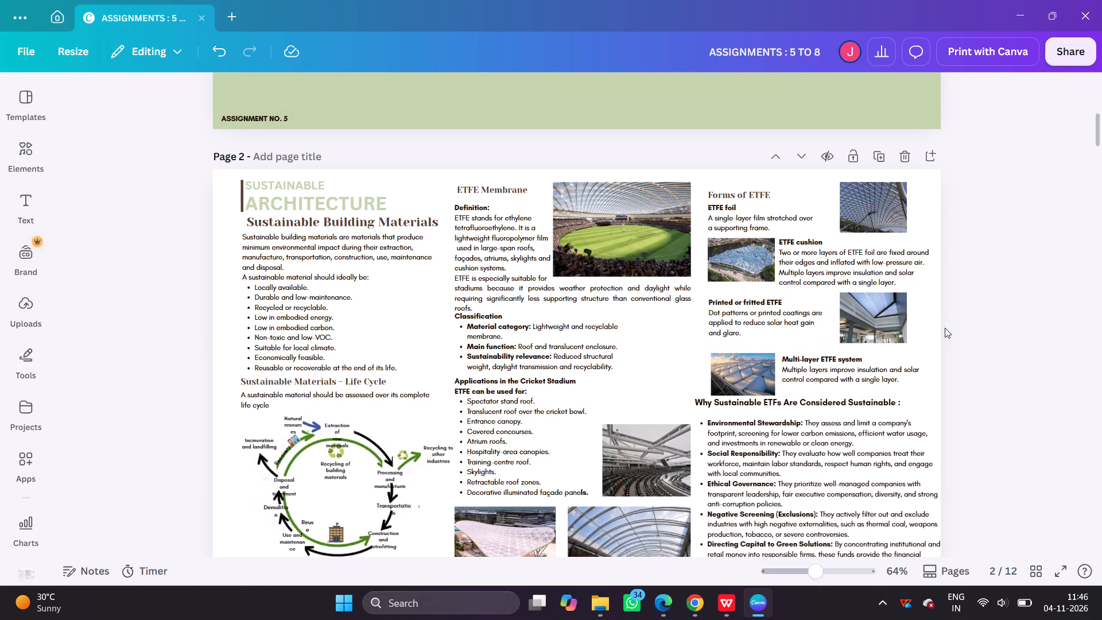
Move the Multi-layer ETFE system text and image together slightly up, just beneath the Printed or fritted ETFE item.
{"action": "left_click_drag", "start_coordinate": [923, 362], "coordinate": [733, 369]}
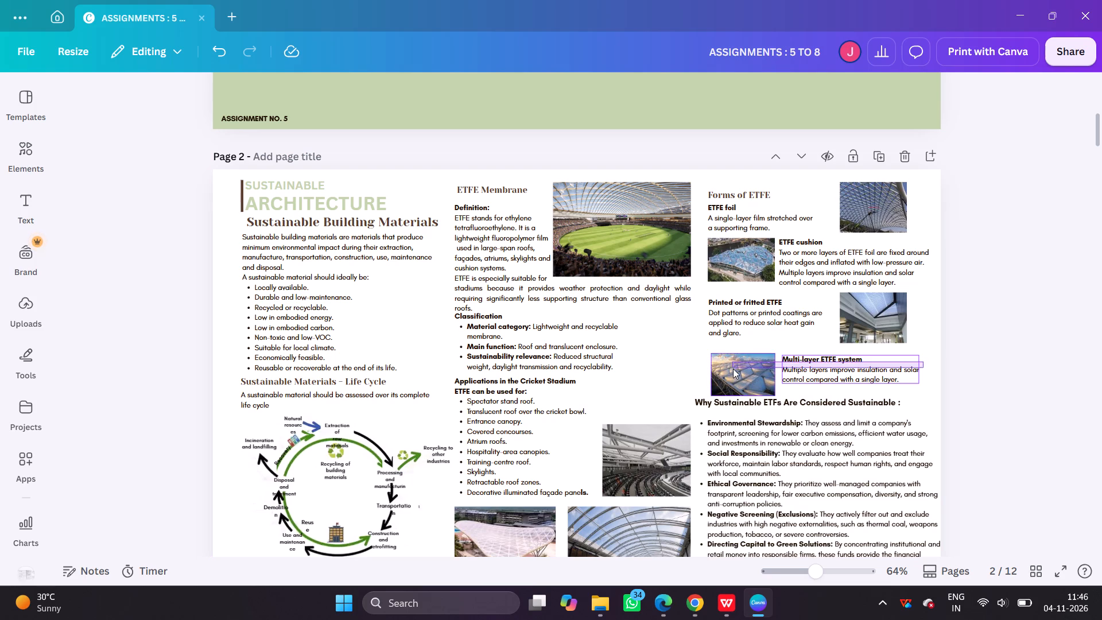
{"action": "left_click_drag", "start_coordinate": [733, 369], "coordinate": [732, 369]}
{"action": "left_click_drag", "start_coordinate": [820, 364], "coordinate": [820, 356], "text": "shift"}
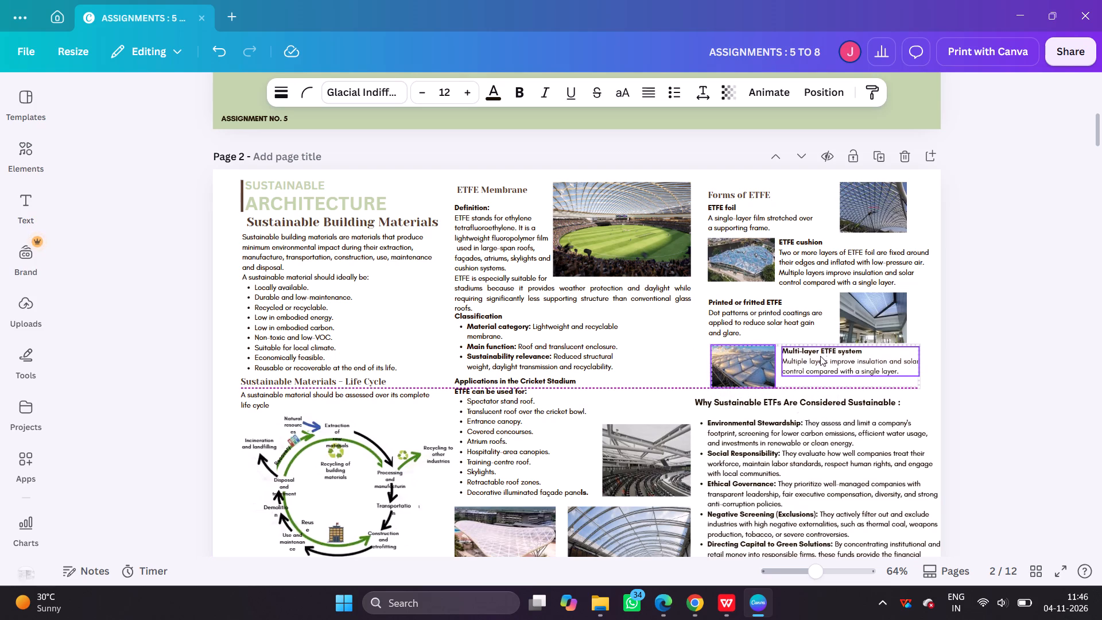
{"action": "left_click", "coordinate": [1053, 394]}
Move the Why Sustainable ETFs text slightly up and left, clear of the page's edge and the green footer band.
{"action": "scroll", "coordinate": [918, 339], "scroll_direction": "down", "scroll_amount": 2}
{"action": "left_click_drag", "start_coordinate": [857, 341], "coordinate": [855, 335]}
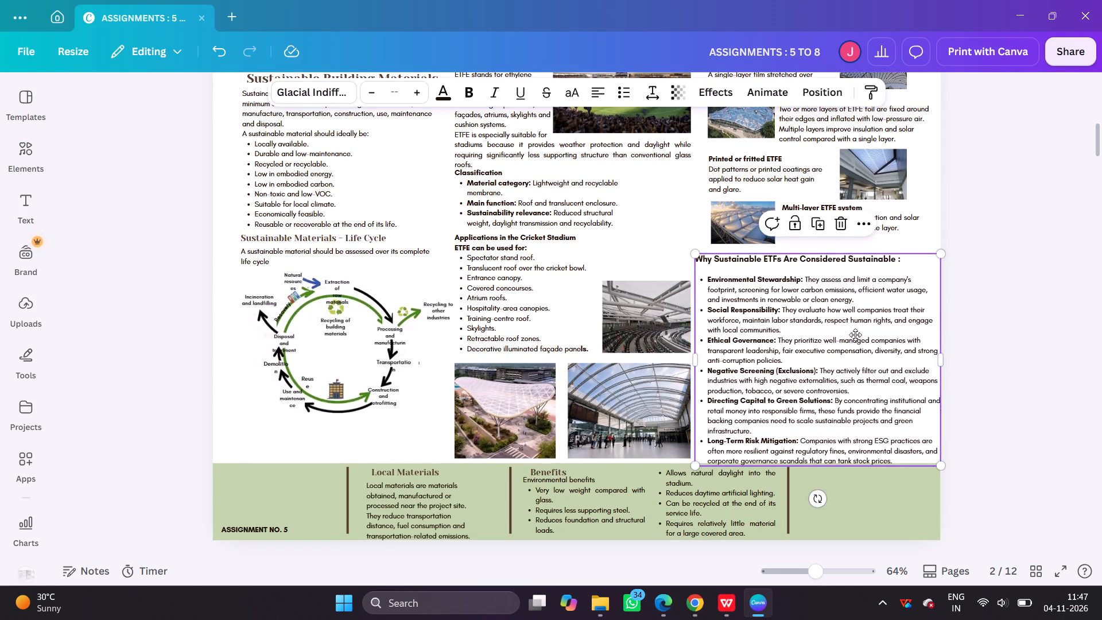
{"action": "left_click_drag", "start_coordinate": [855, 335], "coordinate": [854, 331]}
{"action": "left_click", "coordinate": [1089, 352]}
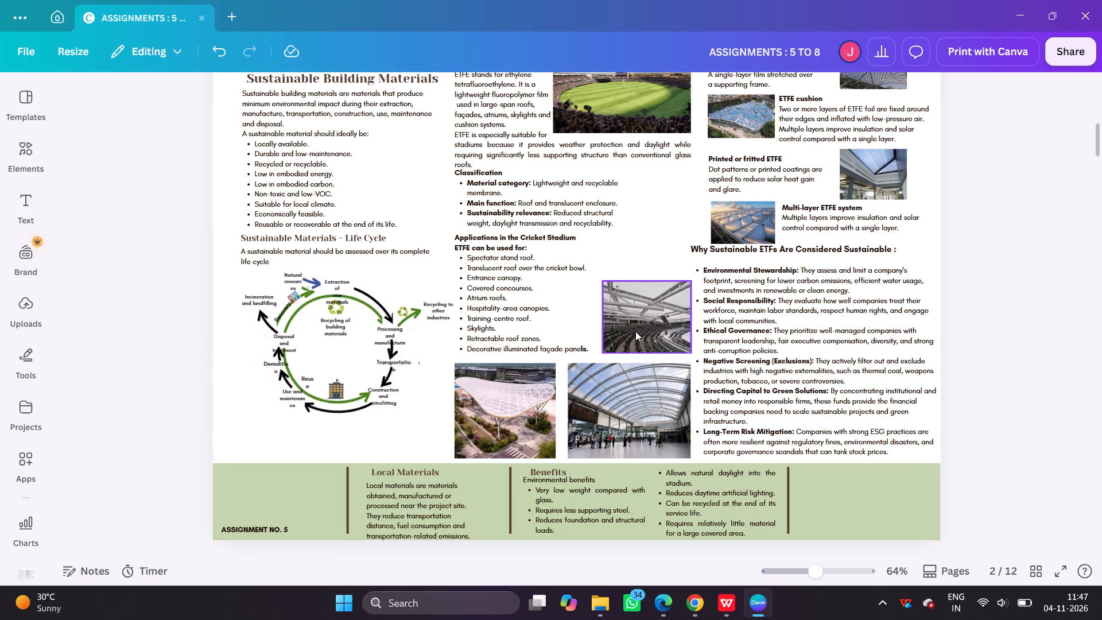
{"action": "left_click", "coordinate": [619, 211]}
{"action": "left_click", "coordinate": [1053, 307]}
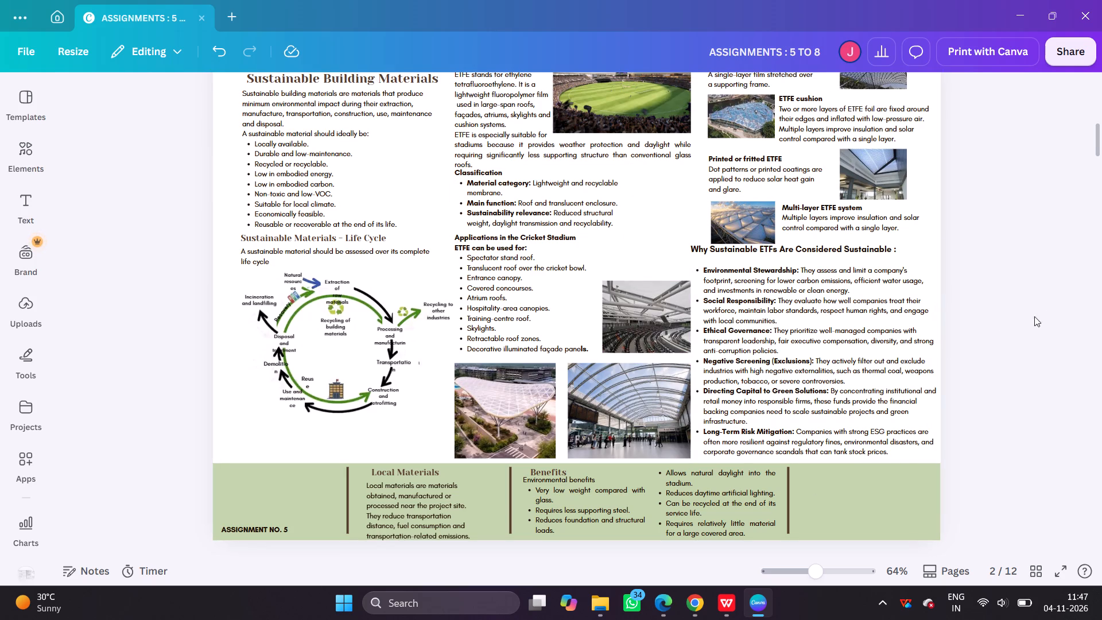
Remove the blank line between the Why Sustainable ETFs heading and its first bullet.
{"action": "scroll", "coordinate": [706, 363], "scroll_direction": "down", "scroll_amount": 3, "text": "ctrl"}
{"action": "left_click", "coordinate": [893, 365]}
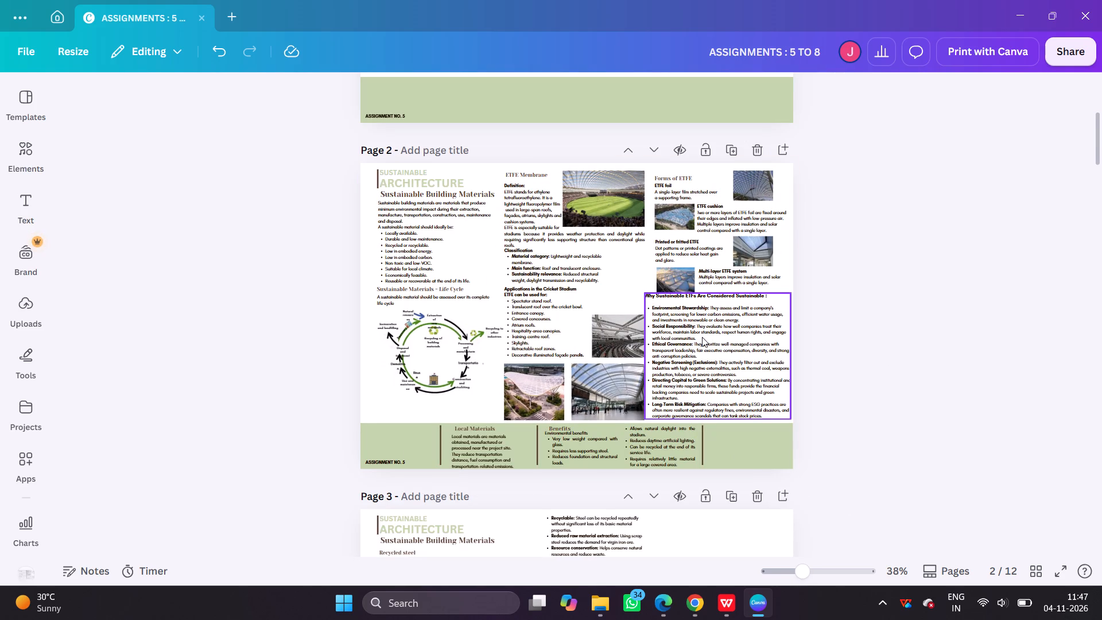
{"action": "scroll", "coordinate": [702, 337], "scroll_direction": "up", "scroll_amount": 3, "text": "ctrl"}
{"action": "double_click", "coordinate": [848, 276]}
{"action": "left_click", "coordinate": [847, 276]}
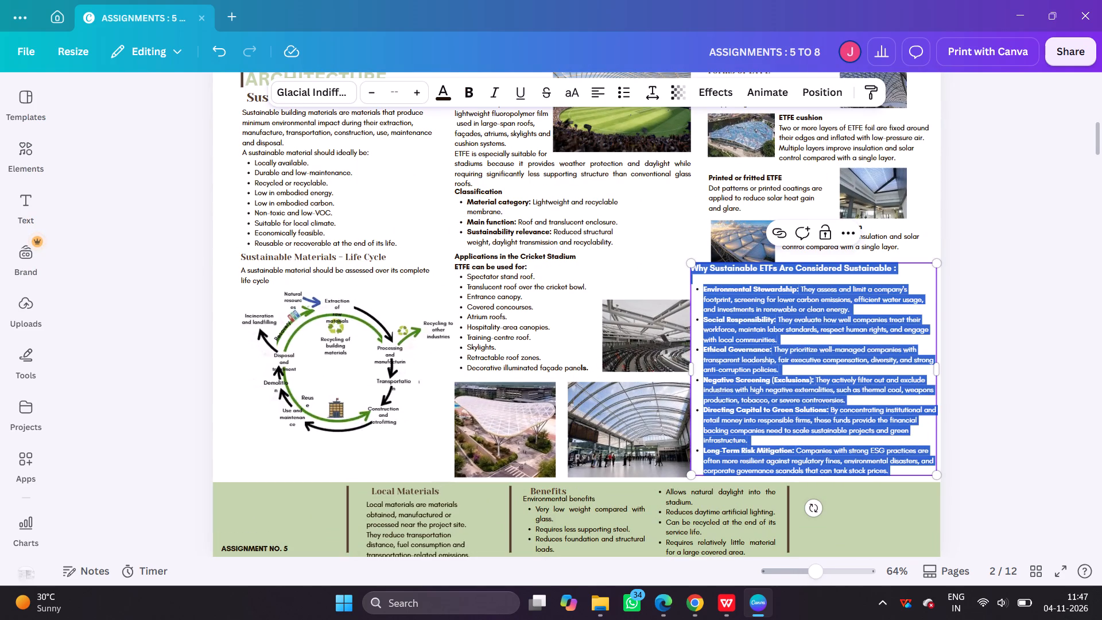
{"action": "left_click", "coordinate": [846, 277]}
{"action": "left_click", "coordinate": [841, 282]}
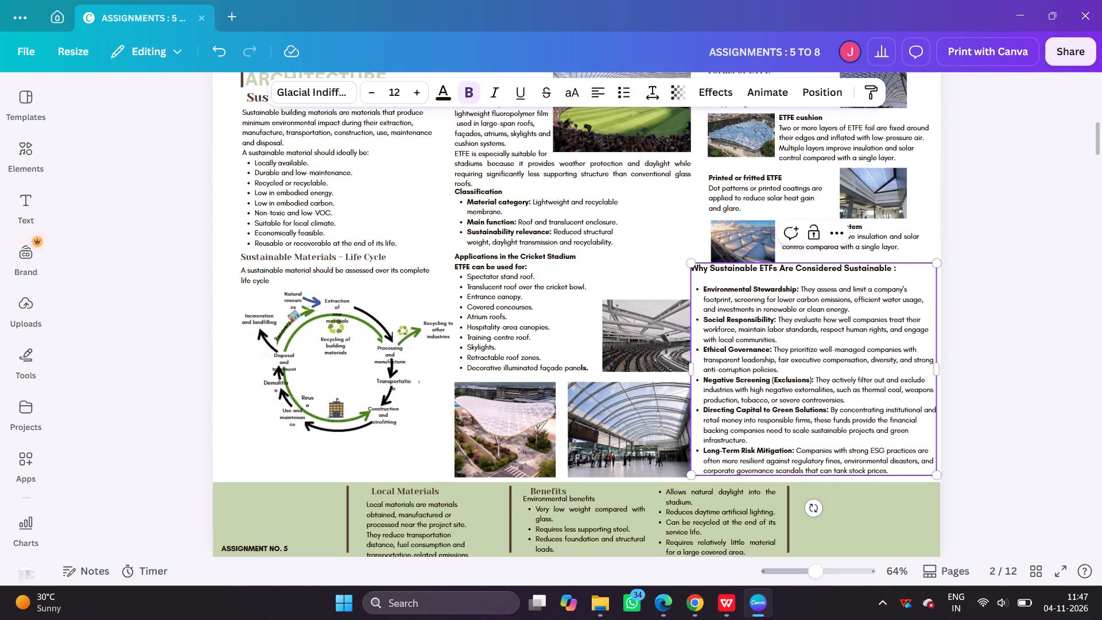
{"action": "key", "text": "BackSpace"}
{"action": "left_click", "coordinate": [1004, 331]}
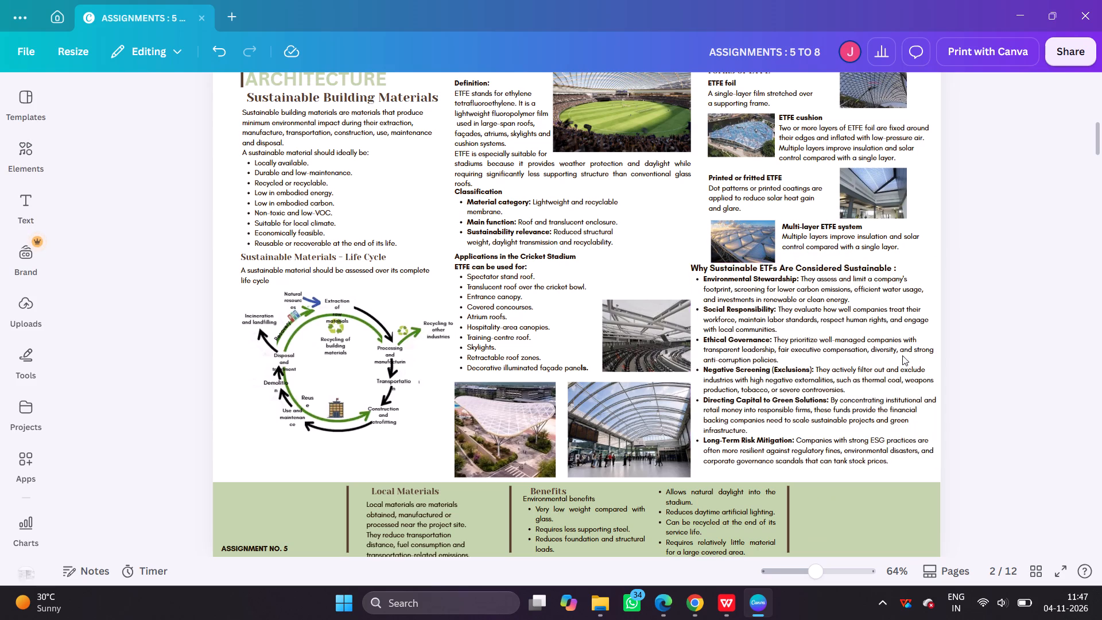
Move the Why Sustainable ETFs text slightly down, clear of the Multi-layer ETFE system image and above the footer.
{"action": "left_click_drag", "start_coordinate": [794, 366], "coordinate": [794, 377]}
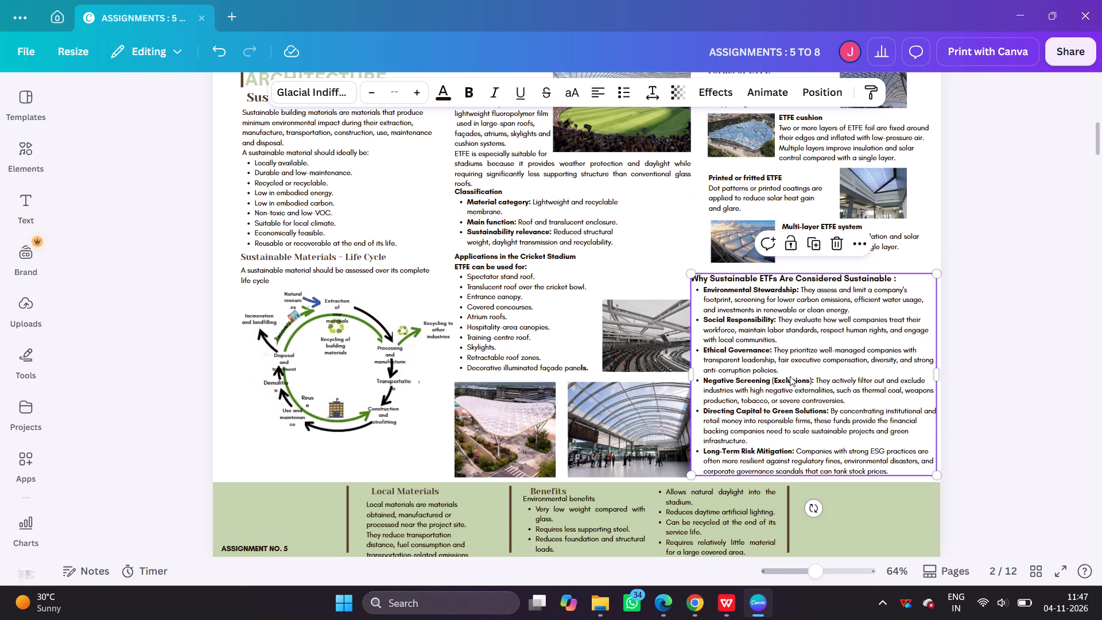
Indent the Why Sustainable ETFs heading with three leading spaces so it lines up closer to its bullet text.
{"action": "left_click", "coordinate": [700, 277]}
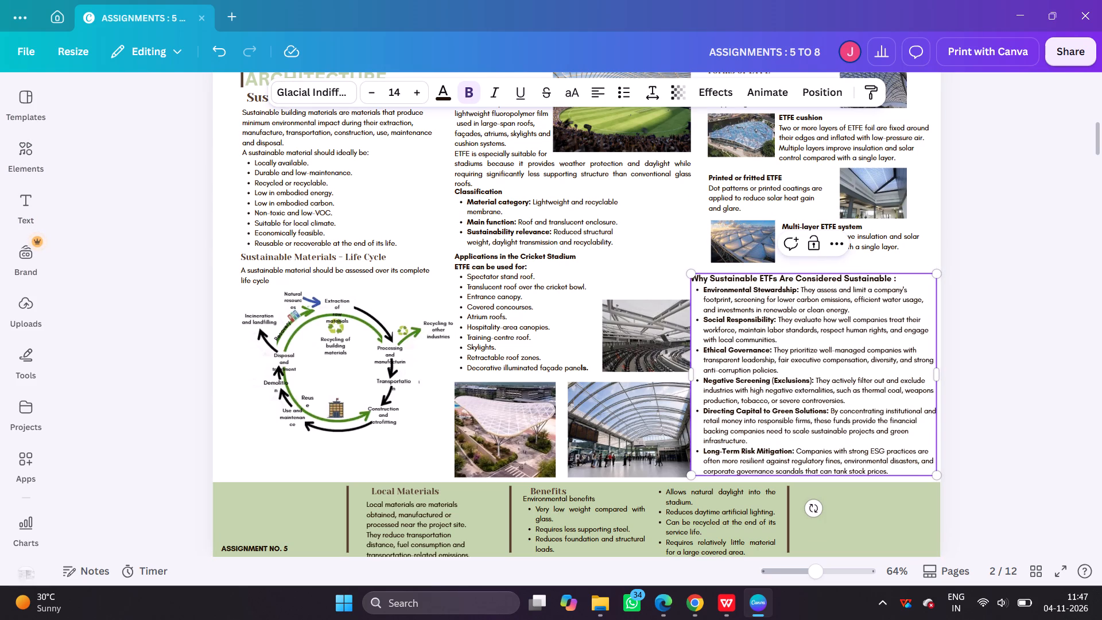
{"action": "key", "text": "Left"}
{"action": "key", "text": "space"}
{"action": "key", "text": "space"}
{"action": "key", "text": "space"}
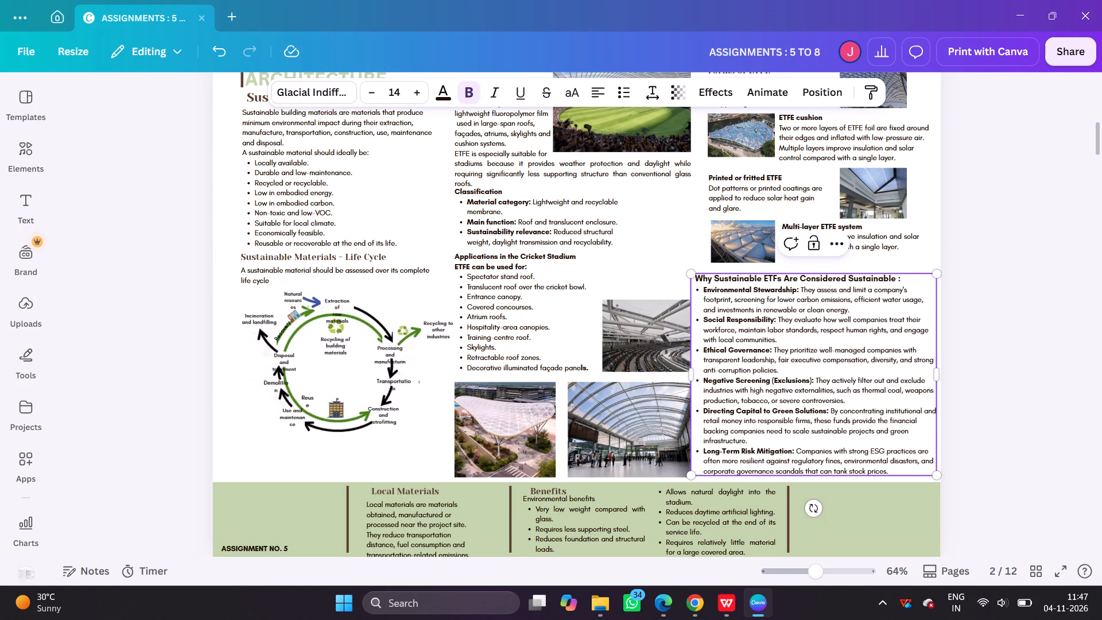
{"action": "left_click", "coordinate": [1009, 283]}
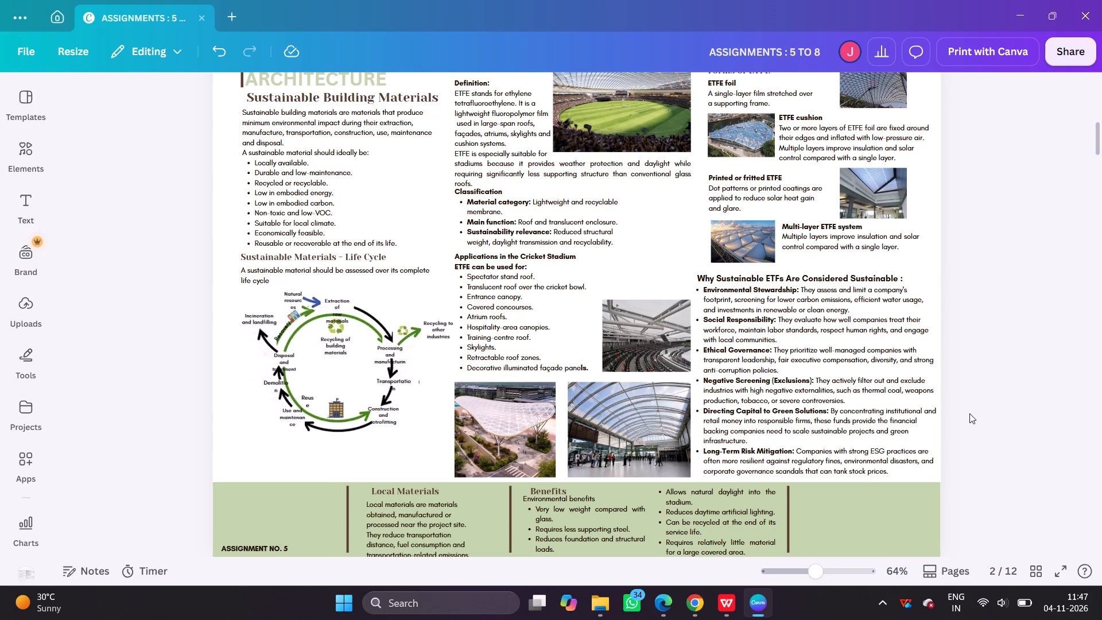
Nudge the Why Sustainable ETFs text to a 0.6 gap beneath the Multi-layer ETFE system image.
{"action": "scroll", "coordinate": [969, 413], "scroll_direction": "up", "scroll_amount": 2}
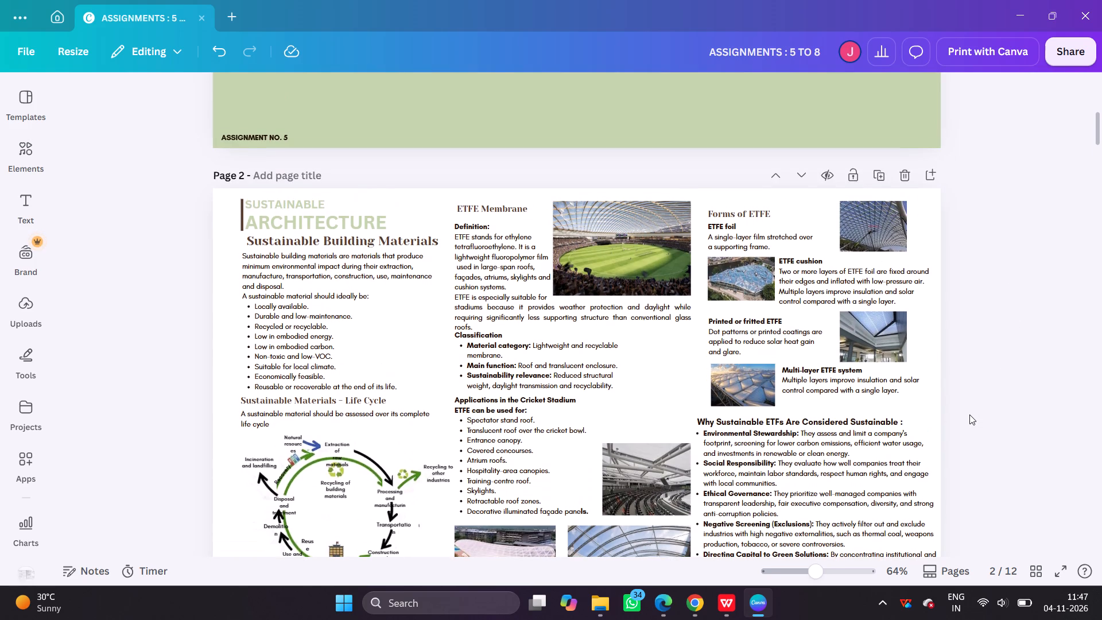
{"action": "scroll", "coordinate": [748, 303], "scroll_direction": "down", "scroll_amount": 2}
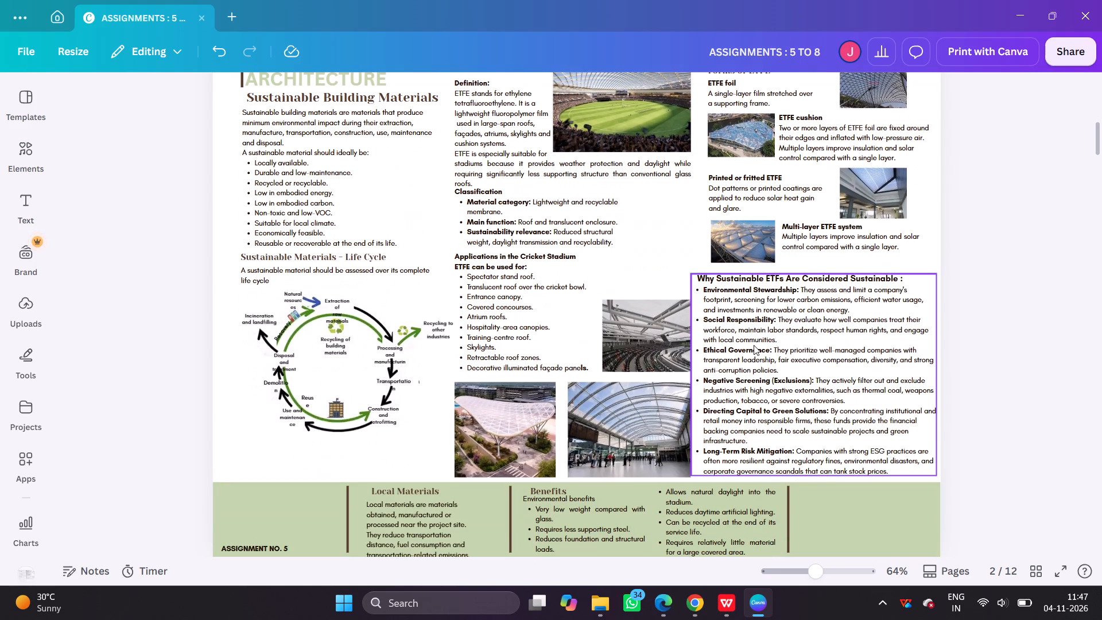
{"action": "left_click", "coordinate": [754, 345]}
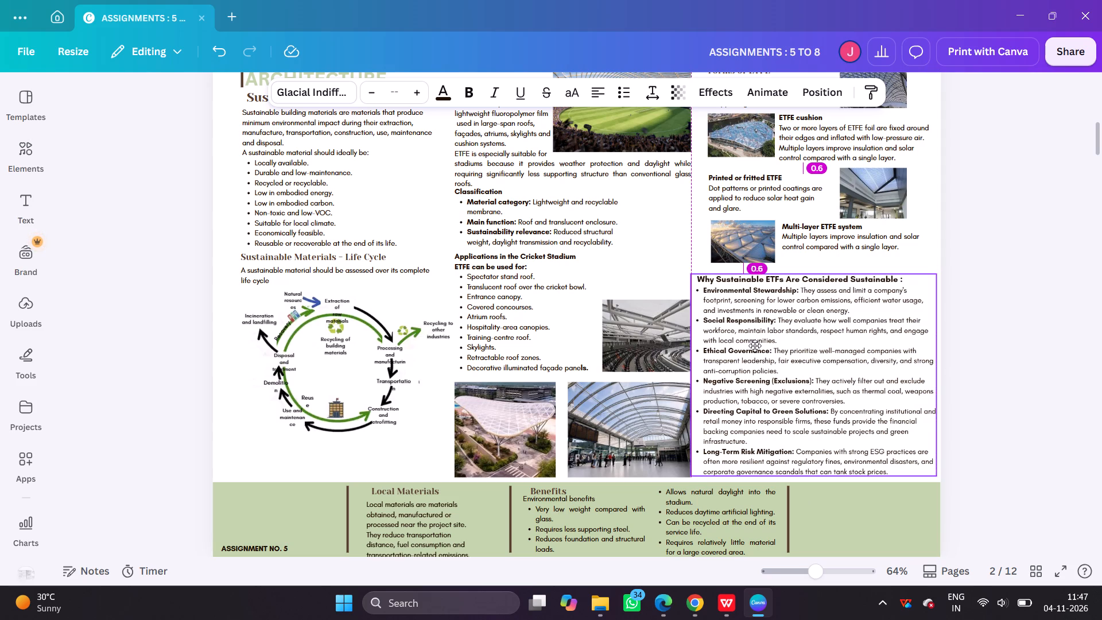
{"action": "left_click", "coordinate": [984, 351]}
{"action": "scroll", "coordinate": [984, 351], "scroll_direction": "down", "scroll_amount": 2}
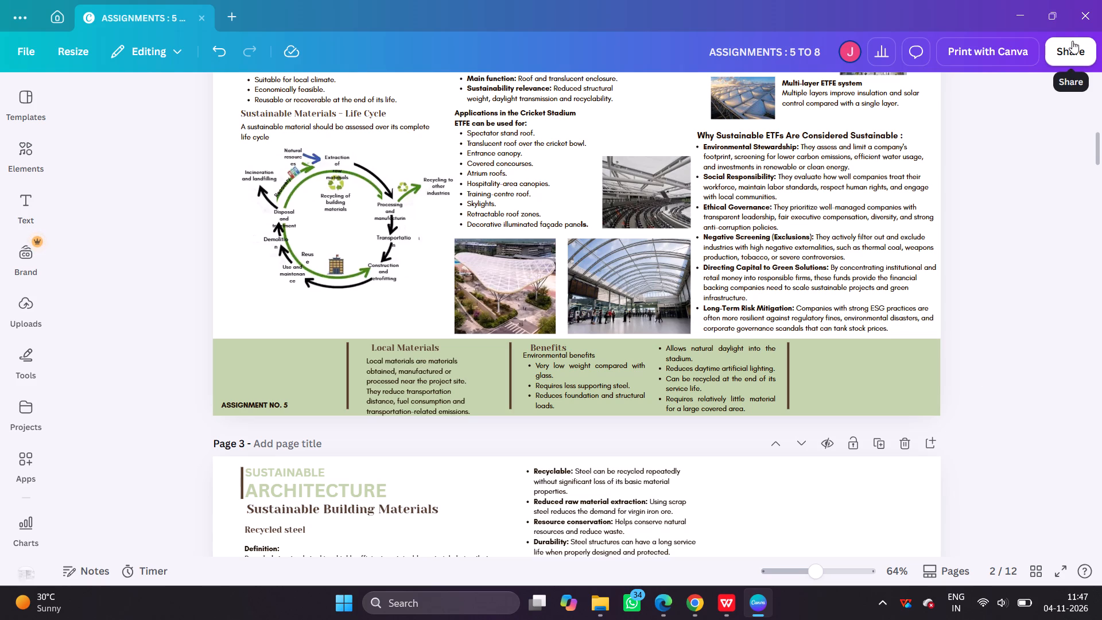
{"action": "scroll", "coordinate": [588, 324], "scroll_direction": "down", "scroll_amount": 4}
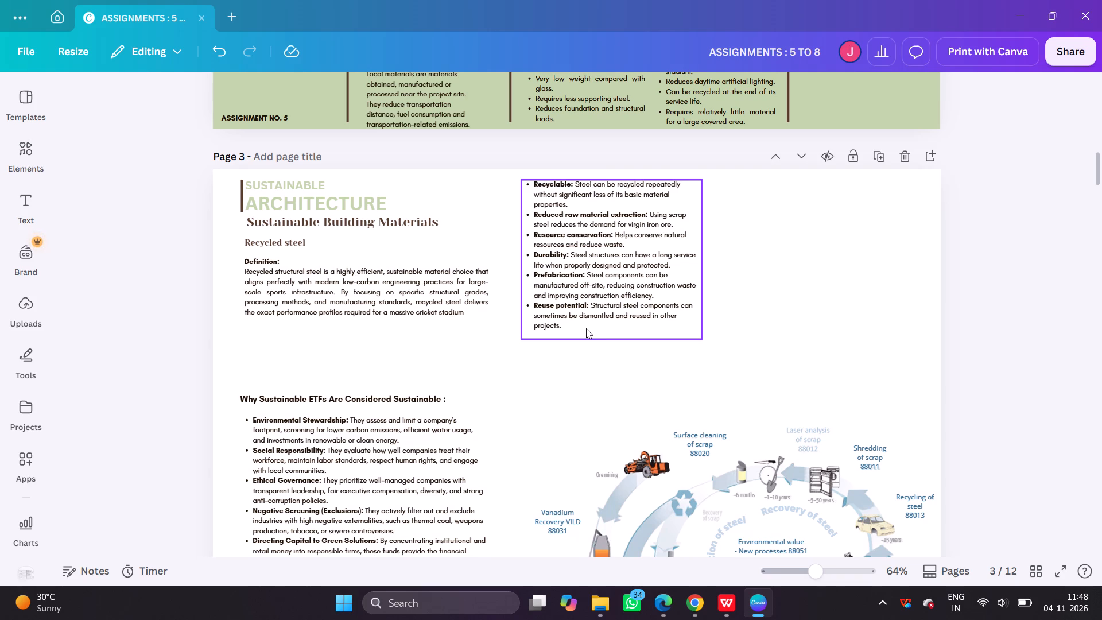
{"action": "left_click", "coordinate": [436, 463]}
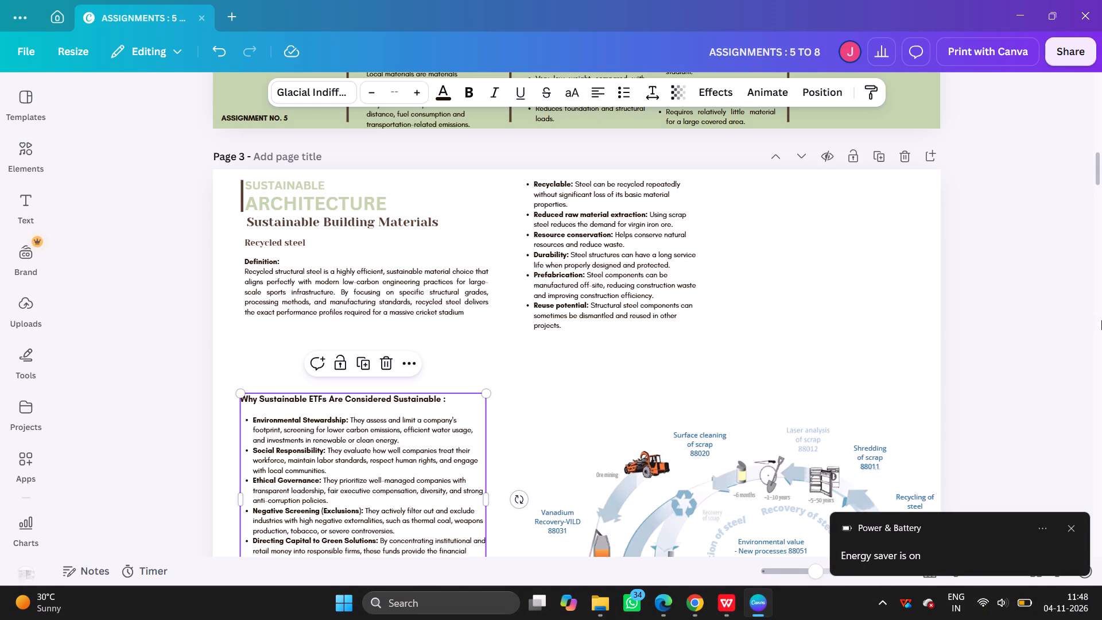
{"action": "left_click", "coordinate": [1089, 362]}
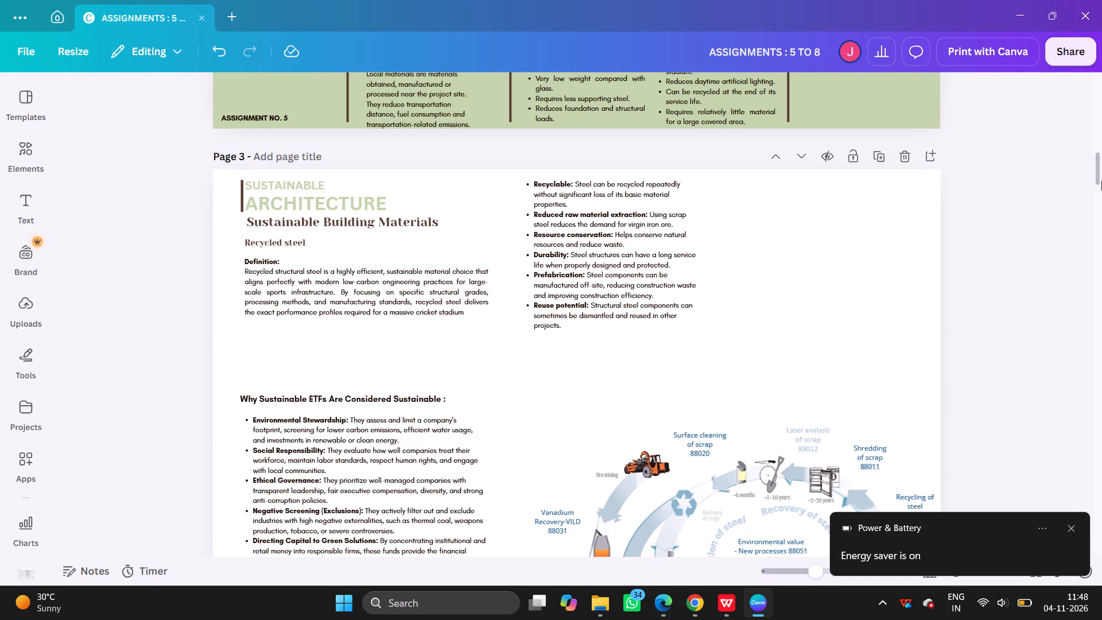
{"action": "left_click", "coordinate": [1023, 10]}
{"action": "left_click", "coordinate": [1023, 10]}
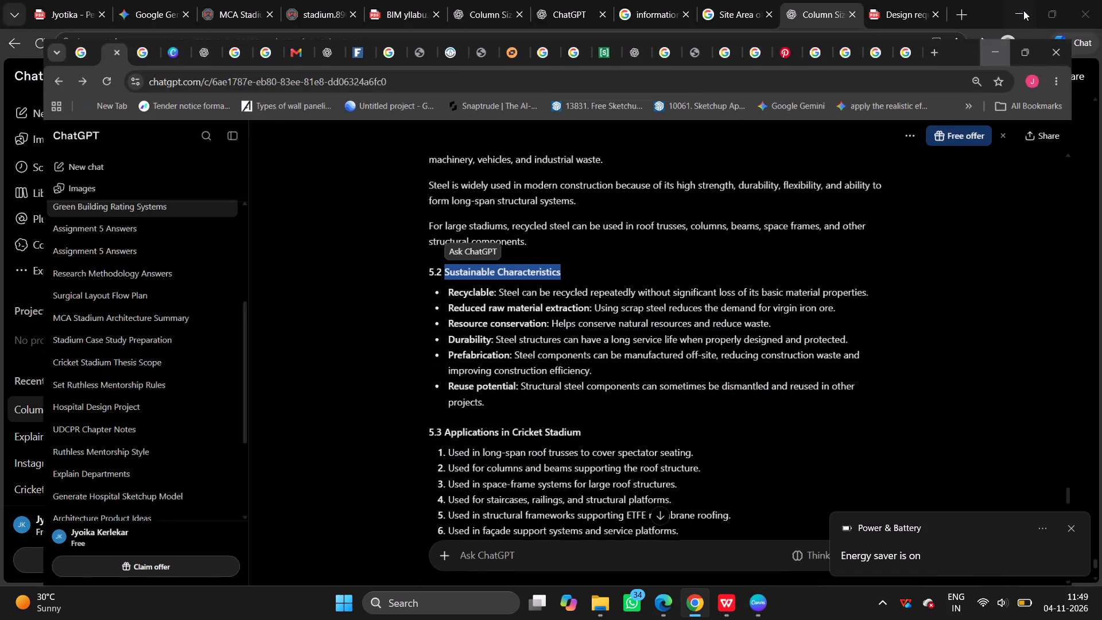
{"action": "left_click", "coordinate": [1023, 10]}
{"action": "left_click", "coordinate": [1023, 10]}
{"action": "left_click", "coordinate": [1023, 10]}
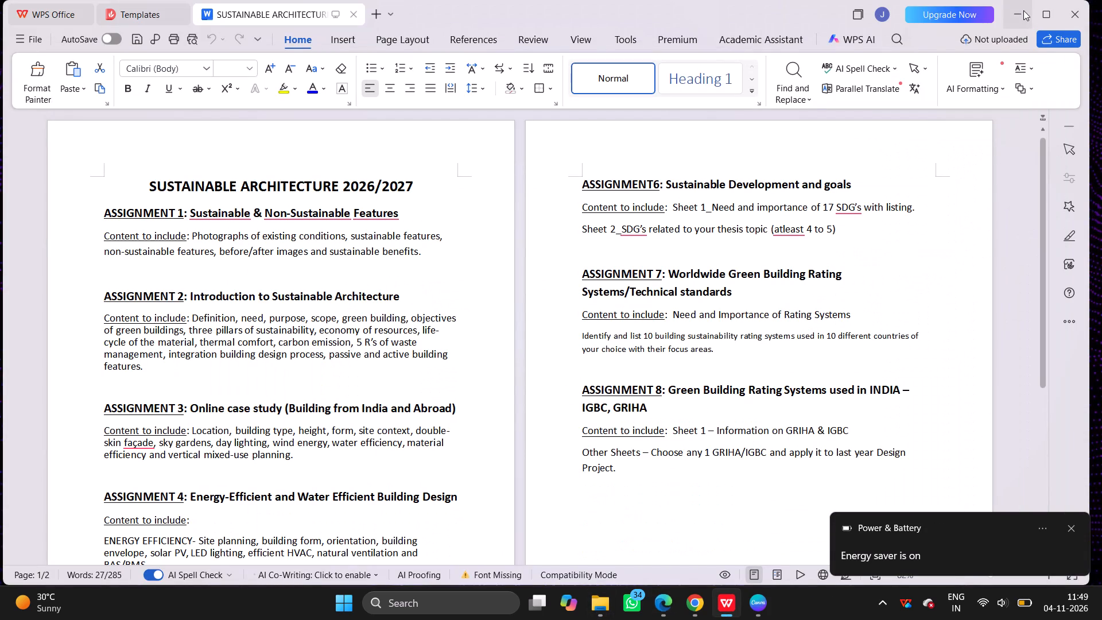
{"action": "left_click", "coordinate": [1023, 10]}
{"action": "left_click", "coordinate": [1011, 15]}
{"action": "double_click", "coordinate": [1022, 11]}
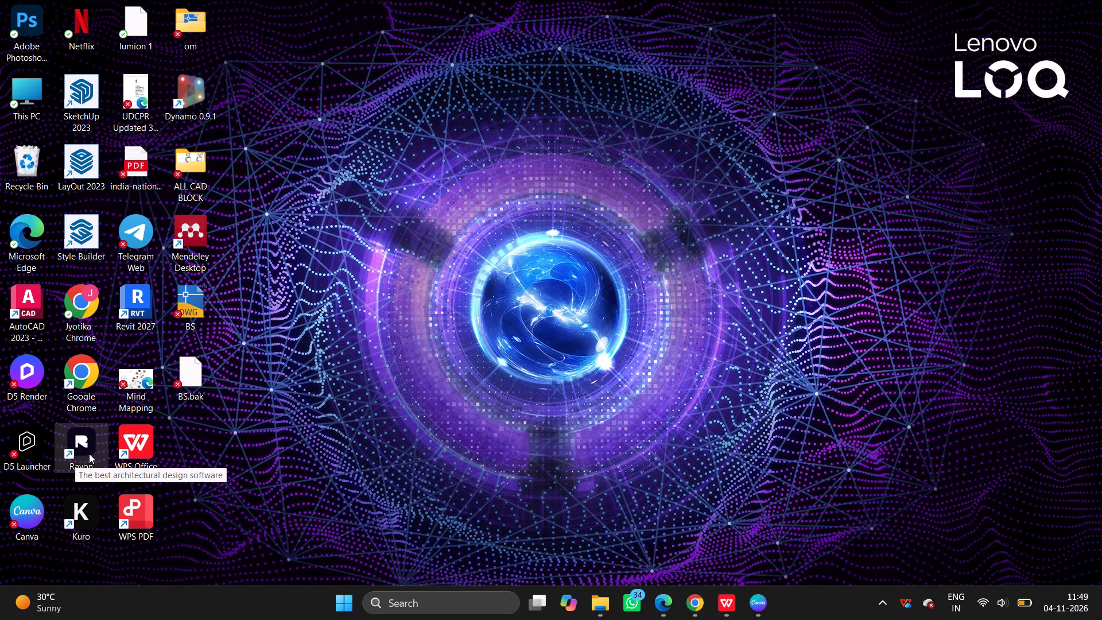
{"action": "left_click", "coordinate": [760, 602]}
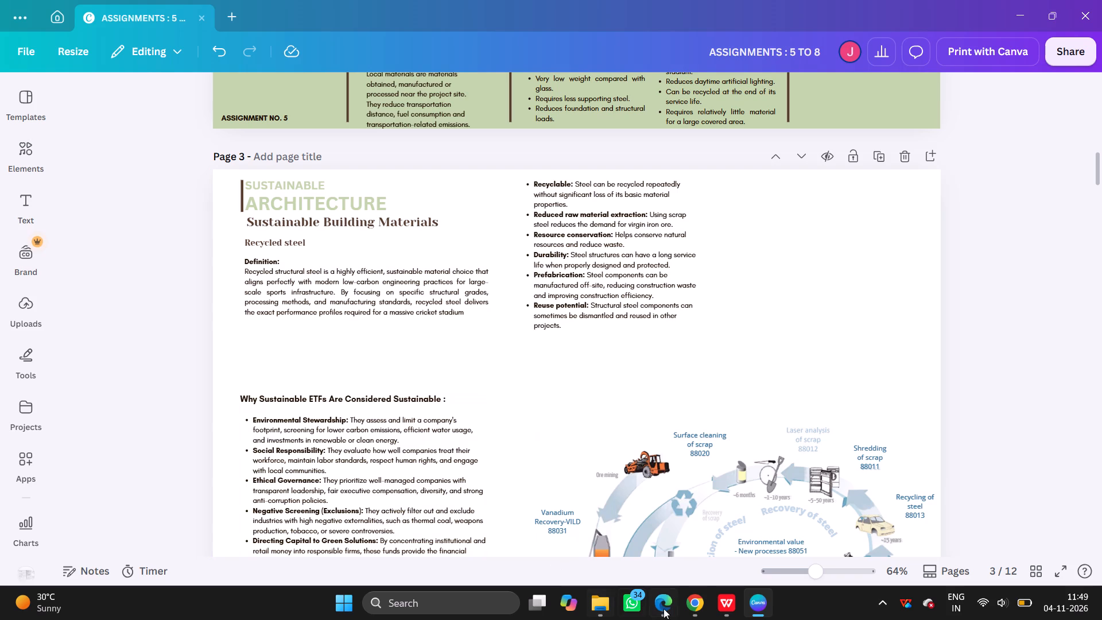
Copy the "Sustainable Characteristics" heading from the ChatGPT answer in Chrome and paste it above the Recyclable bullet on Canva's page 3.
{"action": "left_click", "coordinate": [692, 604]}
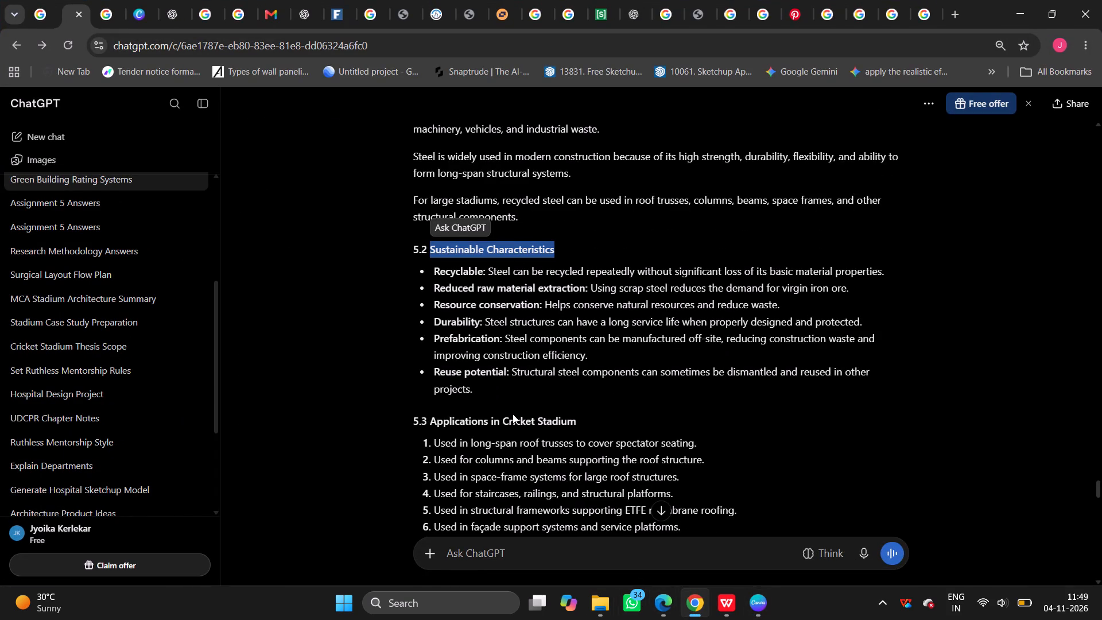
{"action": "key", "text": "ctrl+c"}
{"action": "left_click", "coordinate": [752, 603]}
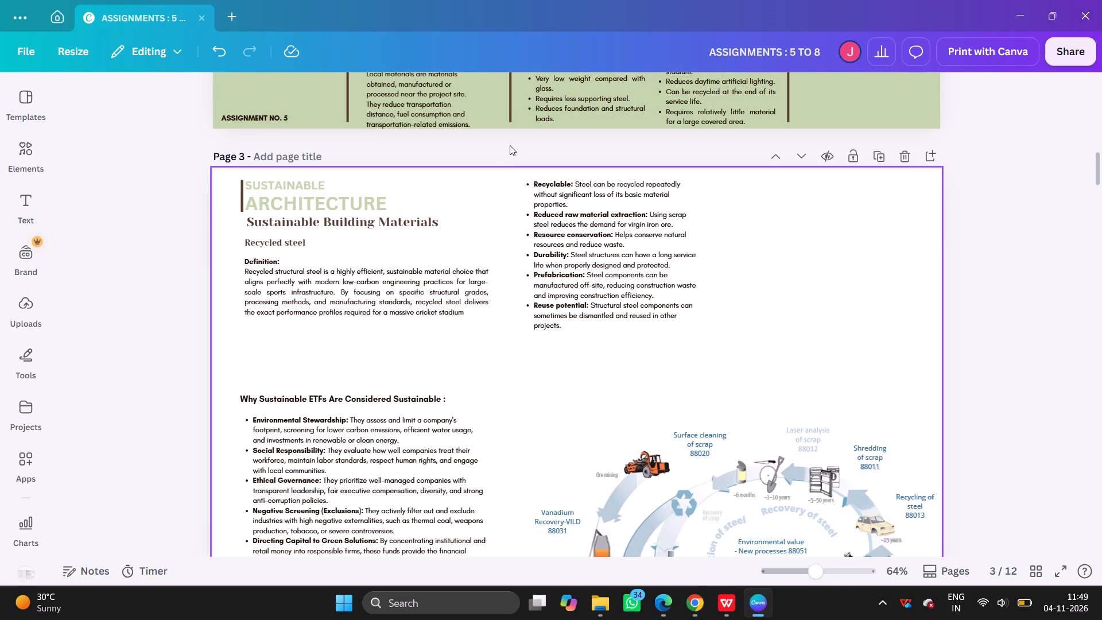
{"action": "left_click", "coordinate": [537, 213]}
{"action": "left_click", "coordinate": [531, 183]}
{"action": "left_click", "coordinate": [531, 181]}
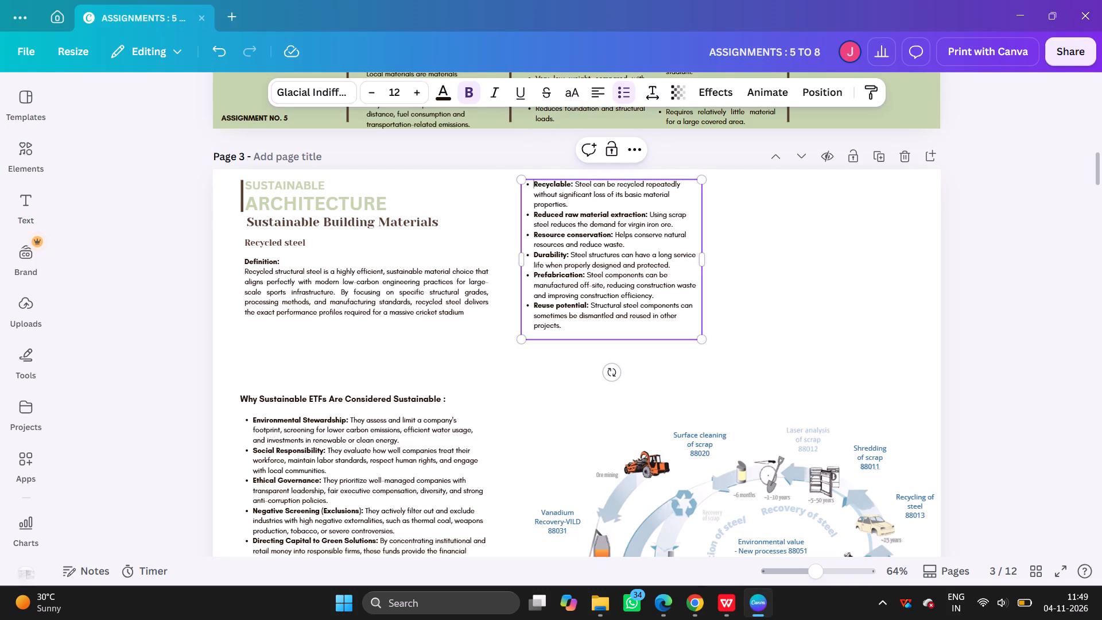
{"action": "key", "text": "Return"}
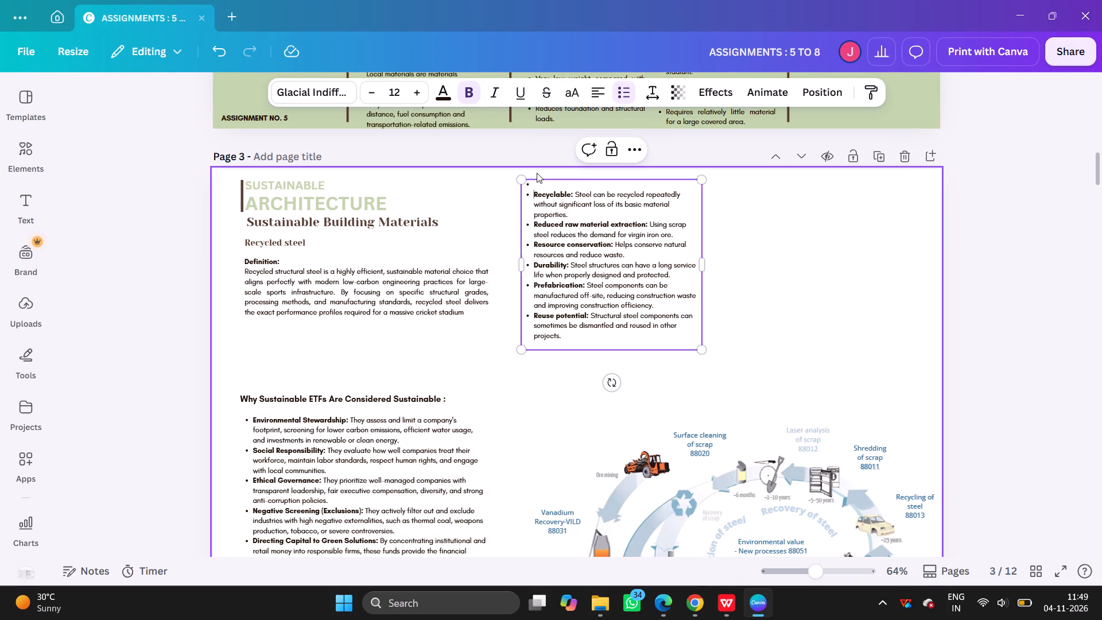
{"action": "key", "text": "Up"}
{"action": "key", "text": "ctrl+v"}
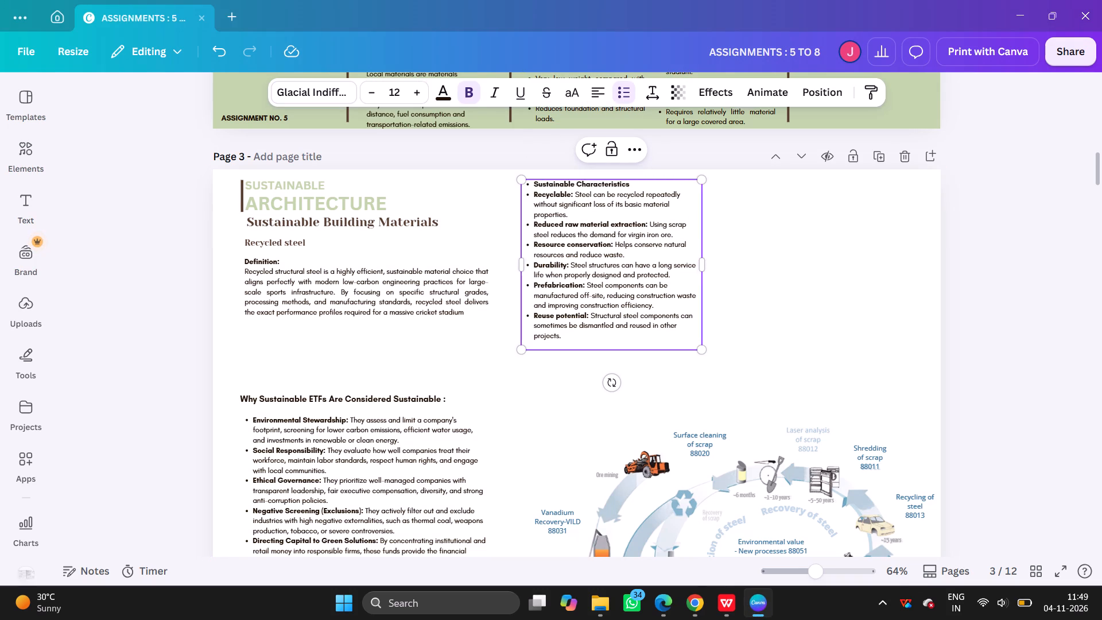
Set the Sustainable Characteristics heading on page 3 to font size 14.
{"action": "left_click_drag", "start_coordinate": [635, 185], "coordinate": [536, 187]}
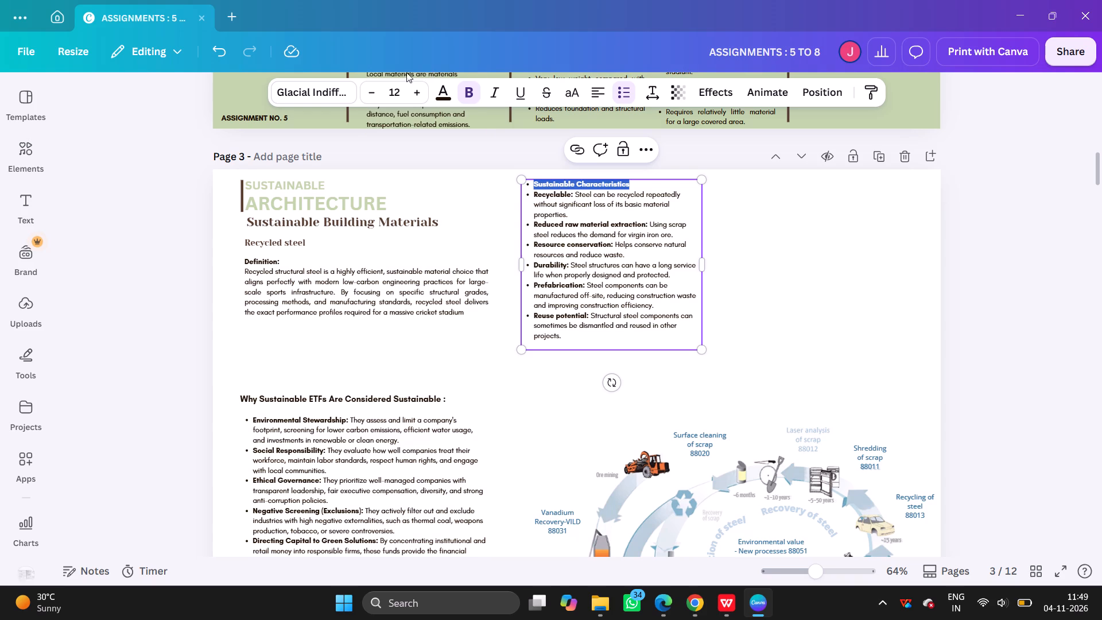
{"action": "left_click_drag", "start_coordinate": [399, 88], "coordinate": [387, 95]}
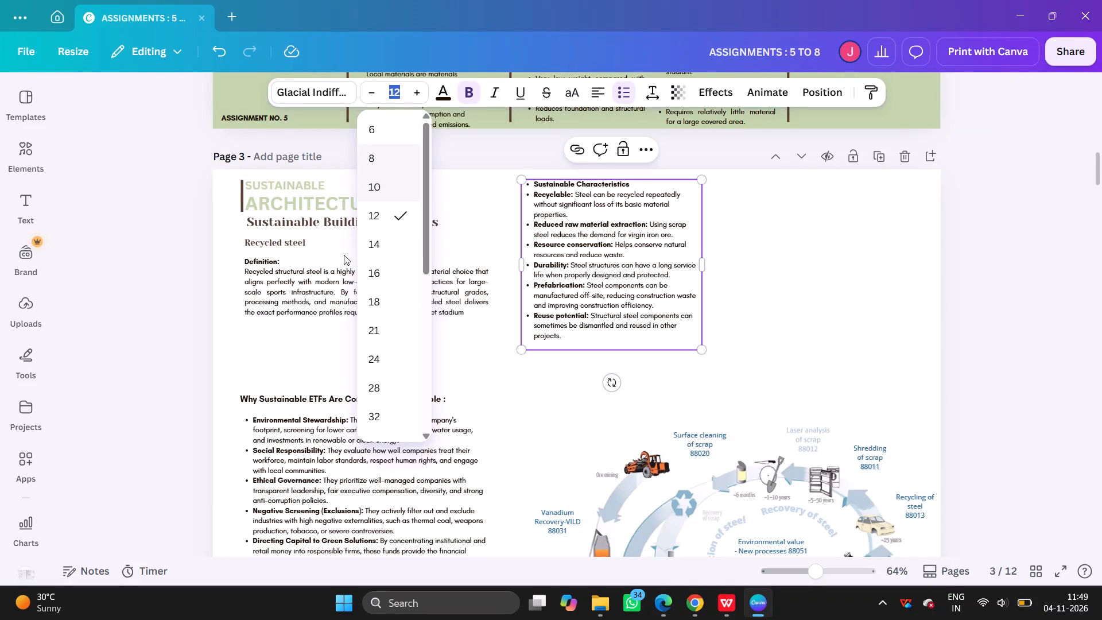
{"action": "left_click", "coordinate": [365, 245]}
{"action": "left_click", "coordinate": [823, 248]}
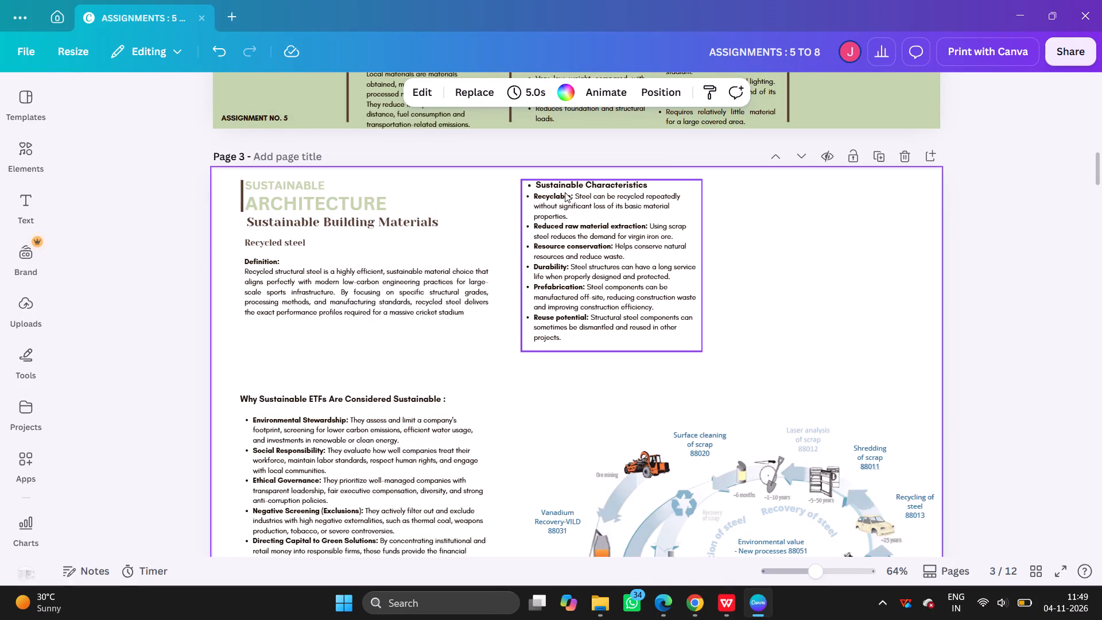
Remove the bullet from the Sustainable Characteristics heading, add a leading space, and end the heading with a spaced colon.
{"action": "left_click", "coordinate": [533, 183]}
{"action": "left_click", "coordinate": [535, 187]}
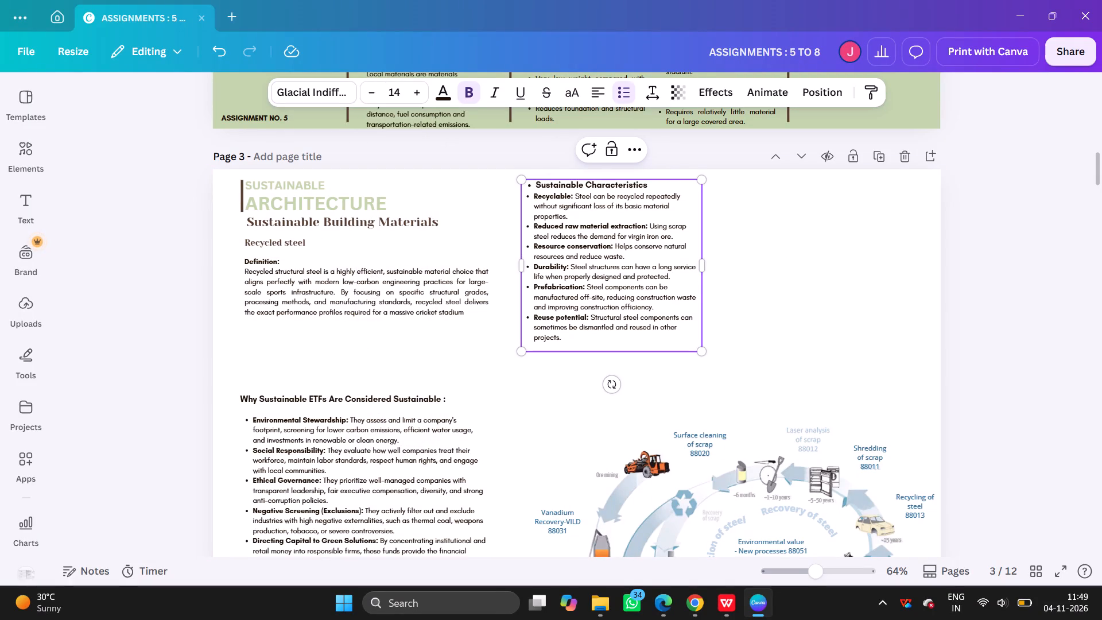
{"action": "key", "text": "BackSpace"}
{"action": "key", "text": "space"}
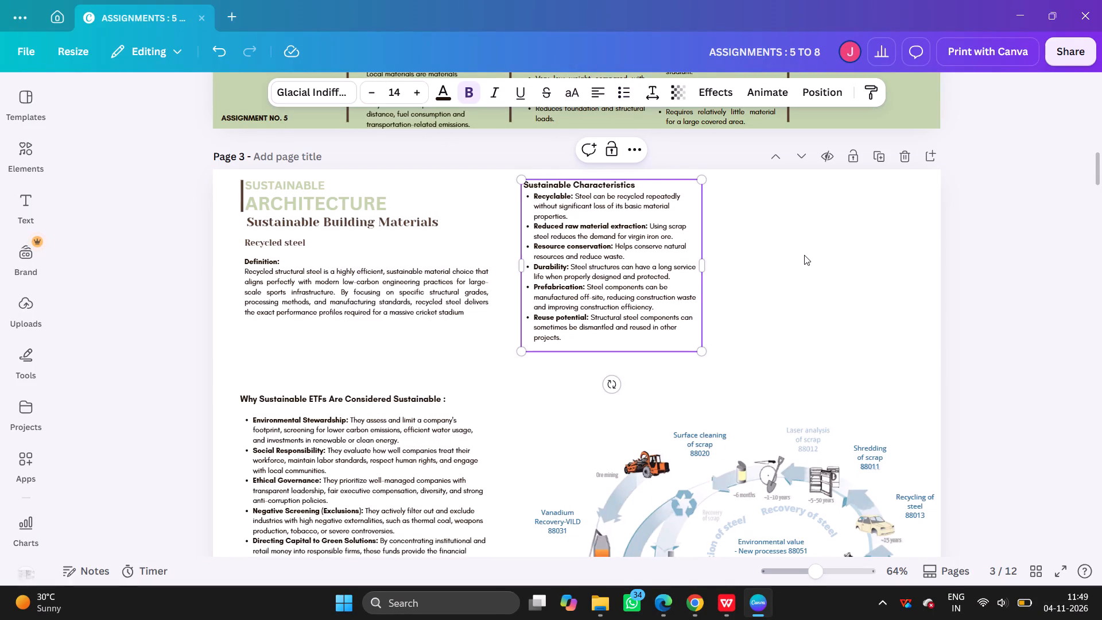
{"action": "left_click", "coordinate": [637, 184]}
{"action": "key", "text": "space"}
{"action": "type", "text": ":"}
{"action": "key", "text": "space"}
{"action": "left_click", "coordinate": [827, 272]}
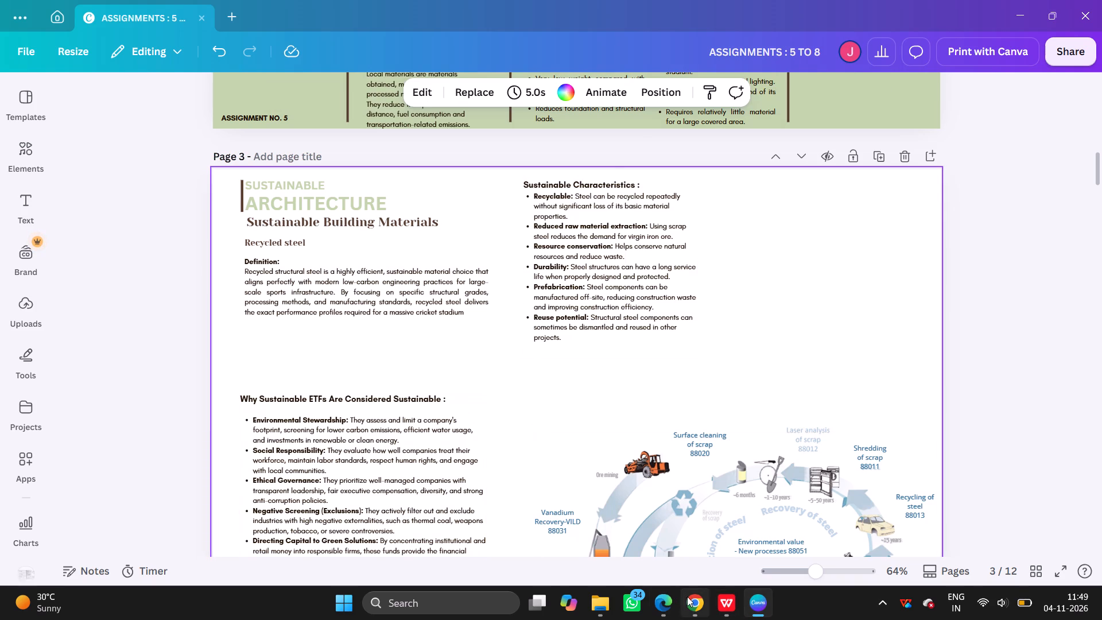
Copy the Recycled steel subtitle from page 3 and paste it over "etf" in Chrome's "why etf material is sustainable" Google query.
{"action": "left_click", "coordinate": [564, 203]}
{"action": "left_click", "coordinate": [285, 245]}
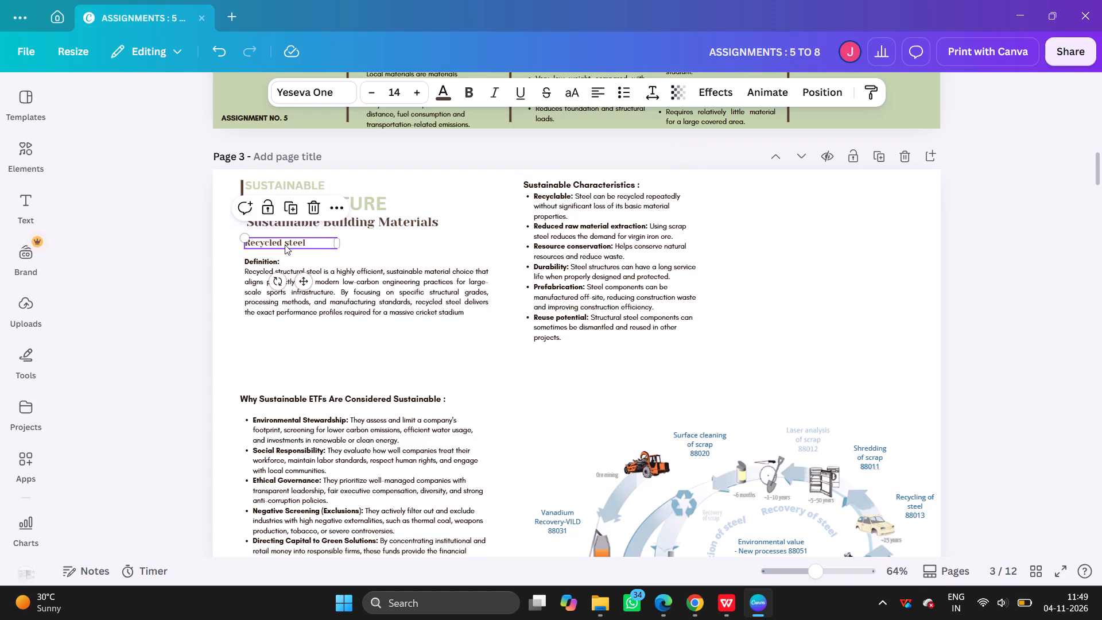
{"action": "key", "text": "ctrl+c"}
{"action": "left_click", "coordinate": [686, 602]}
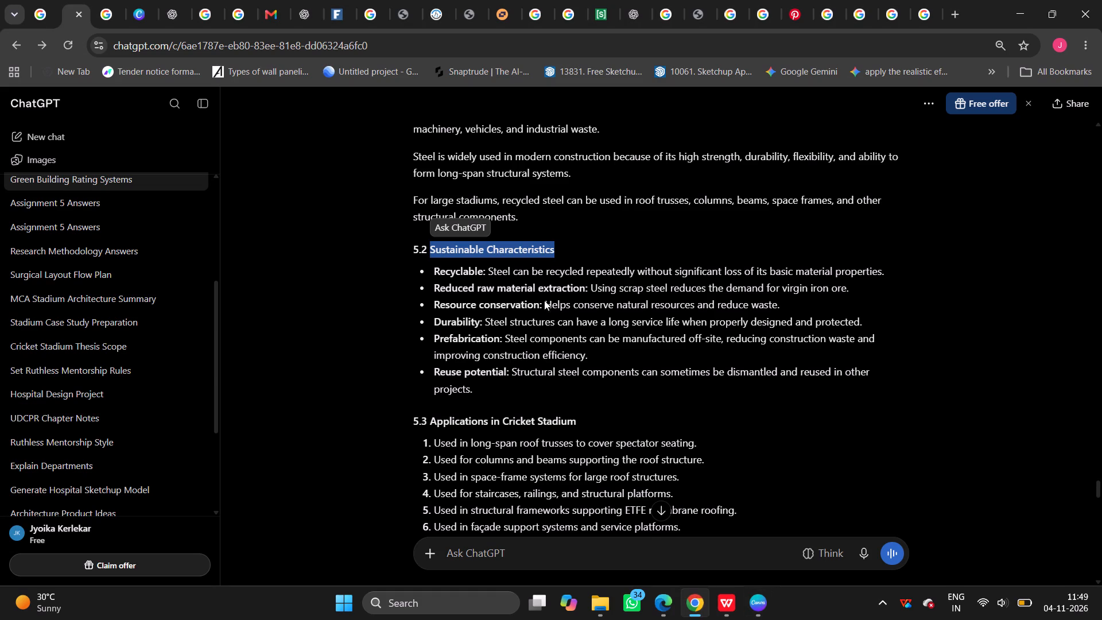
{"action": "left_click", "coordinate": [915, 12]}
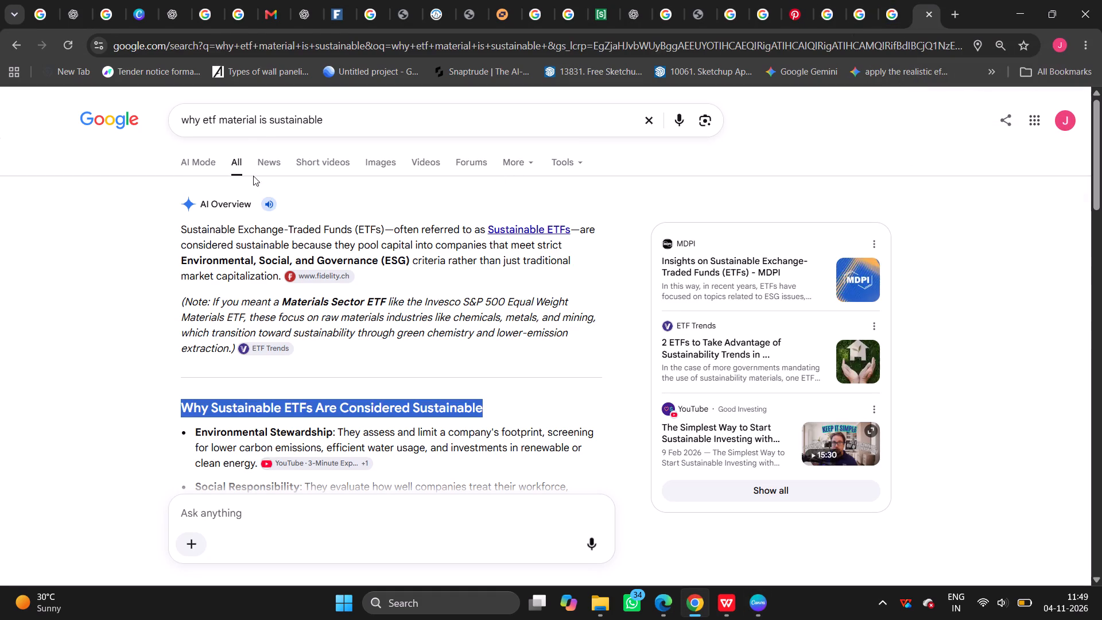
{"action": "left_click", "coordinate": [333, 116]}
{"action": "left_click_drag", "start_coordinate": [216, 117], "coordinate": [205, 121]}
{"action": "key", "text": "ctrl+v"}
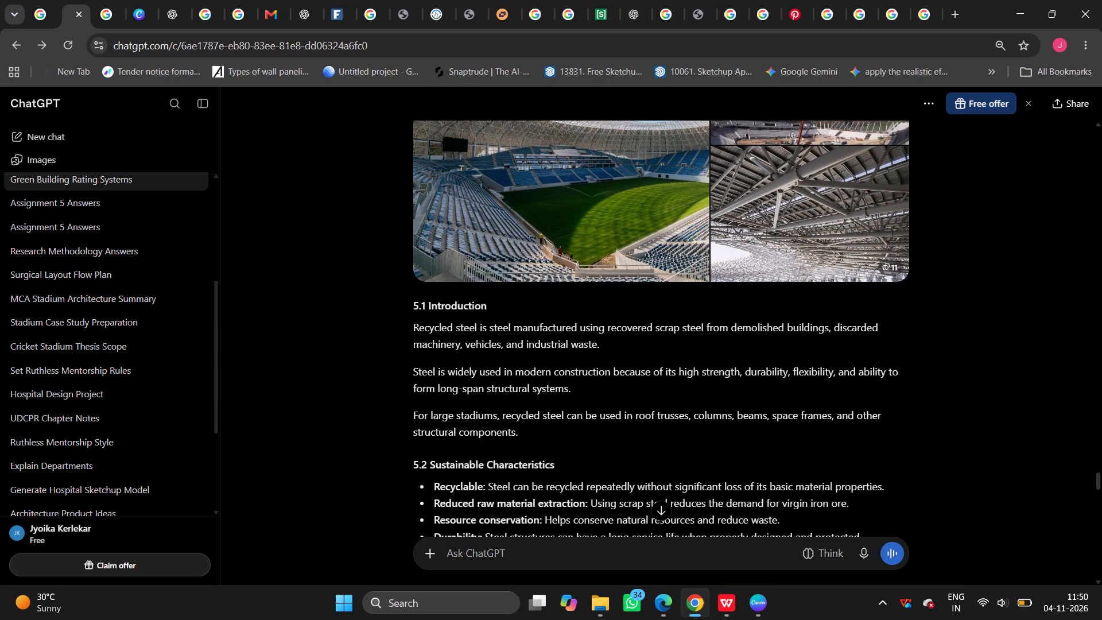
{"action": "left_click_drag", "start_coordinate": [430, 416], "coordinate": [497, 417]}
{"action": "key", "text": "ctrl+c"}
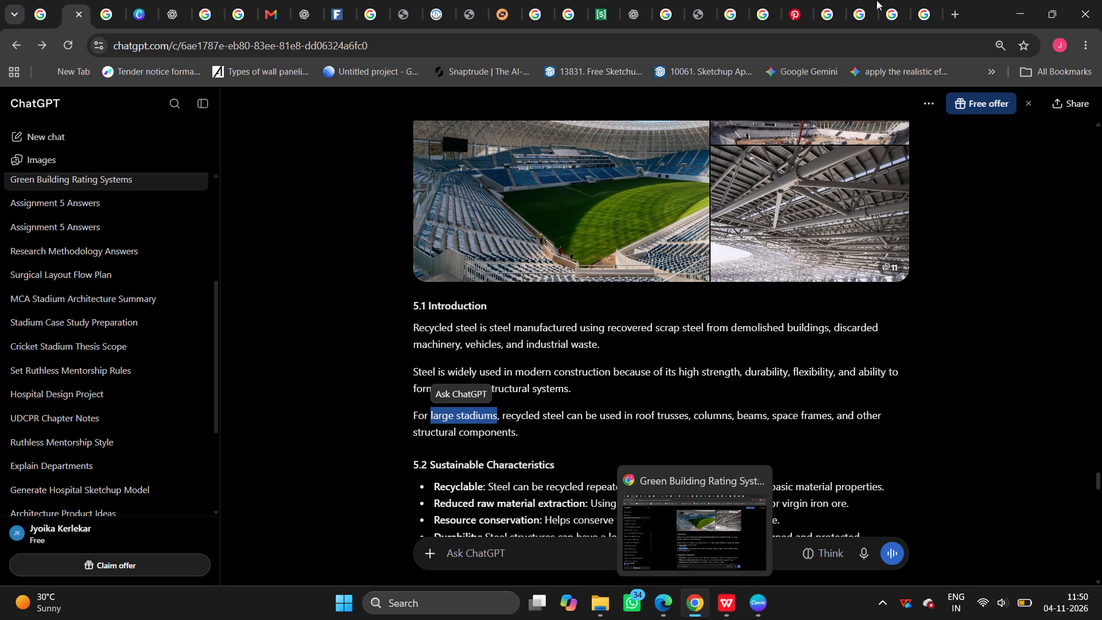
{"action": "left_click", "coordinate": [914, 9]}
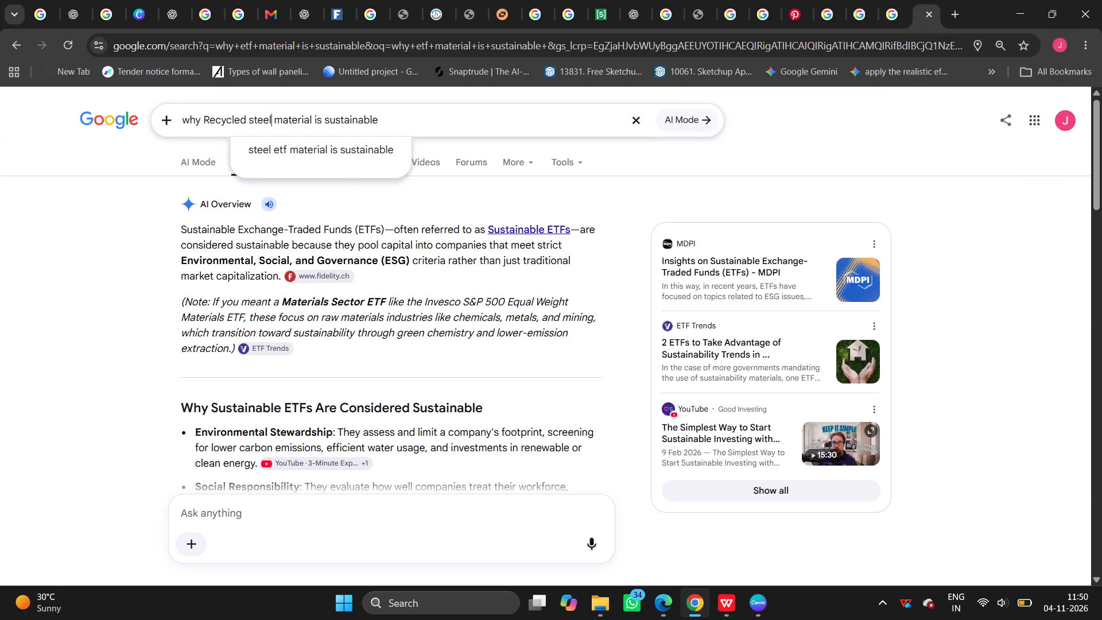
{"action": "key", "text": "space"}
{"action": "key", "text": "ctrl+v"}
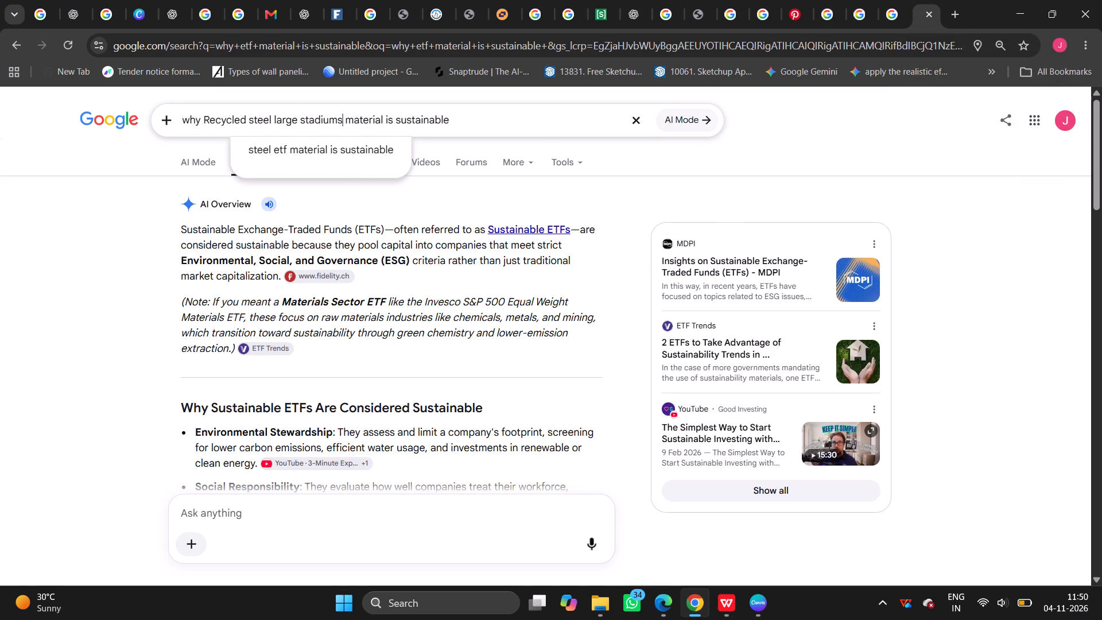
Insert "for" before "large" and ", cricket" before "stadiums" in the Google query.
{"action": "left_click", "coordinate": [275, 115]}
{"action": "type", "text": "fo"}
{"action": "key", "text": "space"}
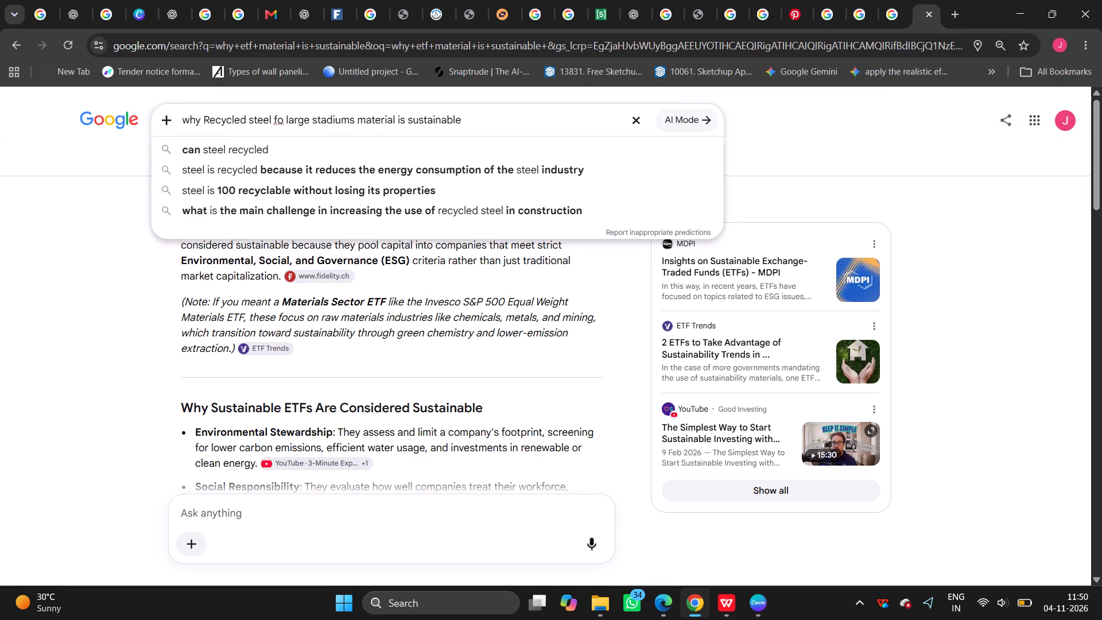
{"action": "key", "text": "BackSpace"}
{"action": "type", "text": "r"}
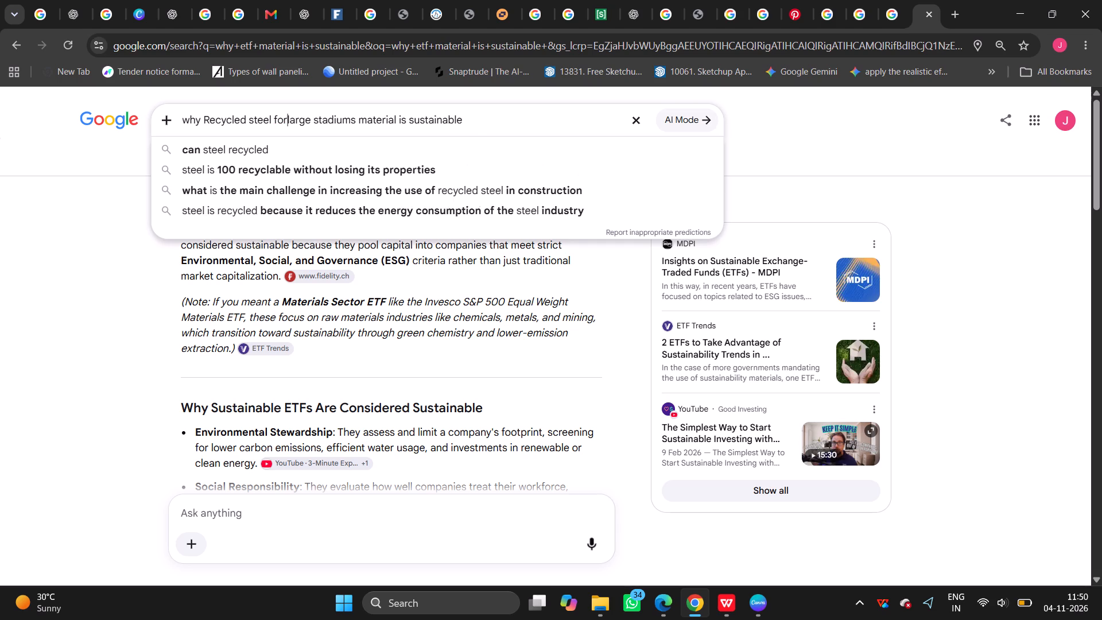
{"action": "key", "text": "space"}
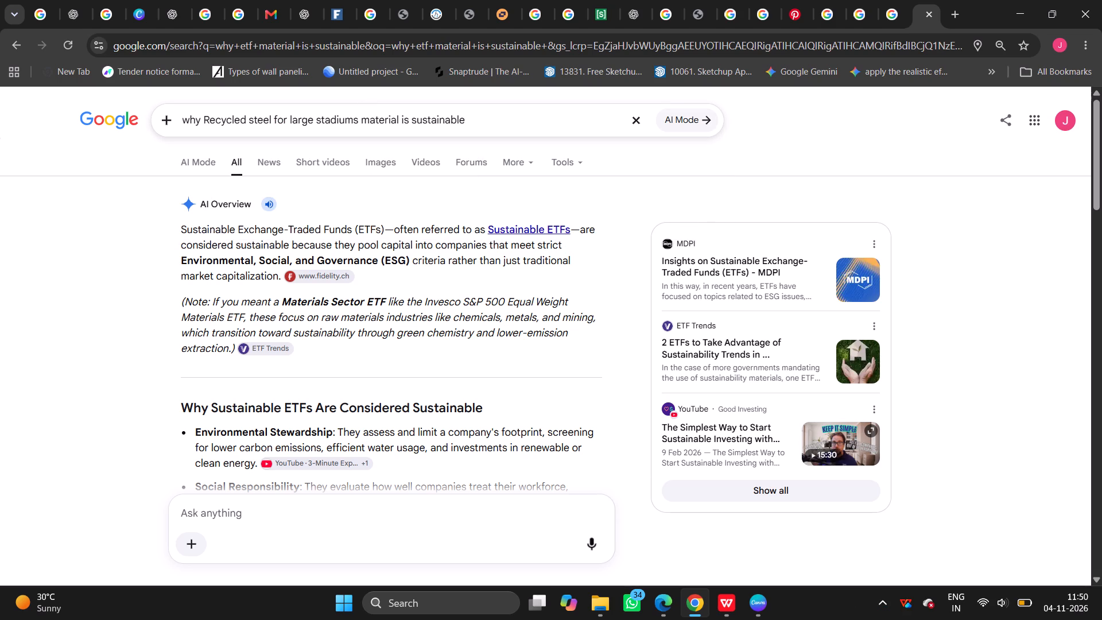
{"action": "left_click", "coordinate": [313, 121]}
{"action": "type", "text": ", cricket"}
{"action": "key", "text": "space"}
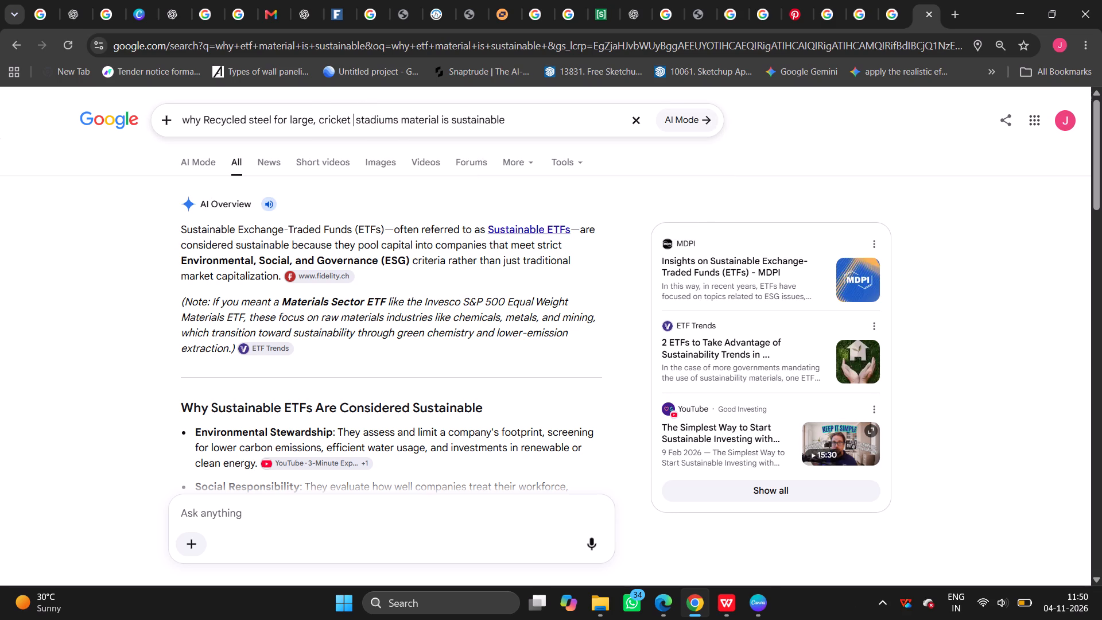
Insert "used" before "material" in the query, run the Google search, and view the reasons recycled steel is sustainable.
{"action": "left_click", "coordinate": [401, 117]}
{"action": "key", "text": "u"}
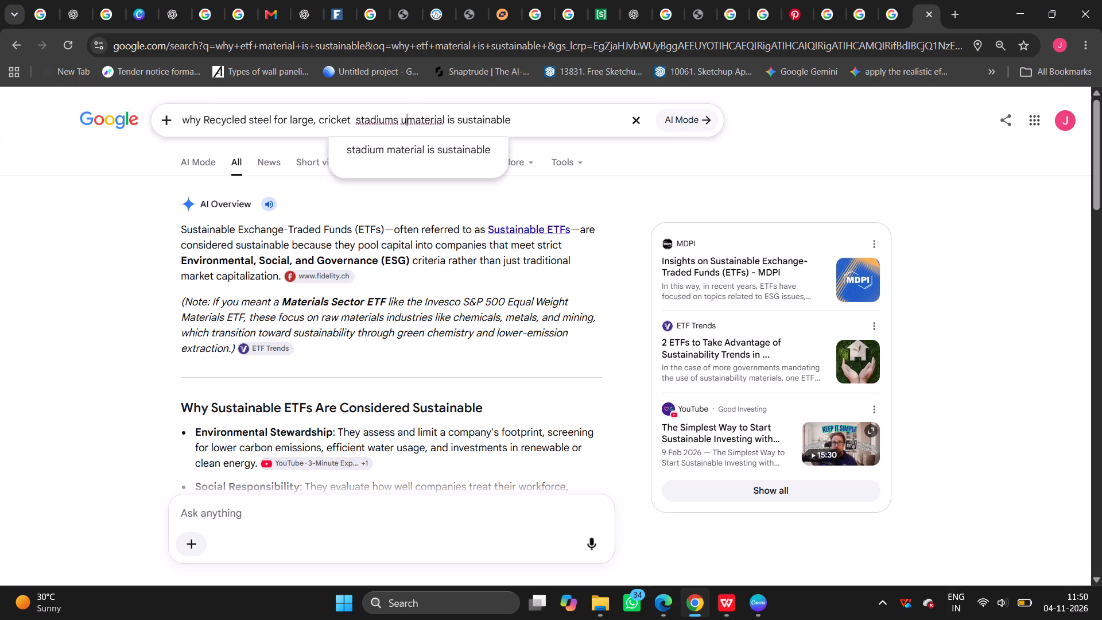
{"action": "key", "text": "space"}
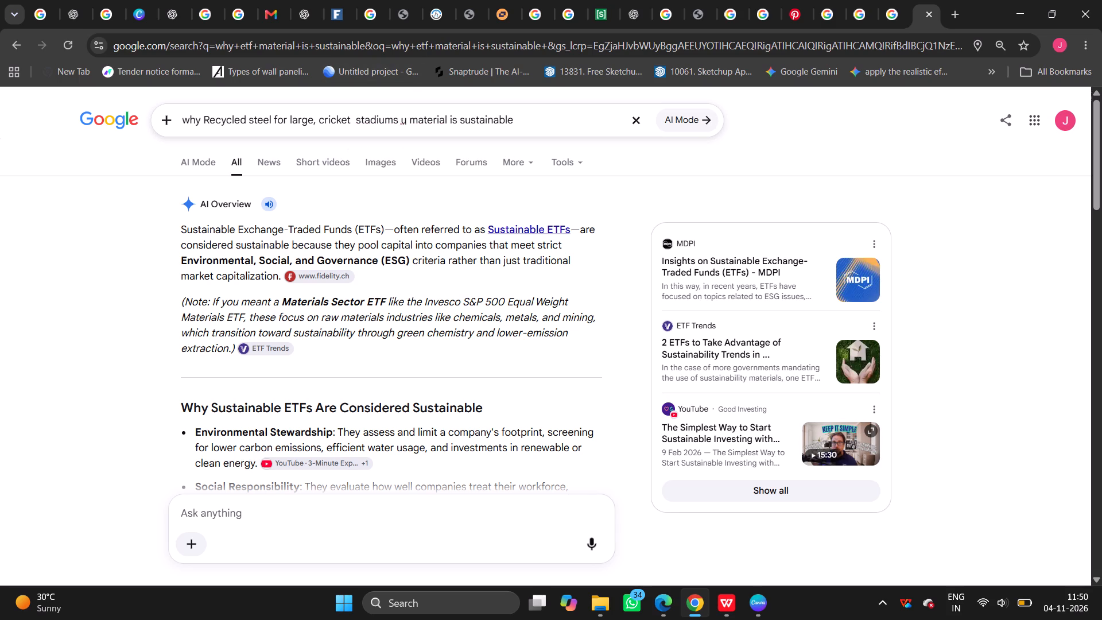
{"action": "left_click", "coordinate": [454, 117]}
{"action": "key", "text": "ctrl+c"}
{"action": "left_click", "coordinate": [409, 119]}
{"action": "key", "text": "Left"}
{"action": "key", "text": "ctrl+v"}
{"action": "type", "text": "ed"}
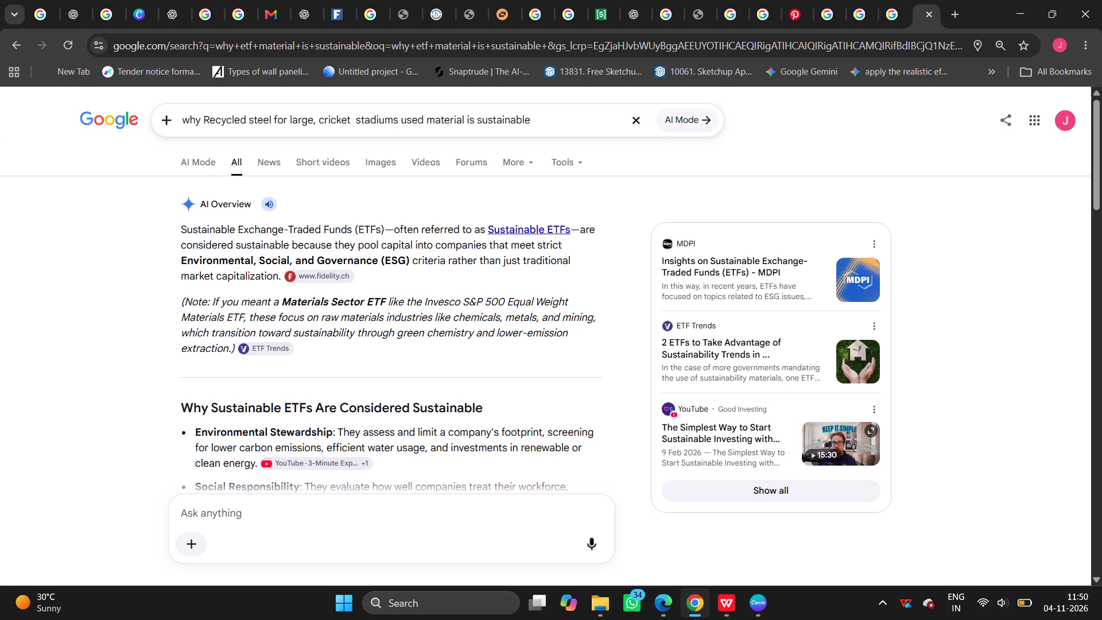
{"action": "key", "text": "Return"}
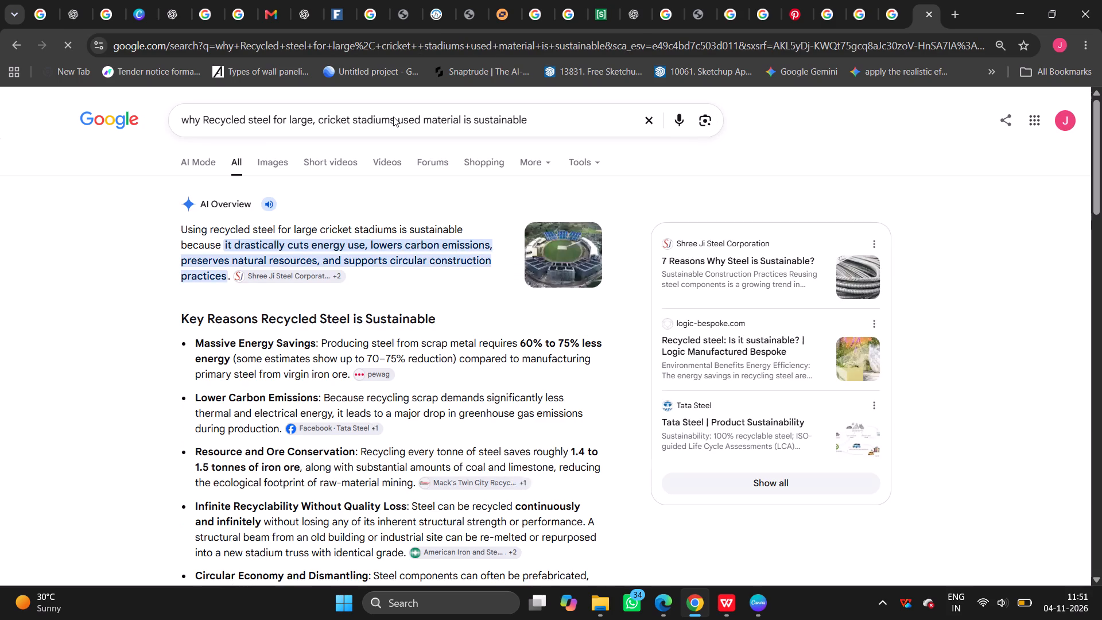
{"action": "scroll", "coordinate": [393, 117], "scroll_direction": "down", "scroll_amount": 2}
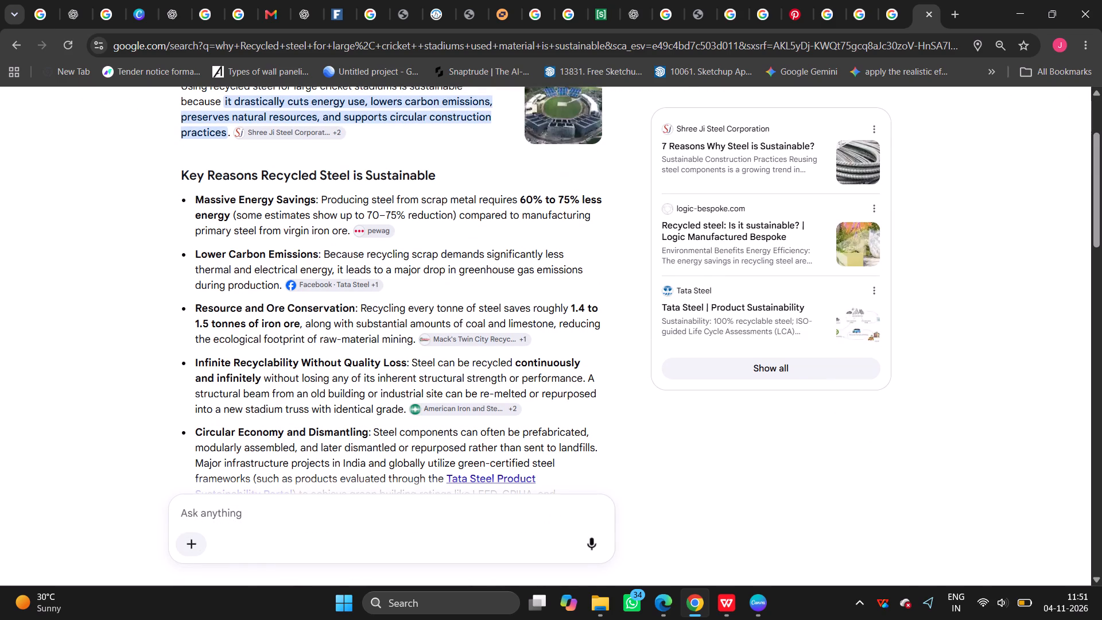
Copy Google's "Key Reasons Recycled Steel is Sustainable" section through its Circular Economy point and paste it over page 3's ETF bullets in Canva.
{"action": "left_click_drag", "start_coordinate": [179, 173], "coordinate": [363, 365]}
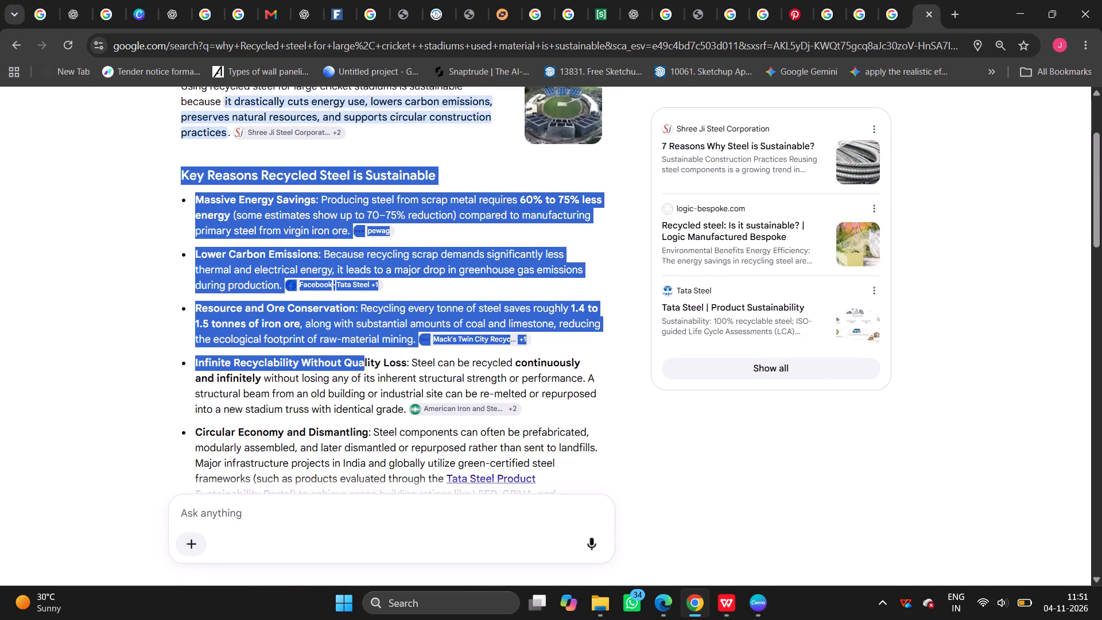
{"action": "left_click_drag", "start_coordinate": [363, 365], "coordinate": [269, 370]}
{"action": "scroll", "coordinate": [364, 366], "scroll_direction": "down", "scroll_amount": 2}
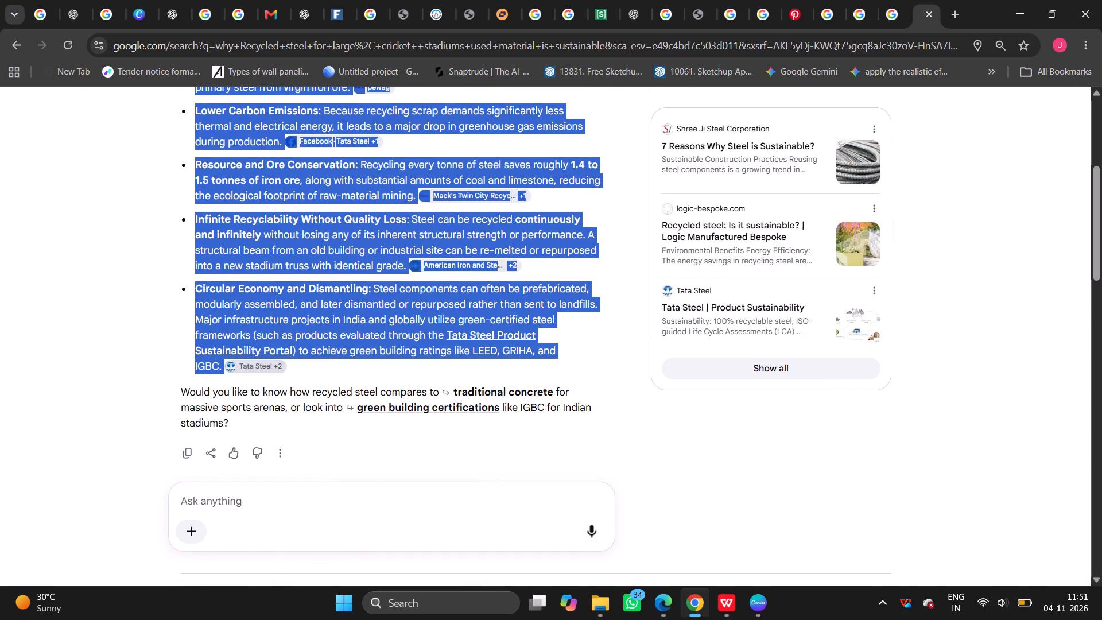
{"action": "left_click_drag", "start_coordinate": [269, 370], "coordinate": [212, 369]}
{"action": "key", "text": "ctrl+c"}
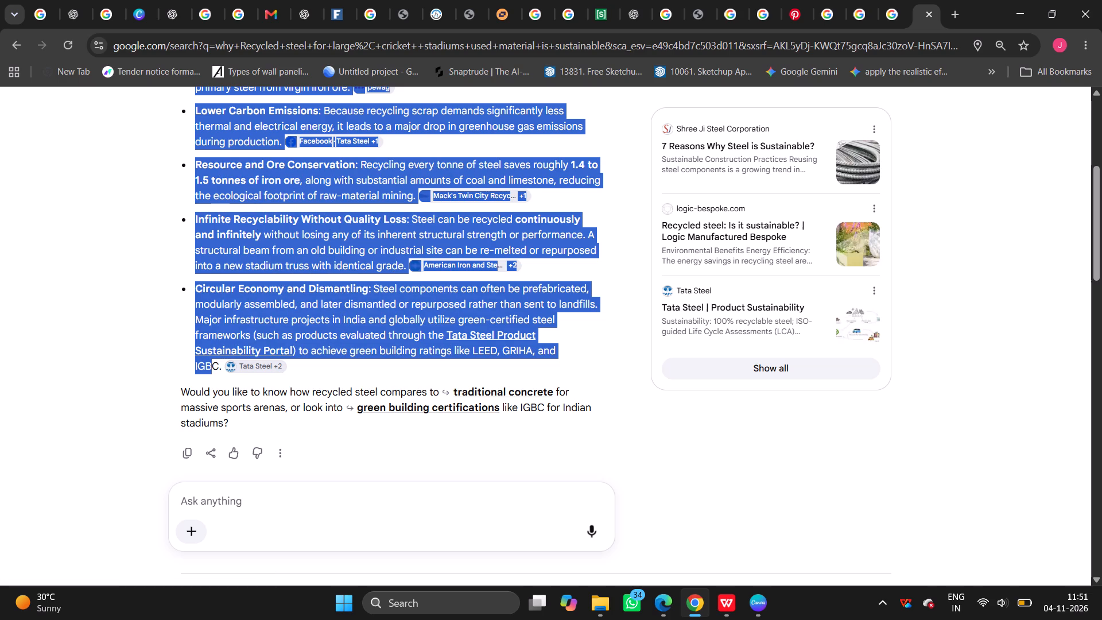
{"action": "left_click", "coordinate": [765, 601]}
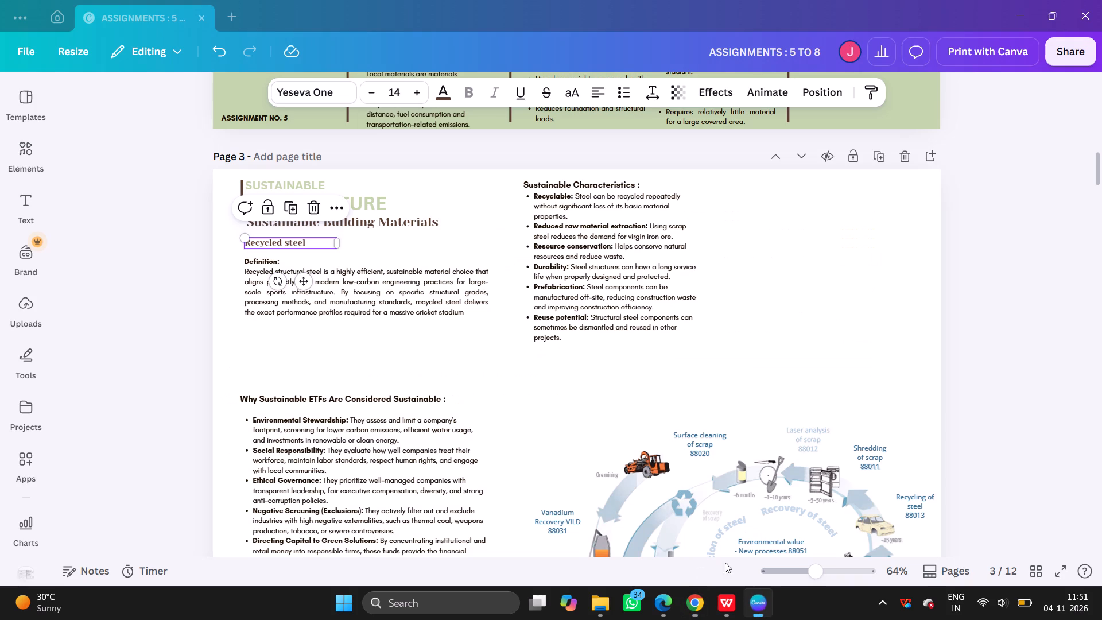
{"action": "scroll", "coordinate": [379, 363], "scroll_direction": "down", "scroll_amount": 1}
{"action": "double_click", "coordinate": [367, 390]}
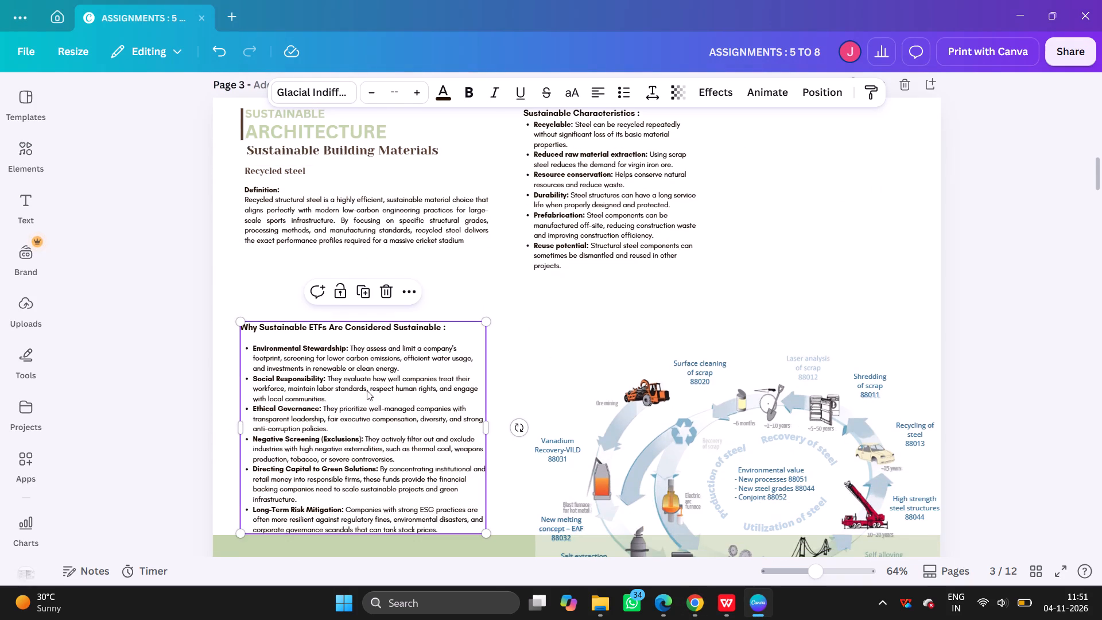
{"action": "left_click_drag", "start_coordinate": [250, 348], "coordinate": [484, 548]}
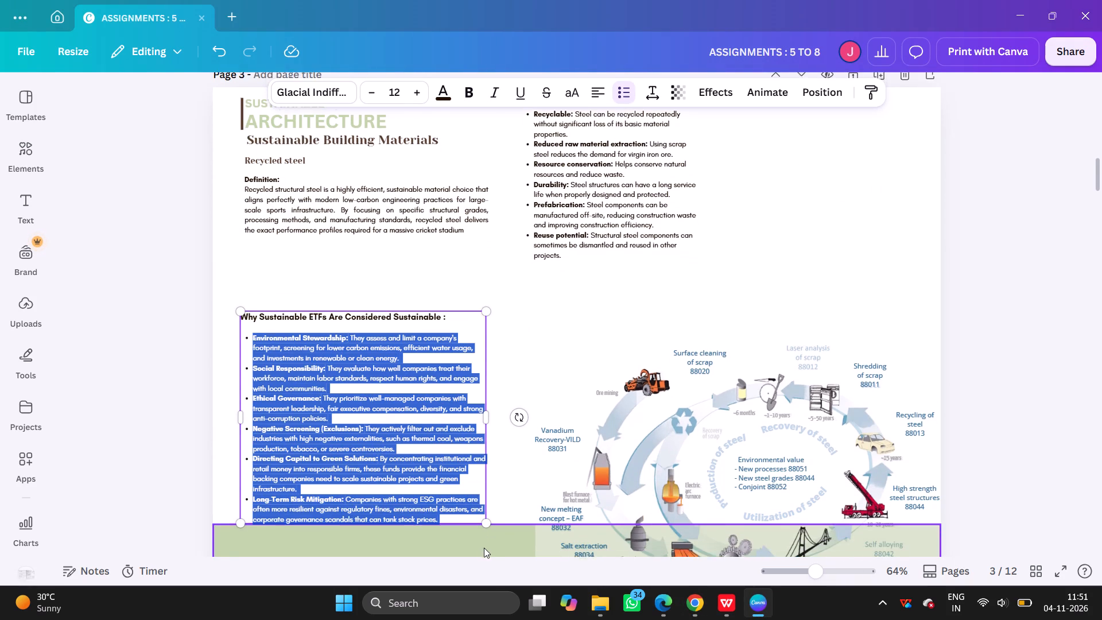
{"action": "left_click_drag", "start_coordinate": [484, 548], "coordinate": [448, 488]}
{"action": "key", "text": "ctrl+v"}
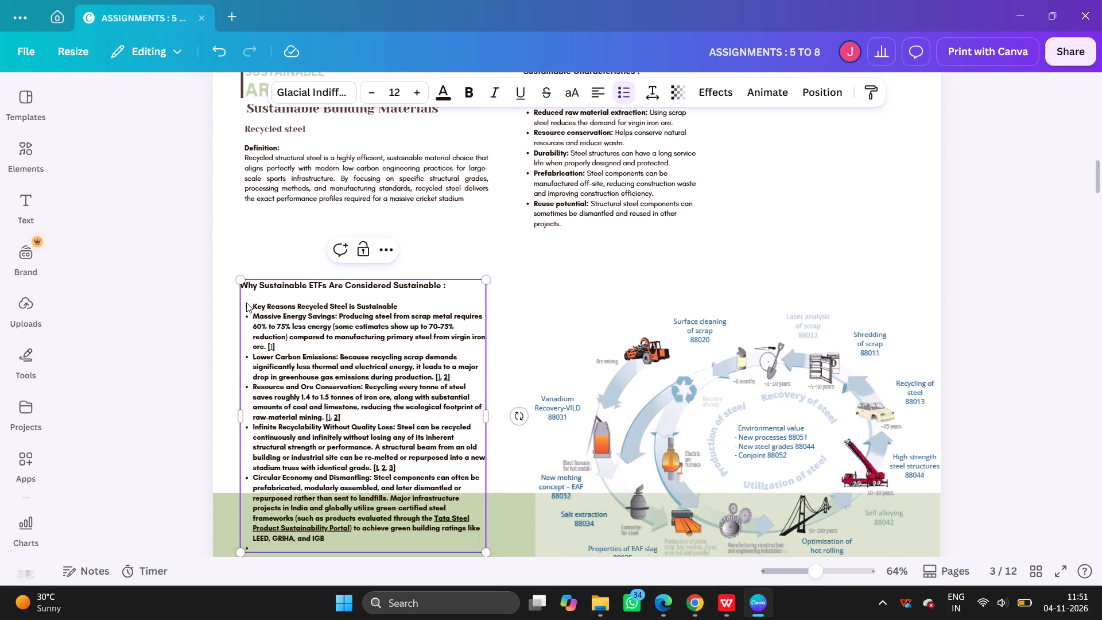
Remove the bold formatting from all the pasted recycled steel bullet text on page 3.
{"action": "left_click_drag", "start_coordinate": [252, 307], "coordinate": [327, 404]}
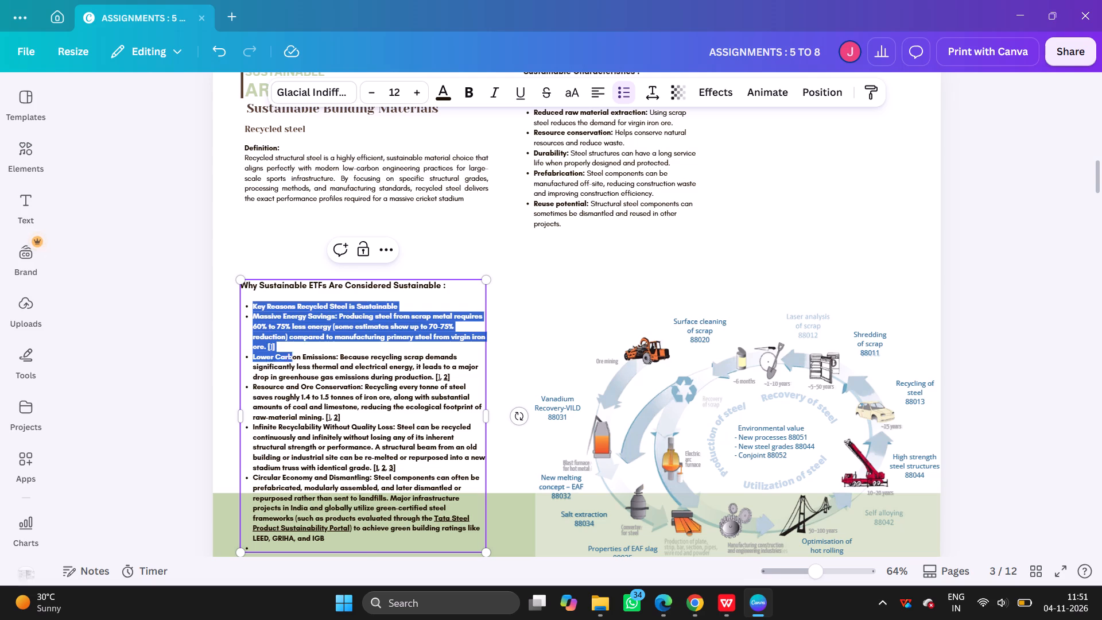
{"action": "left_click_drag", "start_coordinate": [327, 404], "coordinate": [333, 239]}
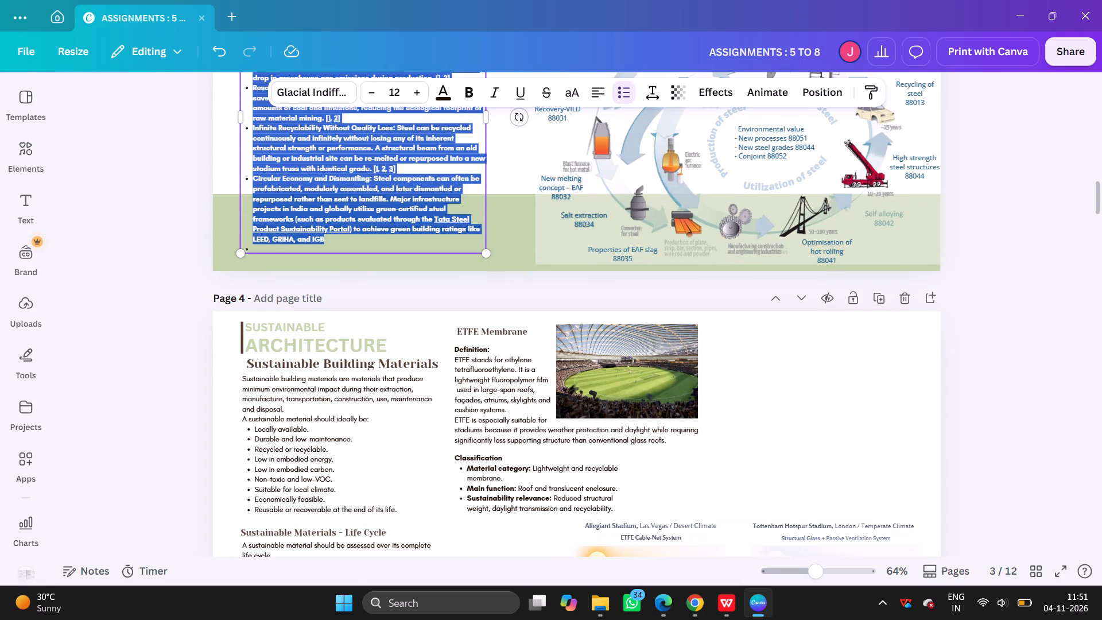
{"action": "key", "text": "ctrl+b"}
{"action": "key", "text": "ctrl+b"}
{"action": "scroll", "coordinate": [333, 239], "scroll_direction": "up", "scroll_amount": 2}
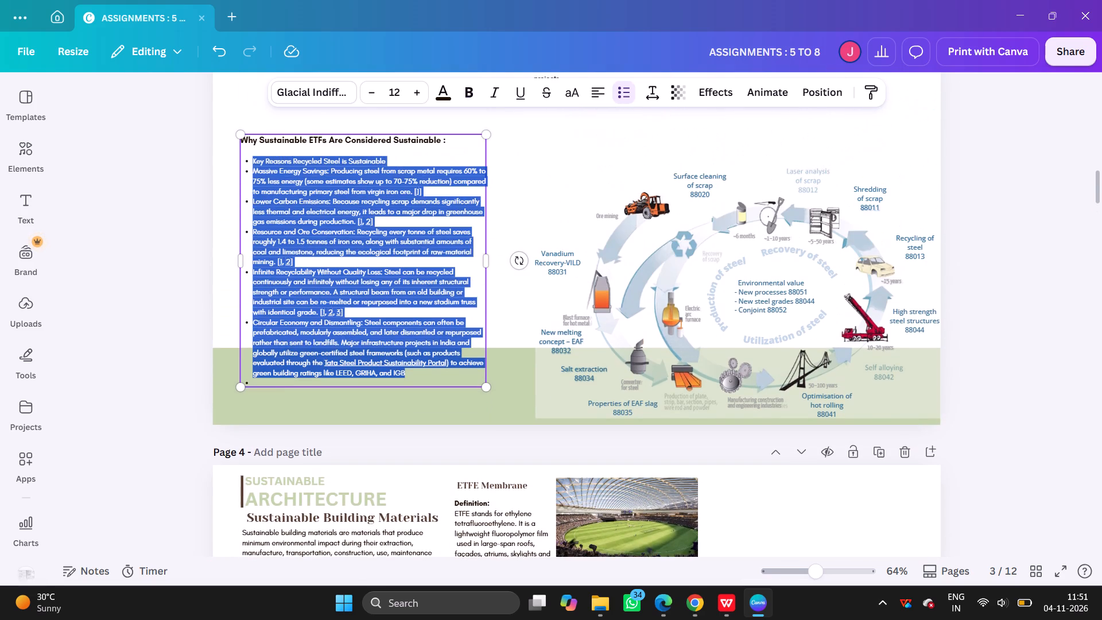
{"action": "left_click", "coordinate": [513, 188]}
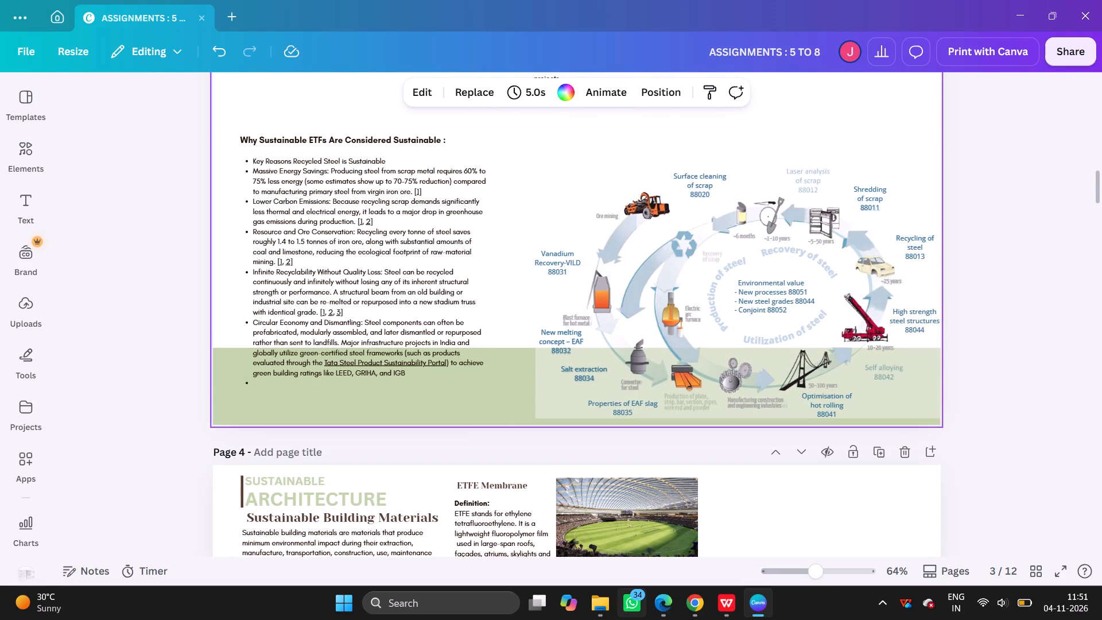
Replace "ETFs" with "RECYCLED STEEL" in the "Why Sustainable ETFs Are Considered Sustainable :" heading on page 3.
{"action": "scroll", "coordinate": [397, 330], "scroll_direction": "up", "scroll_amount": 2}
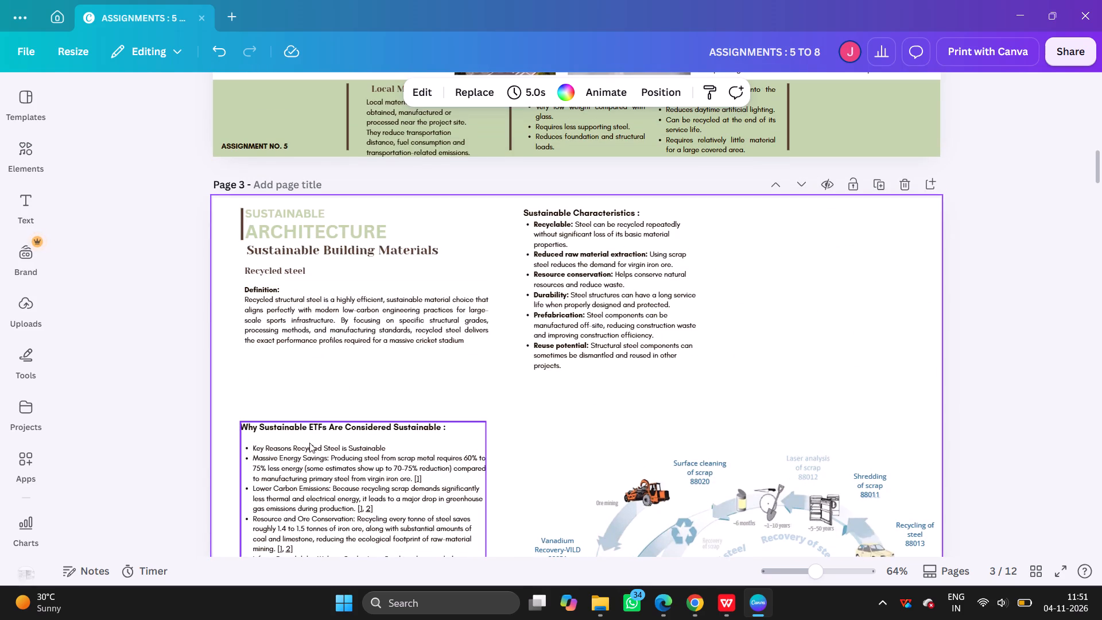
{"action": "left_click", "coordinate": [271, 268]}
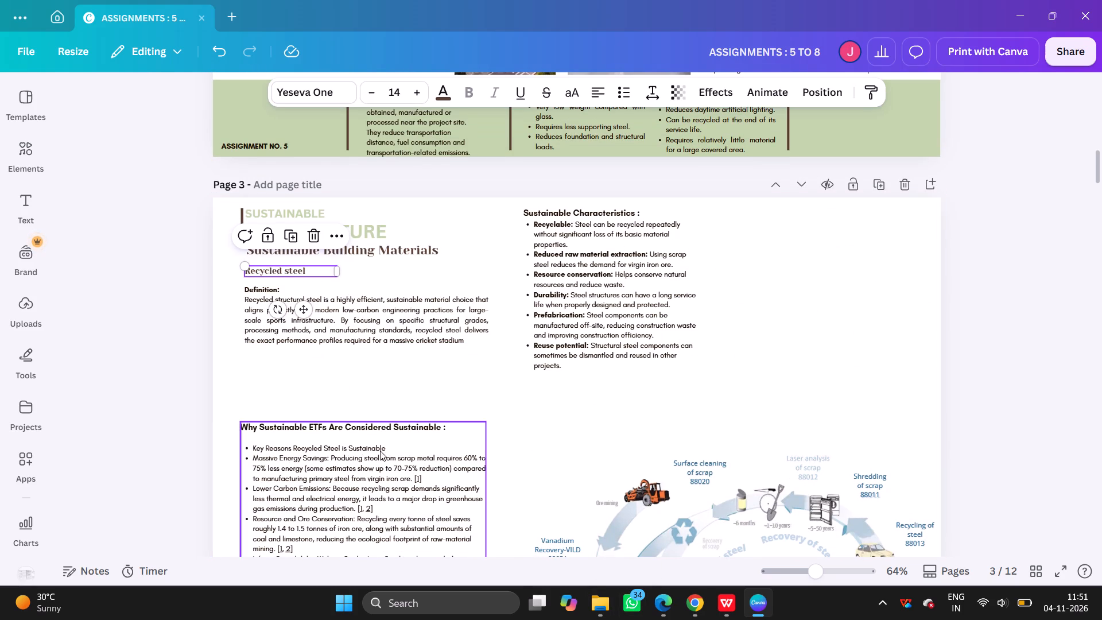
{"action": "double_click", "coordinate": [315, 428]}
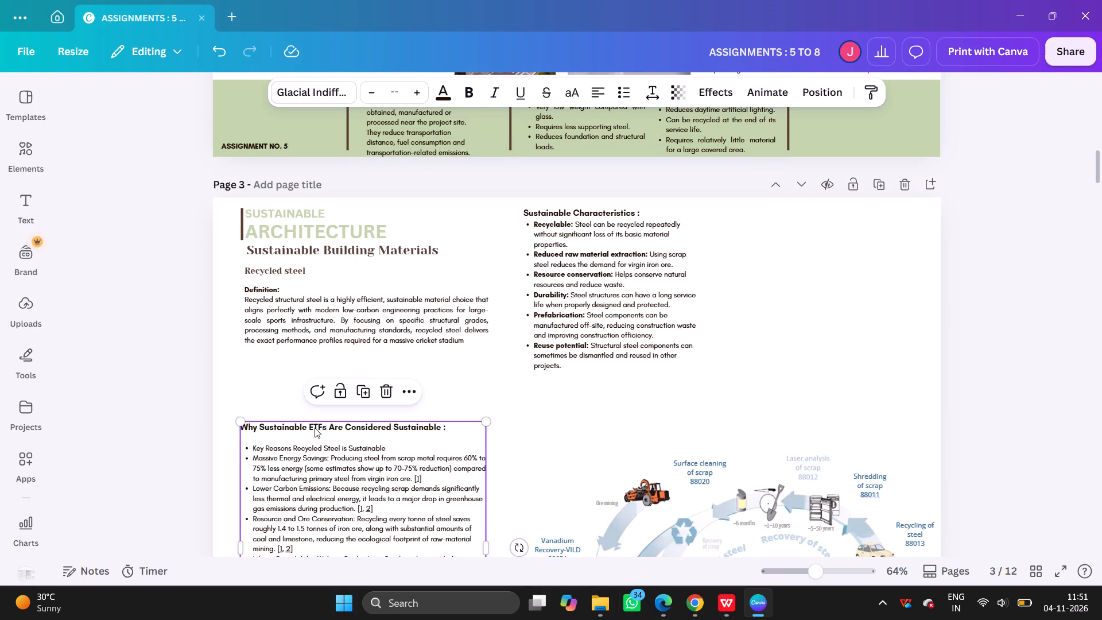
{"action": "left_click_drag", "start_coordinate": [309, 429], "coordinate": [327, 428]}
{"action": "type", "text": "RECYCLE"}
{"action": "type", "text": "D"}
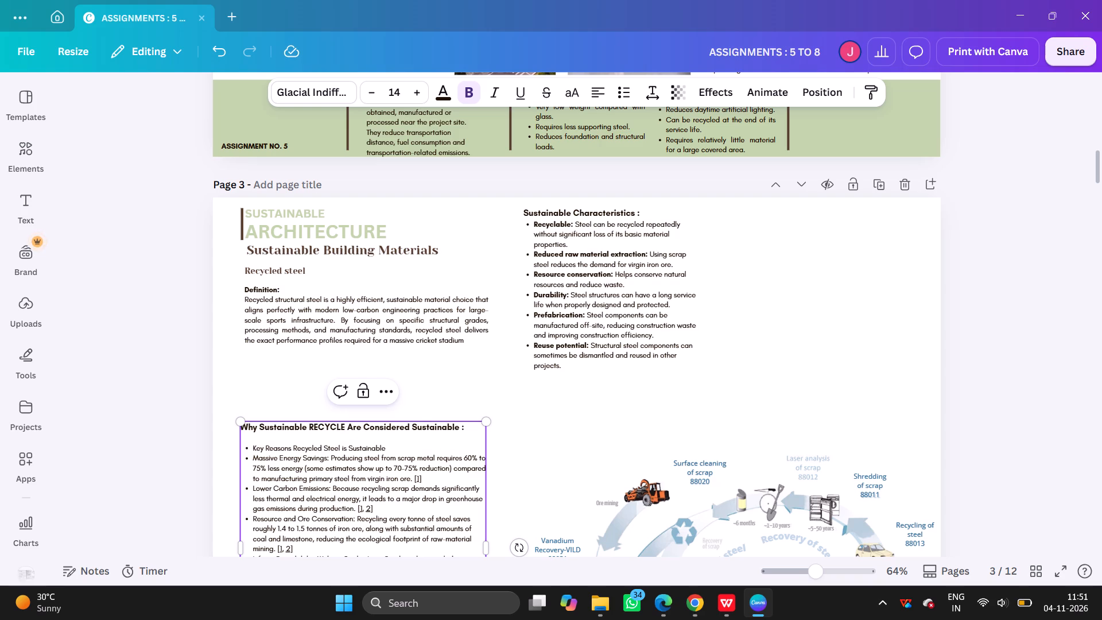
{"action": "key", "text": "space"}
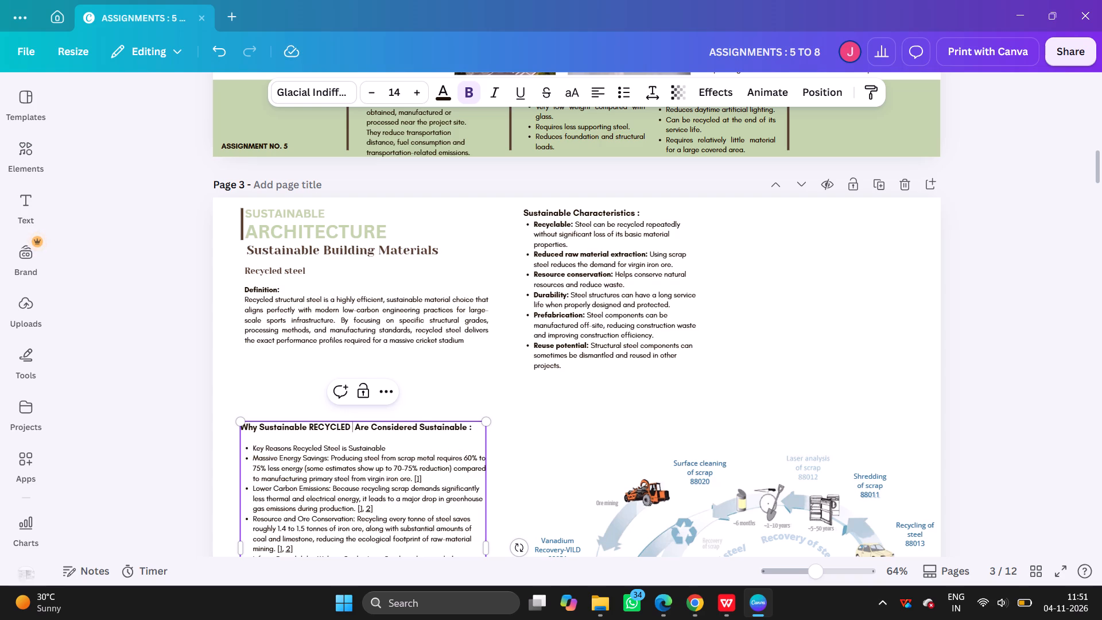
{"action": "key", "text": "ctrl+v"}
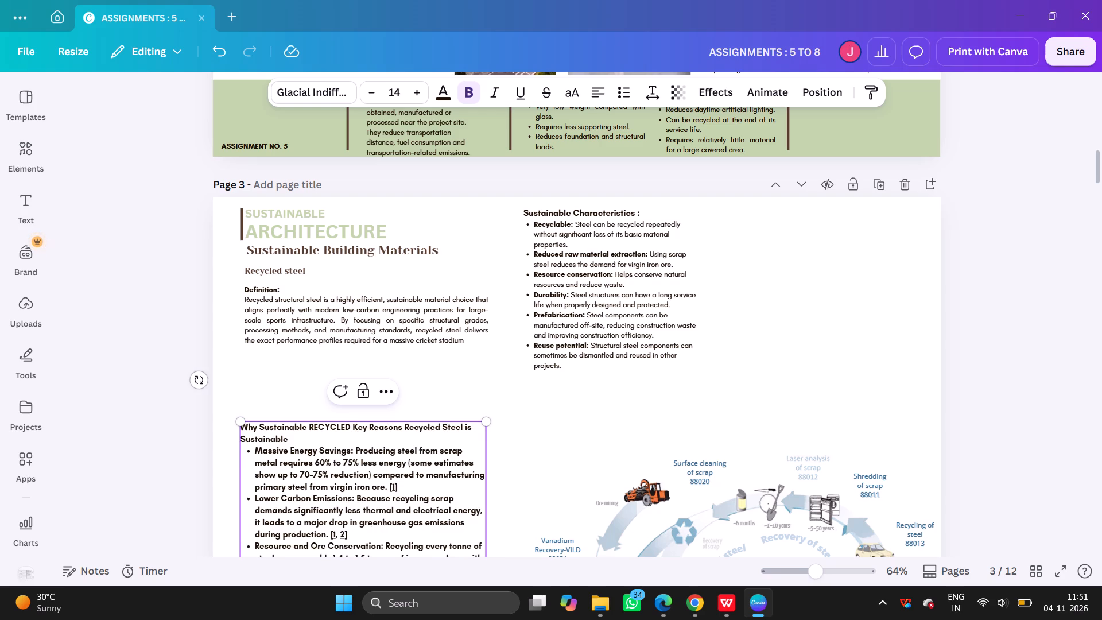
{"action": "key", "text": "ctrl+z"}
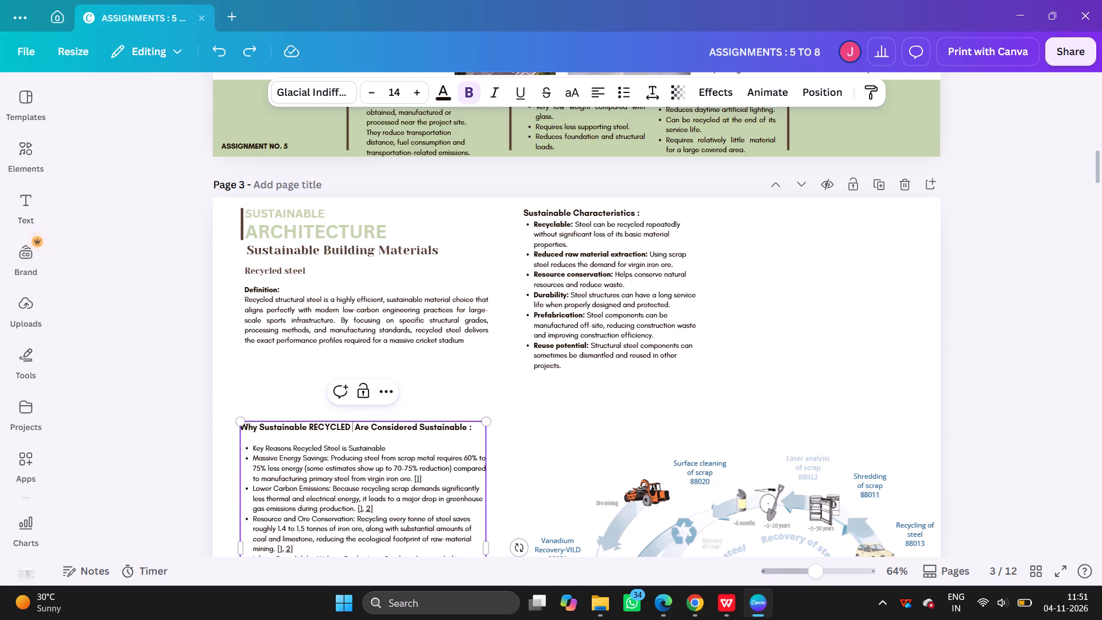
{"action": "left_click", "coordinate": [422, 424]}
{"action": "key", "text": "ctrl+c"}
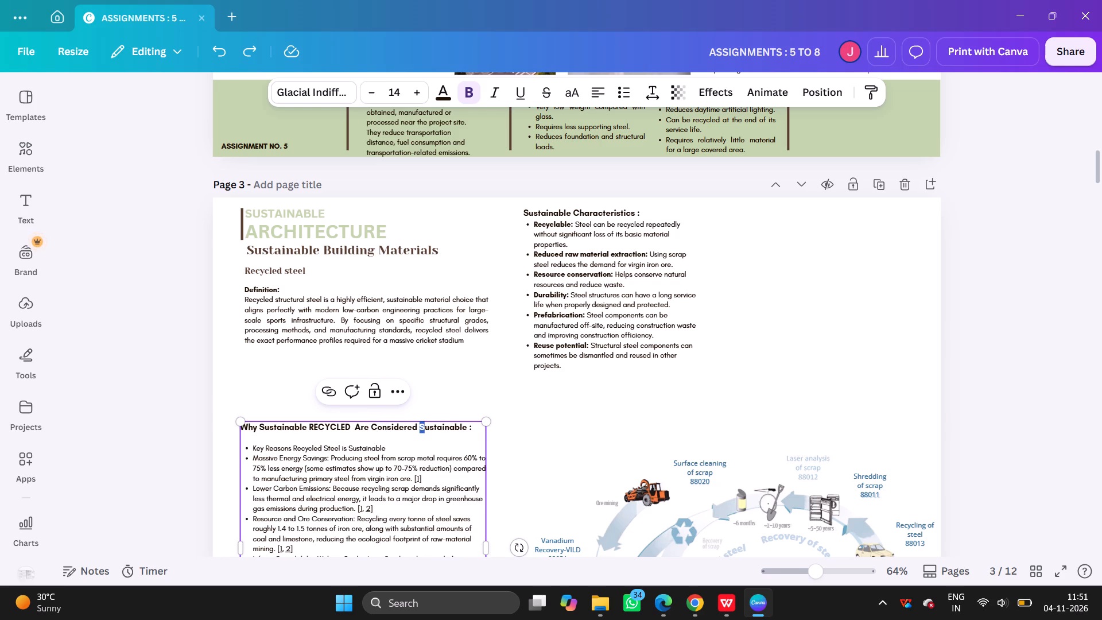
{"action": "left_click", "coordinate": [350, 425]}
{"action": "key", "text": "space"}
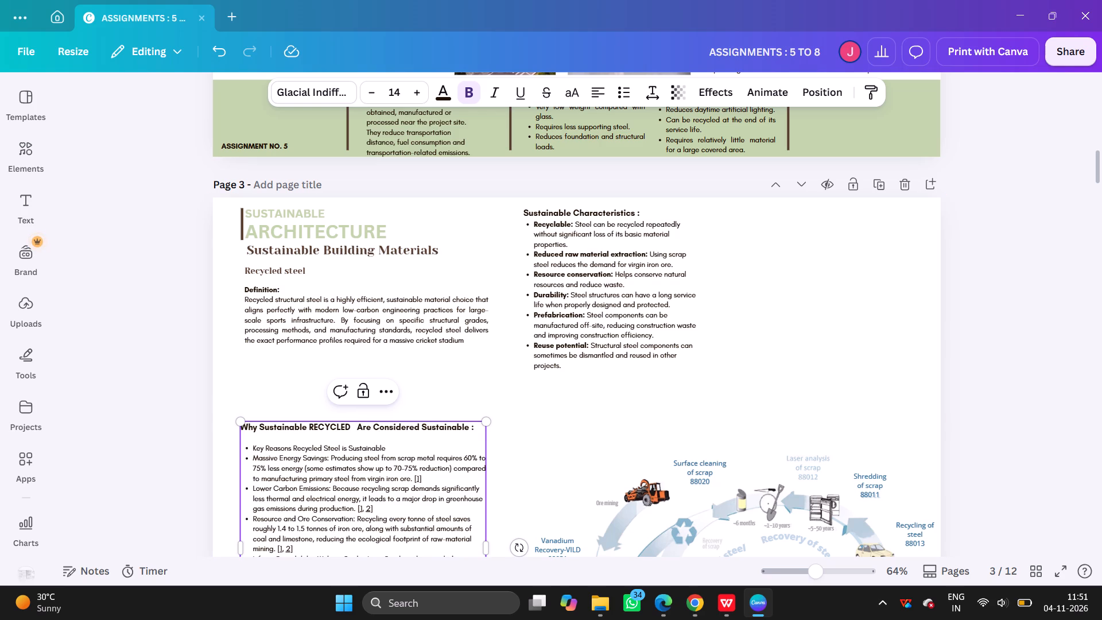
{"action": "key", "text": "ctrl+v"}
{"action": "type", "text": "TEE"}
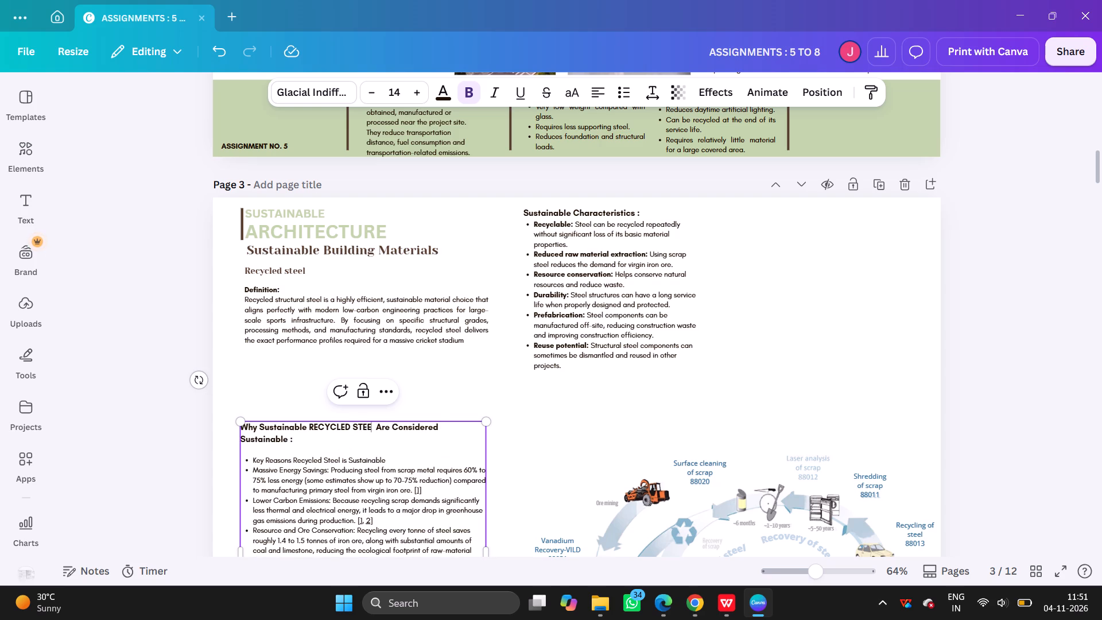
{"action": "key", "text": "shift+l"}
Delete "Are", the surplus spaces and the first "Sustainable" from the heading so it reads "Why RECYCLED STEEL Considered Sustainable :".
{"action": "left_click_drag", "start_coordinate": [394, 425], "coordinate": [382, 428]}
{"action": "key", "text": "BackSpace"}
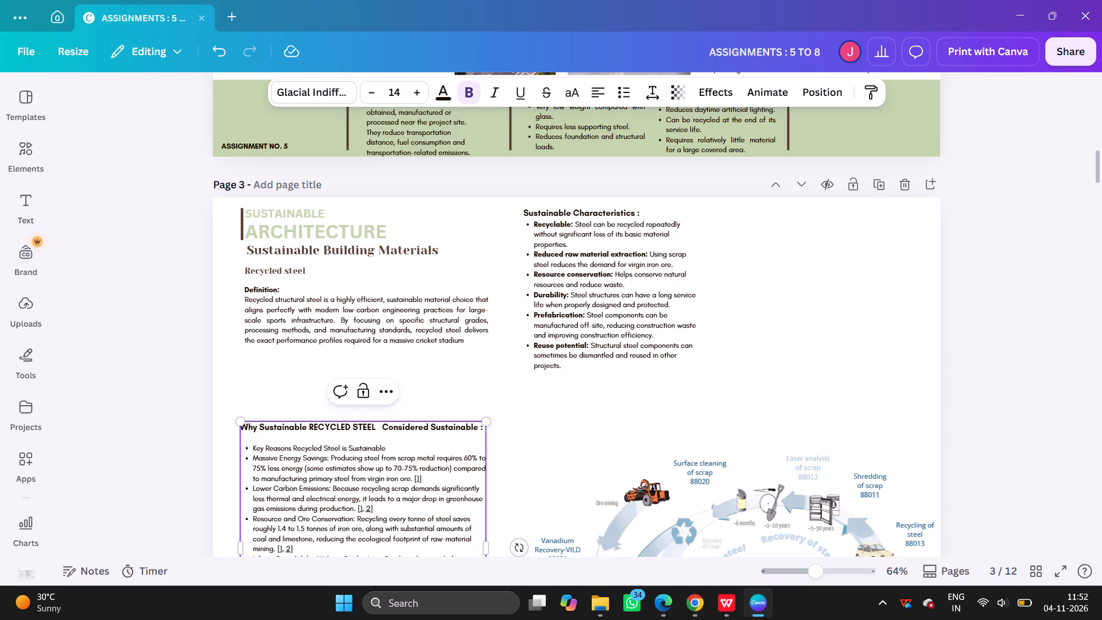
{"action": "key", "text": "BackSpace"}
{"action": "key", "text": "BackSpace"}
{"action": "left_click", "coordinate": [275, 385]}
{"action": "double_click", "coordinate": [284, 425]}
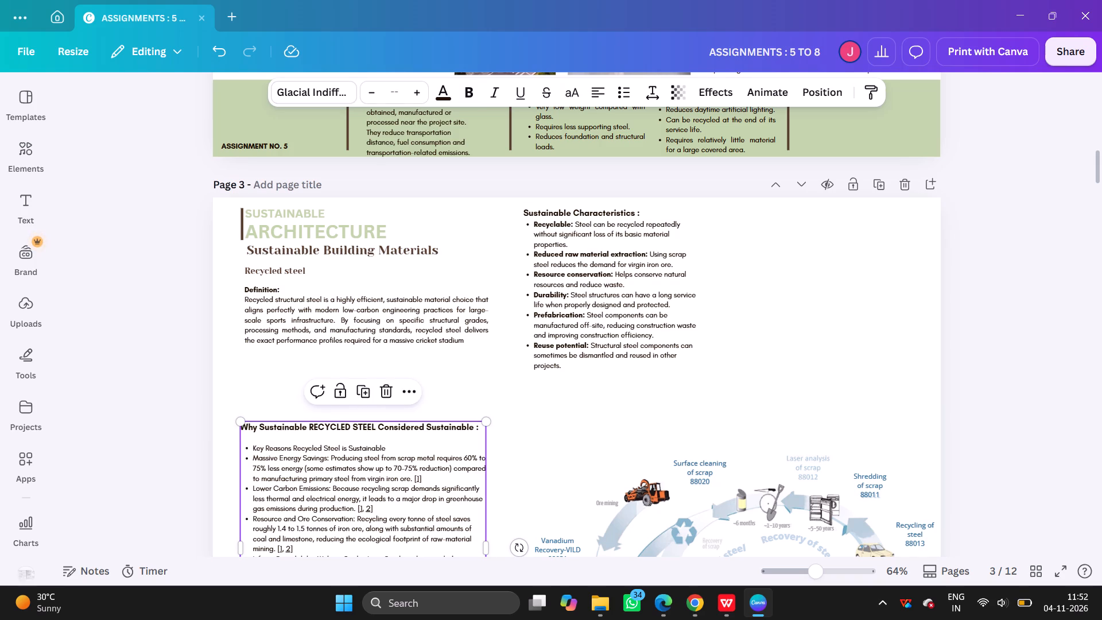
{"action": "left_click_drag", "start_coordinate": [308, 428], "coordinate": [261, 425]}
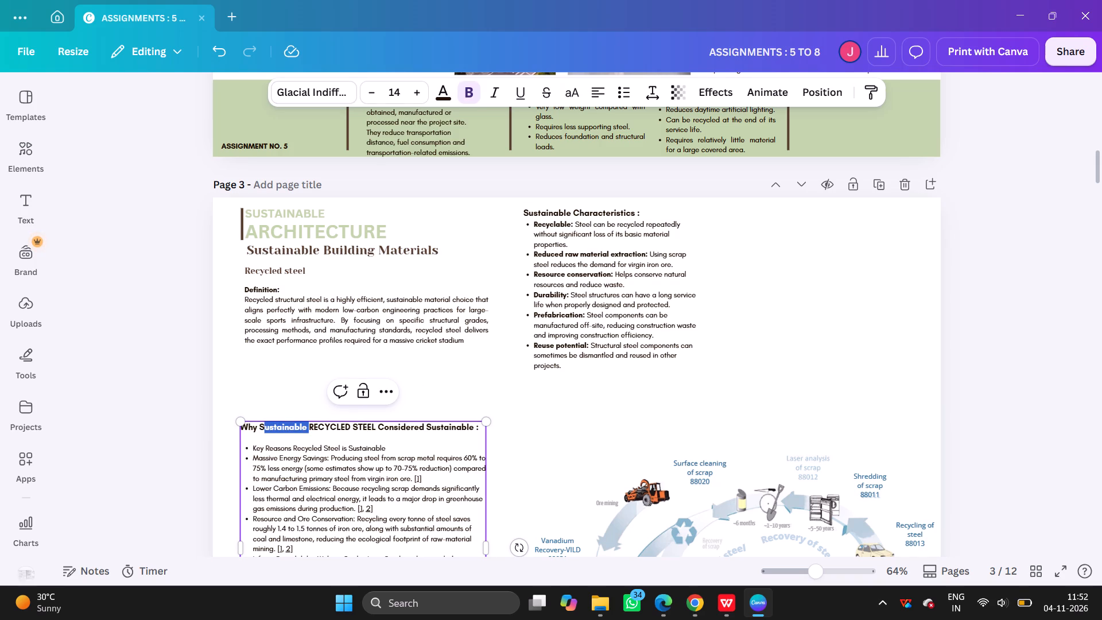
{"action": "left_click_drag", "start_coordinate": [261, 425], "coordinate": [259, 425]}
{"action": "key", "text": "BackSpace"}
{"action": "left_click", "coordinate": [288, 384]}
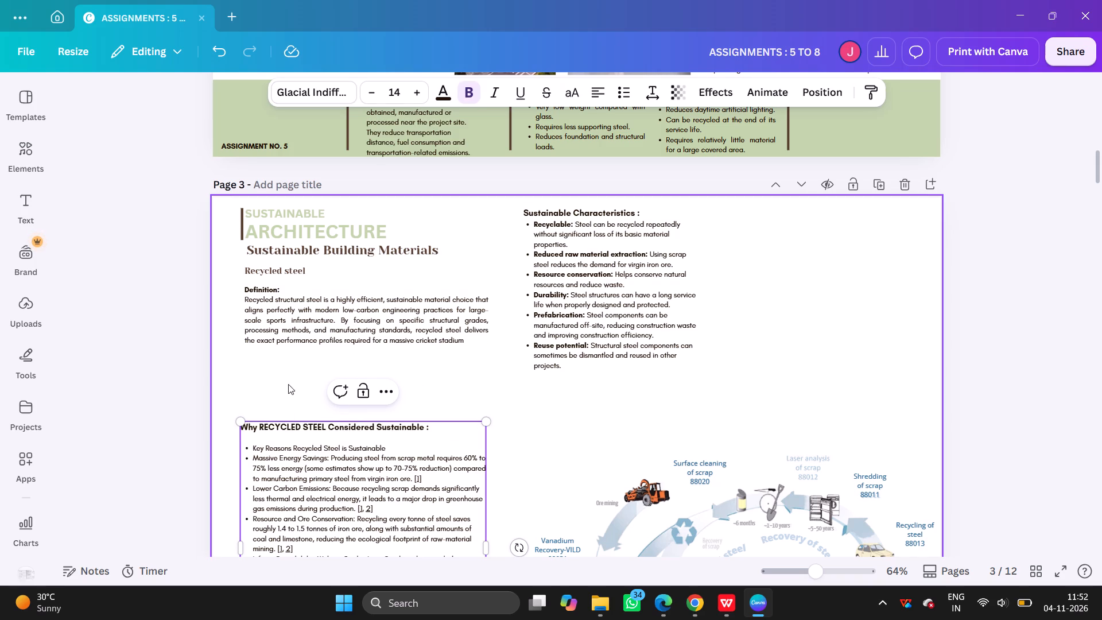
Retype "RECYCLED STEEL" in the heading as "Recycled Steel".
{"action": "double_click", "coordinate": [324, 428]}
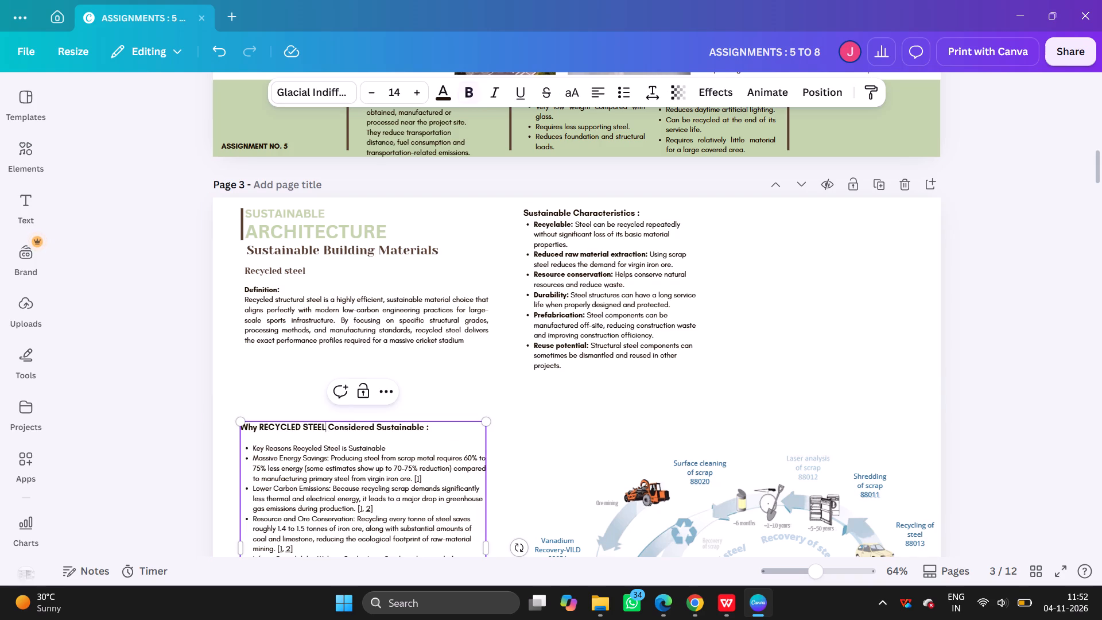
{"action": "left_click_drag", "start_coordinate": [321, 427], "coordinate": [310, 427]}
{"action": "type", "text": "tee"}
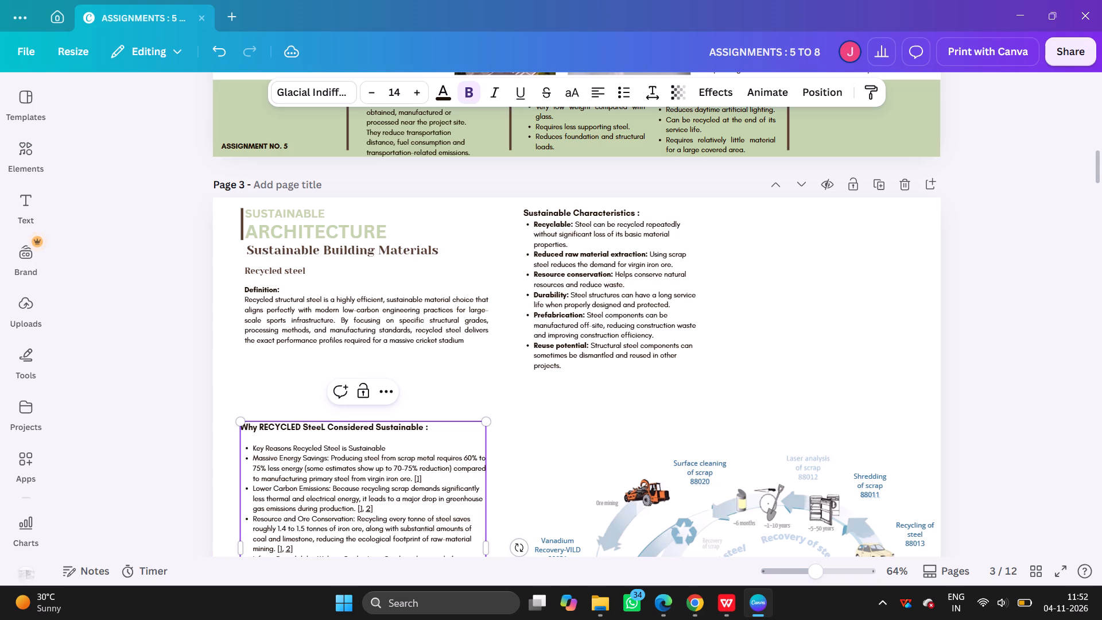
{"action": "left_click", "coordinate": [324, 429]}
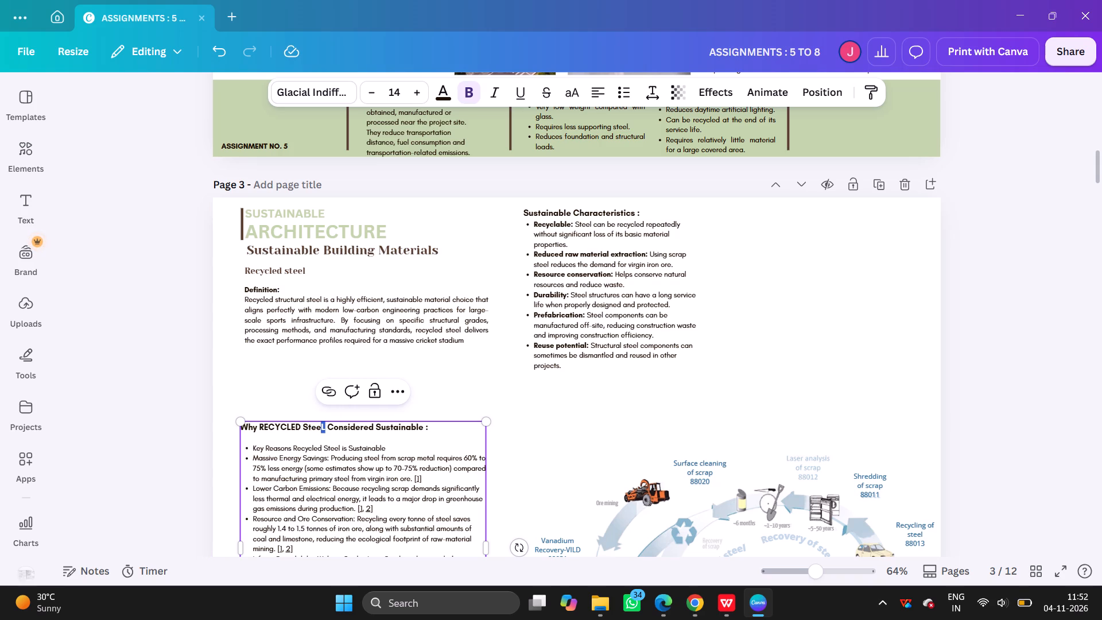
{"action": "key", "text": "l"}
{"action": "left_click_drag", "start_coordinate": [301, 426], "coordinate": [266, 428]}
{"action": "key", "text": "e"}
{"action": "type", "text": "cycked"}
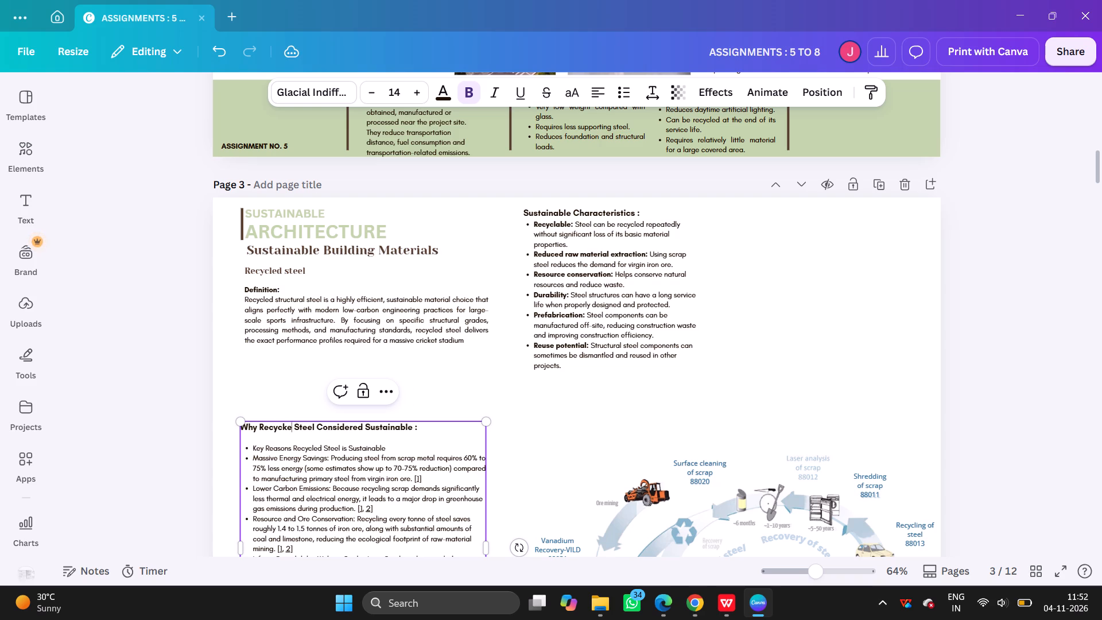
{"action": "left_click", "coordinate": [286, 432]}
{"action": "key", "text": "l"}
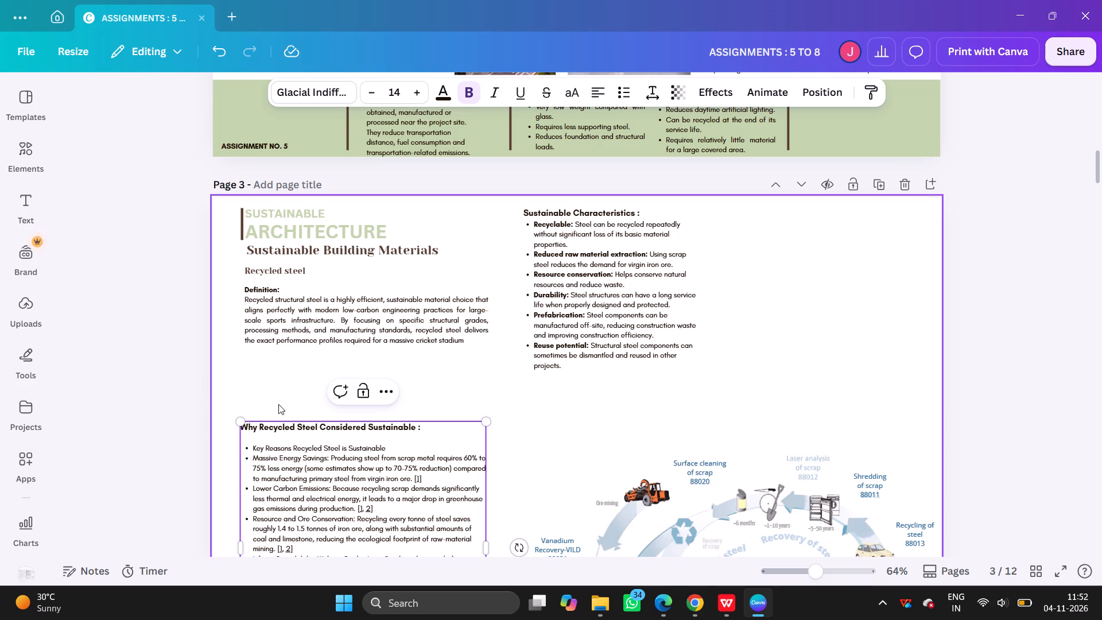
{"action": "left_click", "coordinate": [288, 390]}
Move the "Why Recycled Steel Considered Sustainable" text block up below the definition, matching the 1.6 spacing above it.
{"action": "left_click_drag", "start_coordinate": [306, 472], "coordinate": [309, 419]}
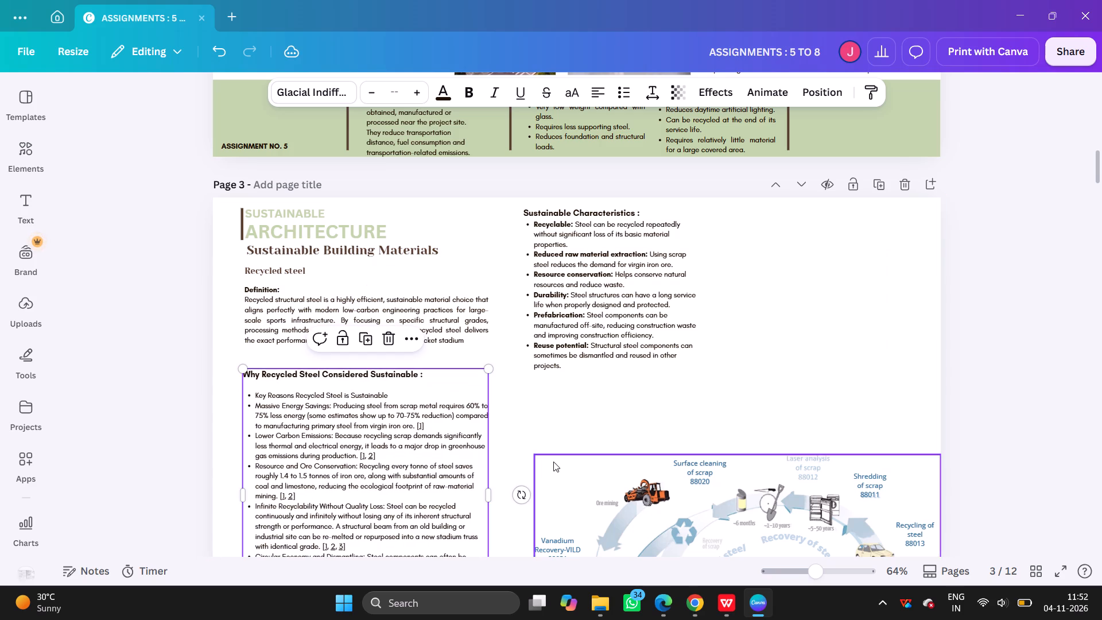
{"action": "key", "text": "ctrl+z"}
{"action": "left_click_drag", "start_coordinate": [353, 480], "coordinate": [353, 428], "text": "shift"}
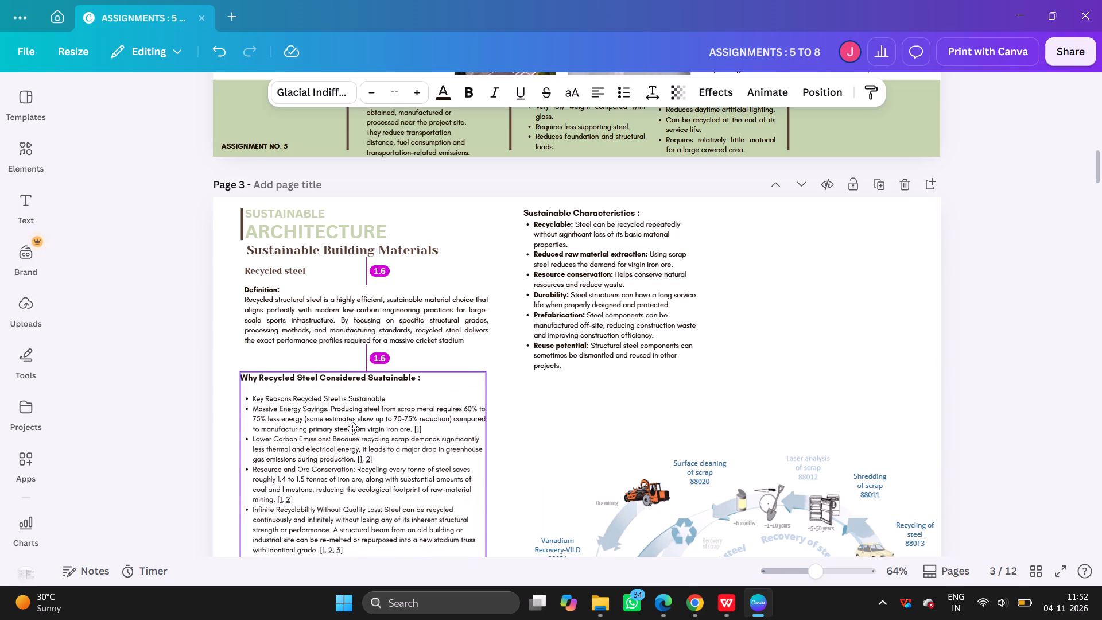
Nudge the "Why Recycled Steel Considered Sustainable" text block on page 3 slightly further up towards the definition.
{"action": "left_click_drag", "start_coordinate": [353, 428], "coordinate": [353, 420], "text": "shift"}
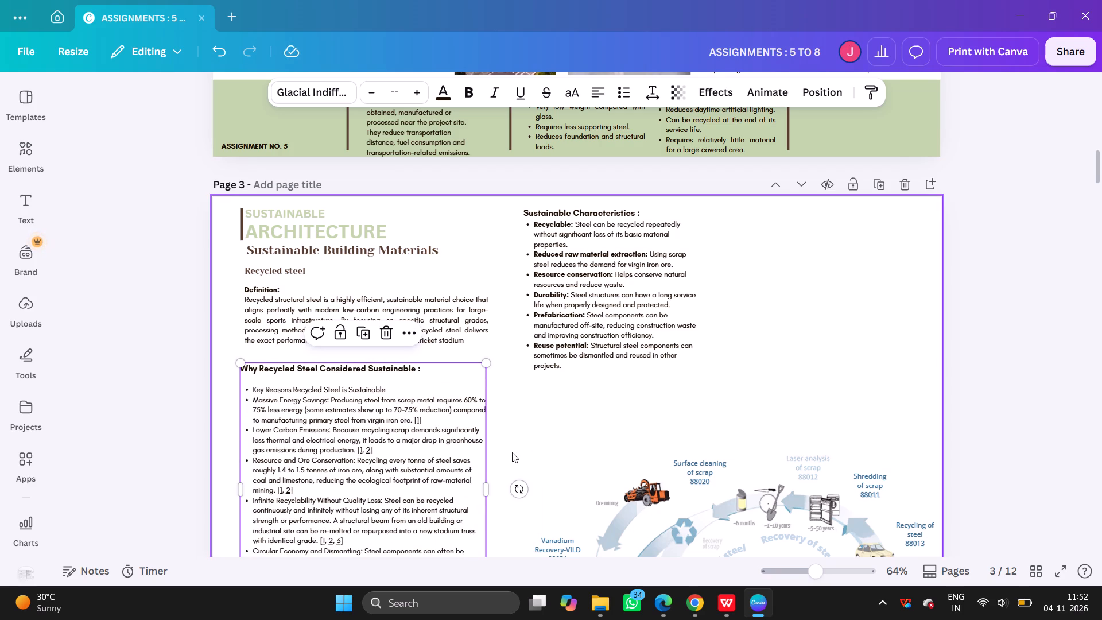
Delete the first "Sustainable" from page 2's heading so it reads "Why ETFs Are Considered Sustainable :".
{"action": "scroll", "coordinate": [512, 452], "scroll_direction": "up", "scroll_amount": 6}
{"action": "double_click", "coordinate": [758, 301]}
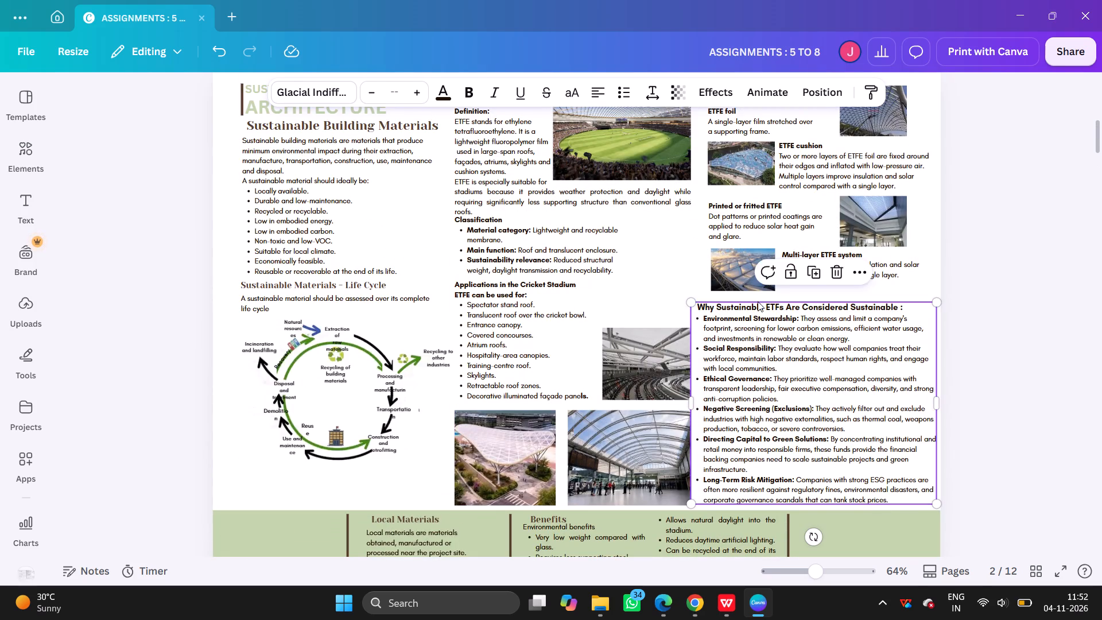
{"action": "left_click_drag", "start_coordinate": [765, 307], "coordinate": [714, 307]}
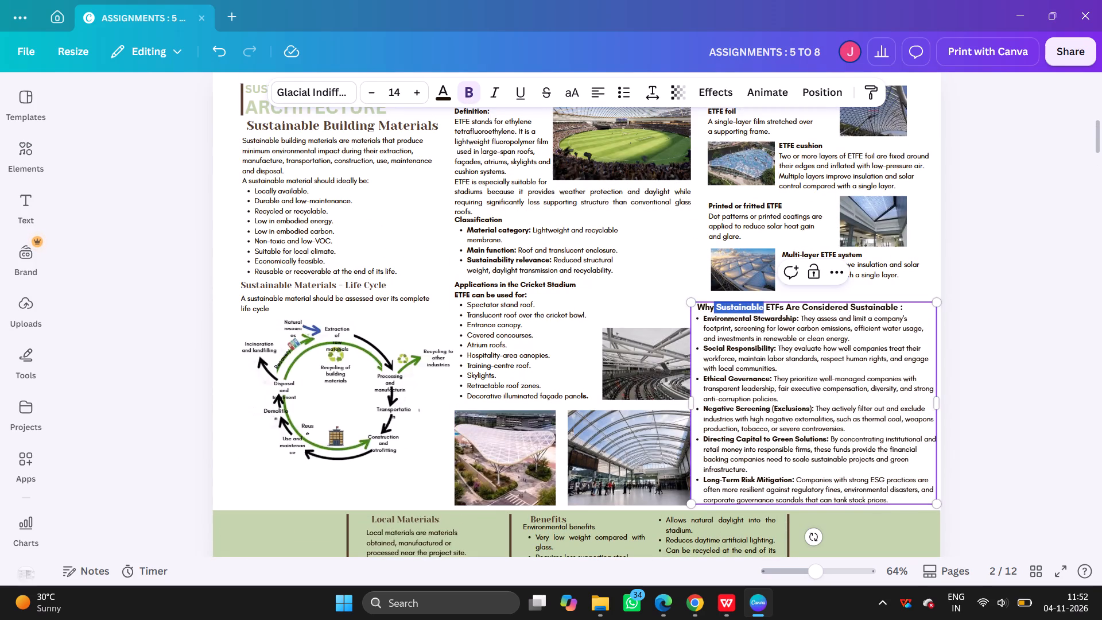
{"action": "left_click_drag", "start_coordinate": [714, 307], "coordinate": [716, 307]}
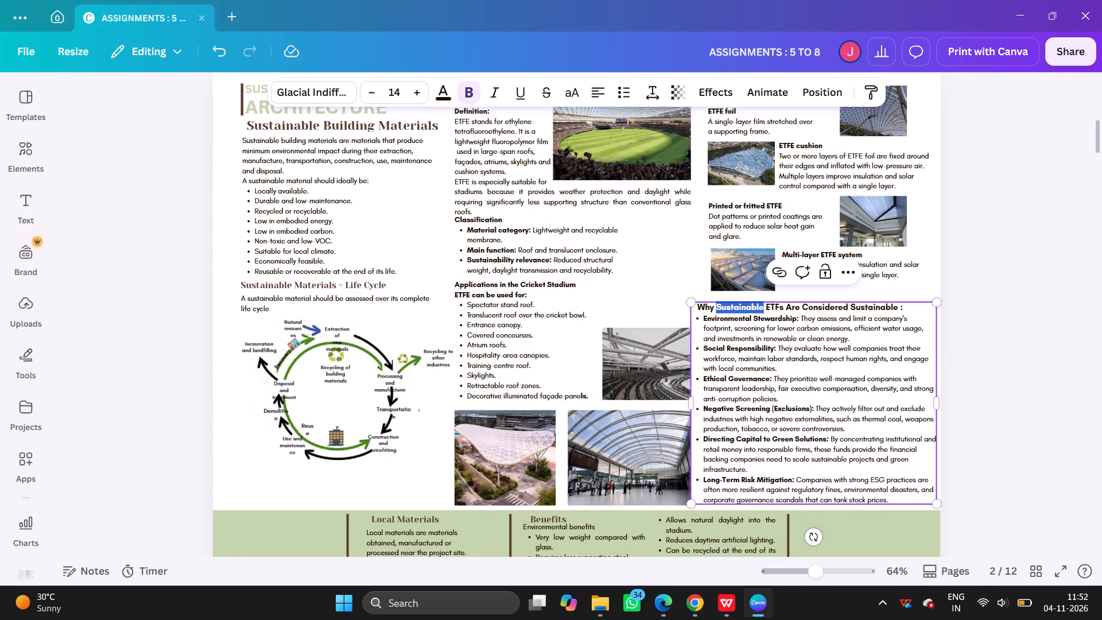
{"action": "key", "text": "BackSpace"}
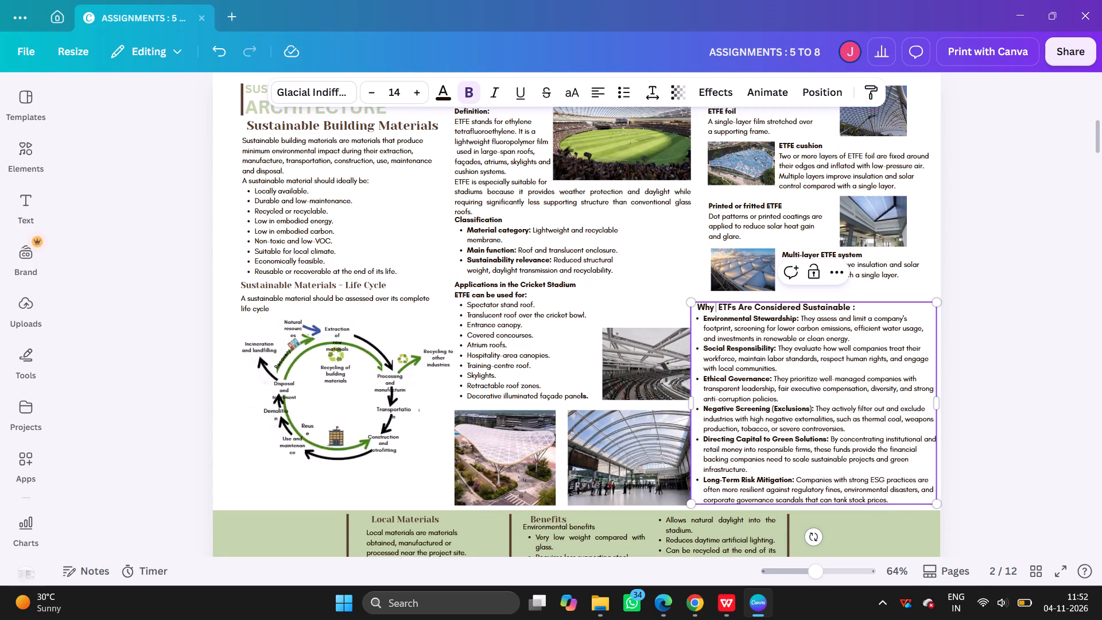
{"action": "key", "text": "BackSpace"}
{"action": "left_click", "coordinate": [984, 334]}
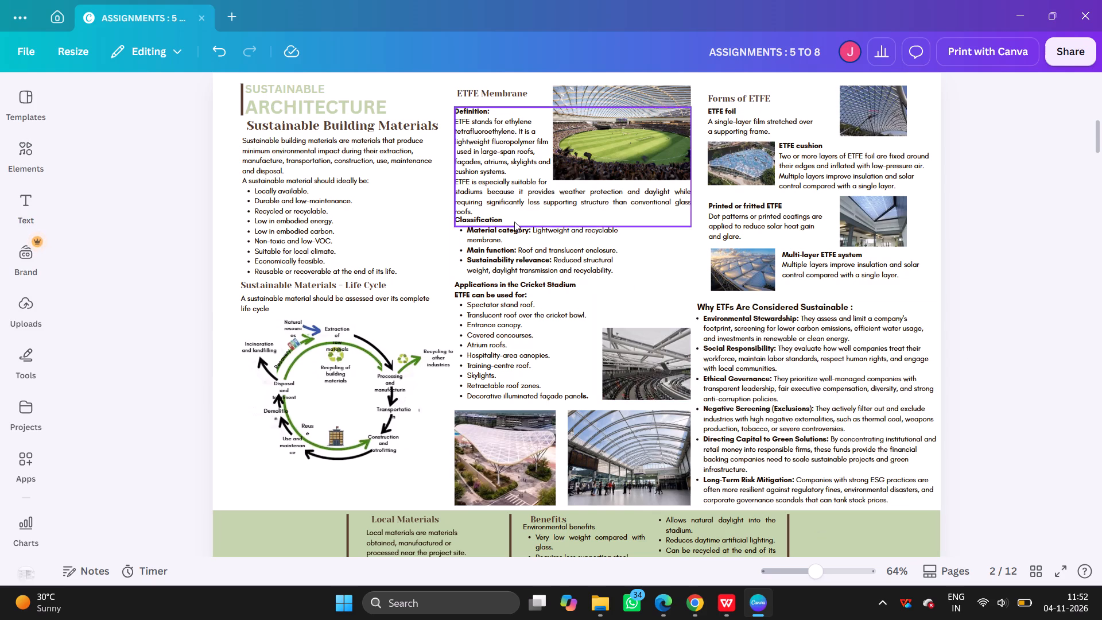
Widen page 2's Classification text box to about 12.1 so the material category bullet fits on one line.
{"action": "left_click", "coordinate": [511, 332], "text": "ctrl"}
{"action": "left_click", "coordinate": [634, 254]}
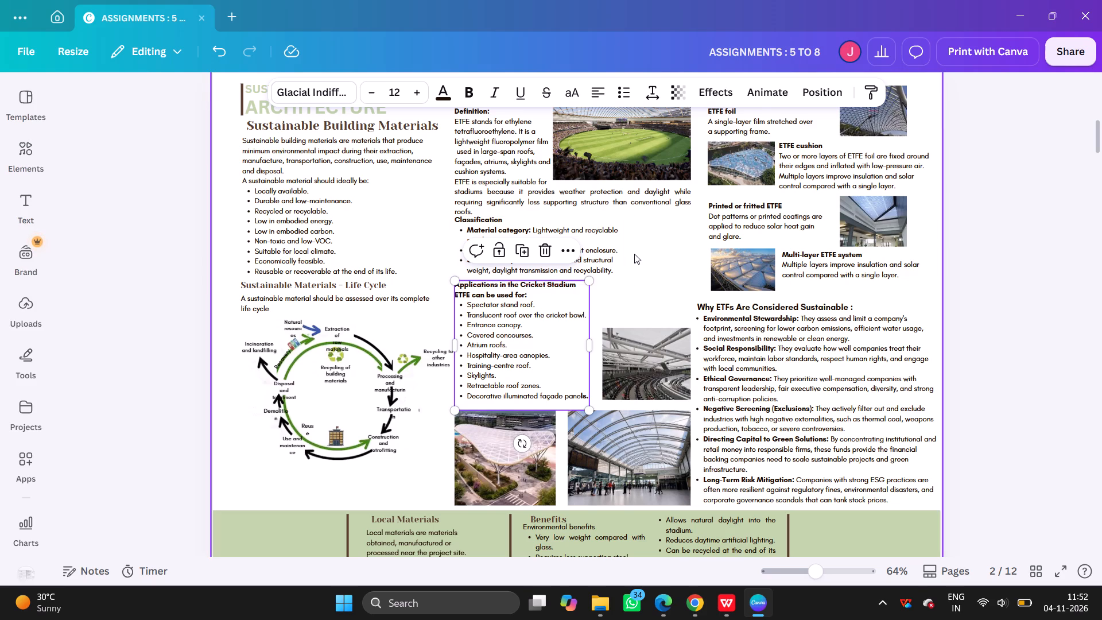
{"action": "left_click", "coordinate": [590, 256]}
{"action": "left_click_drag", "start_coordinate": [630, 249], "coordinate": [640, 249]}
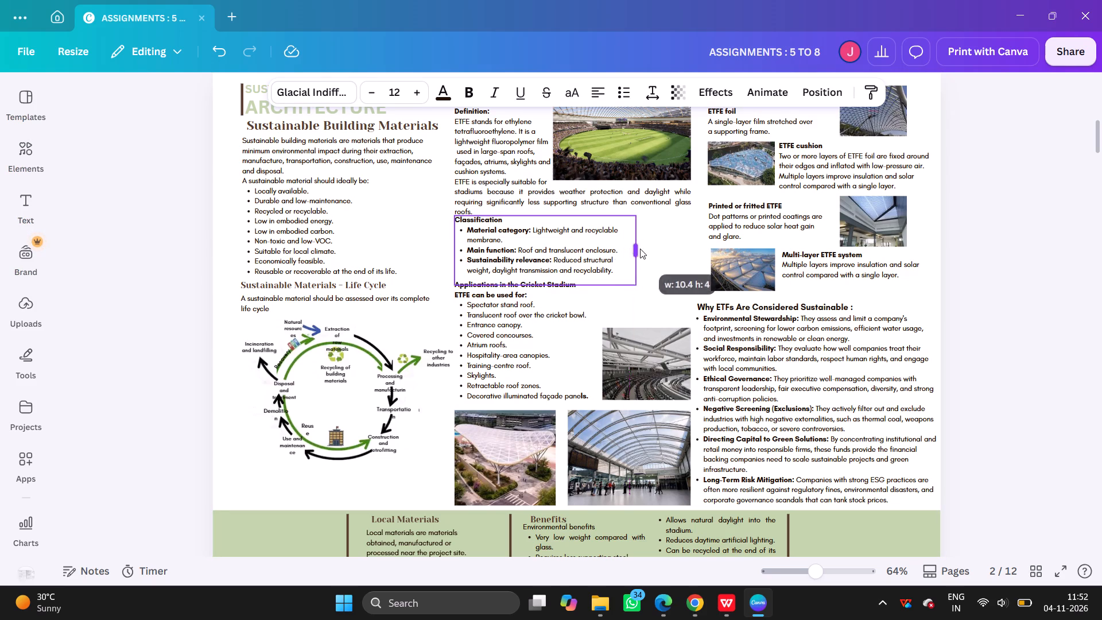
{"action": "left_click_drag", "start_coordinate": [640, 249], "coordinate": [664, 249]}
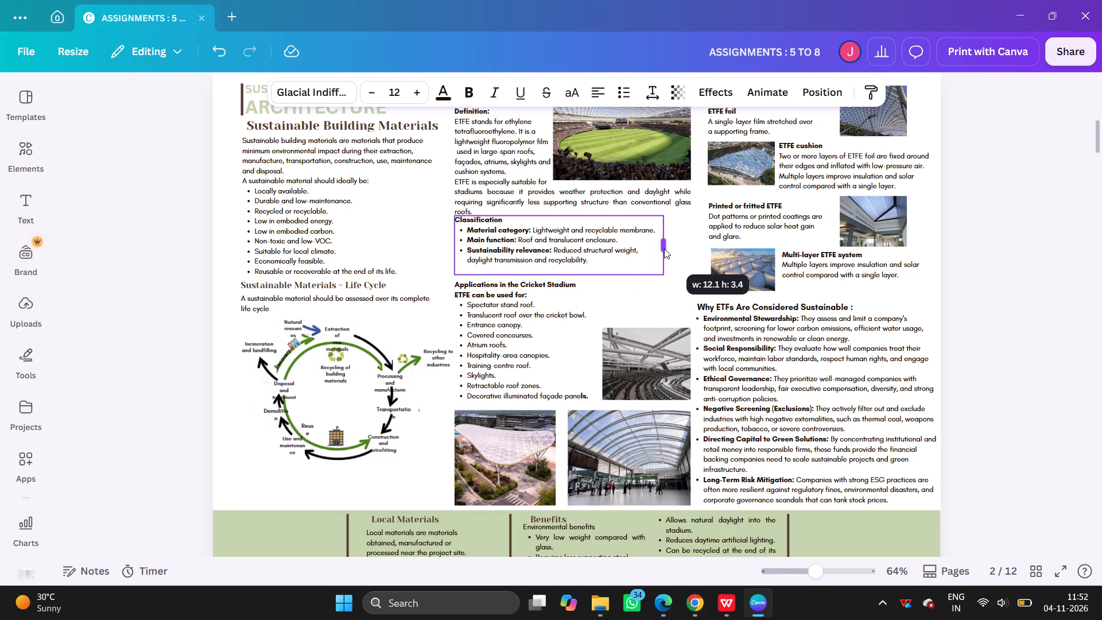
{"action": "left_click_drag", "start_coordinate": [664, 249], "coordinate": [663, 249]}
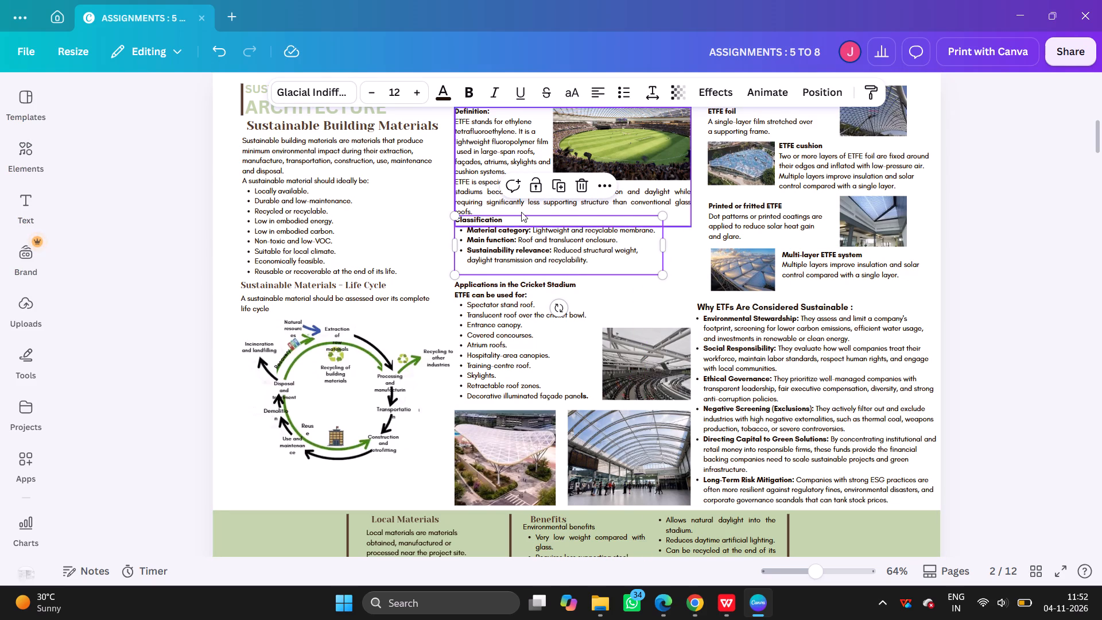
Increase the font size of the "Classification" heading on page 2 by two points.
{"action": "left_click", "coordinate": [510, 219]}
{"action": "left_click", "coordinate": [521, 230], "text": "shift"}
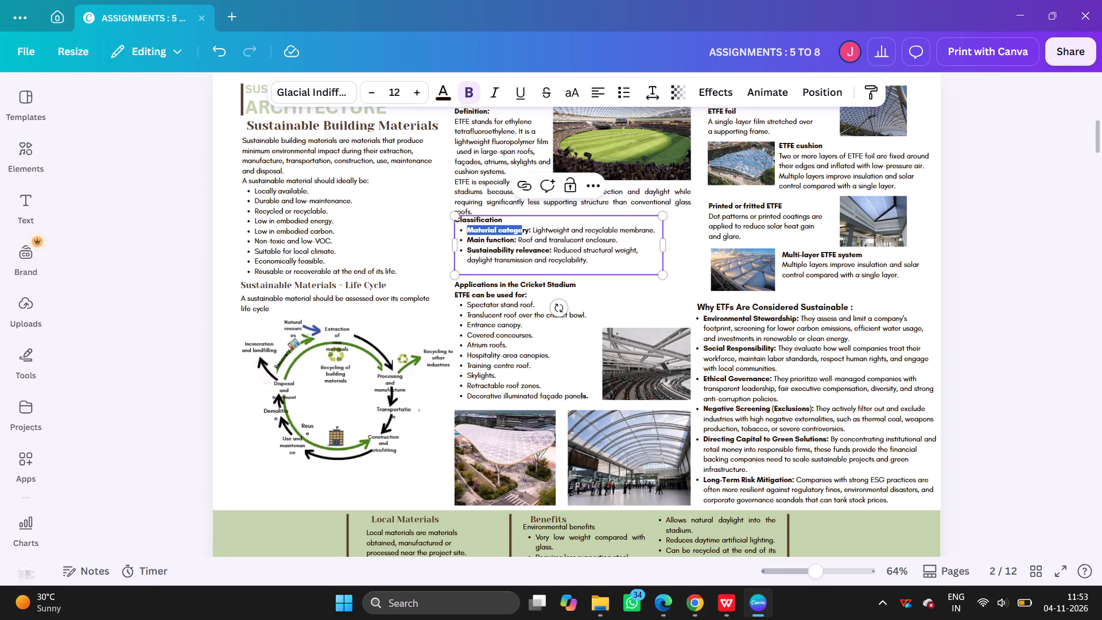
{"action": "left_click", "coordinate": [608, 290]}
{"action": "left_click", "coordinate": [558, 240], "text": "shift"}
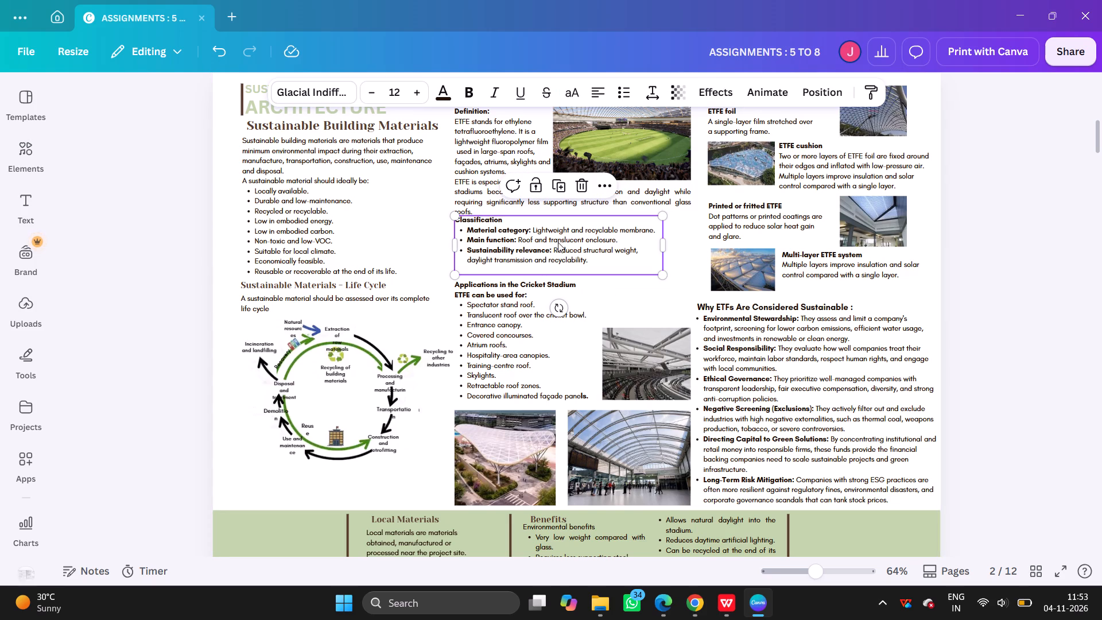
{"action": "scroll", "coordinate": [471, 220], "scroll_direction": "up", "scroll_amount": 3, "text": "ctrl"}
{"action": "left_click", "coordinate": [489, 222]}
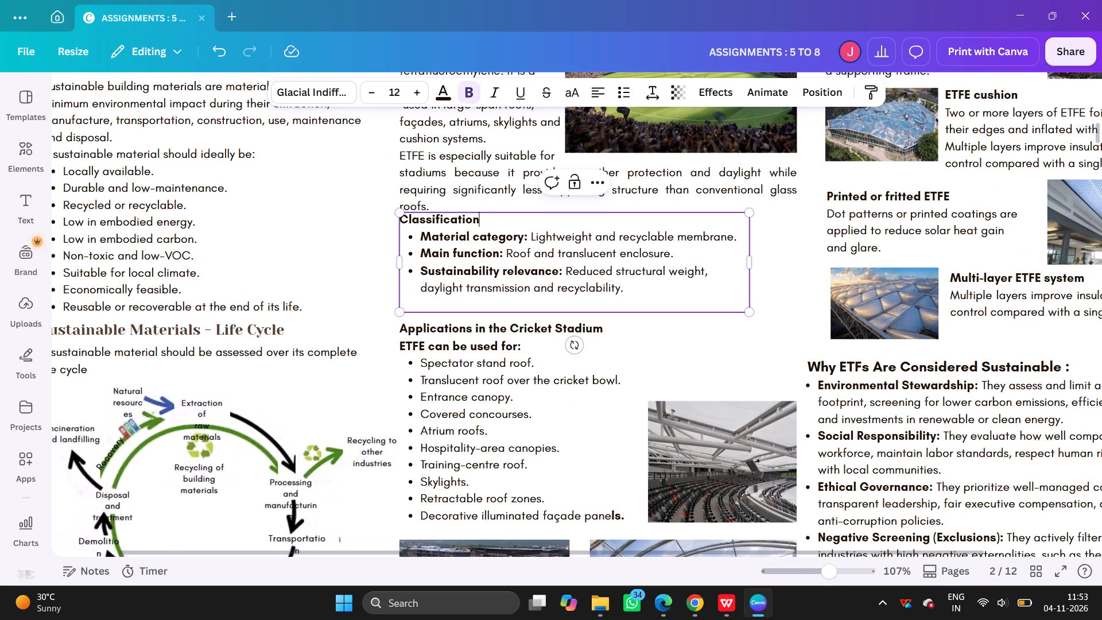
{"action": "left_click_drag", "start_coordinate": [488, 222], "coordinate": [422, 218]}
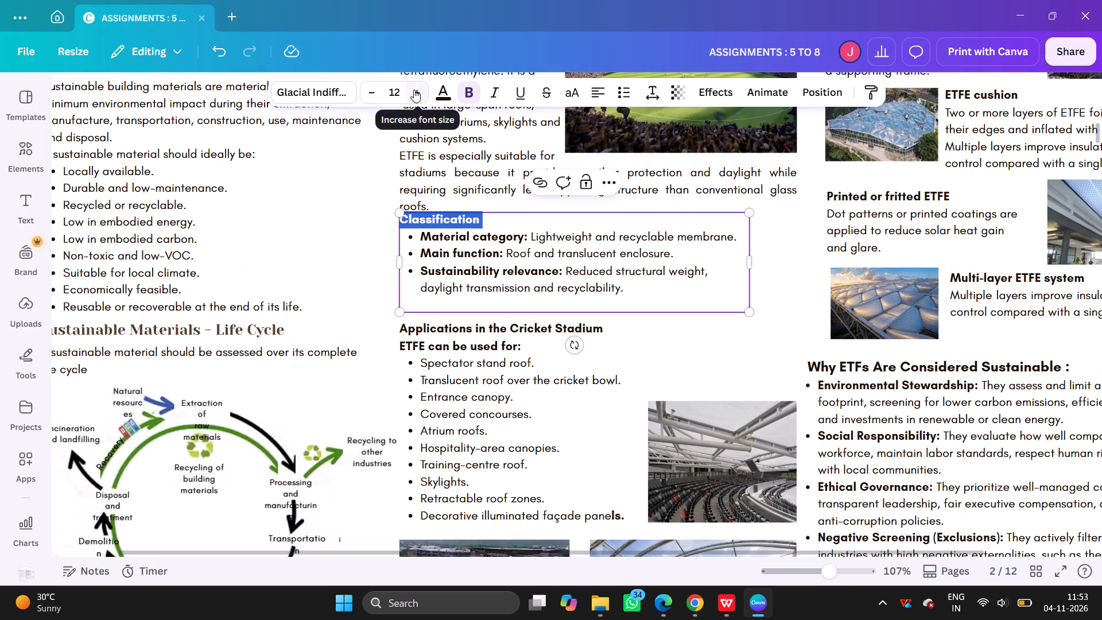
{"action": "double_click", "coordinate": [414, 90]}
{"action": "left_click", "coordinate": [320, 245]}
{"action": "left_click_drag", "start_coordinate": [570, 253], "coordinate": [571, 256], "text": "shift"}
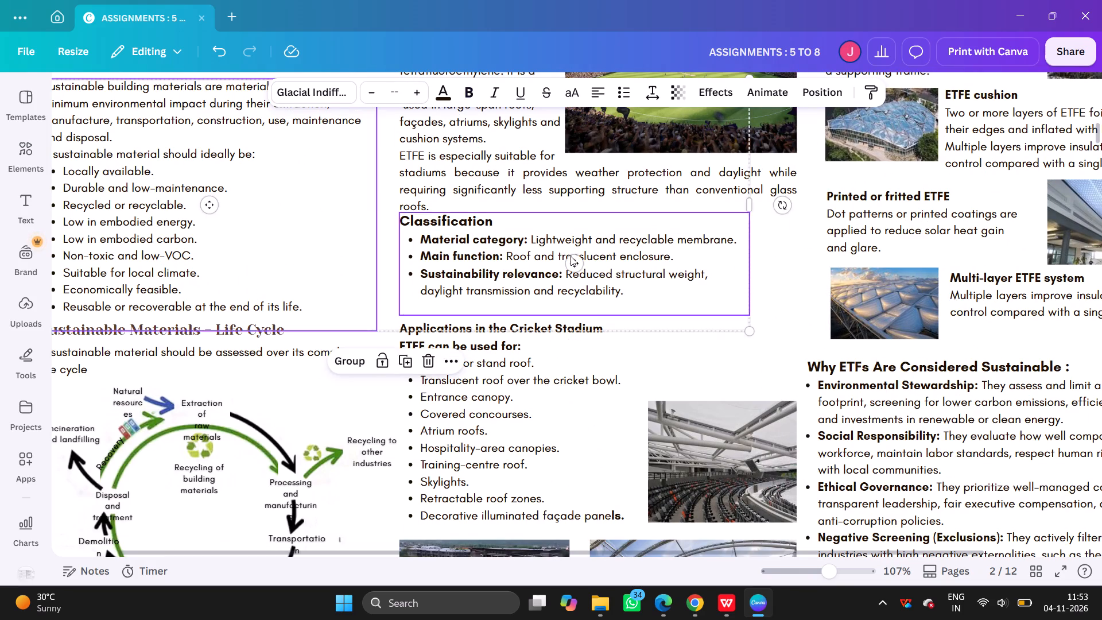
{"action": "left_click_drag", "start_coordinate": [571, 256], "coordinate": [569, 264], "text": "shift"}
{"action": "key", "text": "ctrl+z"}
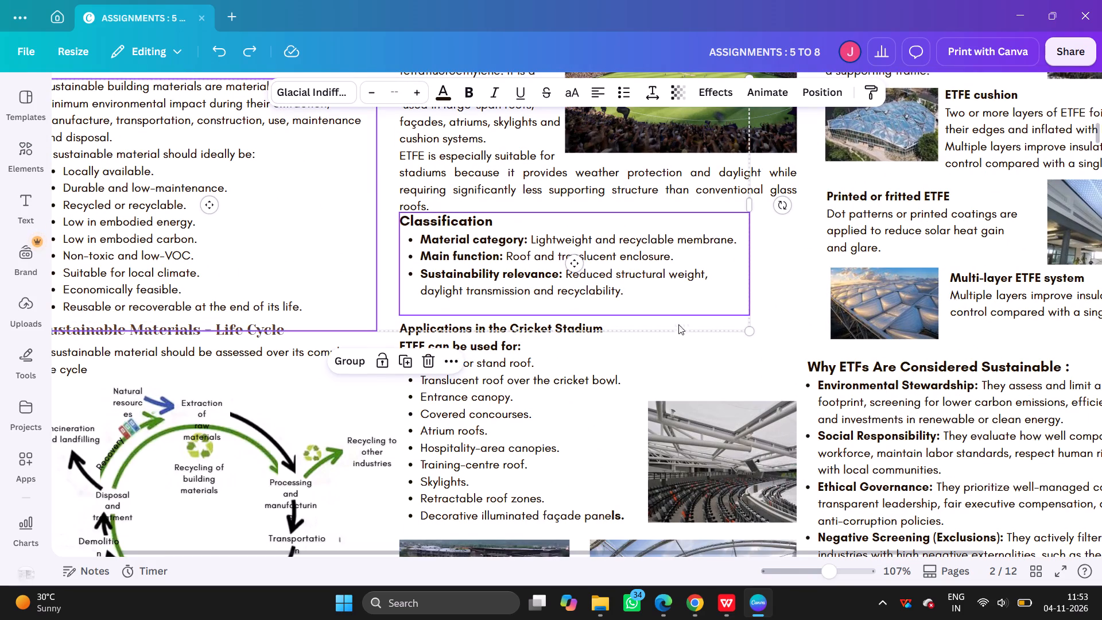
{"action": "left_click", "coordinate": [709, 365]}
Move the Classification text block down to leave a clear gap below the ETFE definition paragraph.
{"action": "left_click_drag", "start_coordinate": [606, 259], "coordinate": [605, 267], "text": "shift"}
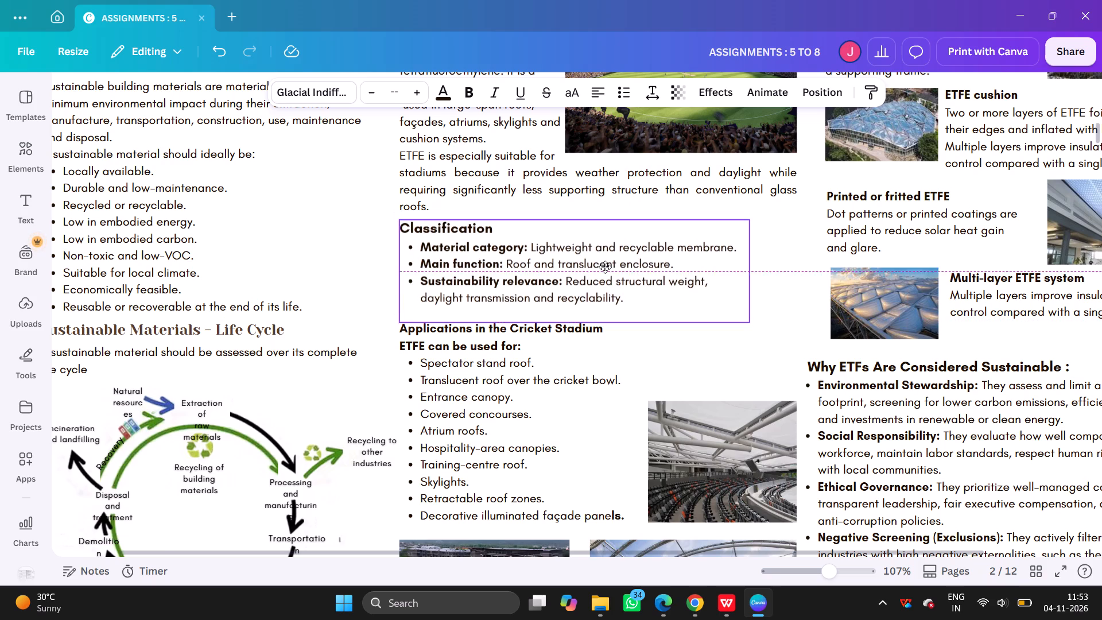
{"action": "left_click_drag", "start_coordinate": [605, 267], "coordinate": [605, 268], "text": "shift"}
{"action": "left_click", "coordinate": [742, 341]}
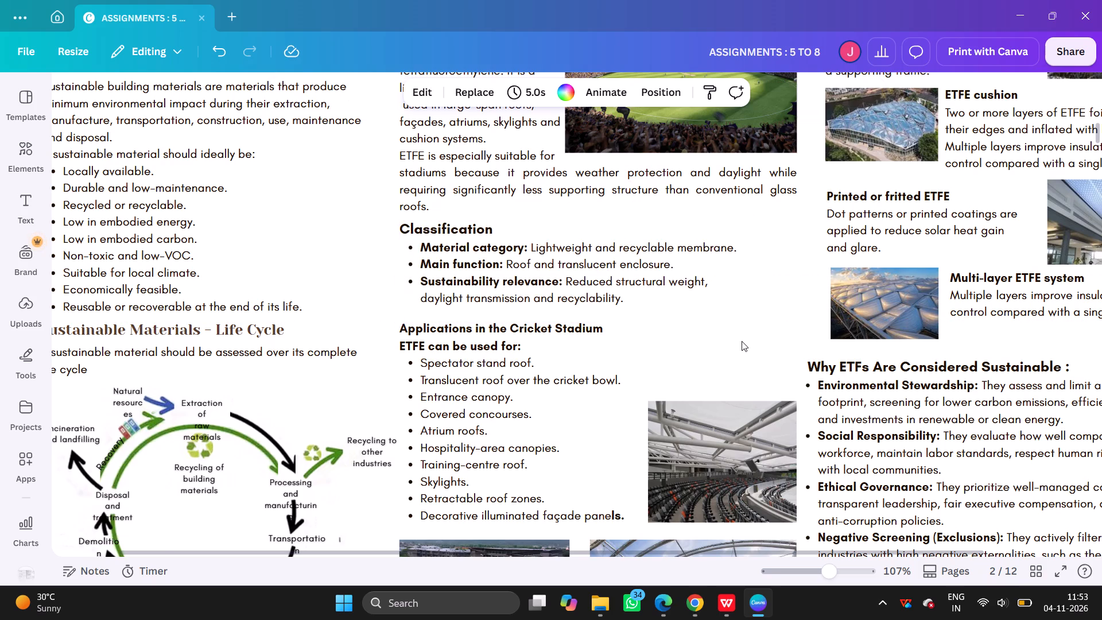
{"action": "left_click_drag", "start_coordinate": [469, 279], "coordinate": [469, 288], "text": "shift"}
{"action": "left_click", "coordinate": [700, 357]}
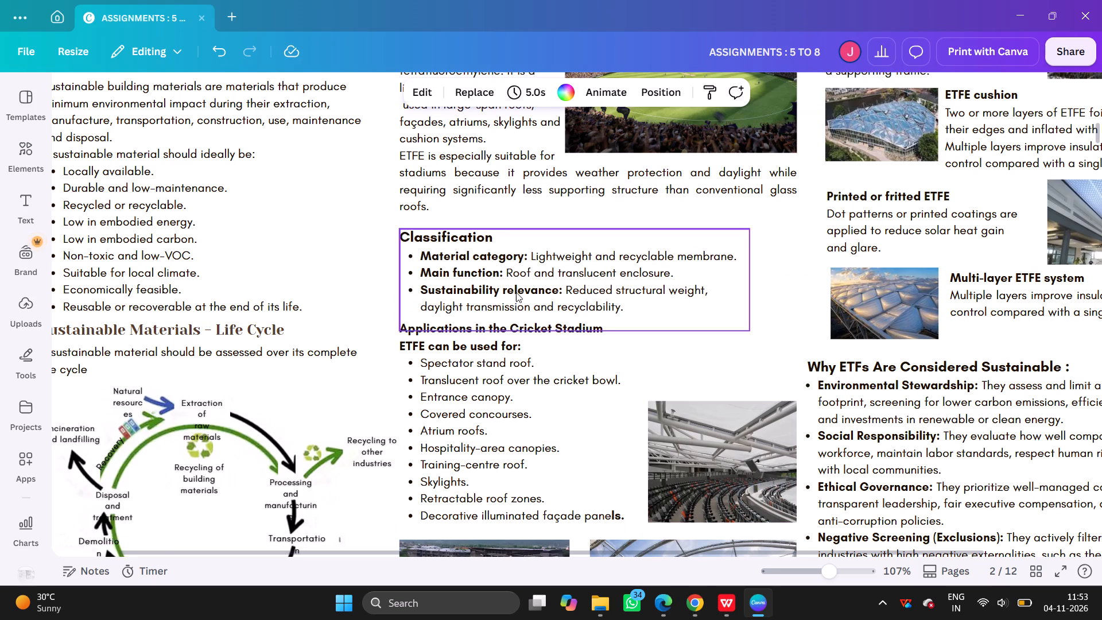
Delete the empty last line of the Classification text block.
{"action": "double_click", "coordinate": [433, 327]}
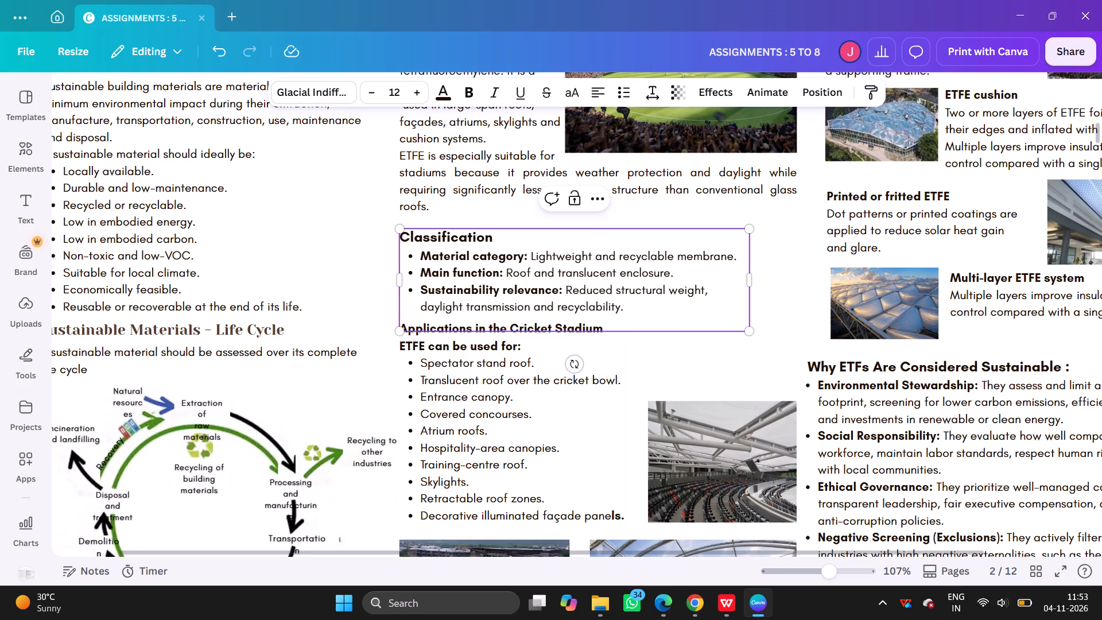
{"action": "left_click", "coordinate": [684, 325]}
{"action": "left_click", "coordinate": [682, 325]}
{"action": "key", "text": "BackSpace"}
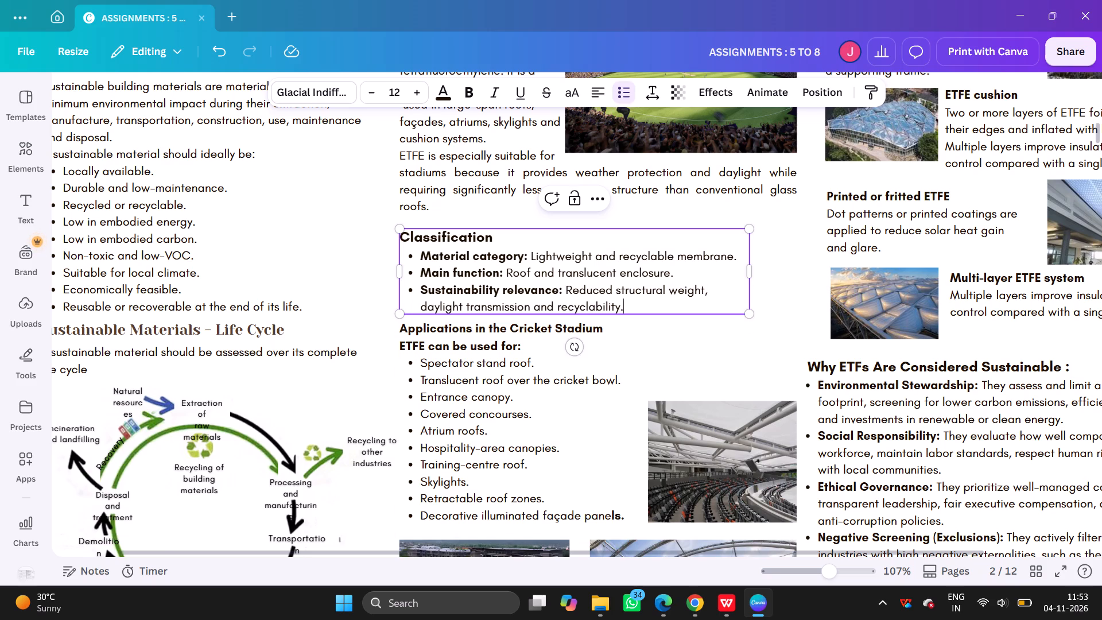
{"action": "left_click", "coordinate": [692, 341]}
Increase the font size of the "Applications in the Cricket Stadium" heading by two points.
{"action": "double_click", "coordinate": [582, 330]}
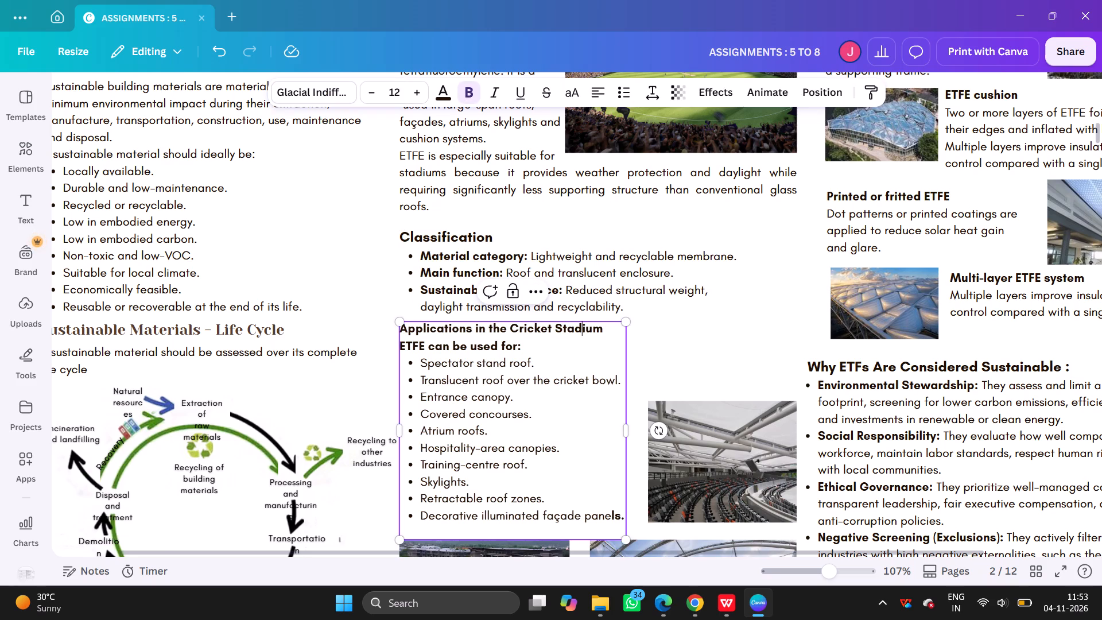
{"action": "left_click_drag", "start_coordinate": [608, 329], "coordinate": [399, 331]}
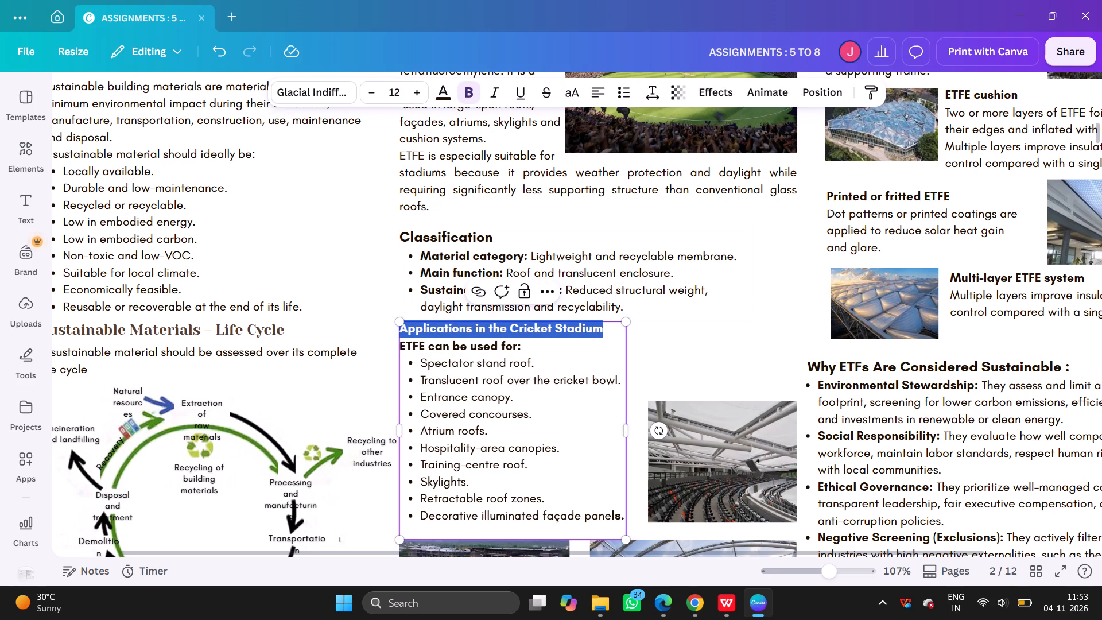
{"action": "double_click", "coordinate": [418, 94]}
{"action": "left_click", "coordinate": [711, 339]}
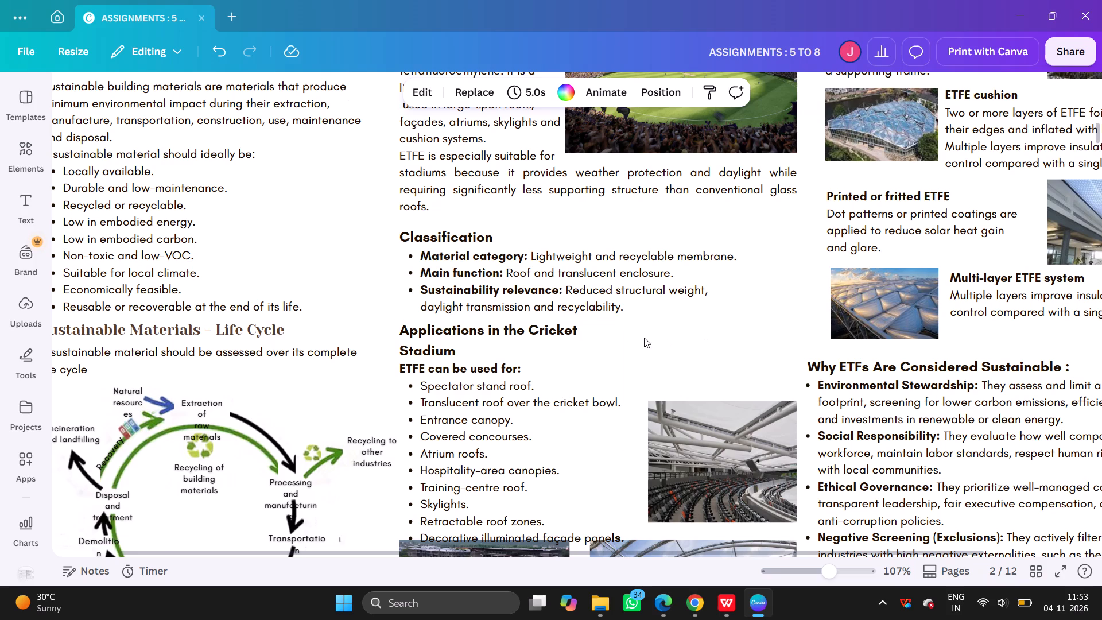
Widen the Applications text box so the "Applications in the Cricket Stadium" heading fits on one line.
{"action": "left_click", "coordinate": [596, 334]}
{"action": "left_click_drag", "start_coordinate": [628, 446], "coordinate": [644, 442]}
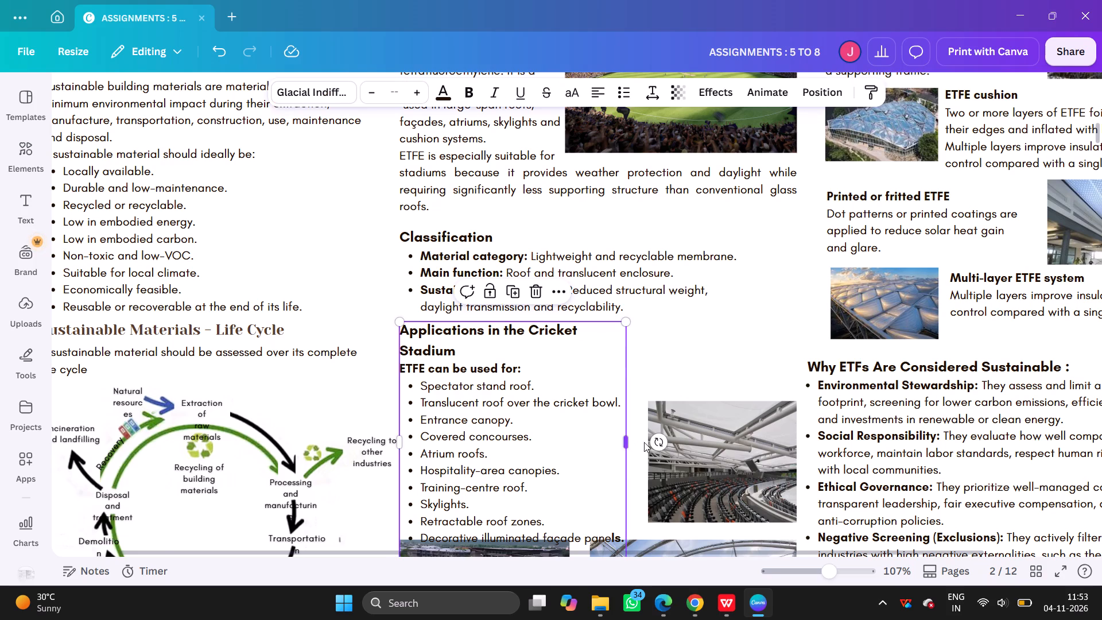
{"action": "left_click_drag", "start_coordinate": [644, 442], "coordinate": [702, 441]}
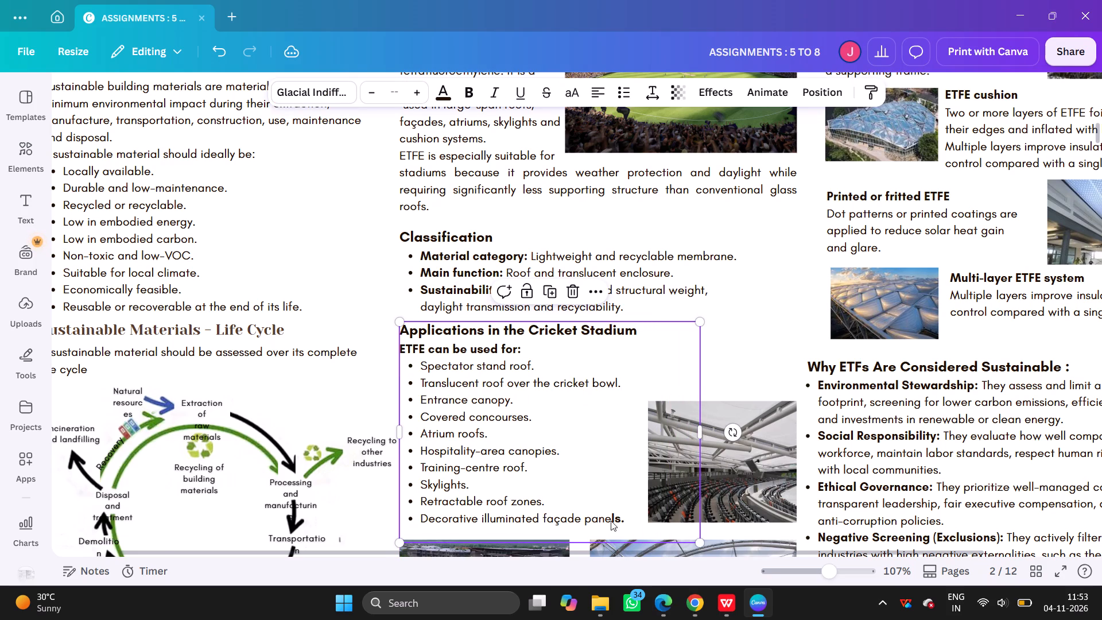
Remove the bold formatting from the final "ls." of "Decorative illuminated façade panels." in the applications list.
{"action": "left_click", "coordinate": [631, 520]}
{"action": "left_click_drag", "start_coordinate": [630, 520], "coordinate": [609, 517]}
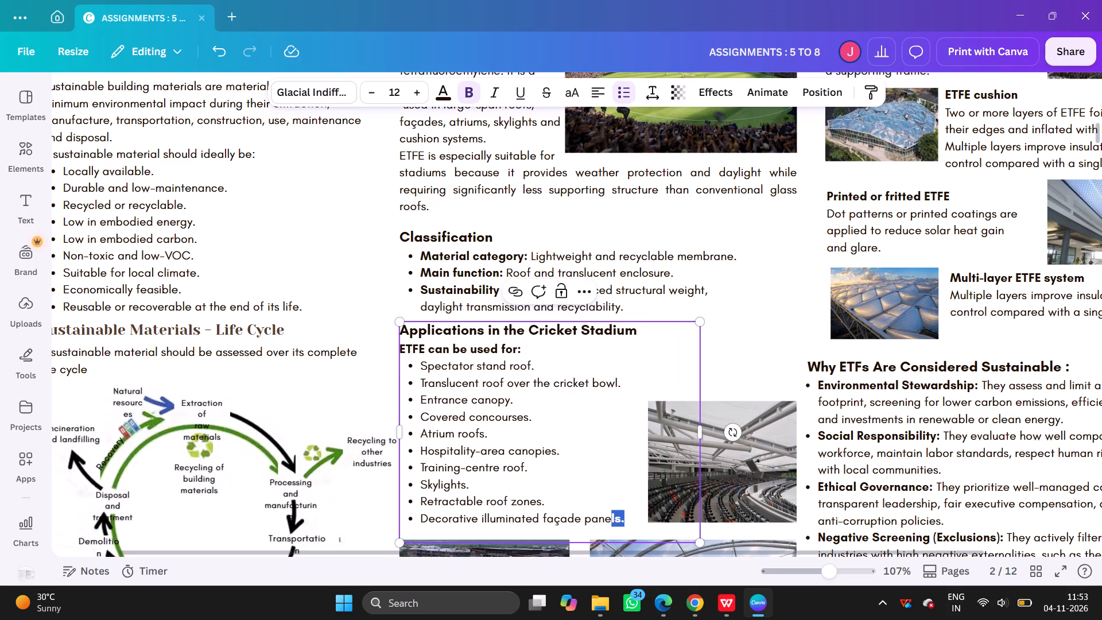
{"action": "key", "text": "ctrl+b"}
{"action": "key", "text": "ctrl+b"}
{"action": "key", "text": "ctrl+b"}
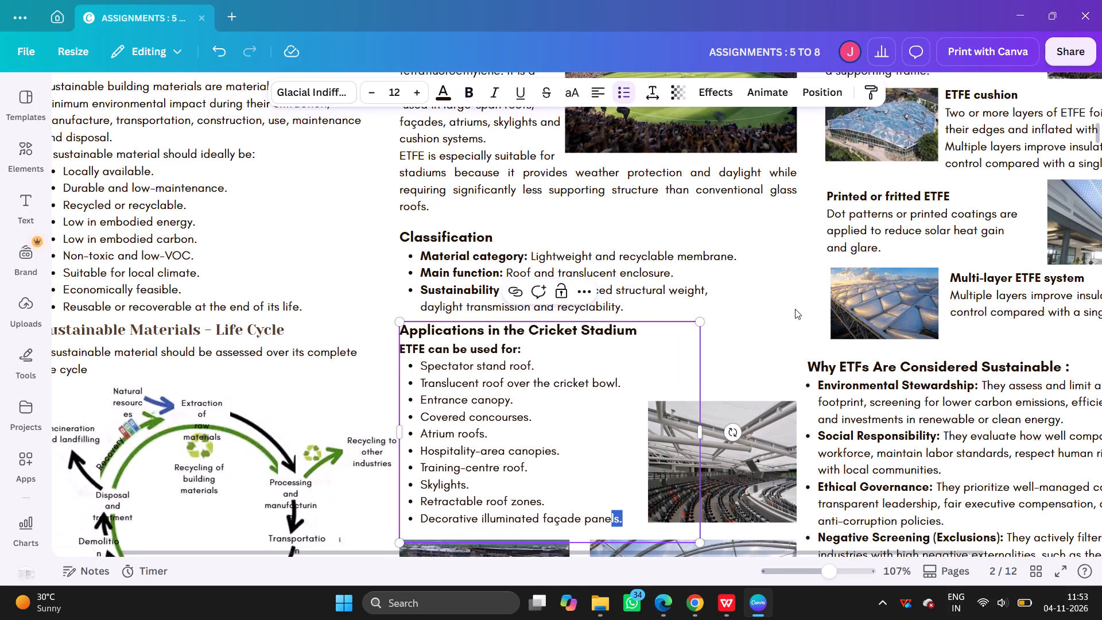
{"action": "left_click", "coordinate": [794, 309]}
{"action": "left_click", "coordinate": [759, 331]}
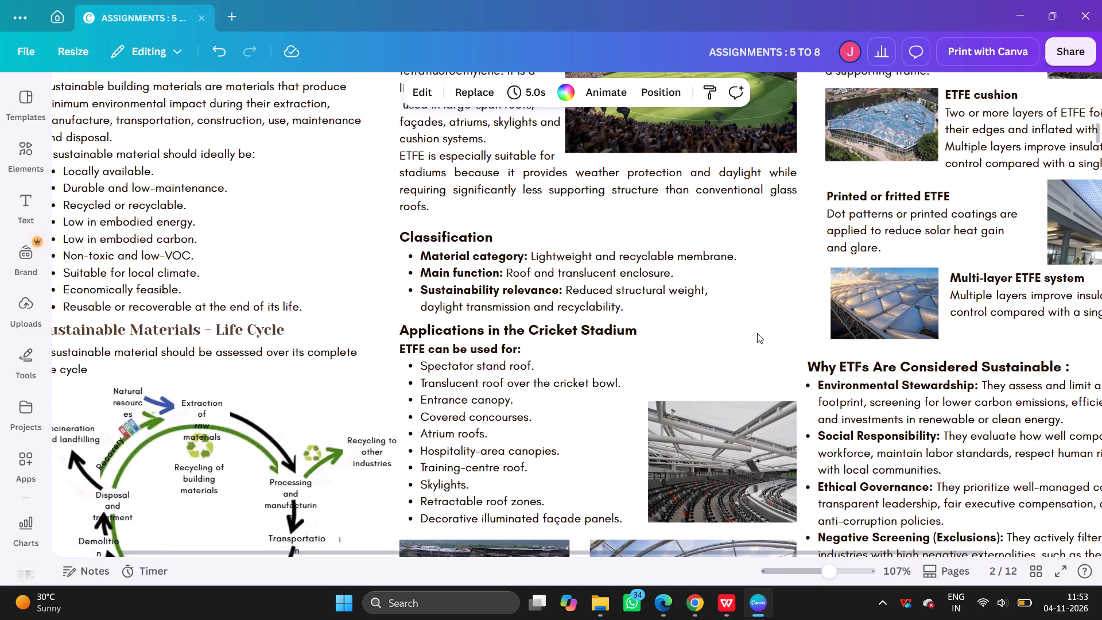
Increase the font size of the "Definition:" heading under ETFE Membrane by two points.
{"action": "scroll", "coordinate": [712, 383], "scroll_direction": "up", "scroll_amount": 2}
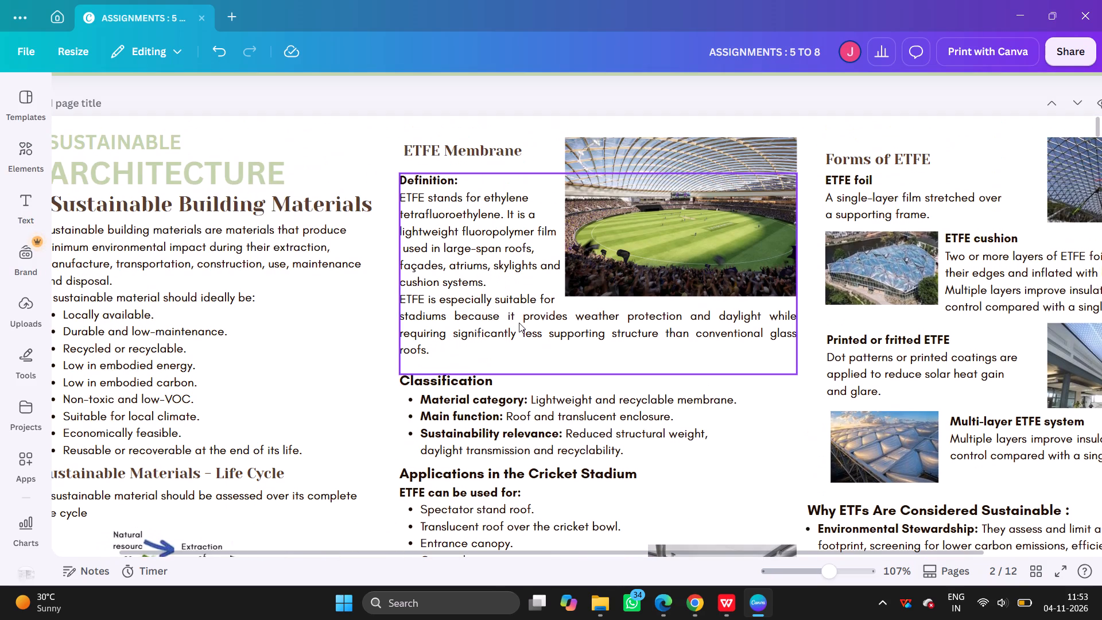
{"action": "left_click", "coordinate": [519, 323]}
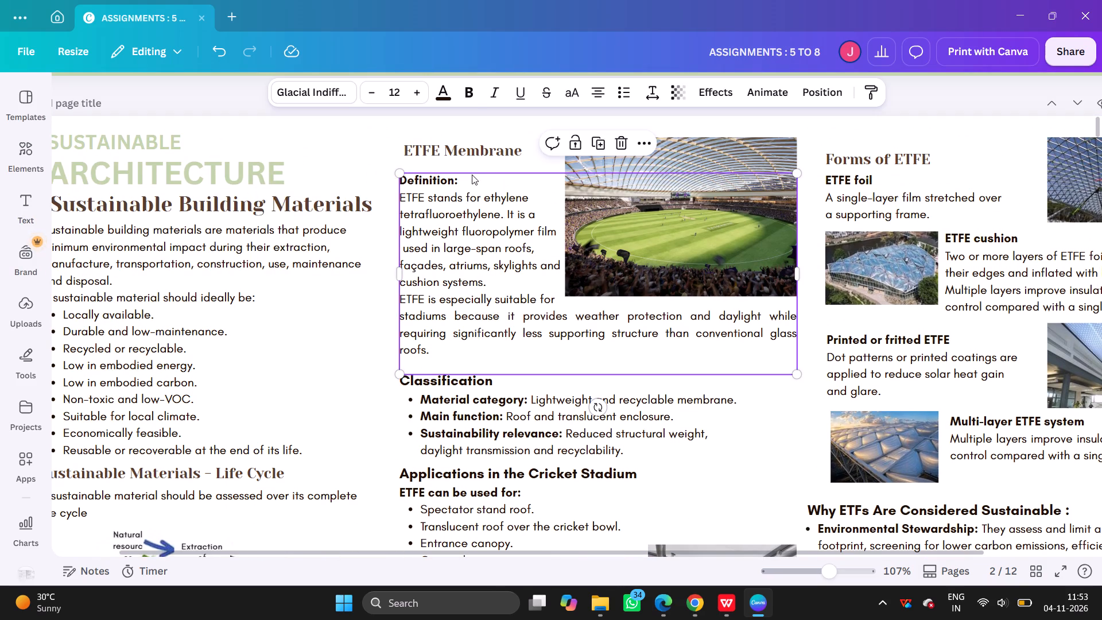
{"action": "left_click", "coordinate": [472, 175]}
{"action": "left_click_drag", "start_coordinate": [461, 182], "coordinate": [396, 179]}
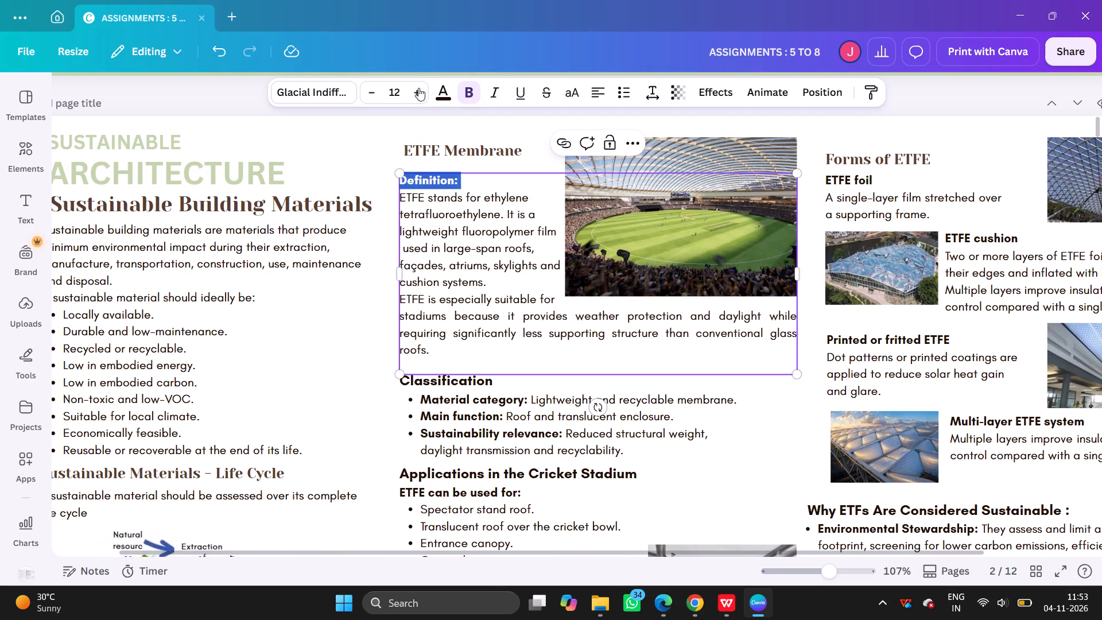
{"action": "double_click", "coordinate": [416, 94]}
{"action": "left_click", "coordinate": [367, 292]}
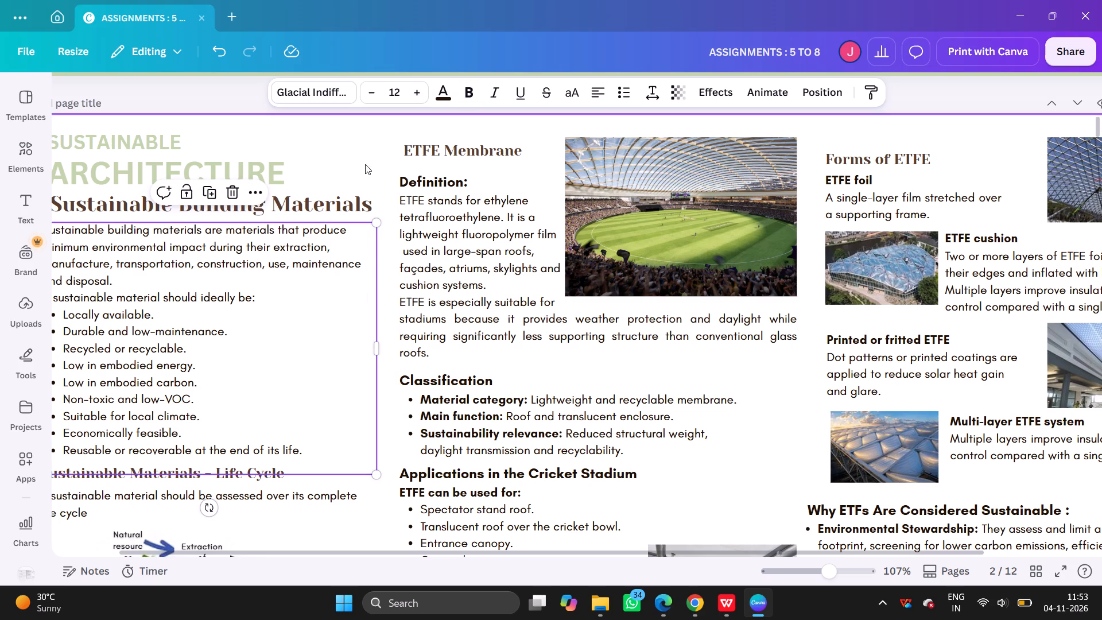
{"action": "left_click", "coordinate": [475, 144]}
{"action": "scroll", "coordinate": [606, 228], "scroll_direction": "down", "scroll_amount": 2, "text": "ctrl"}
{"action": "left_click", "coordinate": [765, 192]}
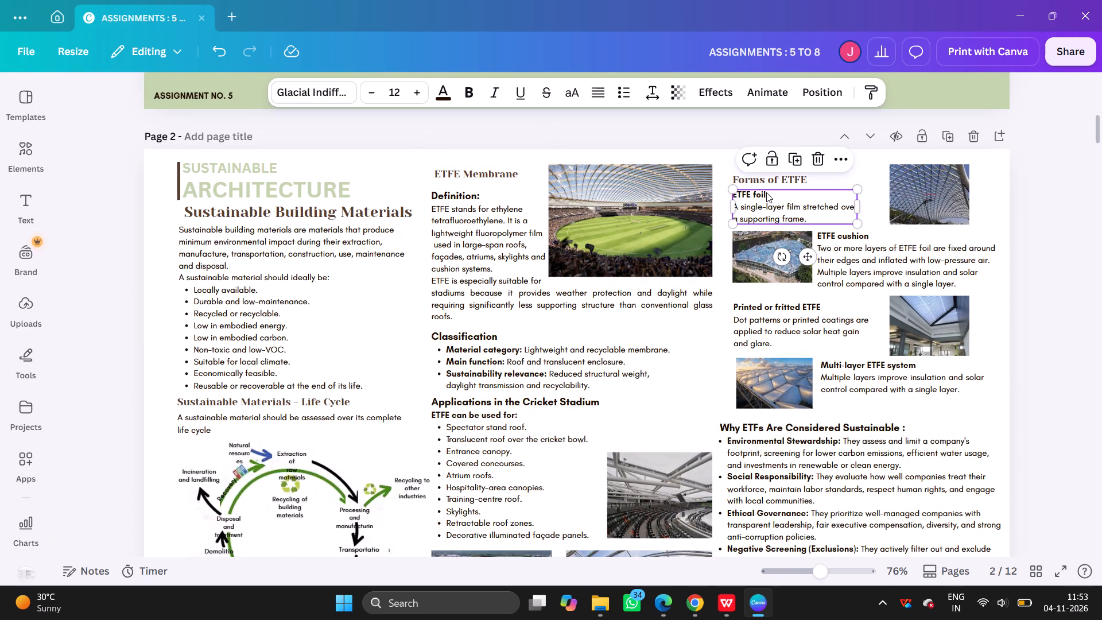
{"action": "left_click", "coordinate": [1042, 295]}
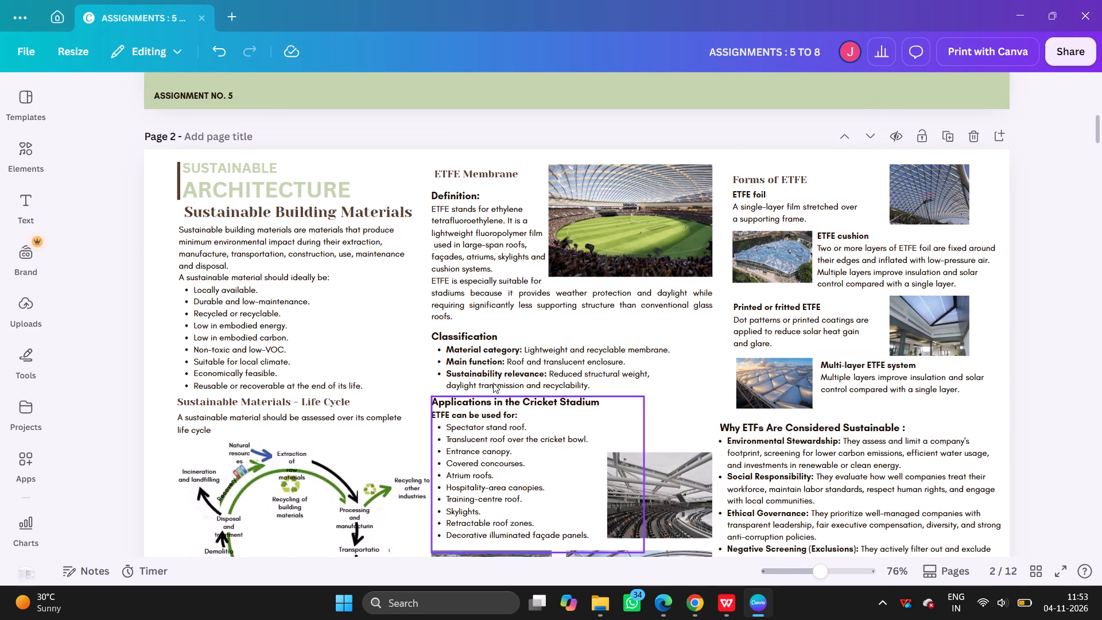
Review the ETFE layout on page 2 and the recycled steel content on page 3.
{"action": "scroll", "coordinate": [493, 377], "scroll_direction": "down", "scroll_amount": 2}
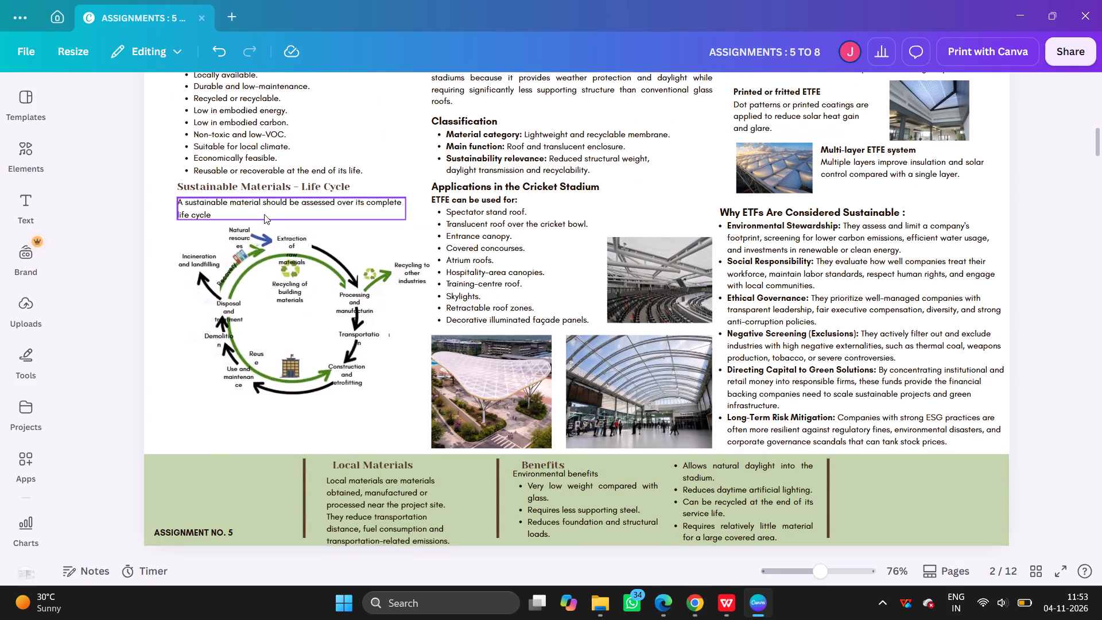
{"action": "scroll", "coordinate": [406, 374], "scroll_direction": "up", "scroll_amount": 1}
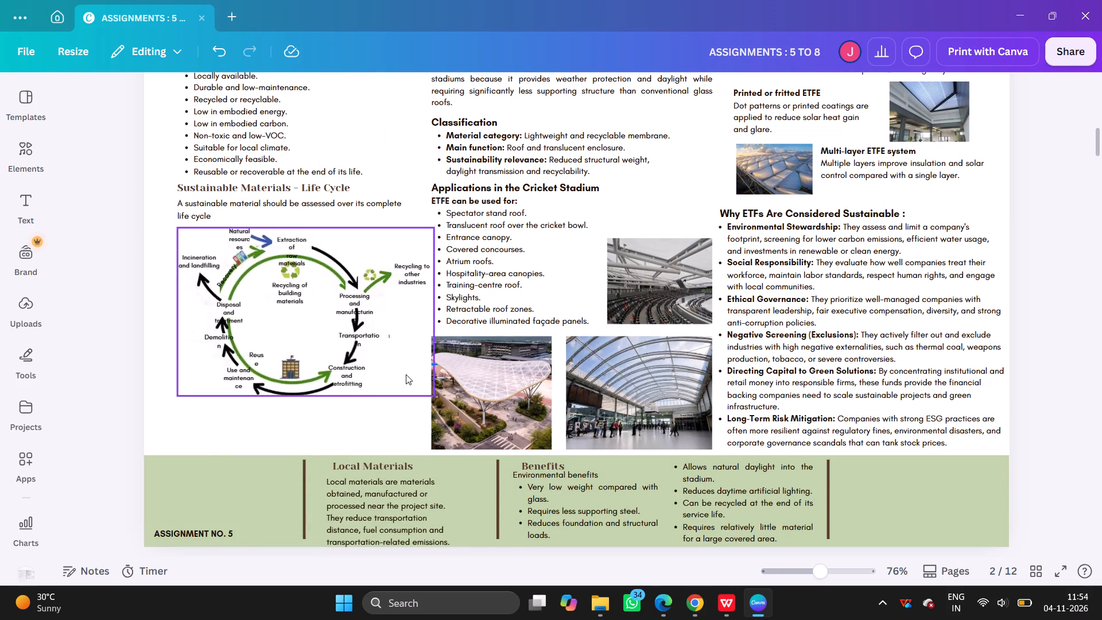
{"action": "scroll", "coordinate": [406, 374], "scroll_direction": "up", "scroll_amount": 2}
{"action": "scroll", "coordinate": [406, 374], "scroll_direction": "down", "scroll_amount": 2}
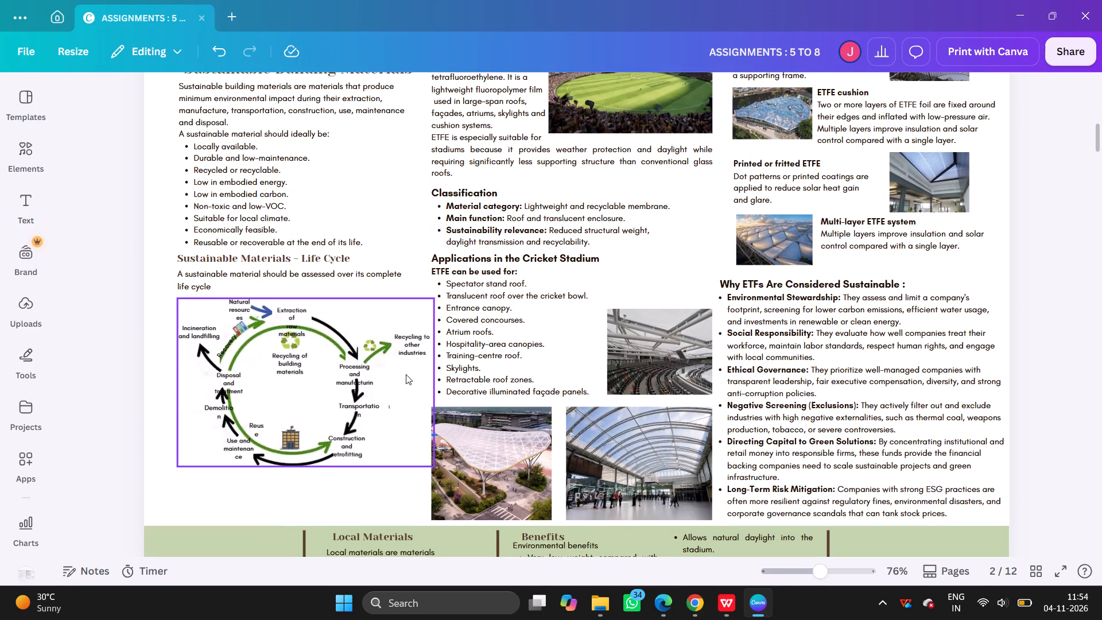
{"action": "scroll", "coordinate": [574, 417], "scroll_direction": "up", "scroll_amount": 1}
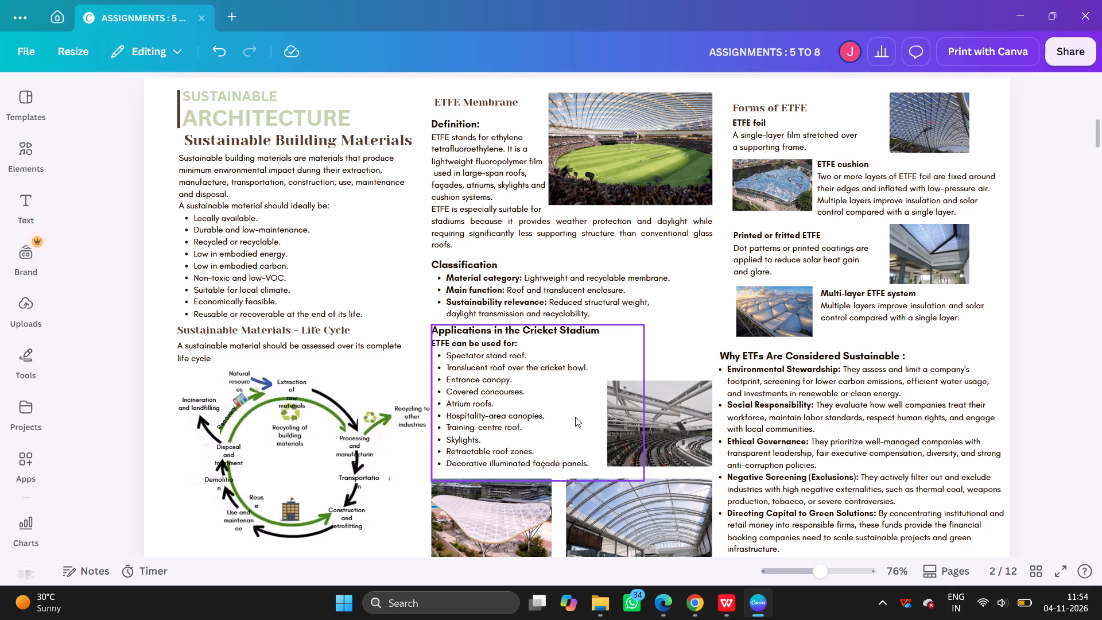
{"action": "scroll", "coordinate": [537, 415], "scroll_direction": "down", "scroll_amount": 4}
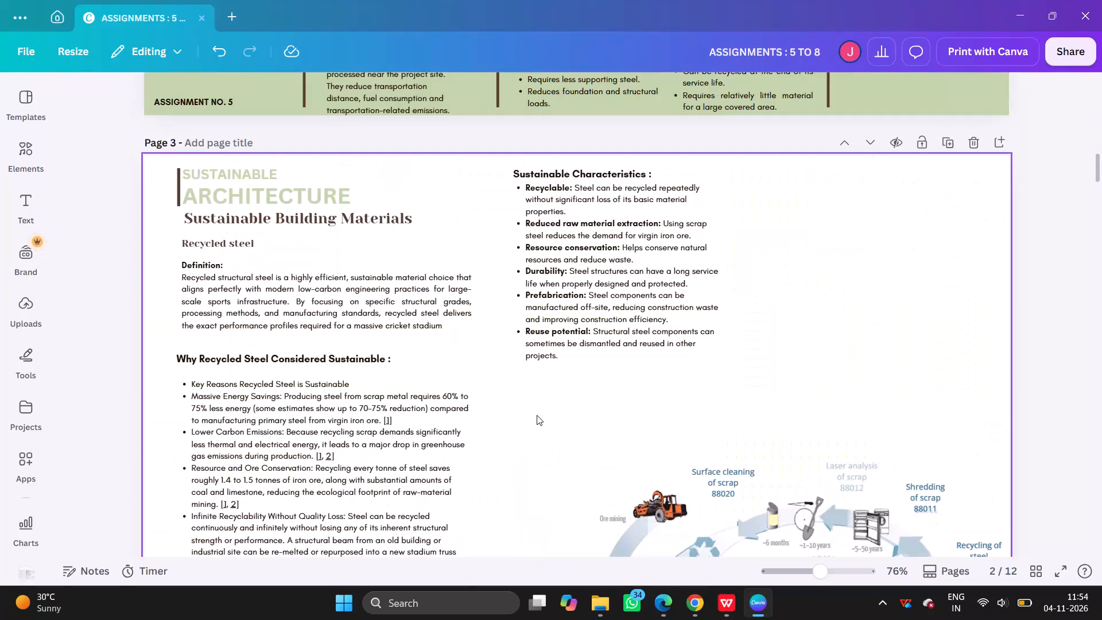
{"action": "scroll", "coordinate": [537, 415], "scroll_direction": "down", "scroll_amount": 2, "text": "ctrl"}
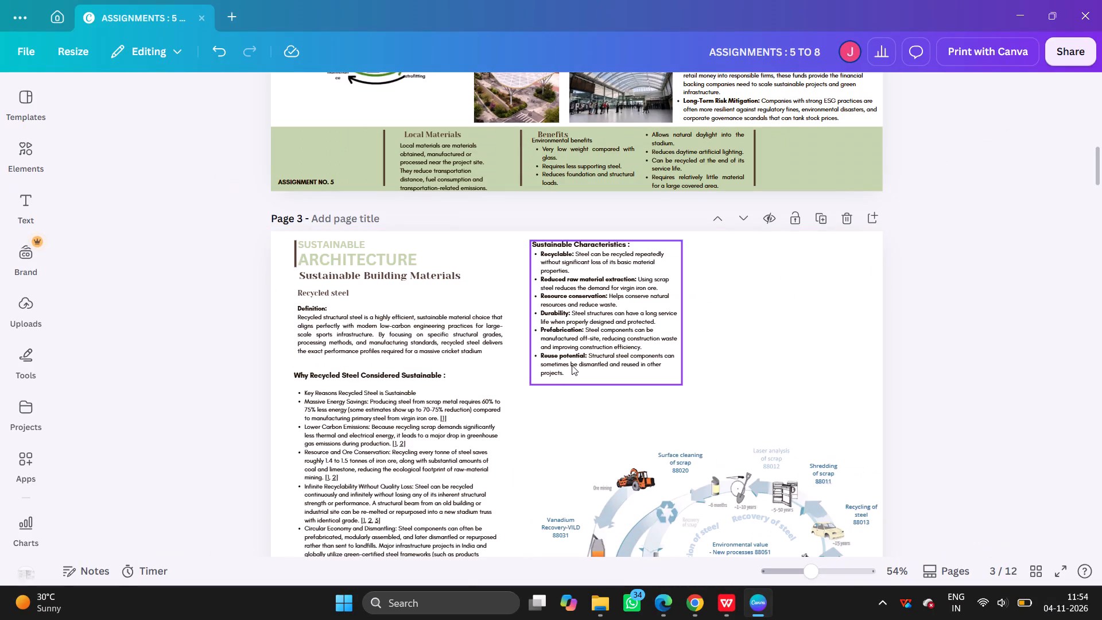
{"action": "scroll", "coordinate": [572, 365], "scroll_direction": "down", "scroll_amount": 3}
{"action": "scroll", "coordinate": [572, 365], "scroll_direction": "up", "scroll_amount": 3}
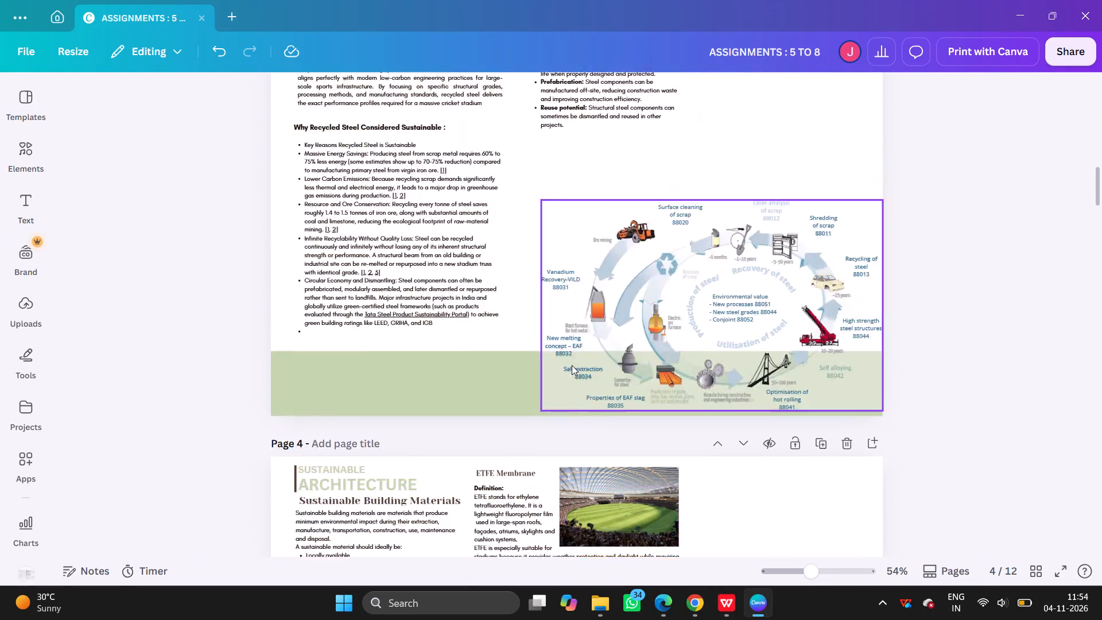
{"action": "scroll", "coordinate": [572, 365], "scroll_direction": "down", "scroll_amount": 1}
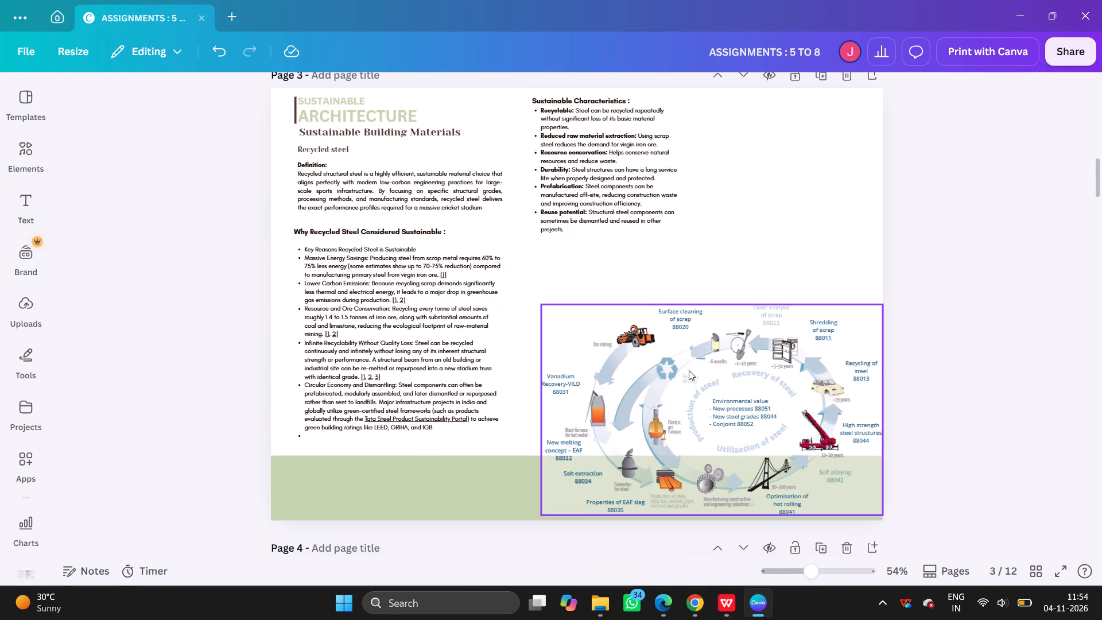
Move the steel recycling cycle diagram to page 3's upper-right corner and shrink it to clear the middle column.
{"action": "left_click_drag", "start_coordinate": [722, 410], "coordinate": [725, 185]}
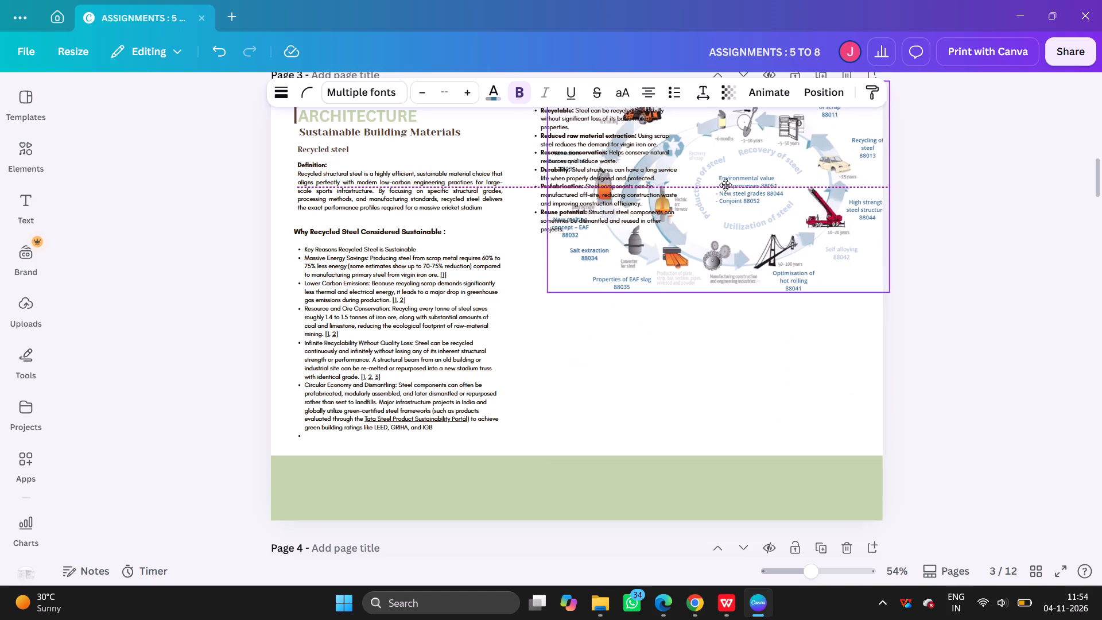
{"action": "left_click_drag", "start_coordinate": [725, 185], "coordinate": [723, 186]}
{"action": "left_click_drag", "start_coordinate": [544, 292], "coordinate": [581, 268]}
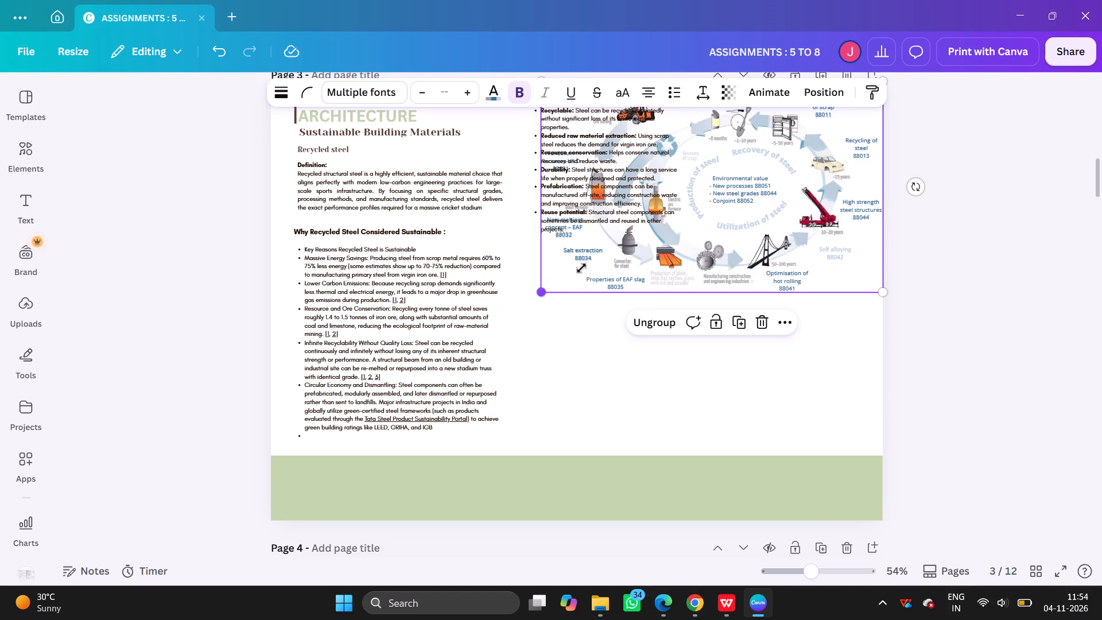
{"action": "left_click_drag", "start_coordinate": [581, 268], "coordinate": [631, 239]}
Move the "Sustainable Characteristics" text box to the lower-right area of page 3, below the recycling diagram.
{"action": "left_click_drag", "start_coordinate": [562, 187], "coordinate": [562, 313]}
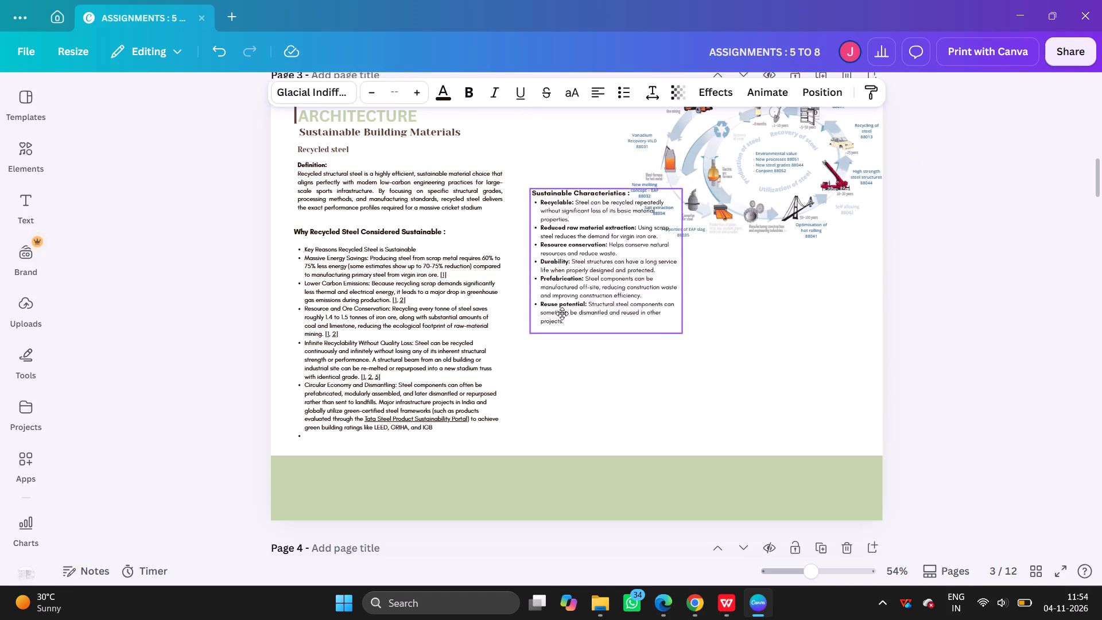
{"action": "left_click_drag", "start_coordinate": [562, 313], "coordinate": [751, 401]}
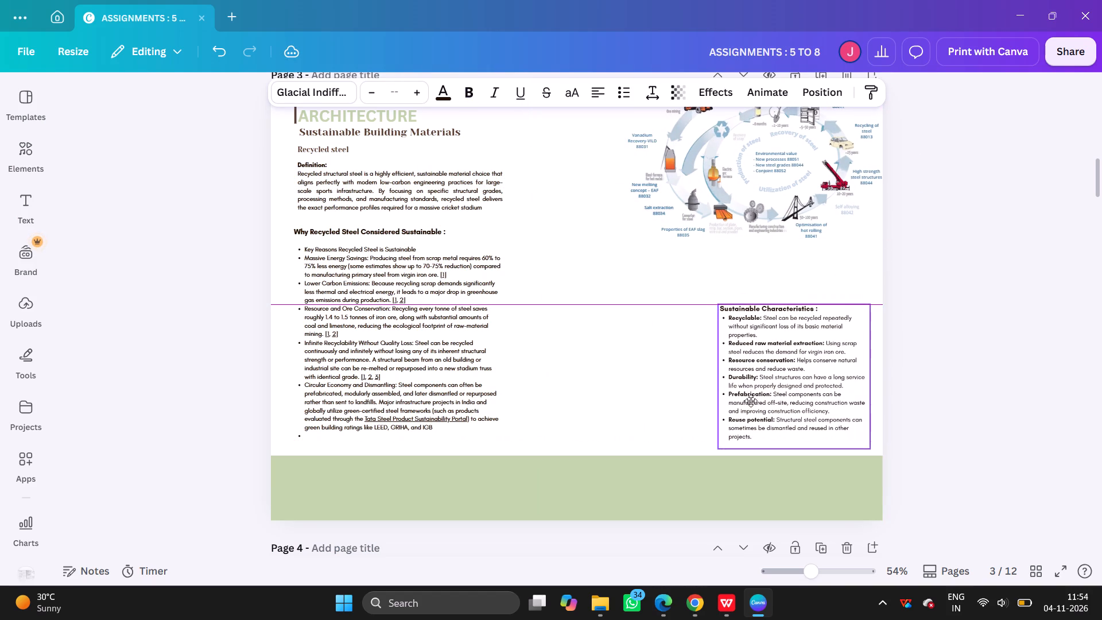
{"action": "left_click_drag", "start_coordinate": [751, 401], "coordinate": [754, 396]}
Delete the "Key Reasons Recycled Steel is Sustainable" bullet and the blank line under the "Why Recycled Steel Considered Sustainable" heading.
{"action": "left_click", "coordinate": [320, 320]}
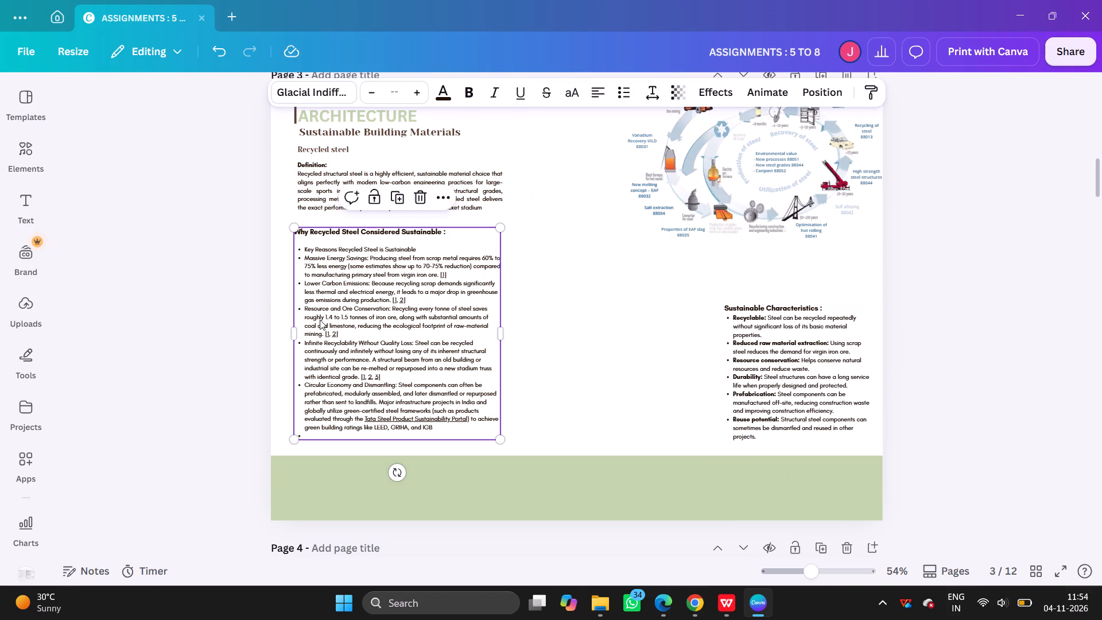
{"action": "scroll", "coordinate": [303, 289], "scroll_direction": "up", "scroll_amount": 3, "text": "ctrl"}
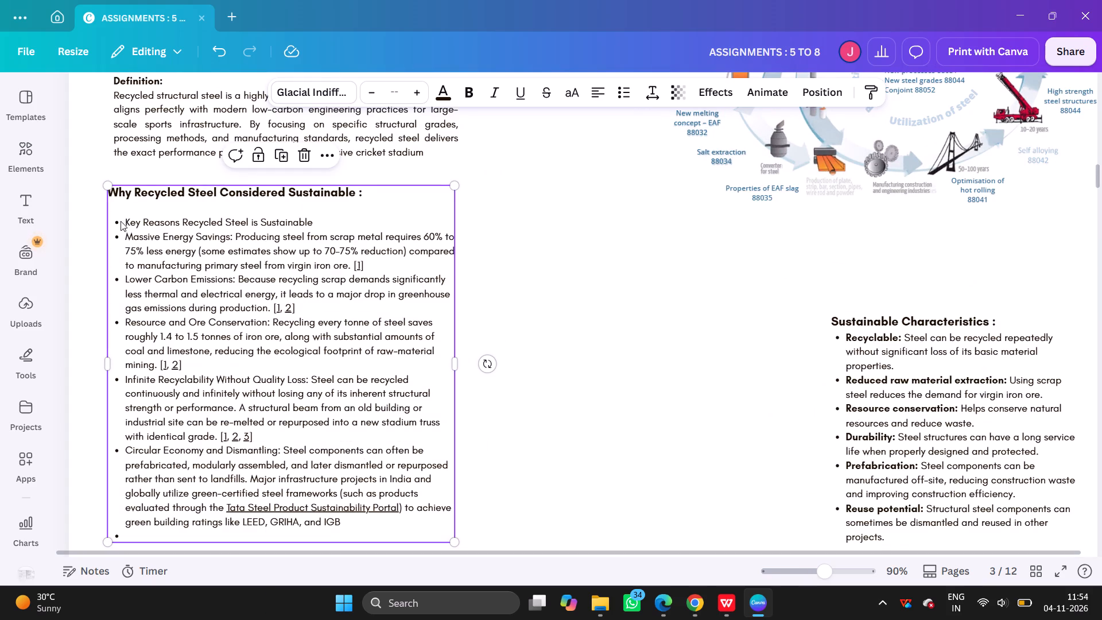
{"action": "left_click", "coordinate": [126, 221]}
{"action": "left_click_drag", "start_coordinate": [341, 219], "coordinate": [174, 230]}
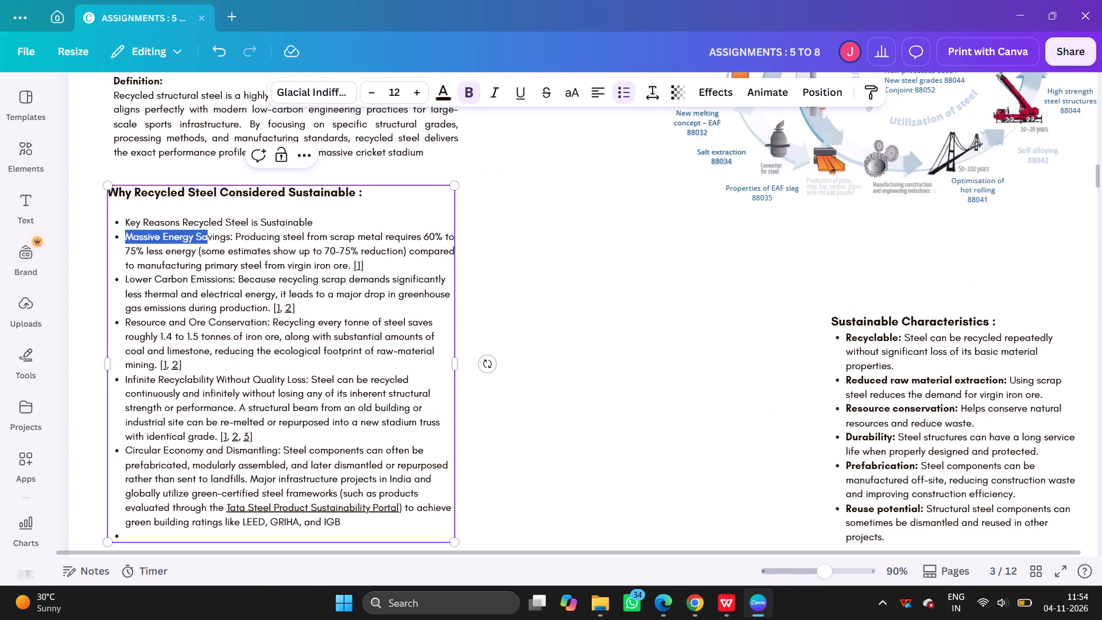
{"action": "left_click_drag", "start_coordinate": [174, 230], "coordinate": [111, 220]}
{"action": "key", "text": "BackSpace"}
{"action": "key", "text": "BackSpace"}
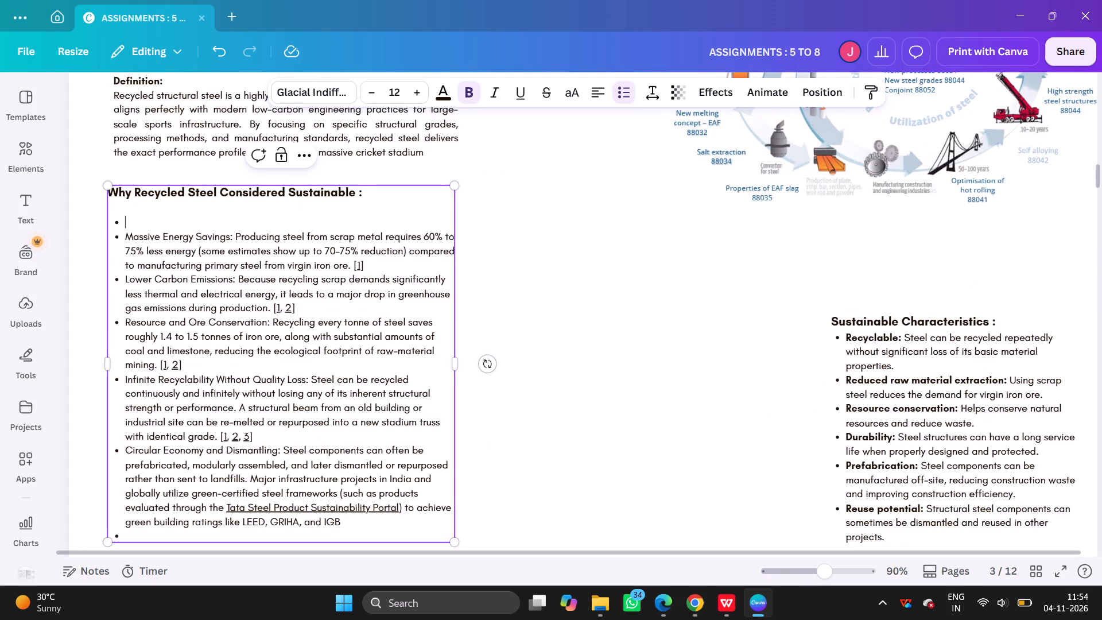
{"action": "key", "text": "BackSpace"}
{"action": "key", "text": "BackSpace"}
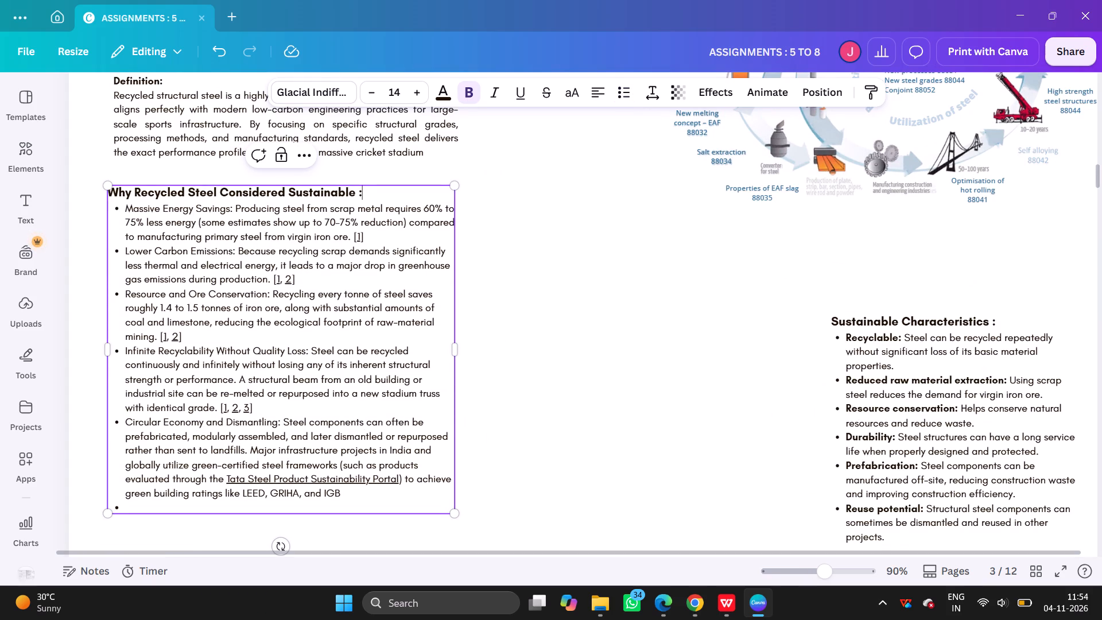
Bold the lead-in labels of all five recycled steel bullets, from "Massive Energy Savings:" to "Circular Economy and Dismantling:".
{"action": "left_click_drag", "start_coordinate": [125, 208], "coordinate": [234, 208]}
{"action": "key", "text": "ctrl+b"}
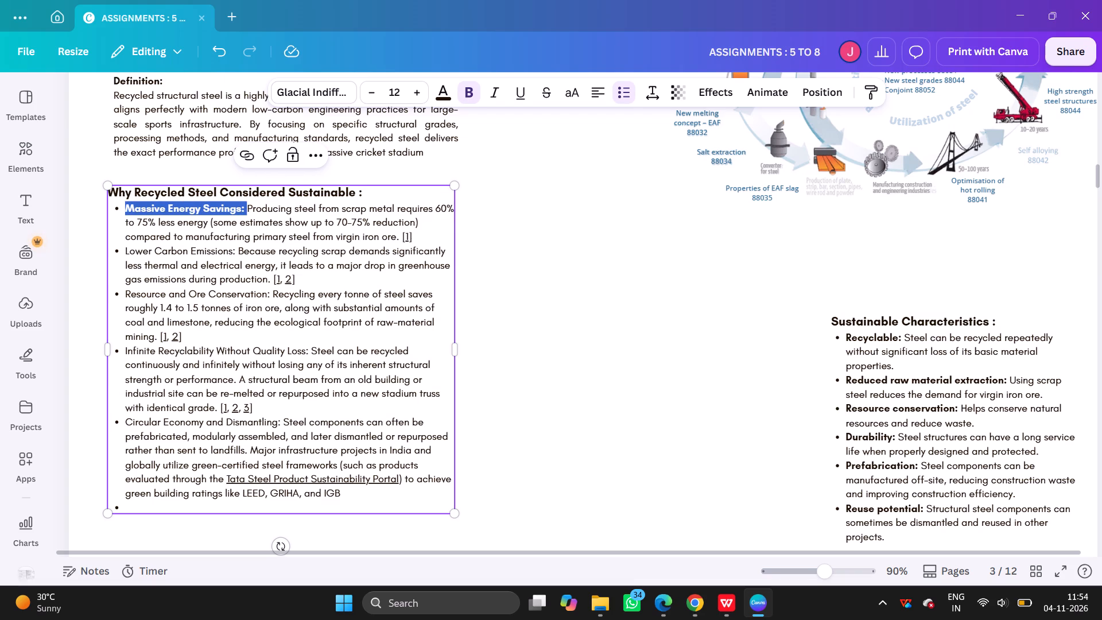
{"action": "left_click_drag", "start_coordinate": [123, 250], "coordinate": [238, 246]}
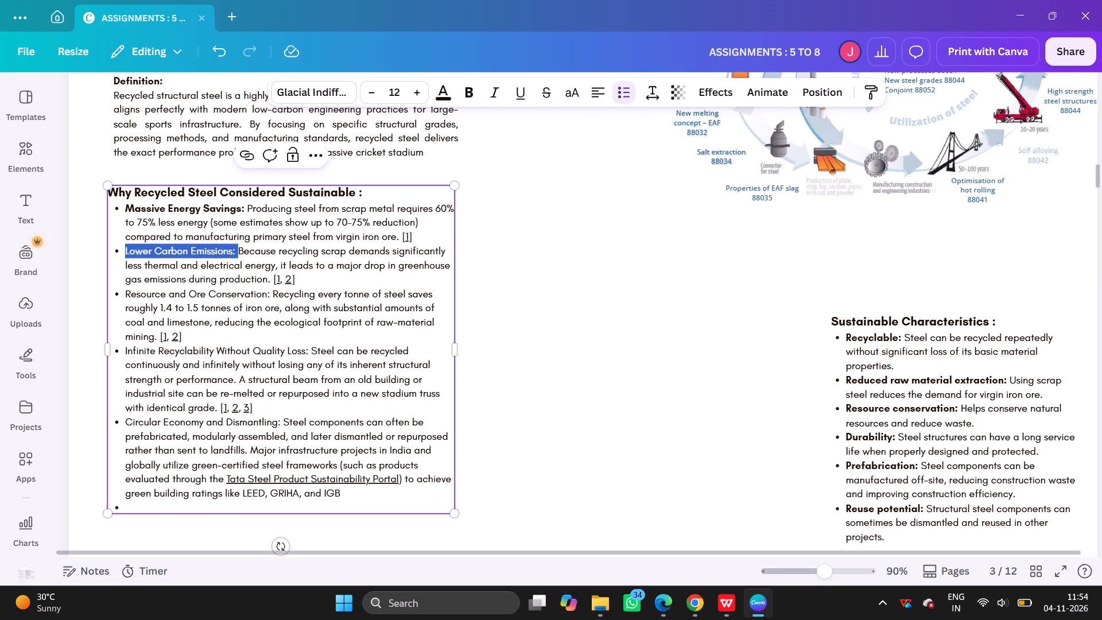
{"action": "key", "text": "ctrl+b"}
{"action": "left_click_drag", "start_coordinate": [123, 293], "coordinate": [240, 294]}
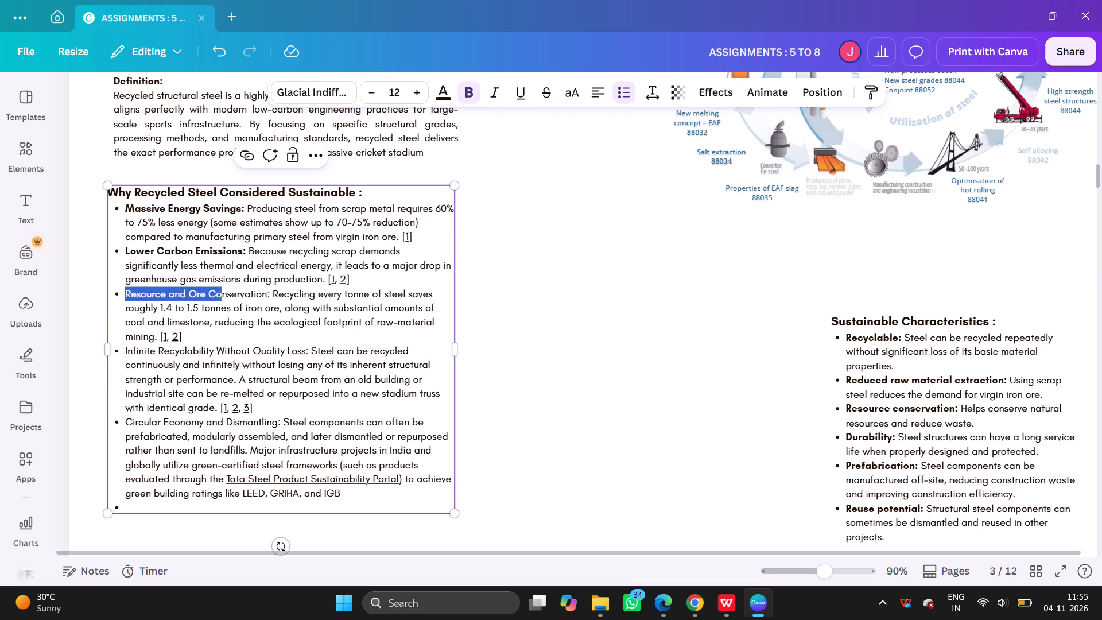
{"action": "left_click_drag", "start_coordinate": [240, 294], "coordinate": [270, 294]}
{"action": "key", "text": "ctrl+b"}
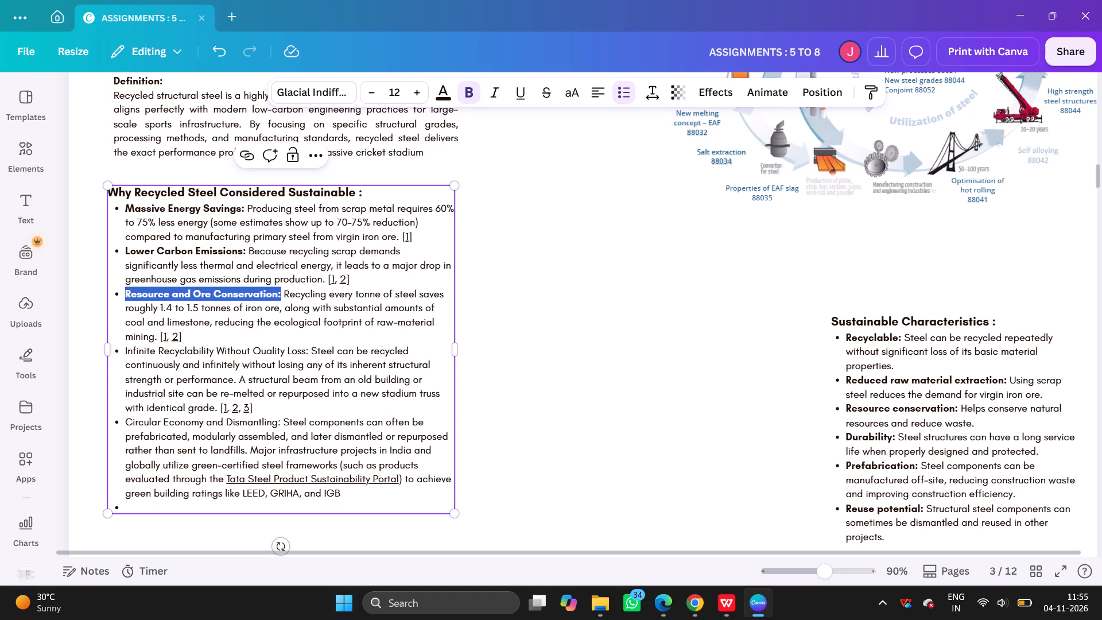
{"action": "left_click_drag", "start_coordinate": [123, 351], "coordinate": [311, 349]}
{"action": "key", "text": "ctrl+b"}
{"action": "left_click_drag", "start_coordinate": [124, 419], "coordinate": [230, 433]}
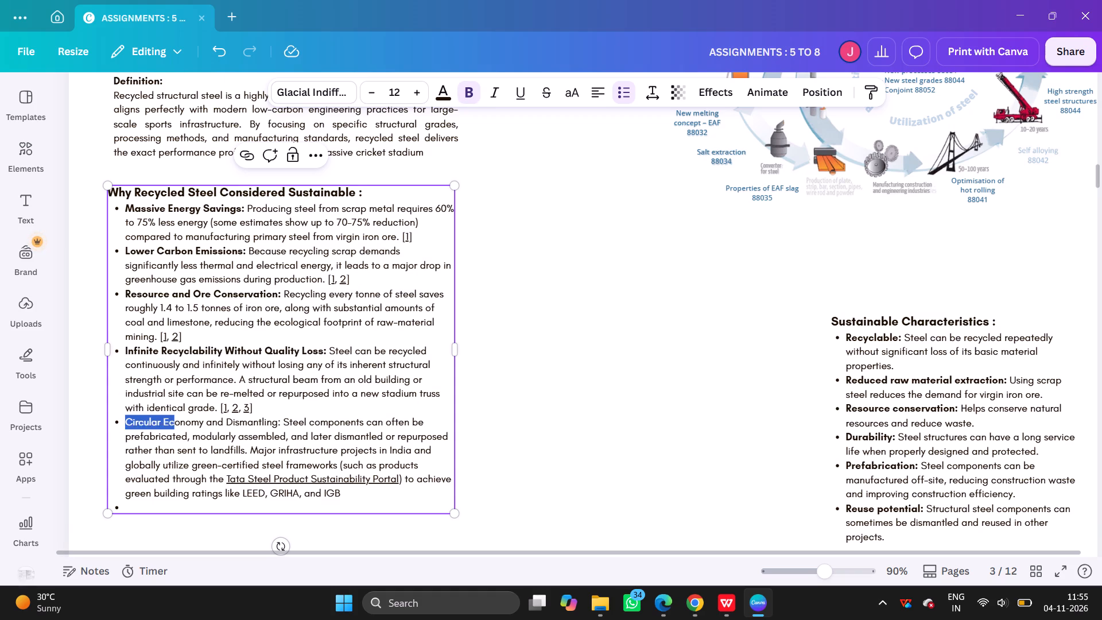
{"action": "left_click_drag", "start_coordinate": [230, 433], "coordinate": [283, 423]}
{"action": "key", "text": "ctrl+b"}
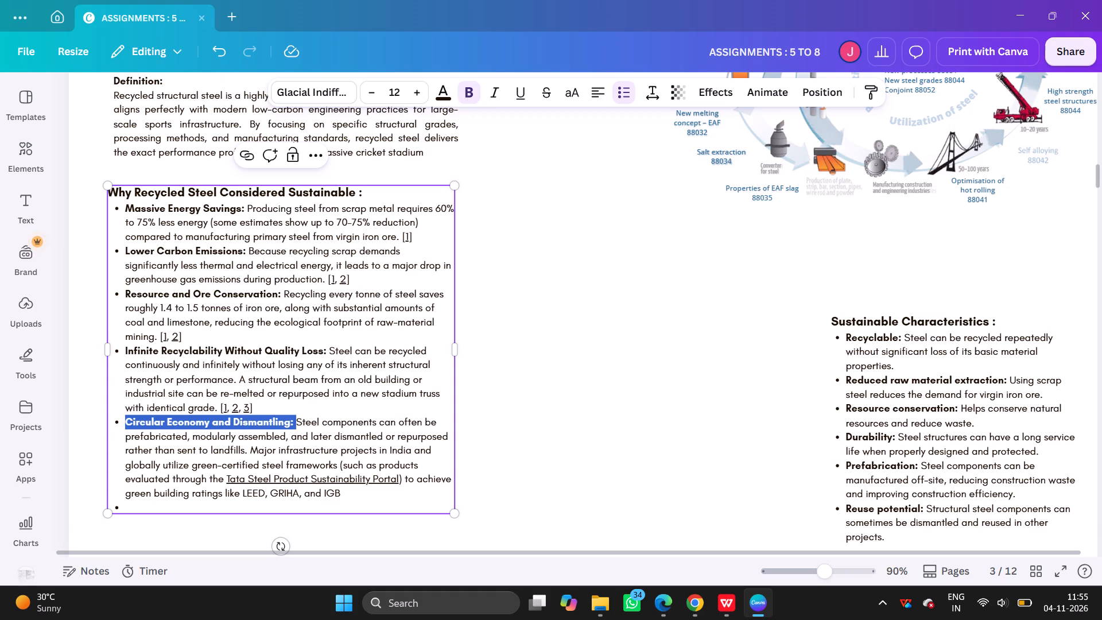
Delete the bracketed citation numbers at the ends of the first four "Why Recycled Steel Considered Sustainable" bullets.
{"action": "left_click", "coordinate": [350, 409]}
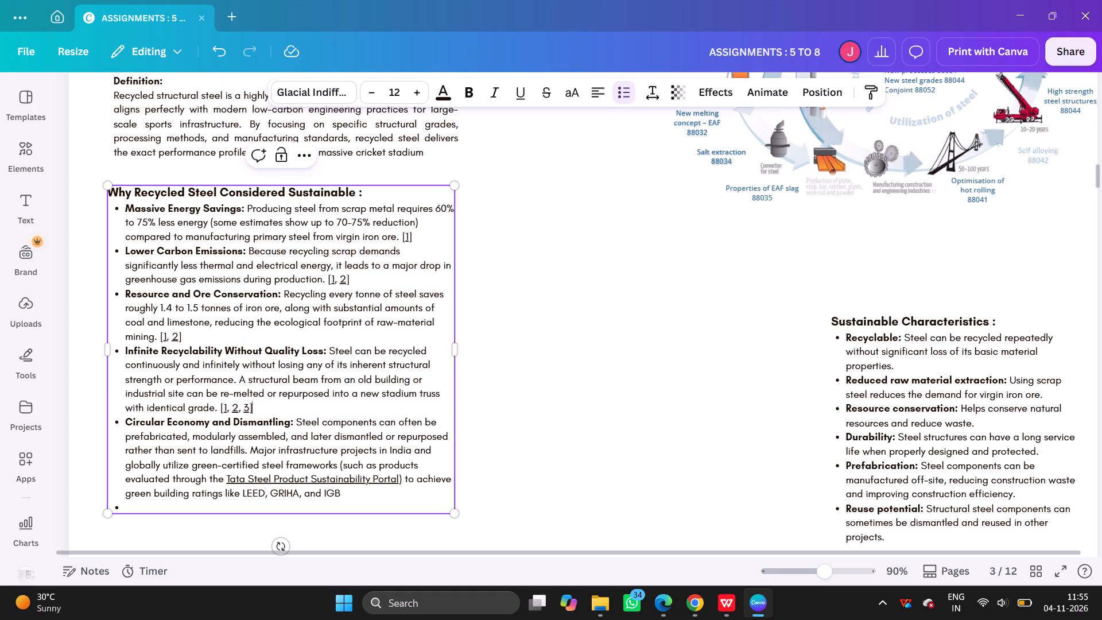
{"action": "left_click_drag", "start_coordinate": [256, 405], "coordinate": [220, 410]}
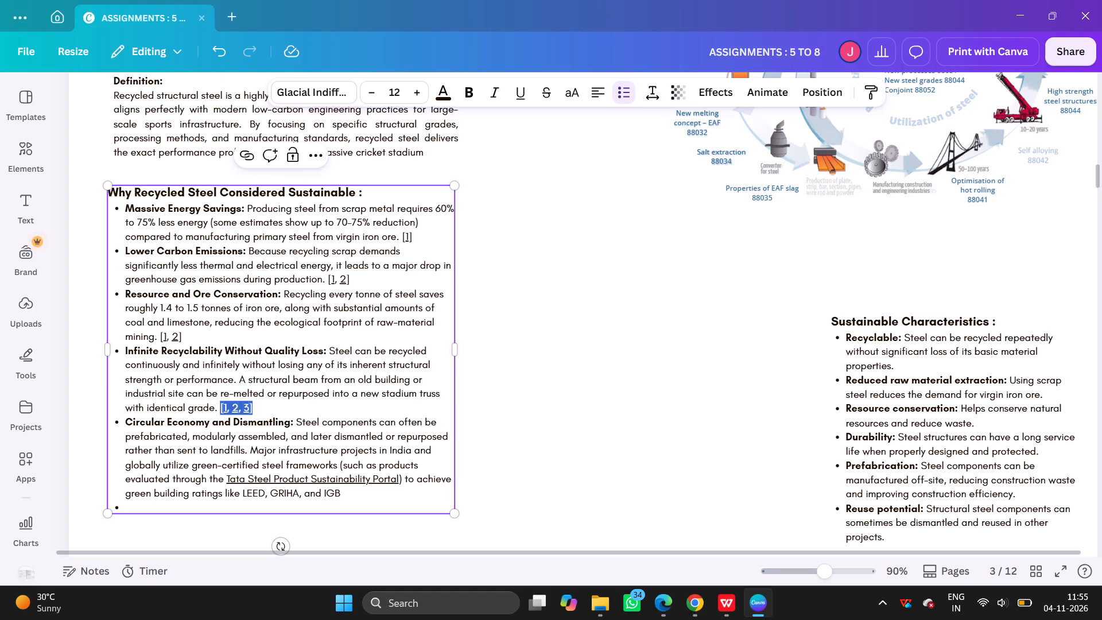
{"action": "key", "text": "BackSpace"}
{"action": "left_click_drag", "start_coordinate": [181, 333], "coordinate": [173, 338]}
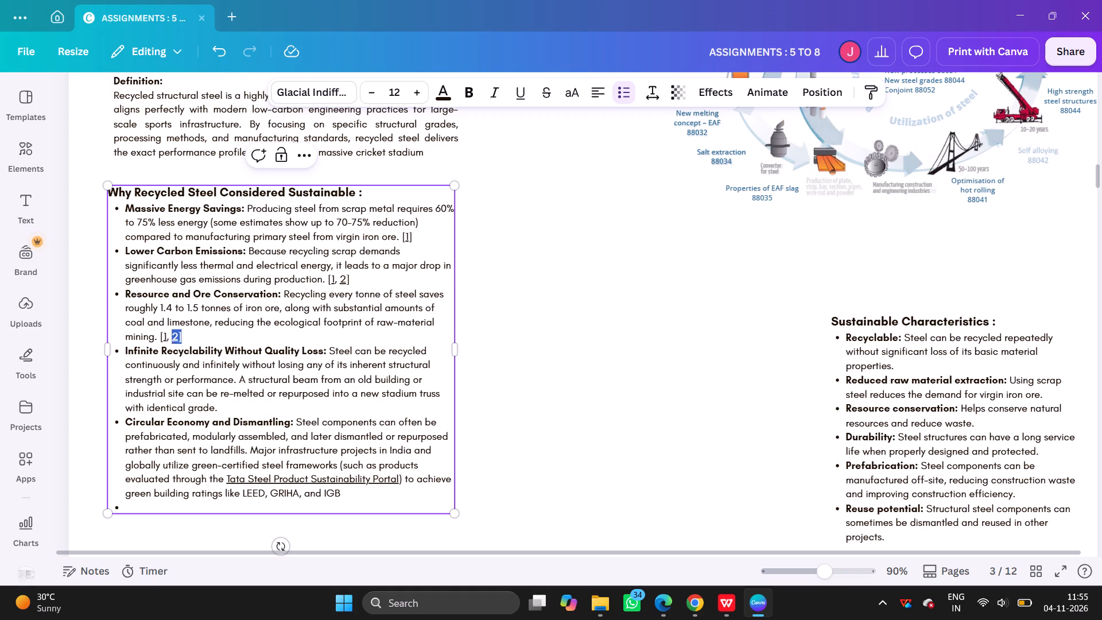
{"action": "left_click_drag", "start_coordinate": [173, 338], "coordinate": [158, 341]}
{"action": "key", "text": "BackSpace"}
{"action": "left_click_drag", "start_coordinate": [351, 281], "coordinate": [324, 281]}
{"action": "key", "text": "BackSpace"}
{"action": "left_click_drag", "start_coordinate": [416, 236], "coordinate": [402, 239]}
{"action": "key", "text": "BackSpace"}
{"action": "left_click", "coordinate": [601, 323]}
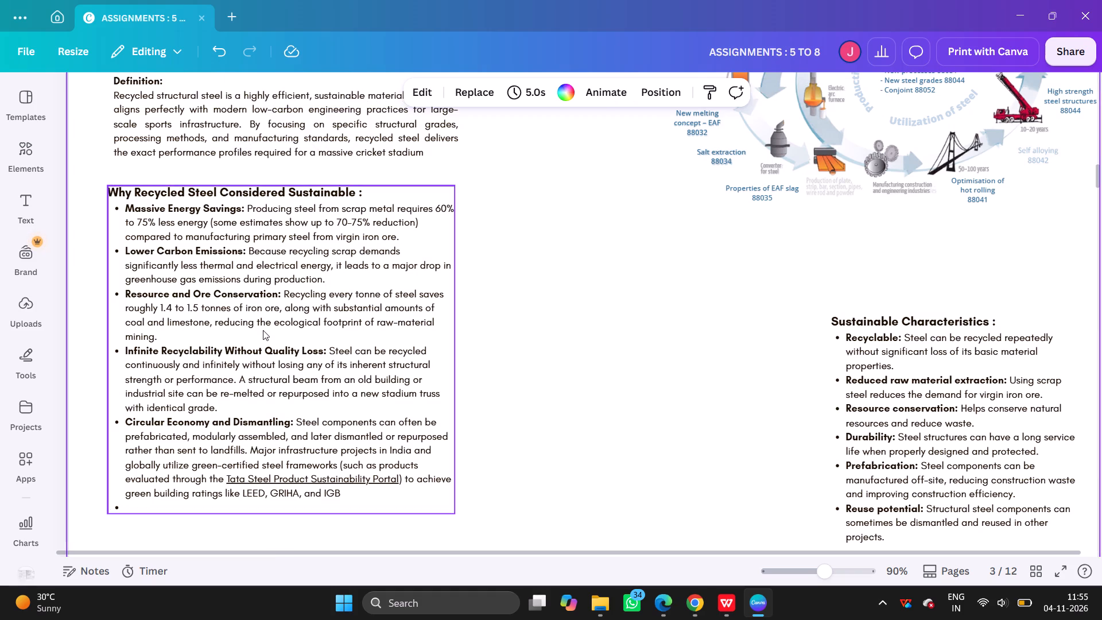
Widen the "Why Recycled Steel Considered Sustainable" text box slightly so "raw-material mining." fits on one line.
{"action": "left_click", "coordinate": [263, 330]}
{"action": "left_click_drag", "start_coordinate": [456, 348], "coordinate": [487, 348]}
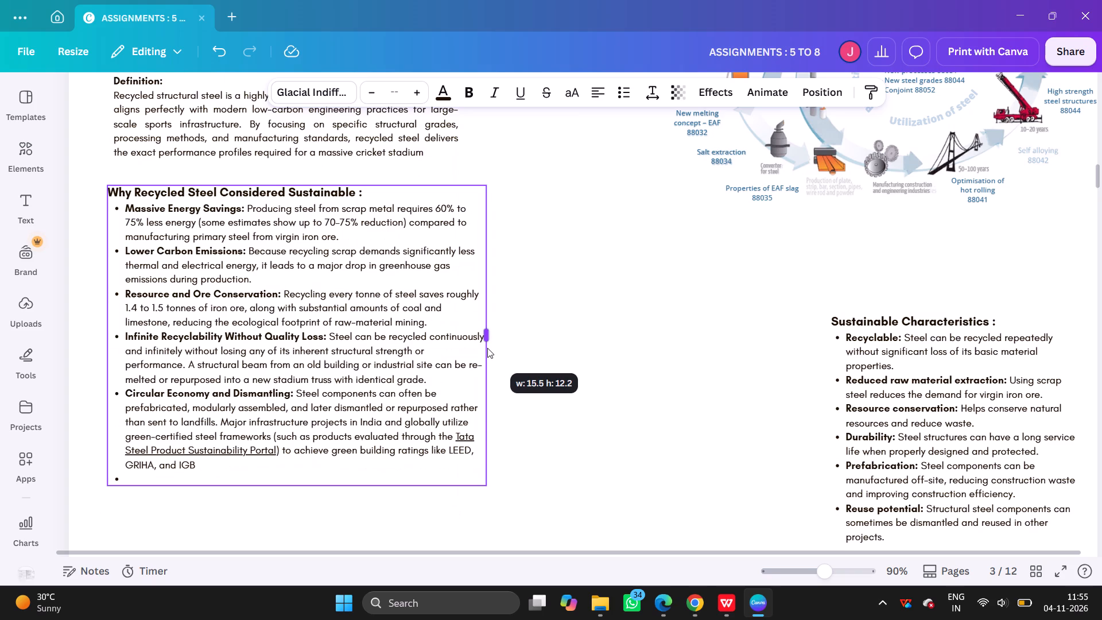
{"action": "left_click_drag", "start_coordinate": [487, 348], "coordinate": [507, 347]}
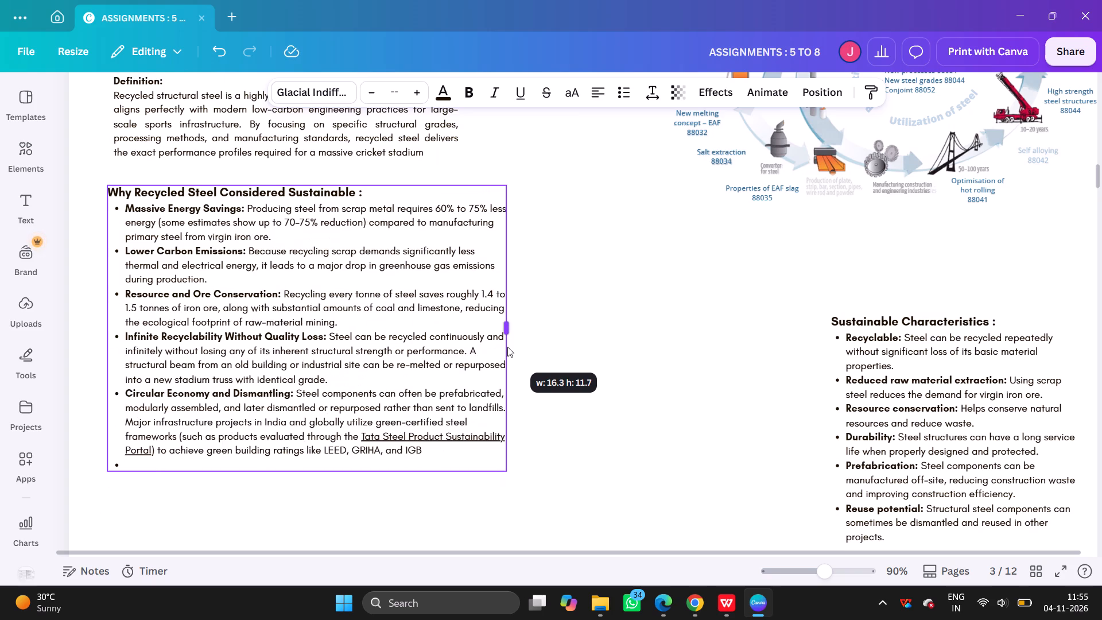
{"action": "left_click_drag", "start_coordinate": [507, 347], "coordinate": [460, 336]}
{"action": "left_click", "coordinate": [530, 367]}
Place the "Sustainable Characteristics" text in page 3's lower middle and the "Why Recycled Steel Considered Sustainable" text in its lower-right area.
{"action": "scroll", "coordinate": [530, 376], "scroll_direction": "down", "scroll_amount": 2, "text": "ctrl"}
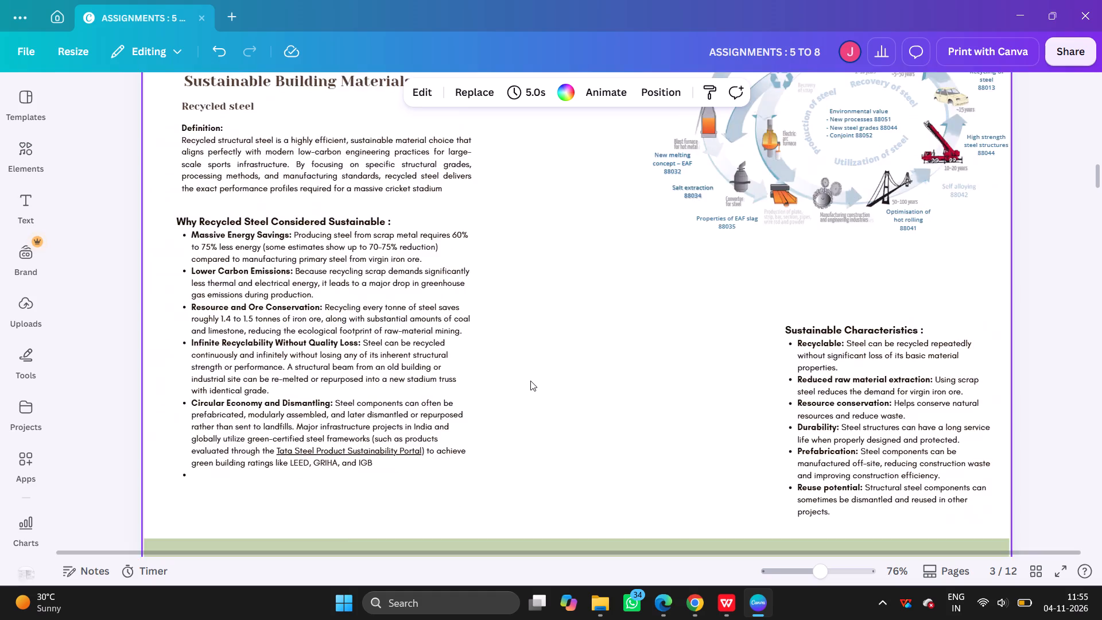
{"action": "scroll", "coordinate": [530, 381], "scroll_direction": "down", "scroll_amount": 1, "text": "ctrl"}
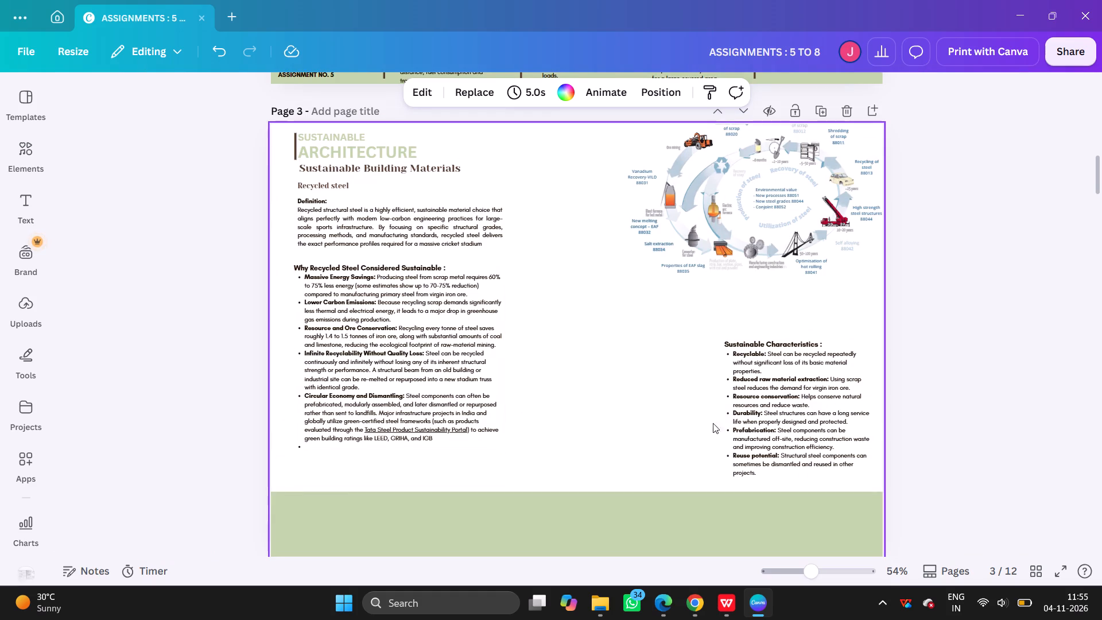
{"action": "left_click_drag", "start_coordinate": [746, 394], "coordinate": [566, 353]}
{"action": "left_click_drag", "start_coordinate": [308, 316], "coordinate": [497, 361]}
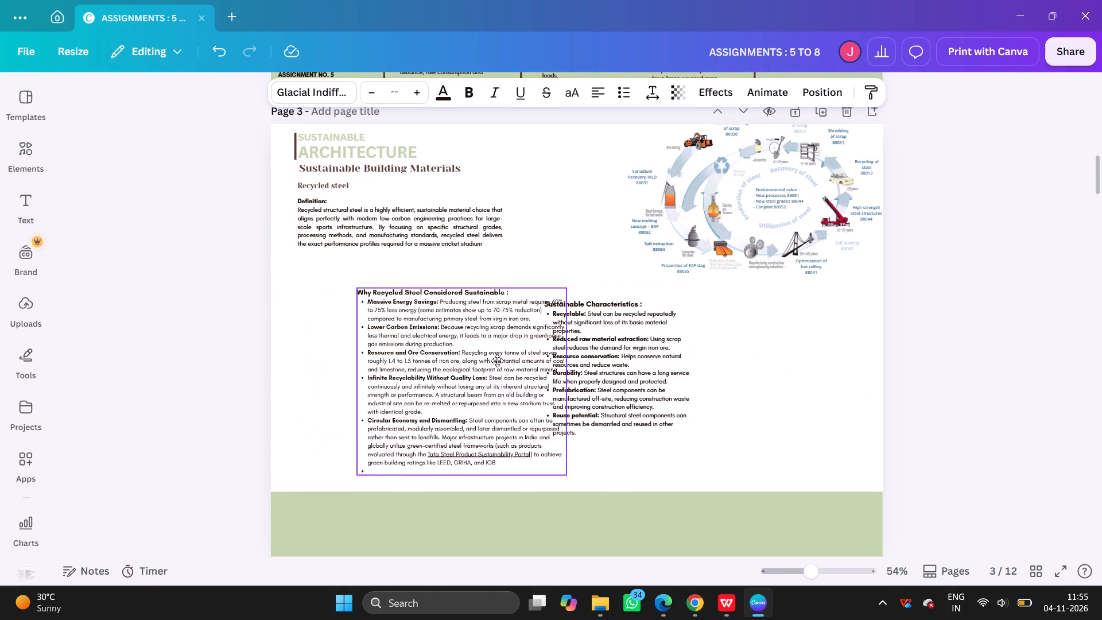
{"action": "left_click_drag", "start_coordinate": [497, 361], "coordinate": [689, 362]}
Delete the empty last bullet of the "Why Recycled Steel Considered Sustainable" list.
{"action": "left_click", "coordinate": [704, 487]}
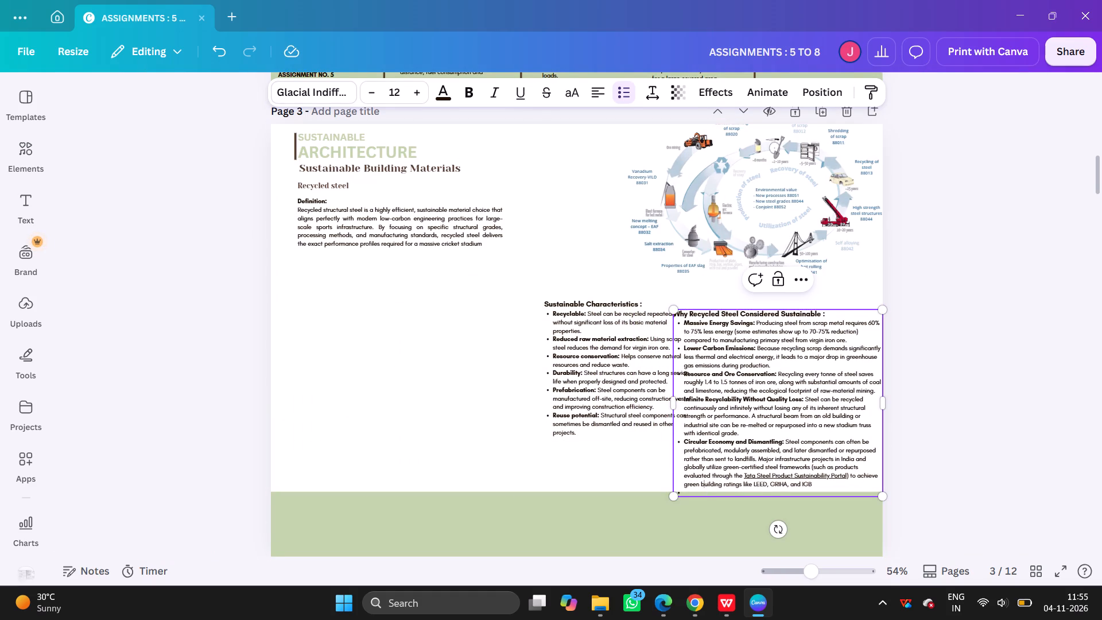
{"action": "left_click", "coordinate": [703, 491]}
{"action": "key", "text": "BackSpace"}
{"action": "key", "text": "BackSpace"}
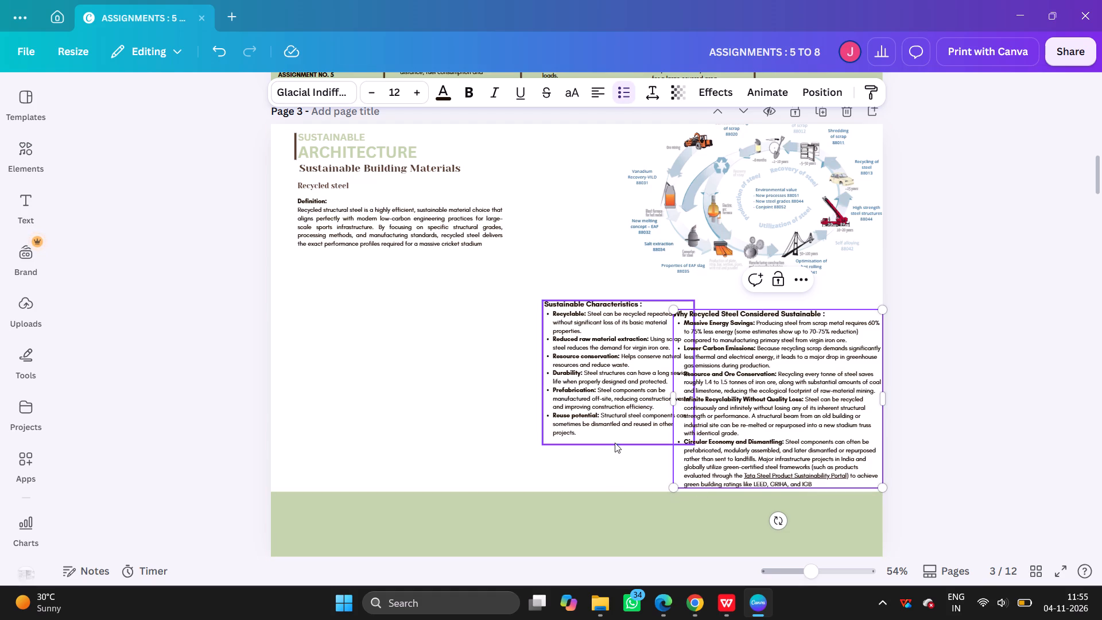
Move the "Sustainable Characteristics" text box below page 3's Definition paragraph, aligned with that paragraph's left edge.
{"action": "left_click", "coordinate": [615, 444]}
{"action": "left_click_drag", "start_coordinate": [608, 382], "coordinate": [390, 347]}
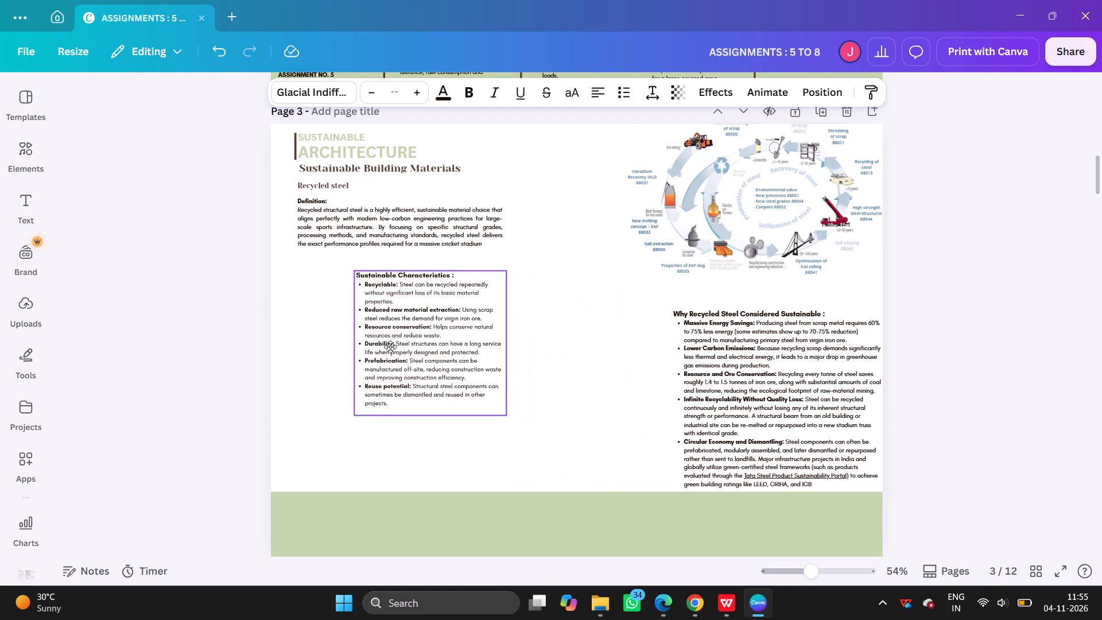
{"action": "left_click_drag", "start_coordinate": [390, 347], "coordinate": [363, 340]}
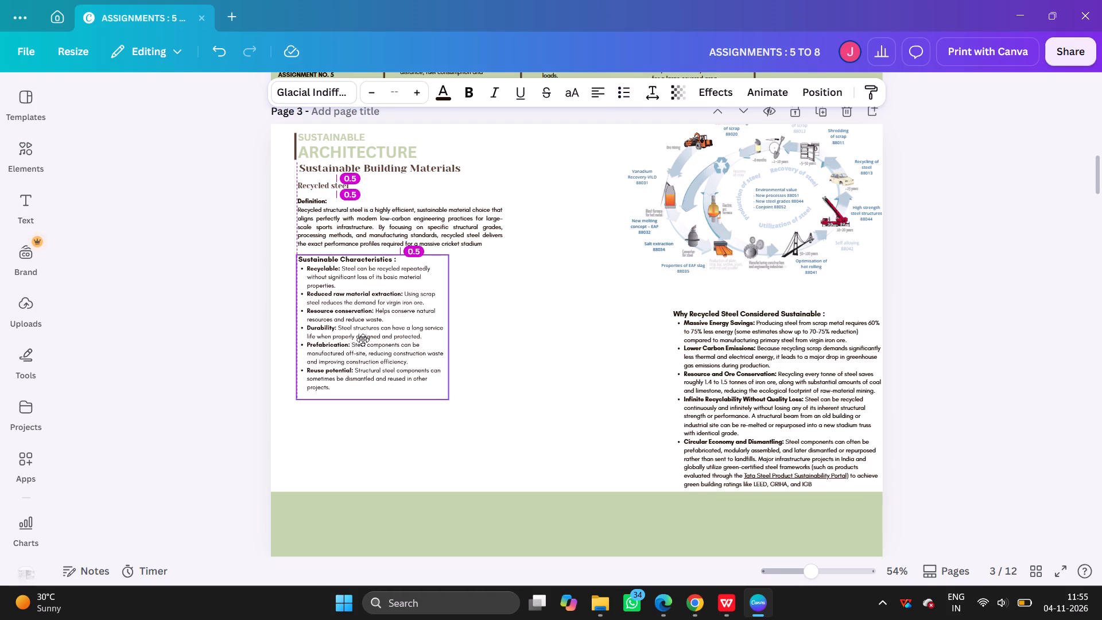
{"action": "left_click_drag", "start_coordinate": [363, 340], "coordinate": [363, 341]}
{"action": "left_click", "coordinate": [593, 355]}
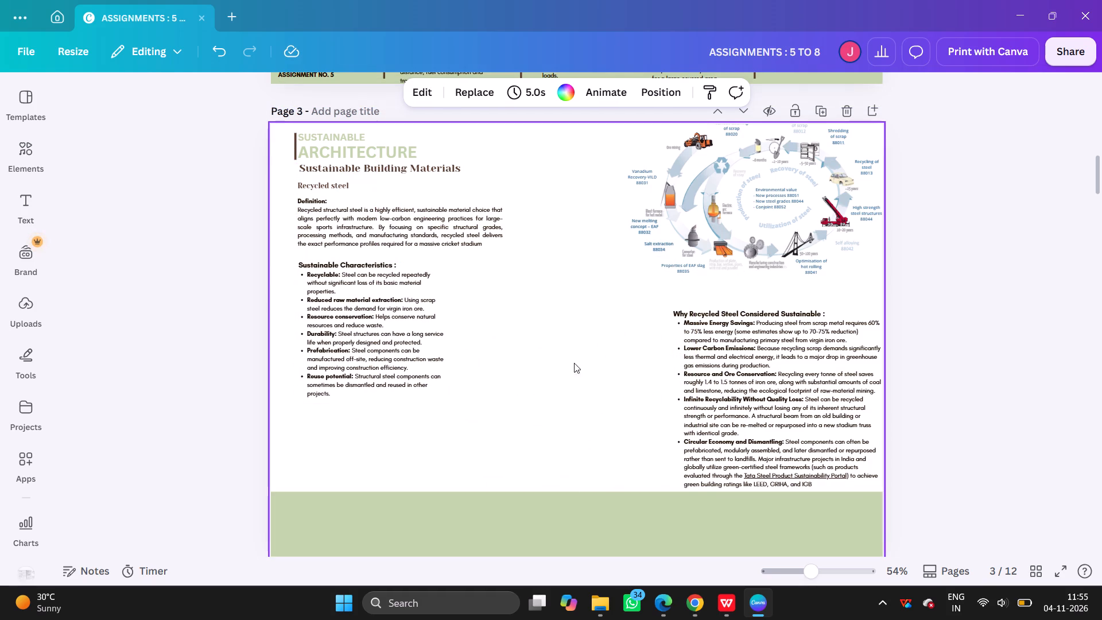
{"action": "left_click", "coordinate": [411, 336]}
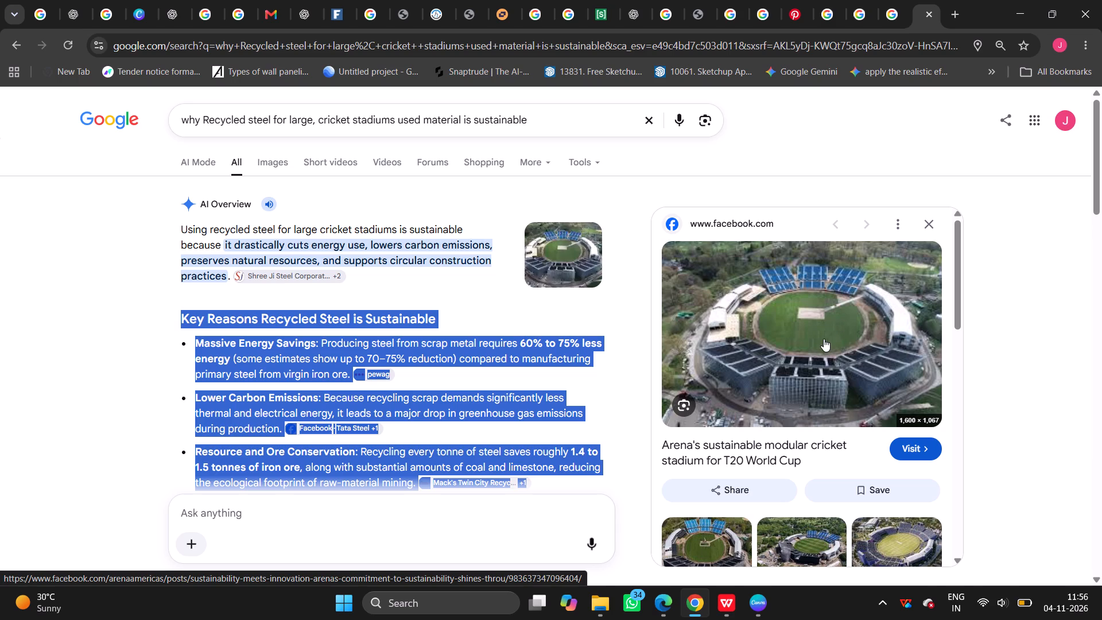
{"action": "scroll", "coordinate": [811, 346], "scroll_direction": "down", "scroll_amount": 3}
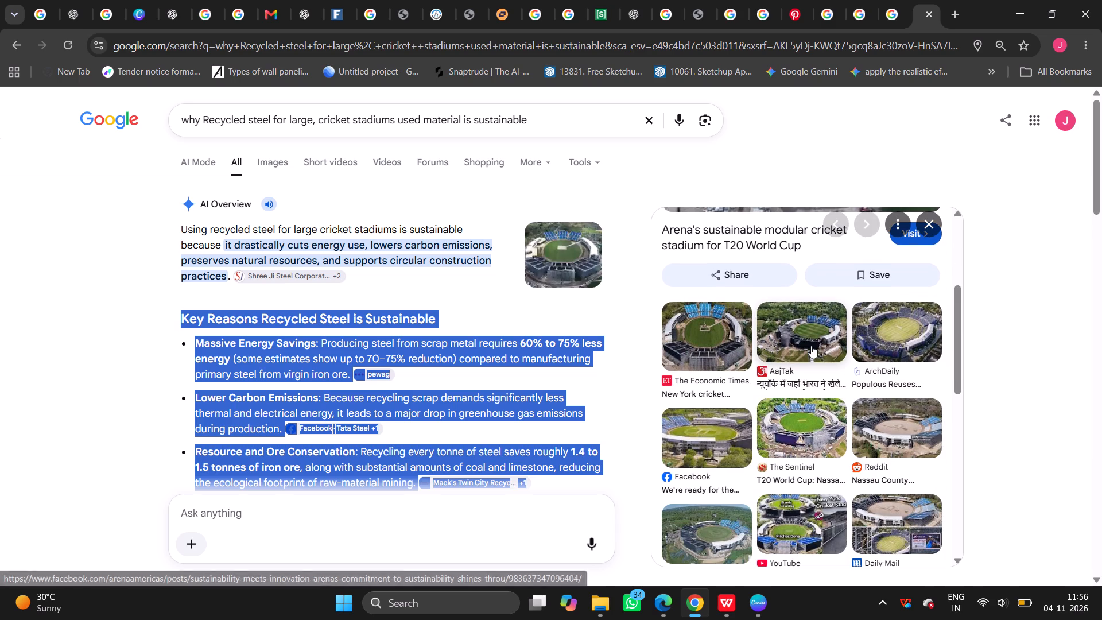
{"action": "scroll", "coordinate": [768, 386], "scroll_direction": "up", "scroll_amount": 3}
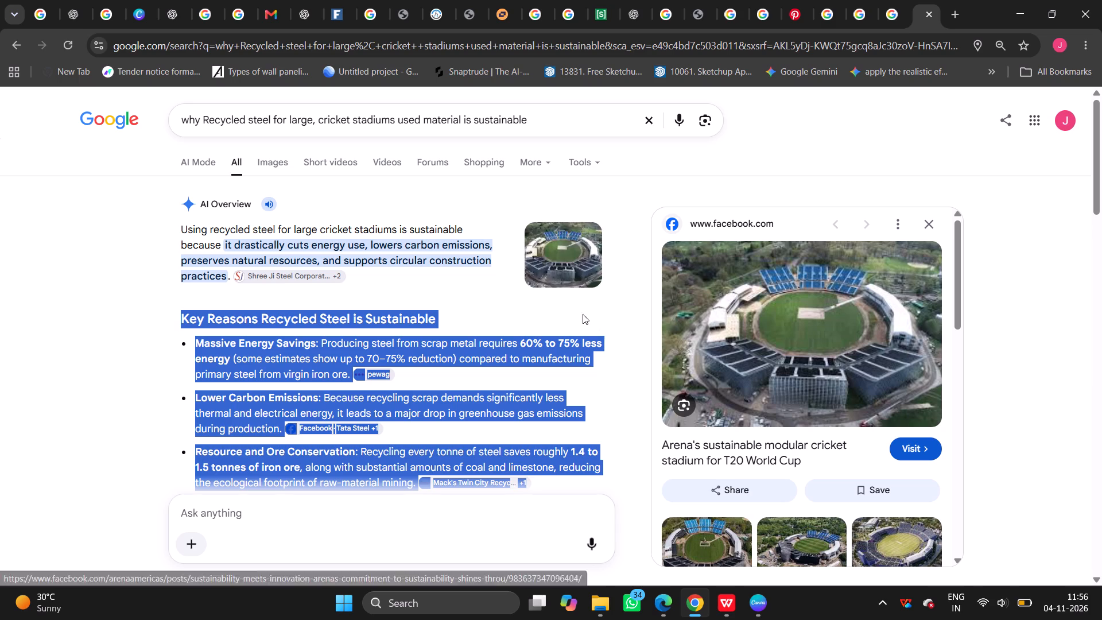
{"action": "scroll", "coordinate": [756, 321], "scroll_direction": "down", "scroll_amount": 3}
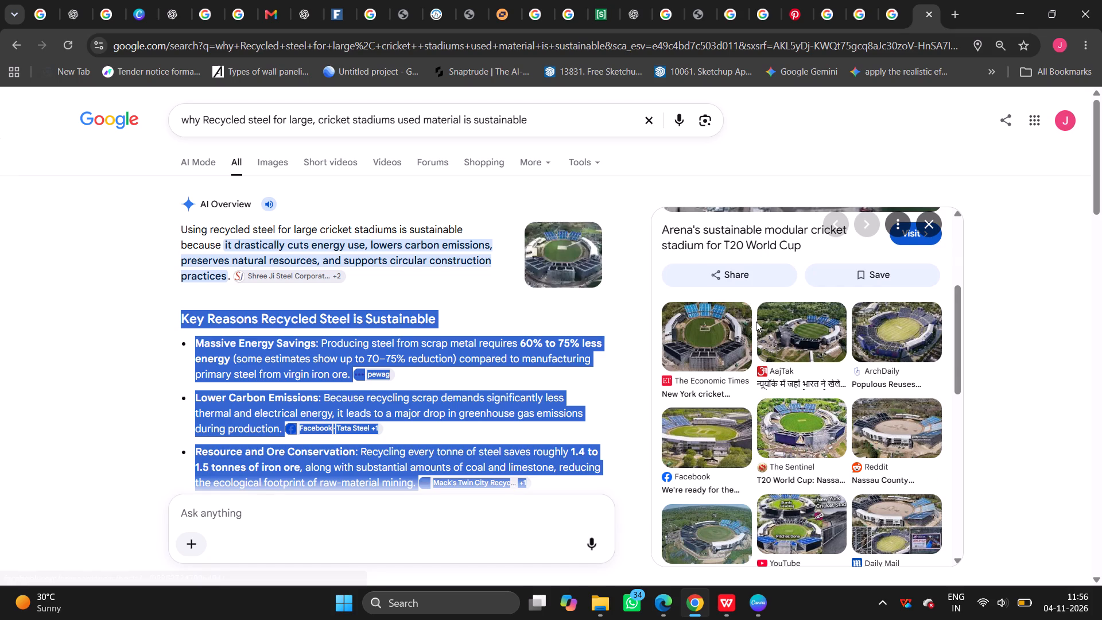
{"action": "scroll", "coordinate": [756, 321], "scroll_direction": "down", "scroll_amount": 3}
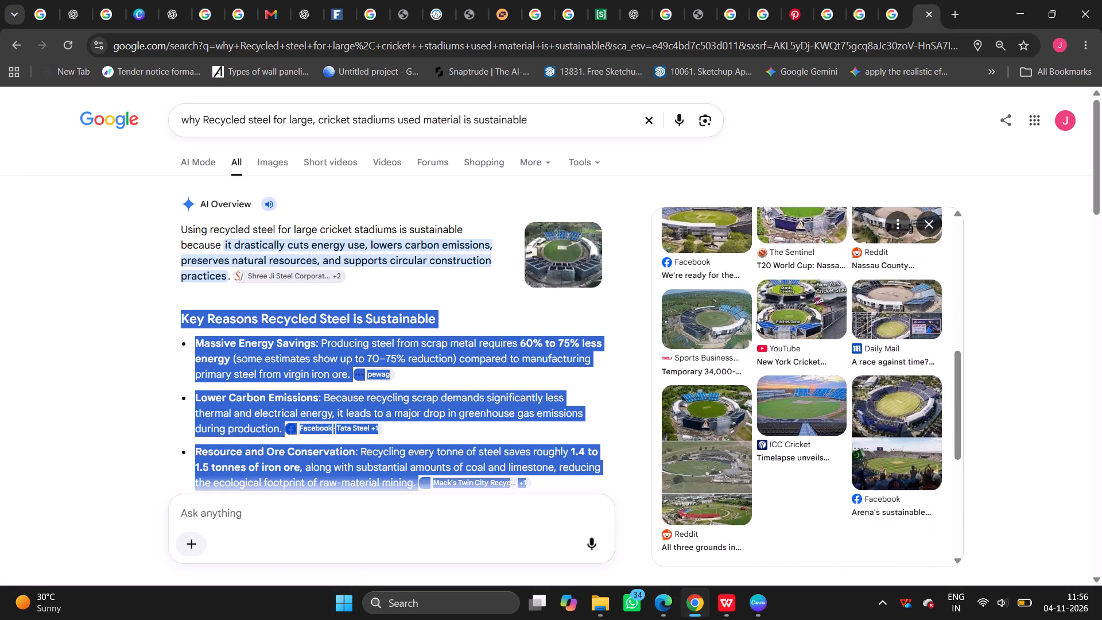
{"action": "scroll", "coordinate": [756, 321], "scroll_direction": "up", "scroll_amount": 4}
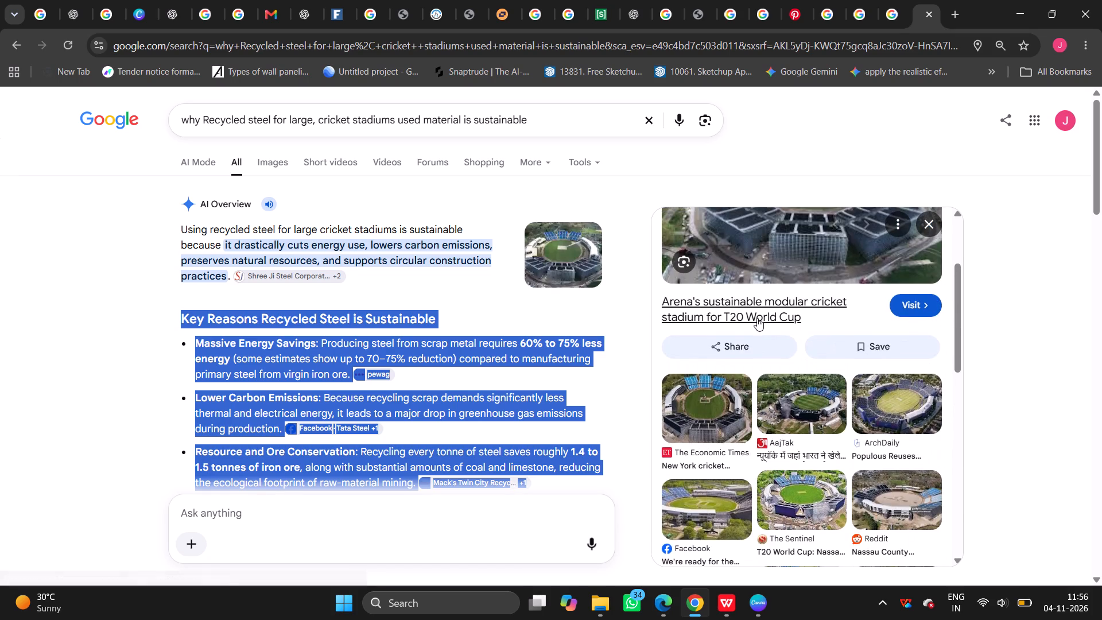
{"action": "scroll", "coordinate": [757, 318], "scroll_direction": "up", "scroll_amount": 4}
Browse the image results of the recycled steel cricket stadium search for a suitable picture, and return to the main results.
{"action": "left_click", "coordinate": [276, 169]}
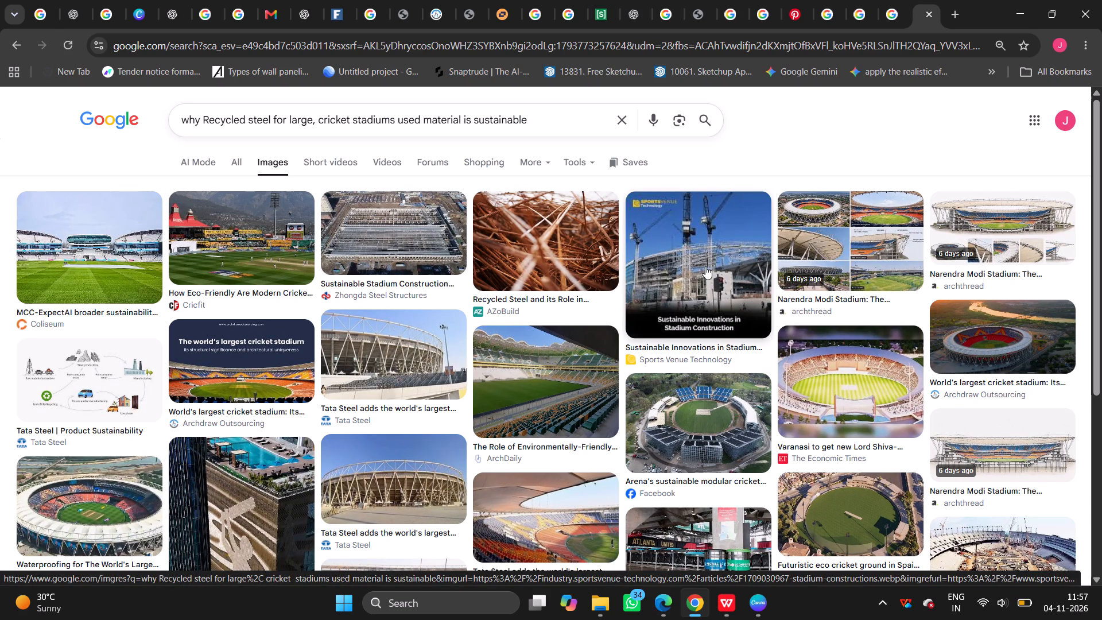
{"action": "scroll", "coordinate": [705, 266], "scroll_direction": "down", "scroll_amount": 2}
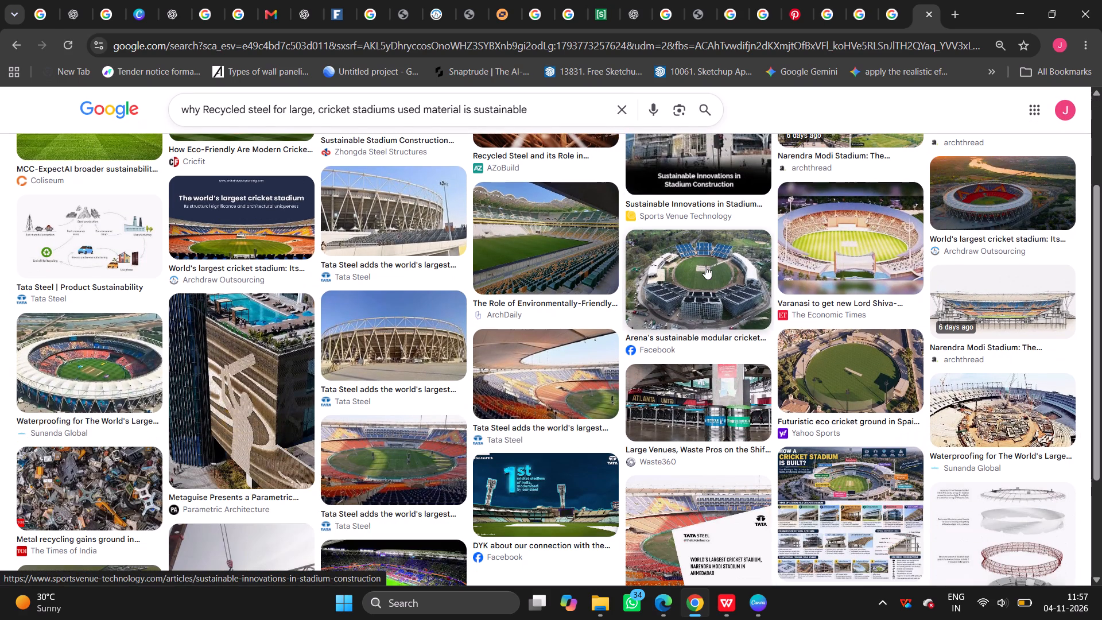
{"action": "scroll", "coordinate": [342, 398], "scroll_direction": "up", "scroll_amount": 4}
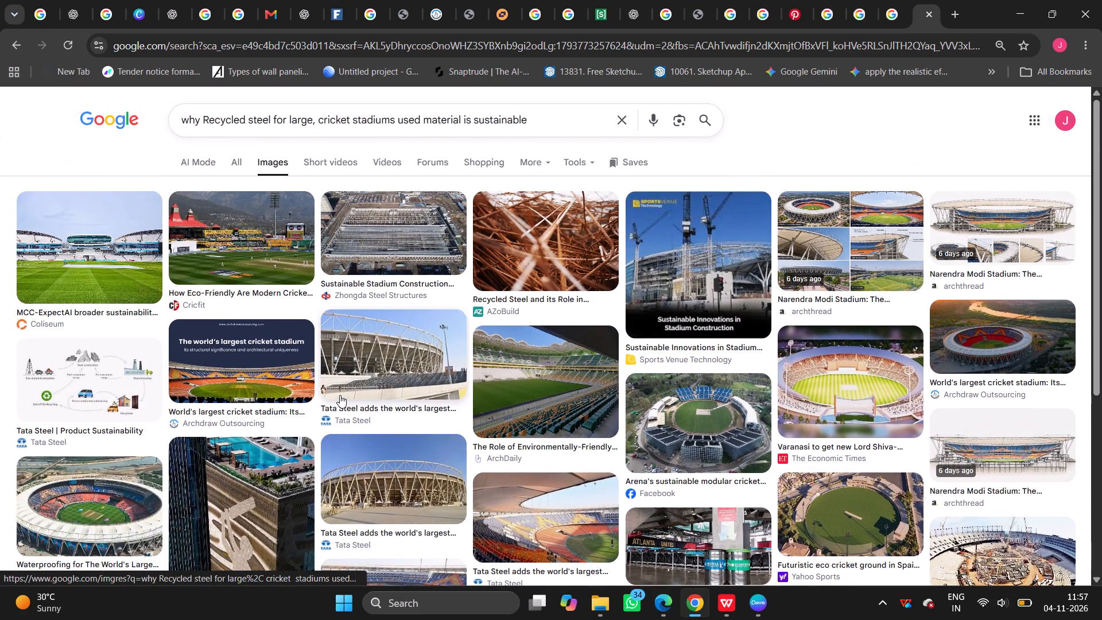
{"action": "scroll", "coordinate": [340, 395], "scroll_direction": "down", "scroll_amount": 8}
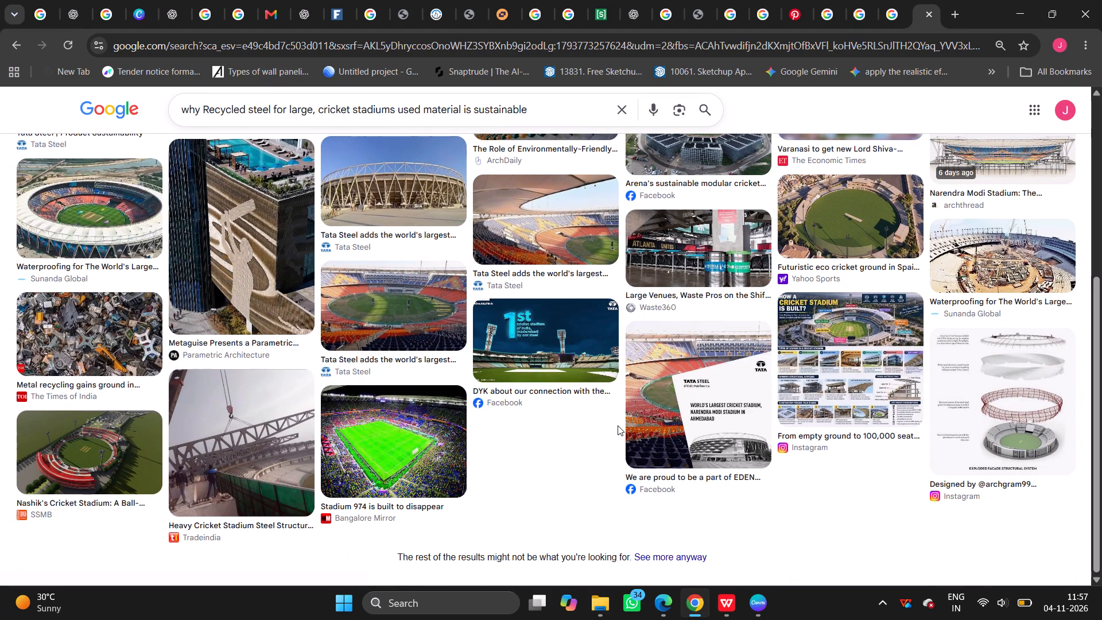
{"action": "scroll", "coordinate": [618, 425], "scroll_direction": "up", "scroll_amount": 3}
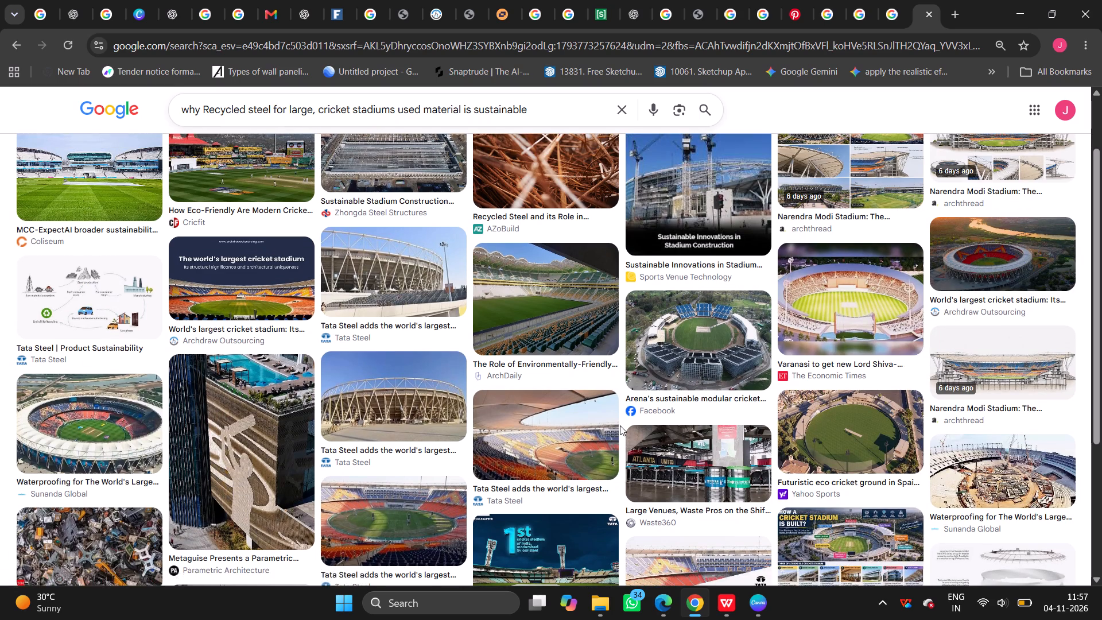
{"action": "scroll", "coordinate": [620, 425], "scroll_direction": "up", "scroll_amount": 4}
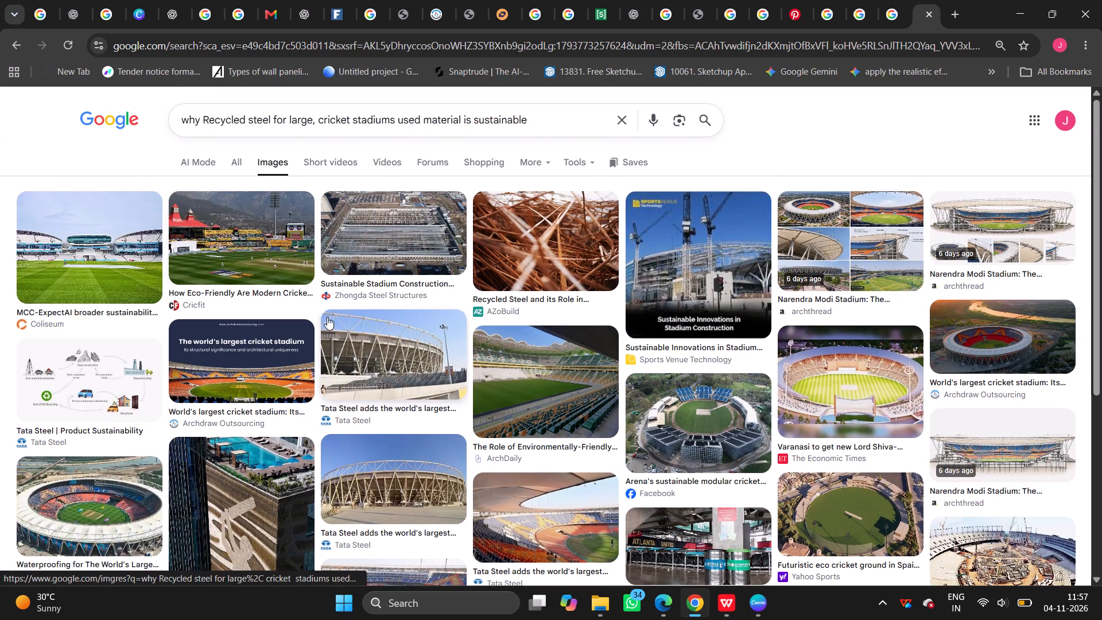
{"action": "left_click", "coordinate": [13, 51]}
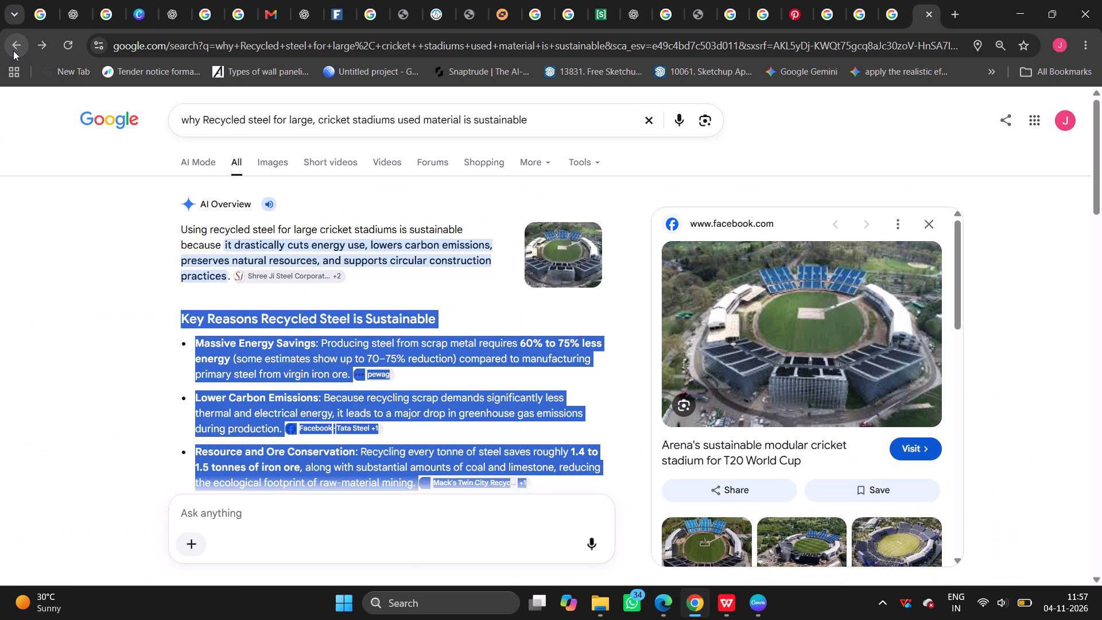
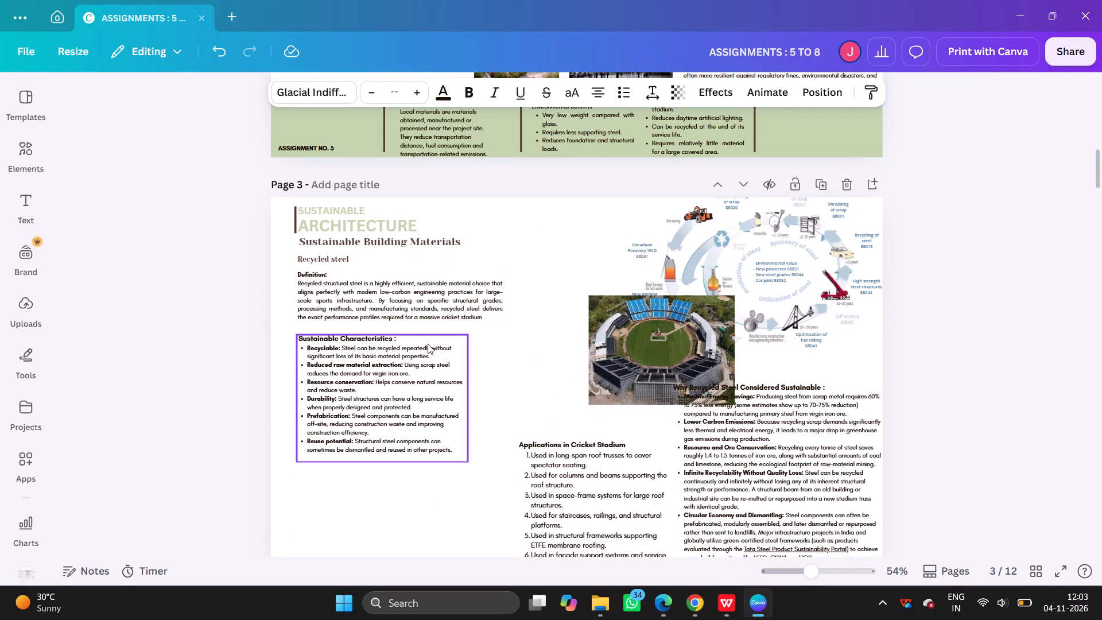
Move the "Sustainable Characteristics" text box down page 3, roughly level with the "Applications in Cricket Stadium" list.
{"action": "left_click_drag", "start_coordinate": [429, 359], "coordinate": [422, 462], "text": "shift"}
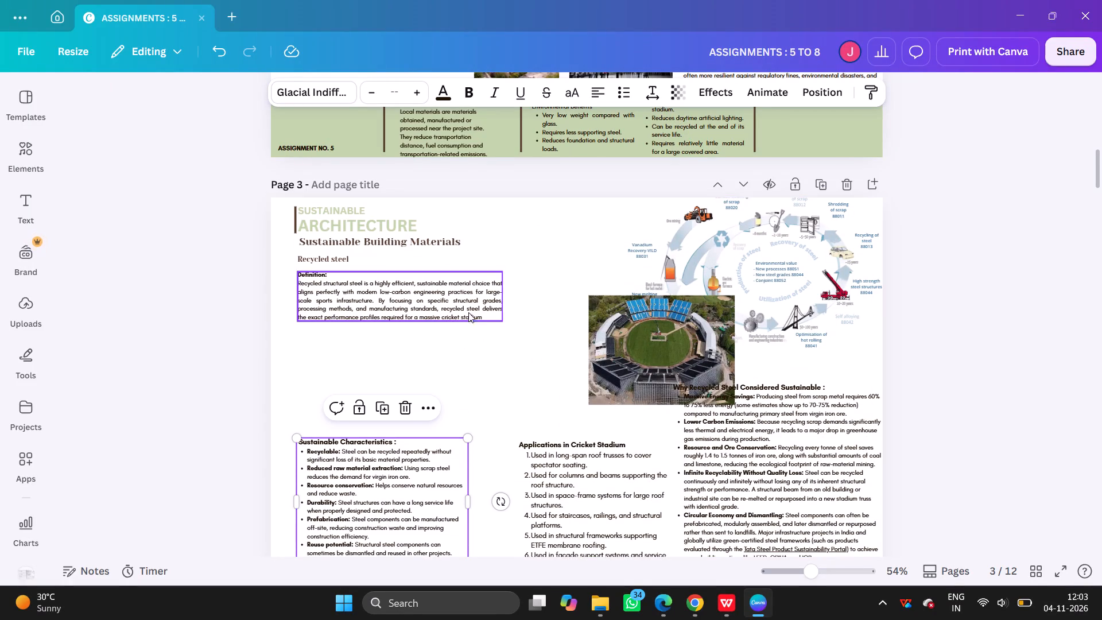
Move the stadium photo away from the steel recycling diagram and over to the Definition paragraph on page 3.
{"action": "left_click_drag", "start_coordinate": [629, 351], "coordinate": [406, 320]}
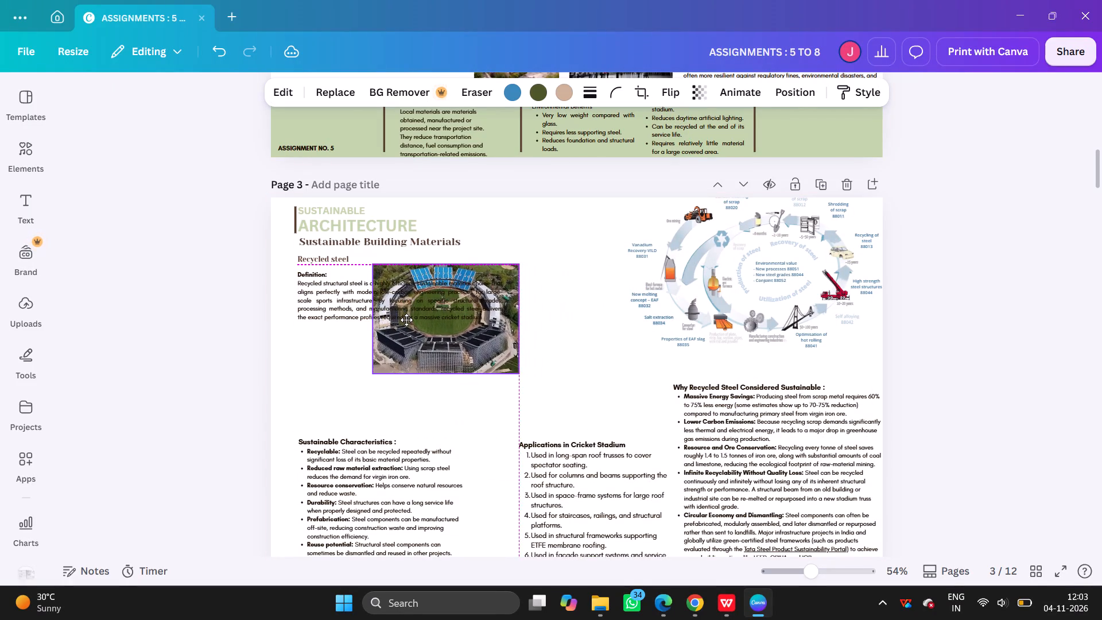
{"action": "left_click_drag", "start_coordinate": [406, 320], "coordinate": [403, 320]}
{"action": "scroll", "coordinate": [634, 368], "scroll_direction": "up", "scroll_amount": 4}
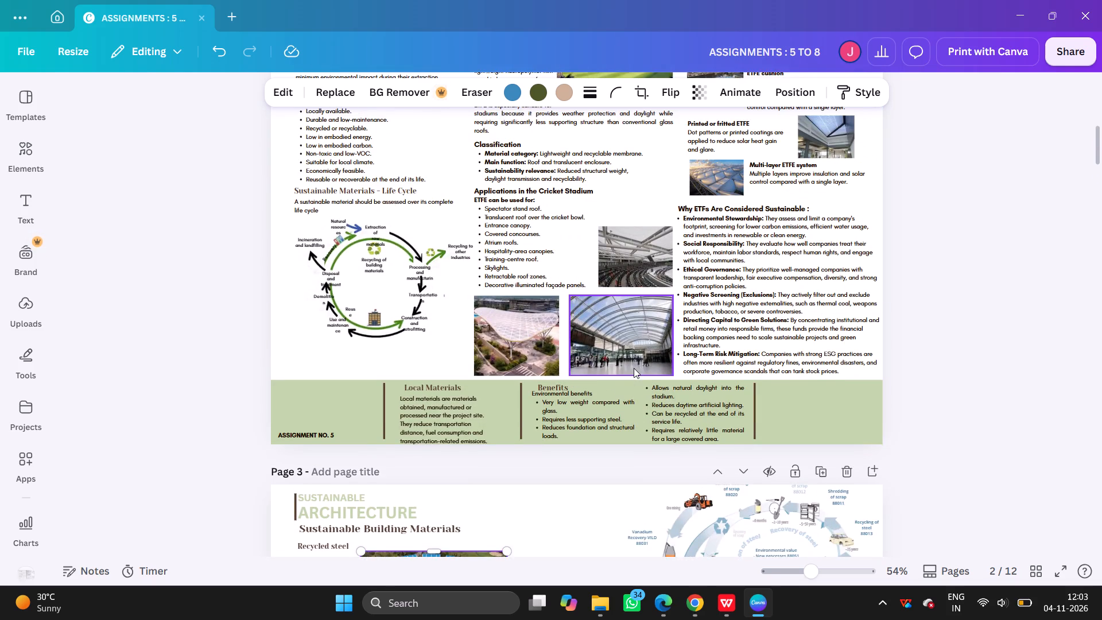
{"action": "scroll", "coordinate": [634, 368], "scroll_direction": "down", "scroll_amount": 3}
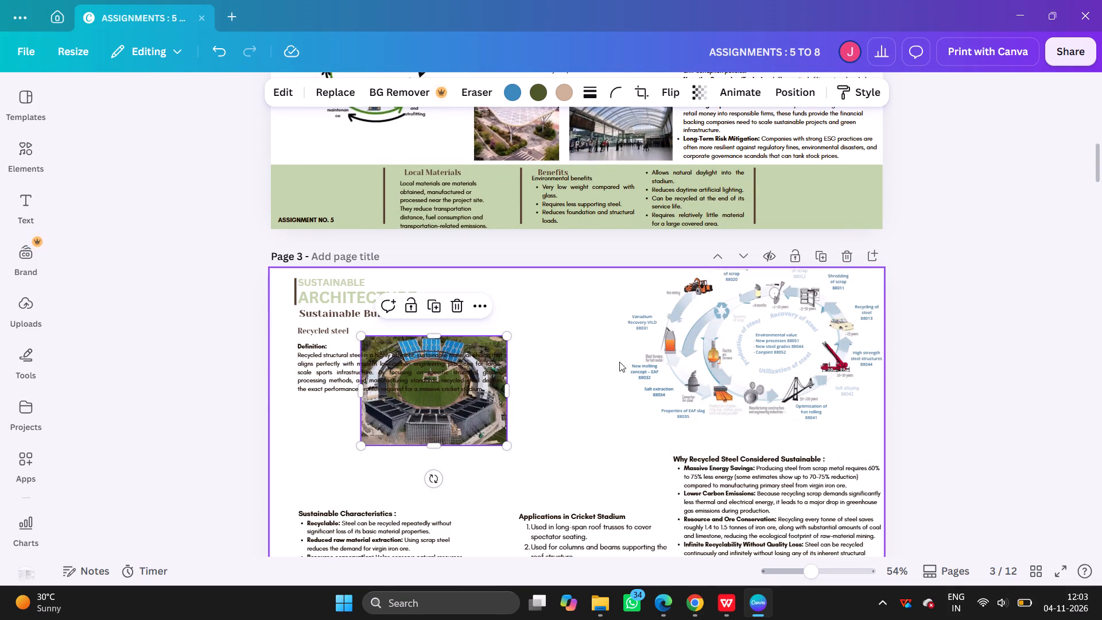
{"action": "left_click", "coordinate": [344, 379]}
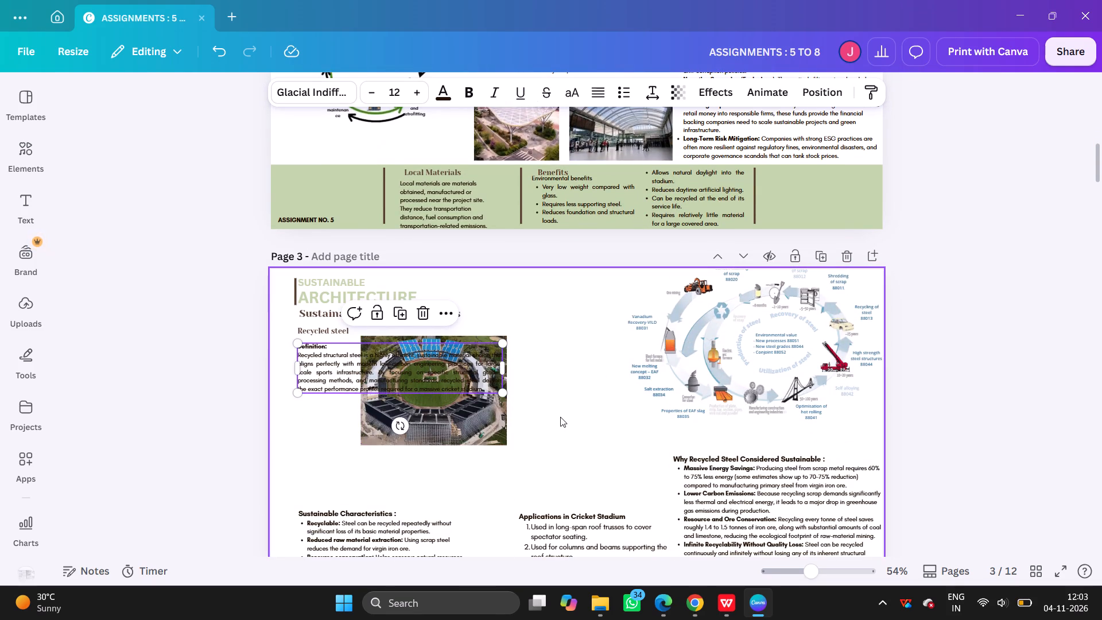
{"action": "left_click", "coordinate": [561, 417]}
{"action": "left_click_drag", "start_coordinate": [448, 431], "coordinate": [457, 430]}
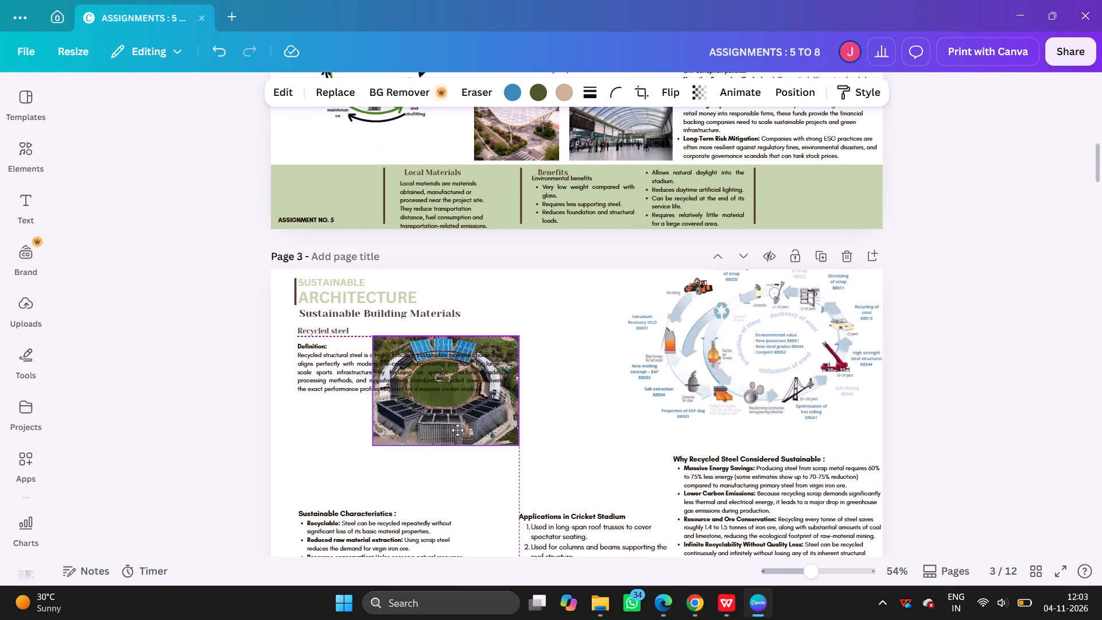
{"action": "left_click_drag", "start_coordinate": [457, 430], "coordinate": [414, 464]}
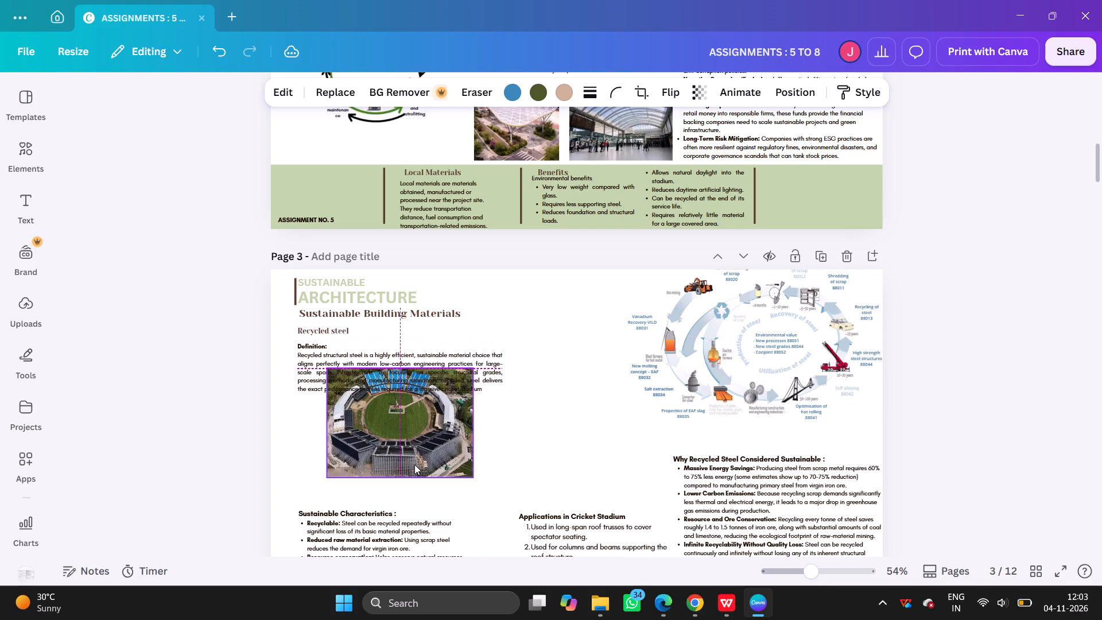
Shift the steel recycling cycle diagram slightly left and down so it fits inside page 3's upper corner.
{"action": "left_click", "coordinate": [734, 356]}
{"action": "left_click_drag", "start_coordinate": [746, 350], "coordinate": [739, 350]}
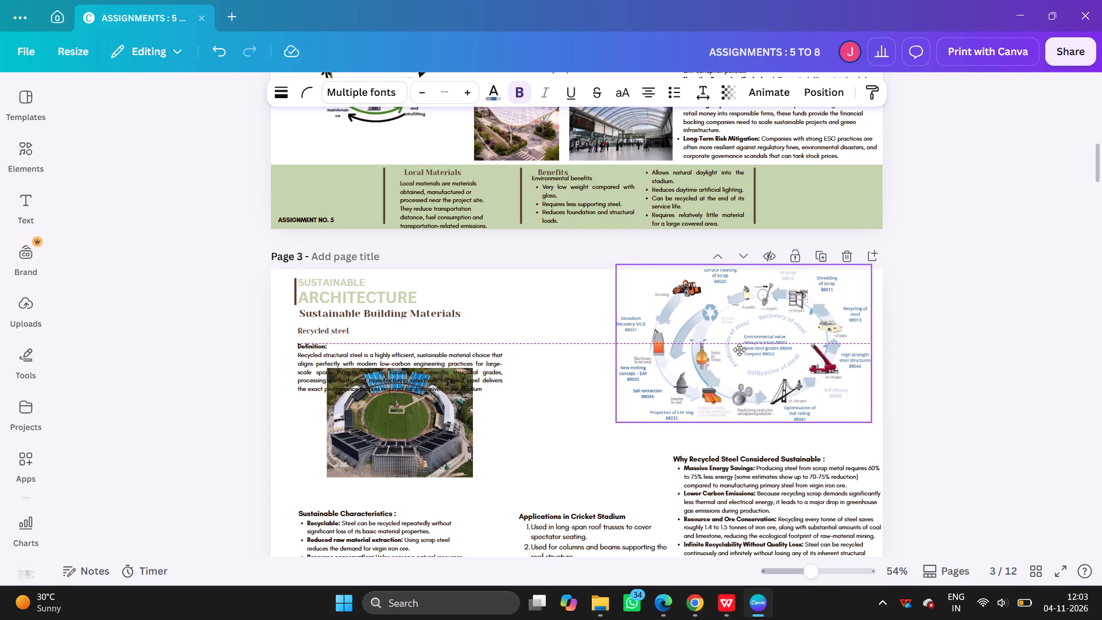
{"action": "left_click_drag", "start_coordinate": [739, 350], "coordinate": [745, 357]}
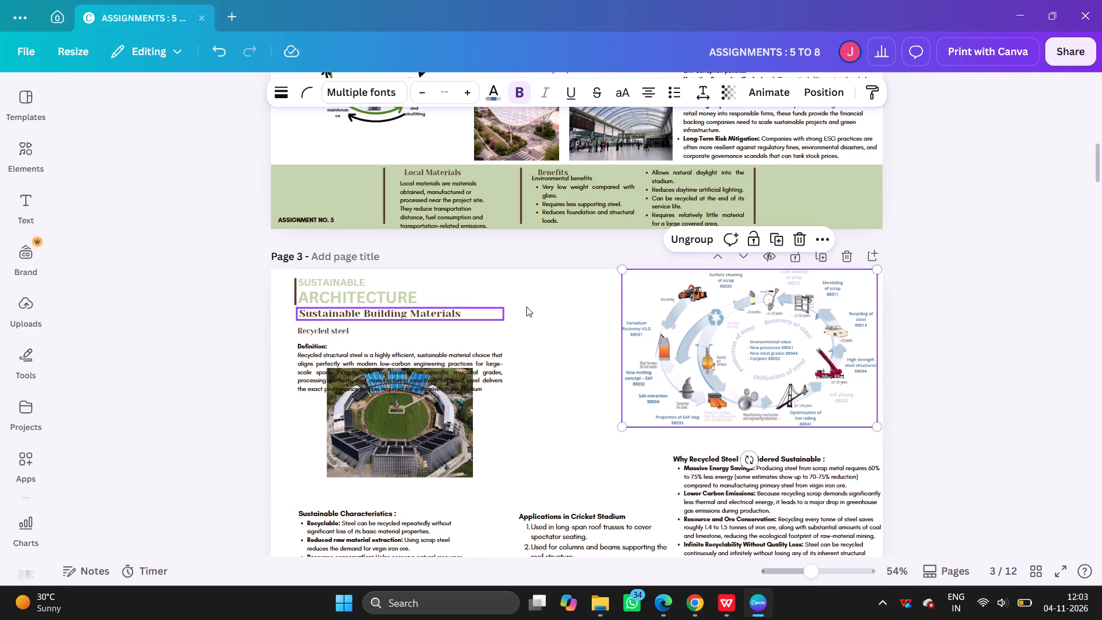
{"action": "left_click", "coordinate": [548, 316]}
Shrink the stadium photo and place it over the right part of the Definition paragraph, its top level with the "Recycled steel" heading.
{"action": "left_click_drag", "start_coordinate": [421, 438], "coordinate": [444, 416]}
{"action": "left_click", "coordinate": [330, 376]}
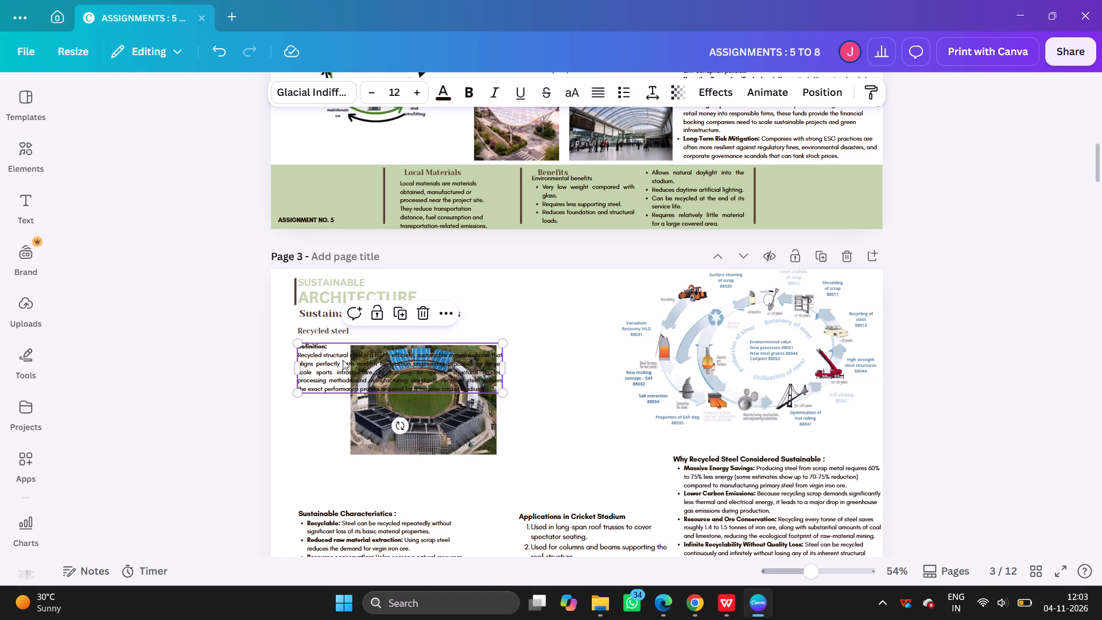
{"action": "left_click", "coordinate": [427, 430]}
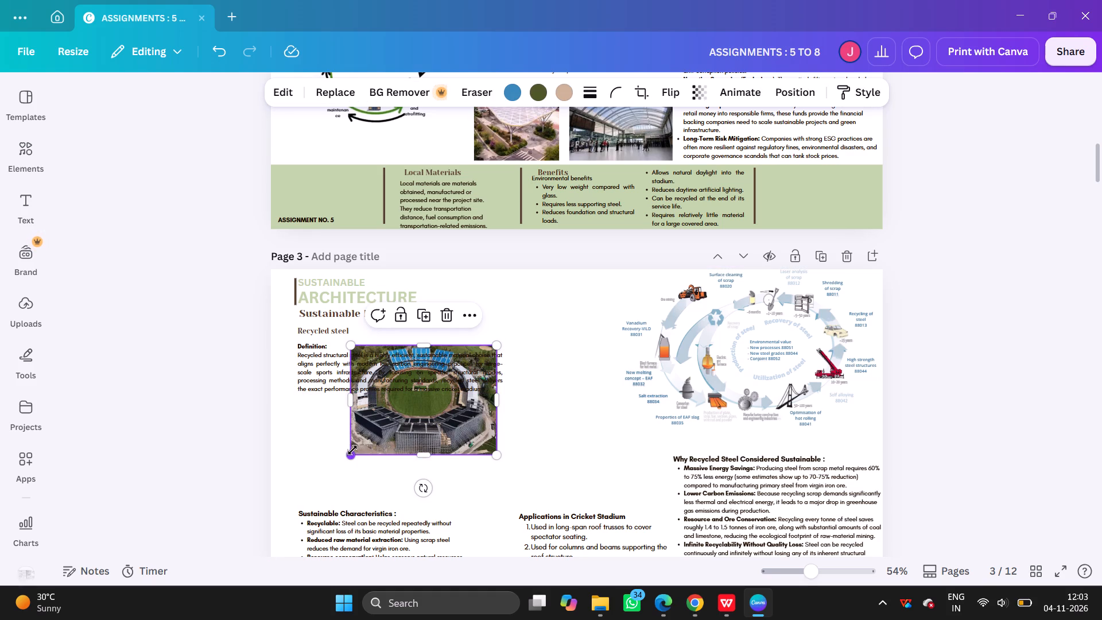
{"action": "left_click_drag", "start_coordinate": [352, 451], "coordinate": [378, 431]}
{"action": "left_click_drag", "start_coordinate": [460, 416], "coordinate": [461, 410]}
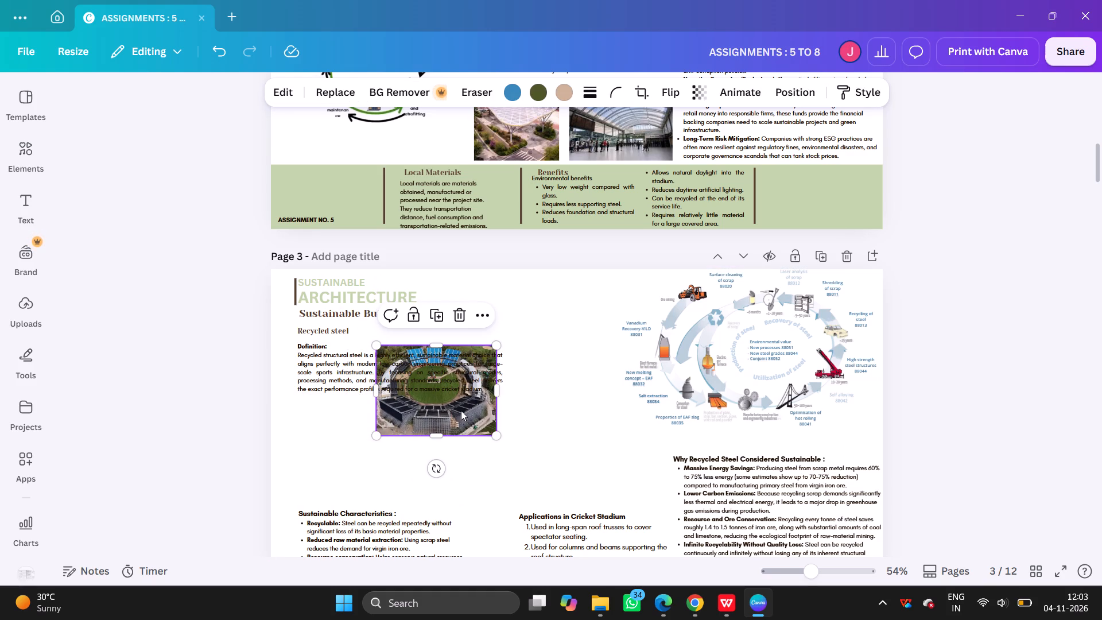
{"action": "left_click_drag", "start_coordinate": [461, 410], "coordinate": [461, 398]}
{"action": "left_click", "coordinate": [334, 435]}
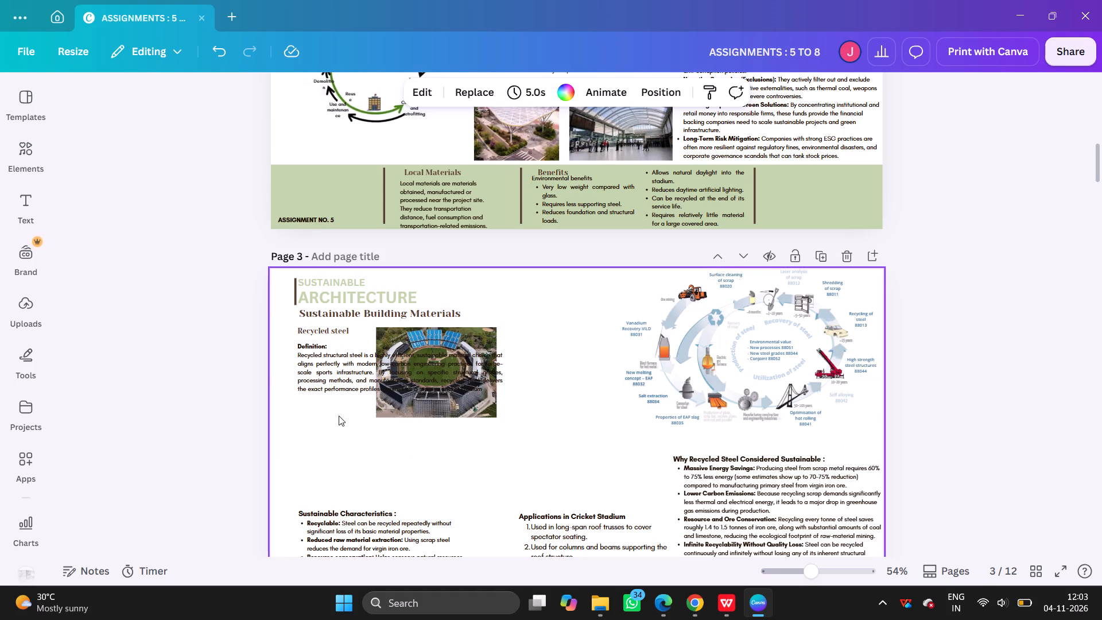
Set the "Definition:" heading's font size to 14.
{"action": "scroll", "coordinate": [465, 342], "scroll_direction": "down", "scroll_amount": 2}
{"action": "scroll", "coordinate": [333, 228], "scroll_direction": "up", "scroll_amount": 2, "text": "ctrl"}
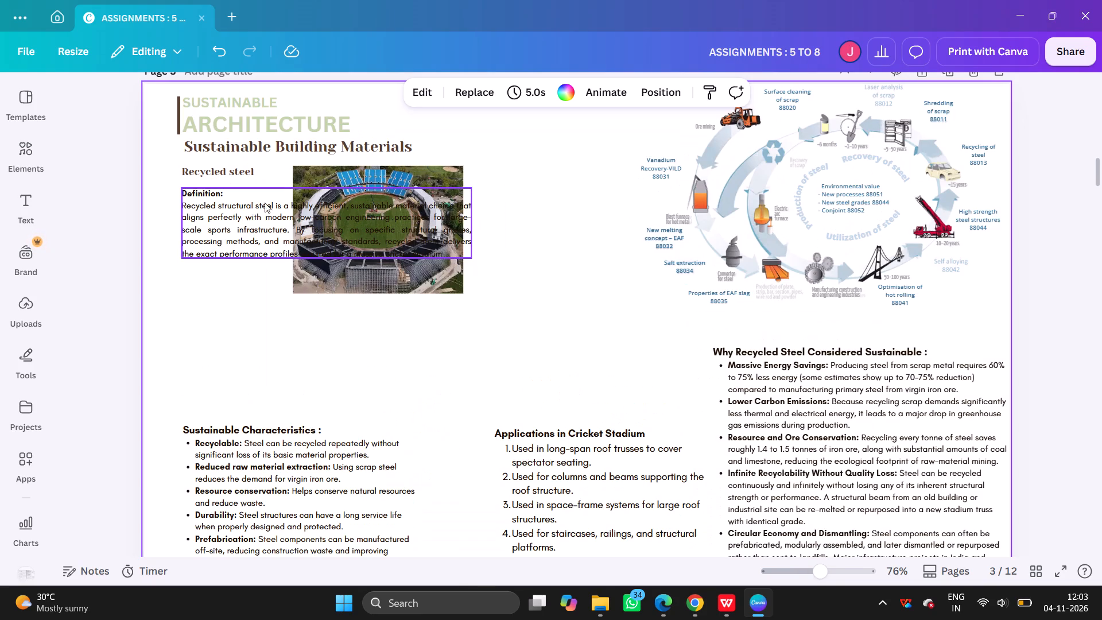
{"action": "left_click", "coordinate": [226, 193]}
{"action": "left_click", "coordinate": [228, 192]}
{"action": "left_click_drag", "start_coordinate": [227, 195], "coordinate": [176, 196]}
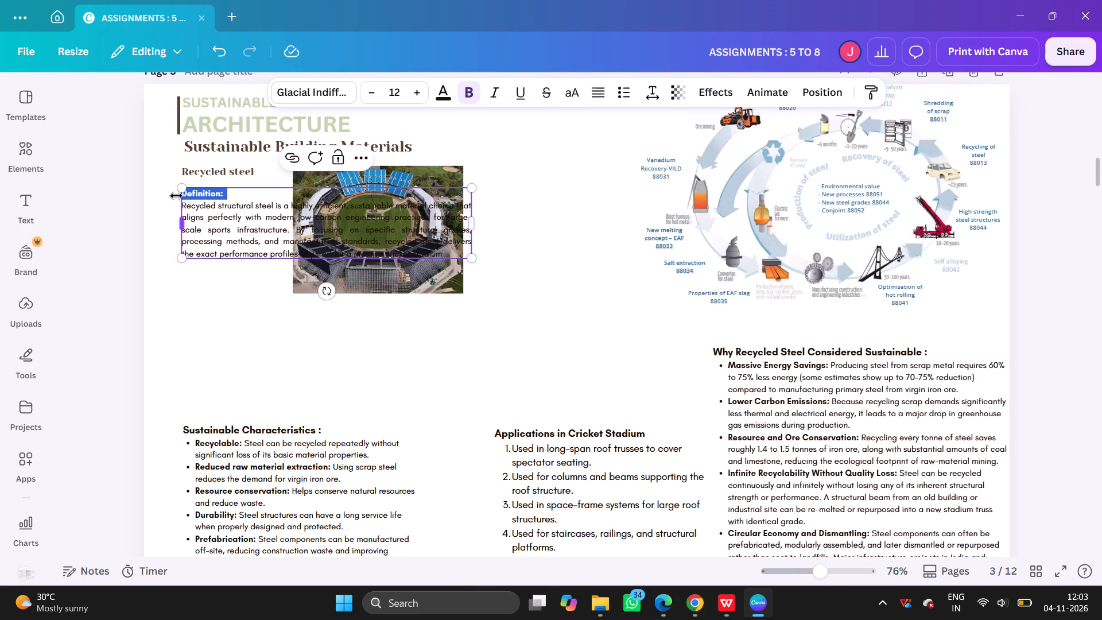
{"action": "left_click_drag", "start_coordinate": [399, 95], "coordinate": [389, 94]}
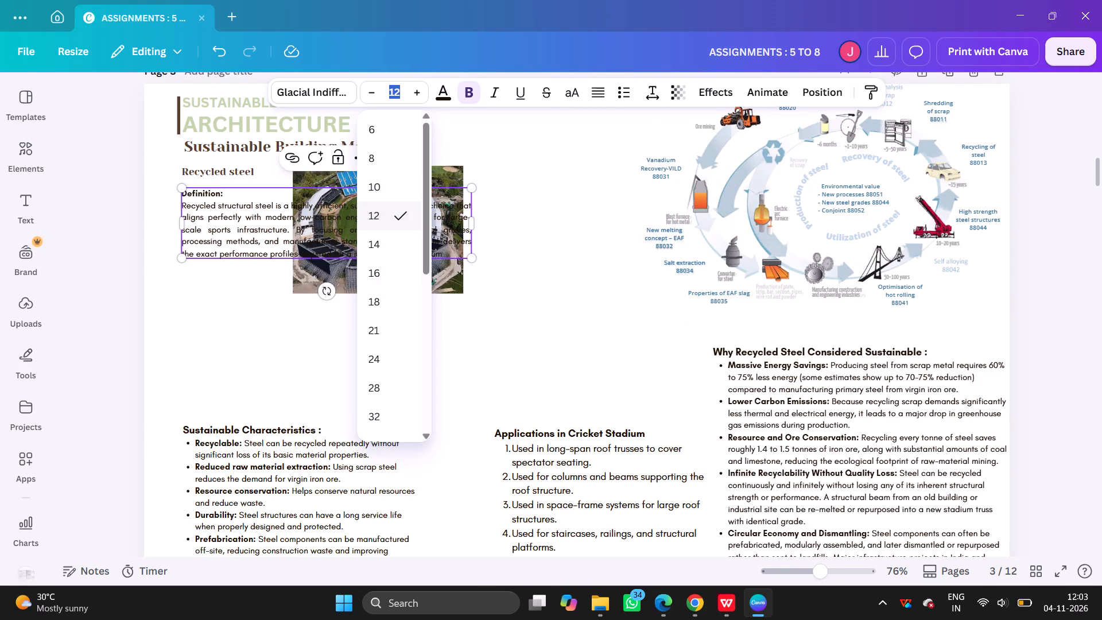
{"action": "left_click", "coordinate": [397, 91]}
{"action": "left_click", "coordinate": [373, 245]}
{"action": "left_click", "coordinate": [269, 306]}
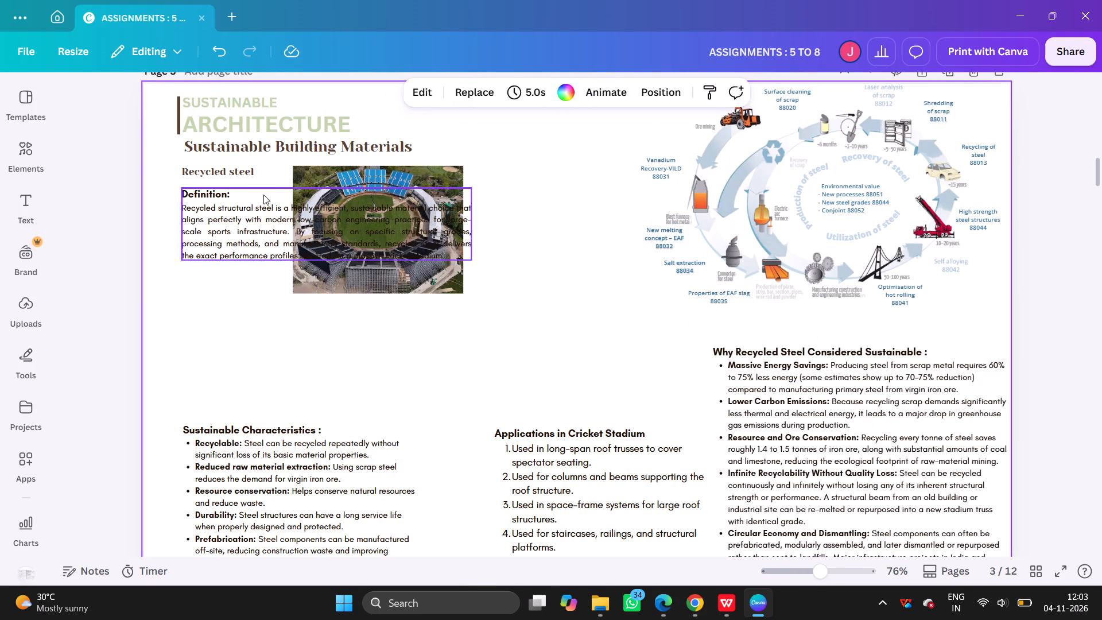
Insert line breaks in the Definition paragraph through "sports infrastructure." so those lines stay beside the stadium photo.
{"action": "left_click", "coordinate": [290, 208]}
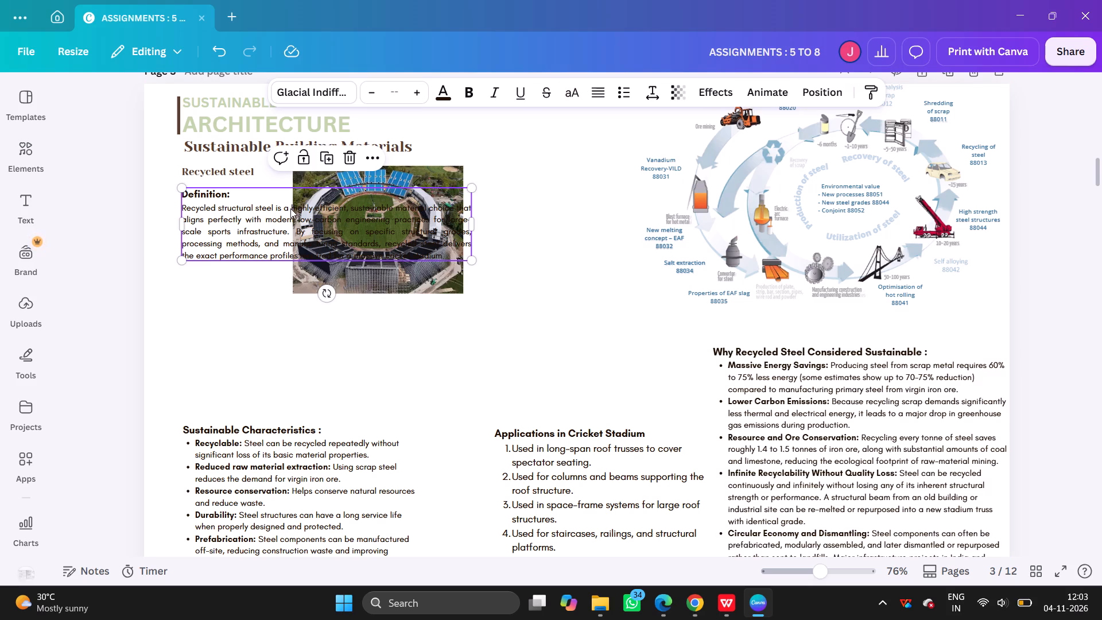
{"action": "left_click", "coordinate": [289, 207]}
{"action": "left_click", "coordinate": [290, 207]}
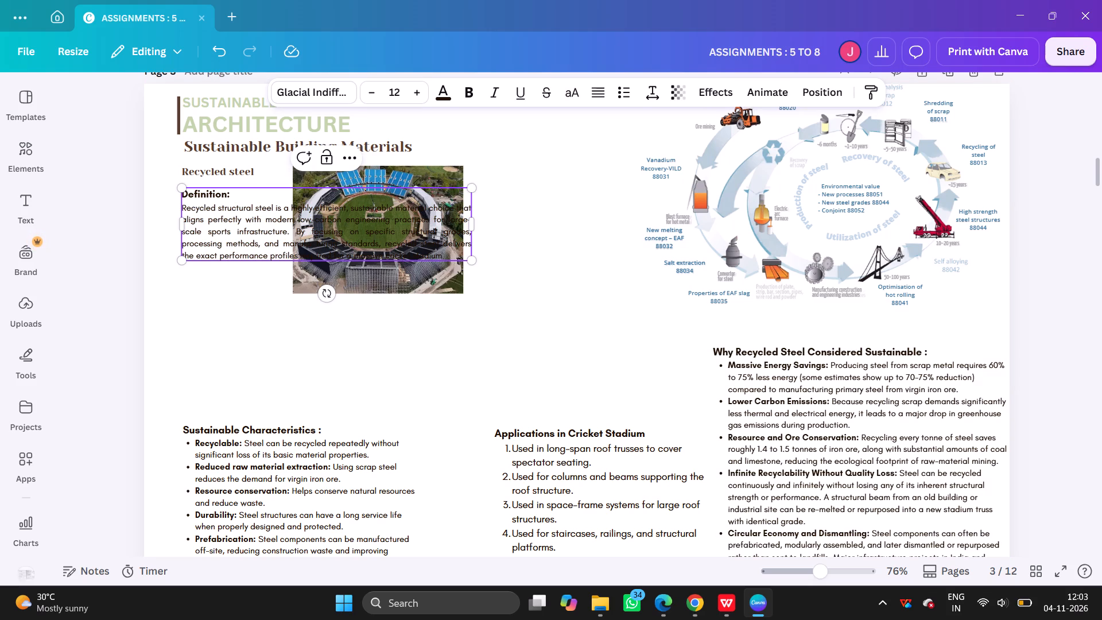
{"action": "key", "text": "Return"}
{"action": "left_click", "coordinate": [285, 219]}
{"action": "key", "text": "Return"}
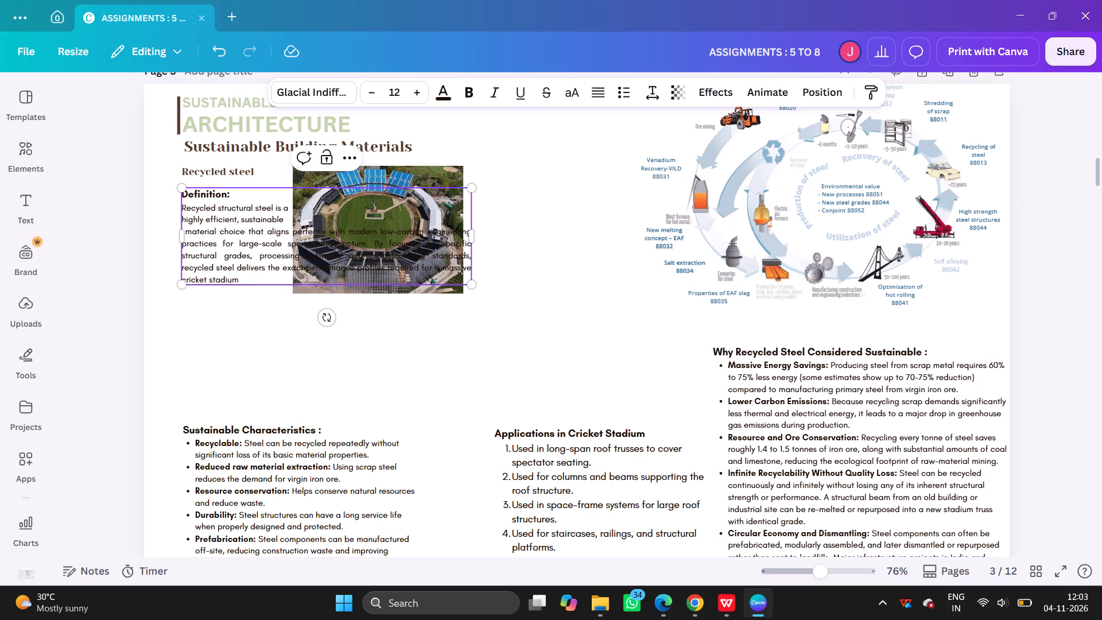
{"action": "left_click", "coordinate": [291, 232]}
{"action": "key", "text": "Return"}
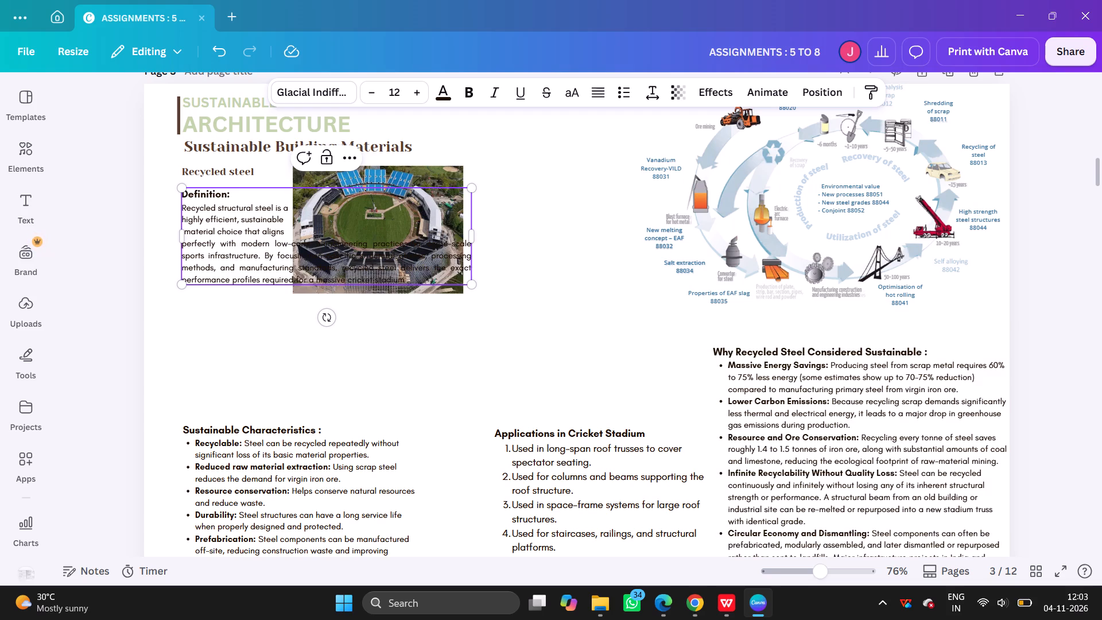
{"action": "left_click", "coordinate": [273, 245]}
{"action": "key", "text": "Return"}
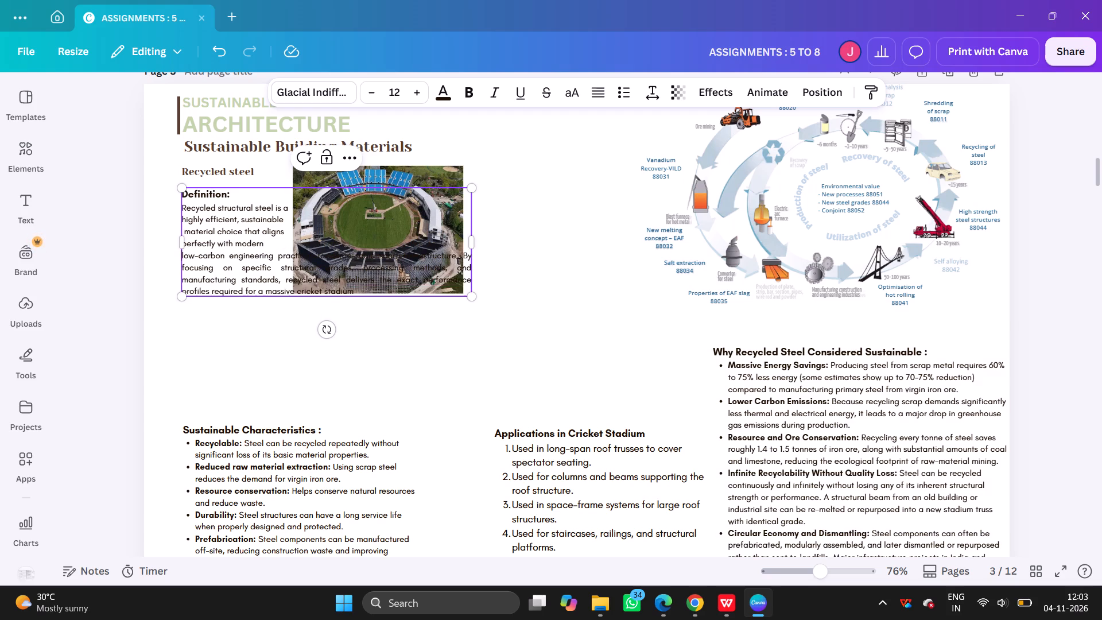
{"action": "left_click", "coordinate": [276, 257]}
{"action": "key", "text": "Return"}
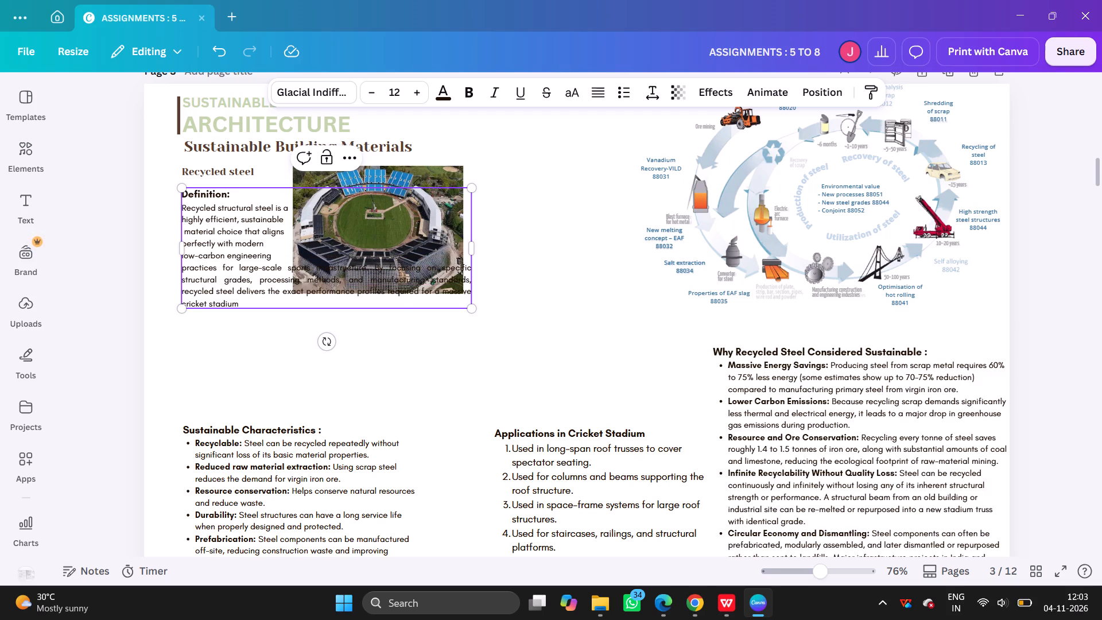
{"action": "left_click", "coordinate": [288, 267]}
{"action": "key", "text": "Return"}
{"action": "left_click", "coordinate": [262, 279]}
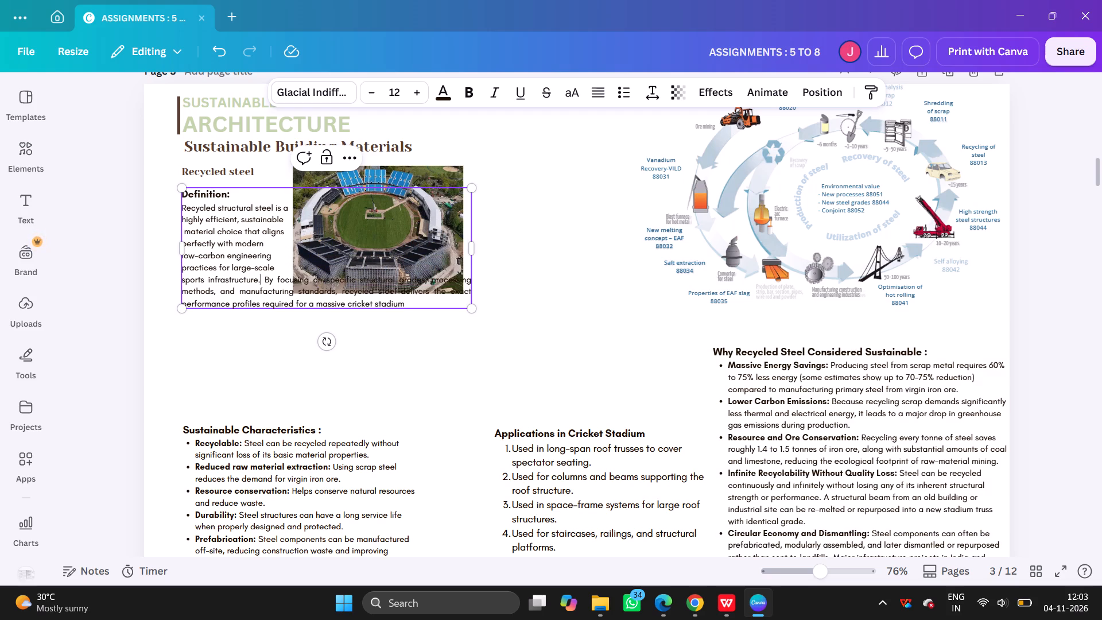
{"action": "left_click", "coordinate": [265, 280]}
{"action": "key", "text": "Return"}
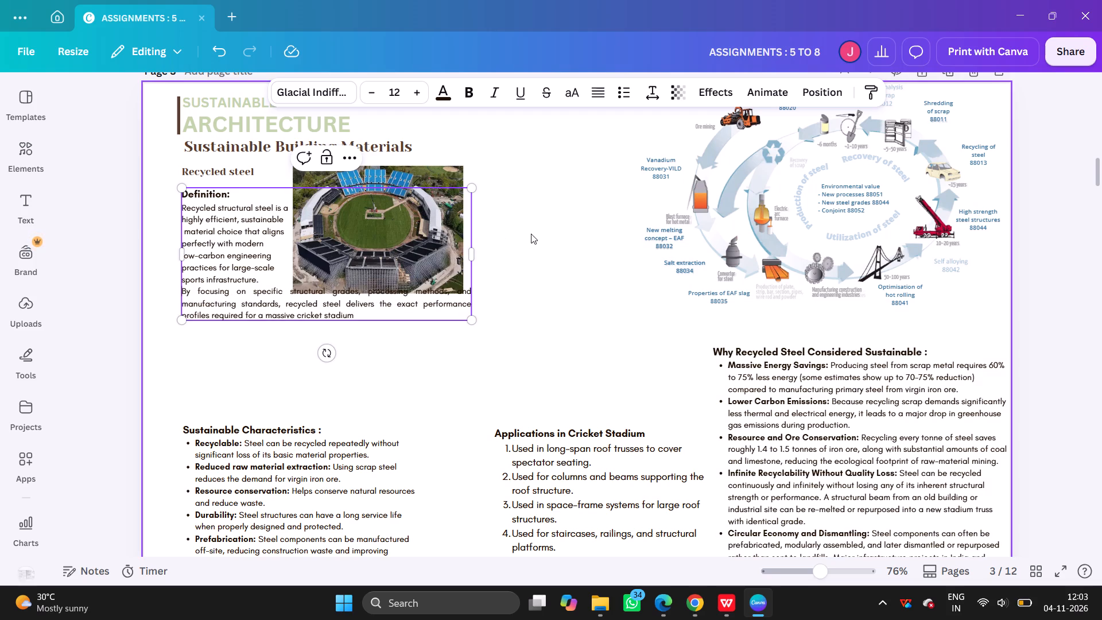
{"action": "left_click", "coordinate": [534, 234]}
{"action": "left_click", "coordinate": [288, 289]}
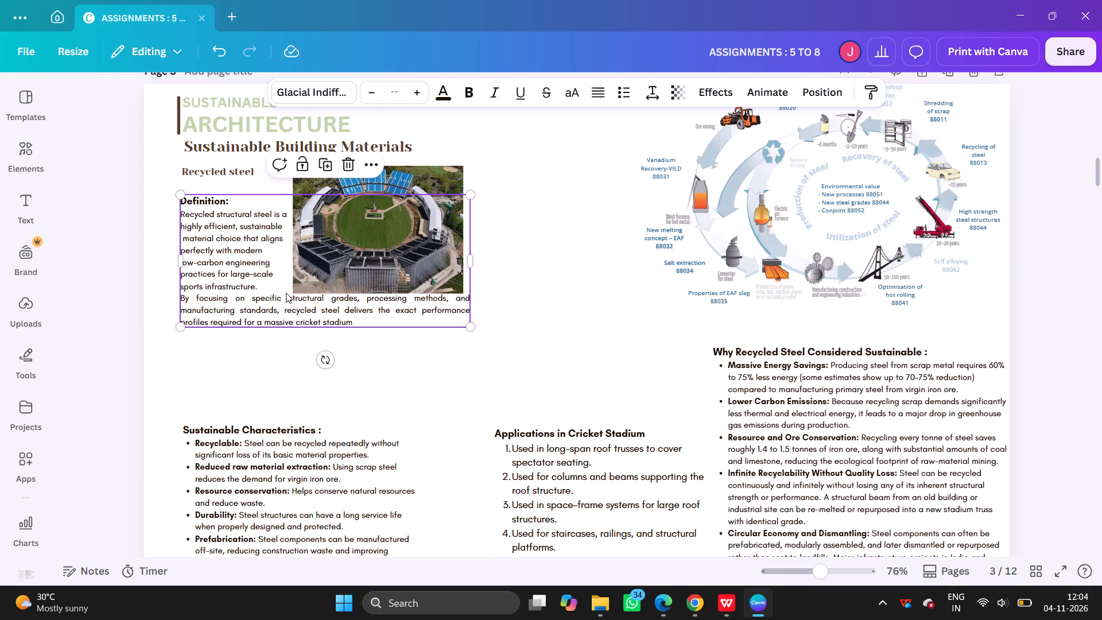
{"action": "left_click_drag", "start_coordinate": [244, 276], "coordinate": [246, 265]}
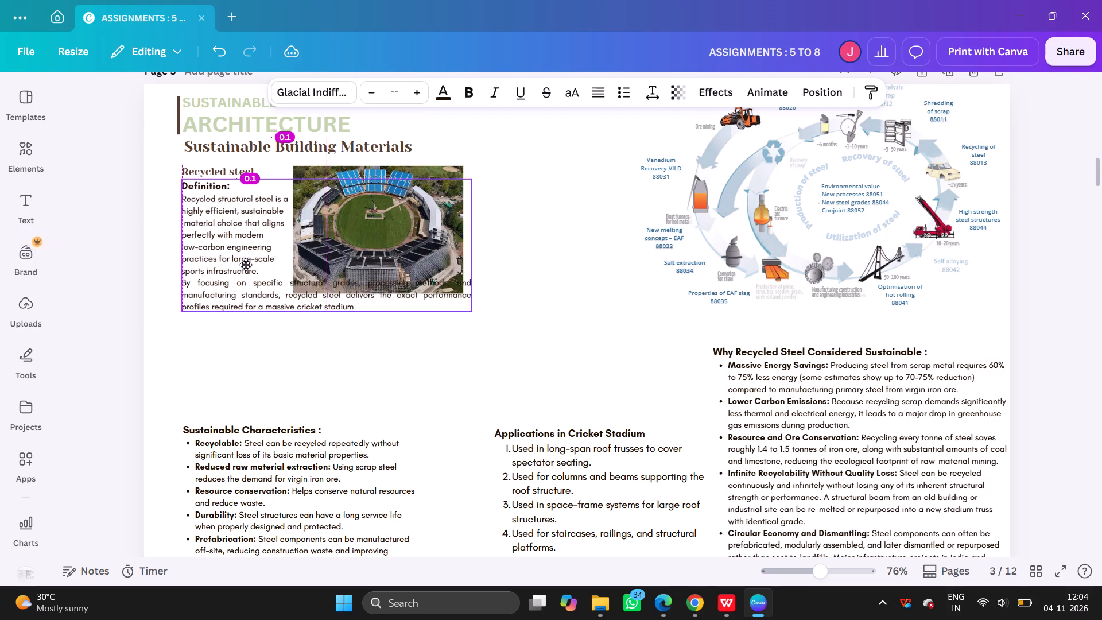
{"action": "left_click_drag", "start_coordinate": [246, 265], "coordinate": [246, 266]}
Break the Definition paragraph after "By focusing on specific" so the remaining text runs below the stadium photo.
{"action": "left_click", "coordinate": [282, 291]}
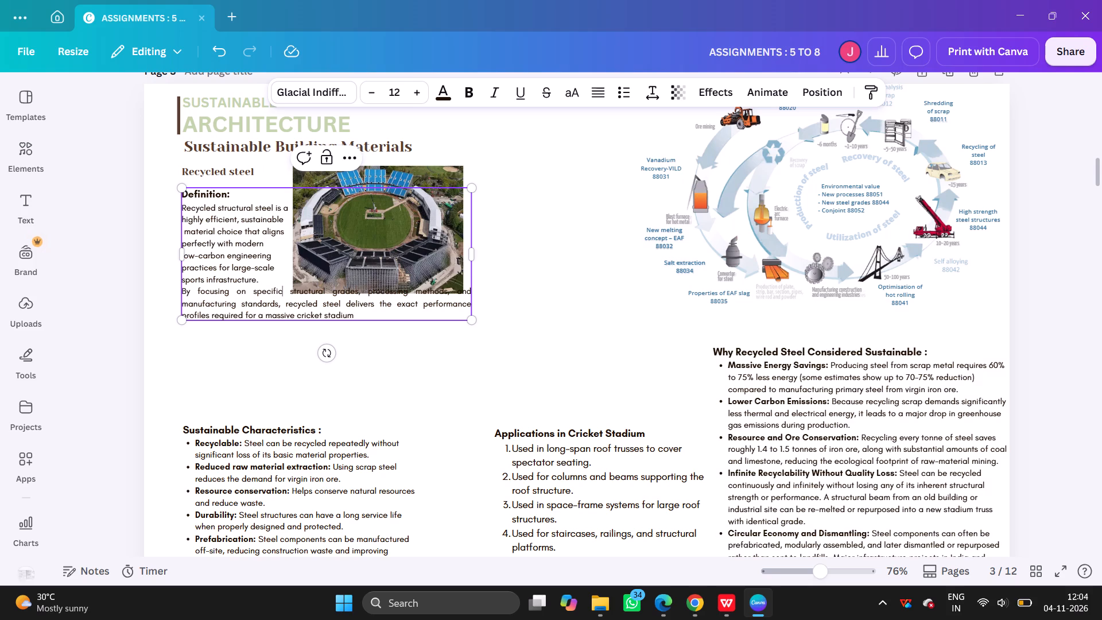
{"action": "left_click", "coordinate": [286, 291]}
{"action": "left_click", "coordinate": [288, 290]}
{"action": "key", "text": "Return"}
{"action": "key", "text": "BackSpace"}
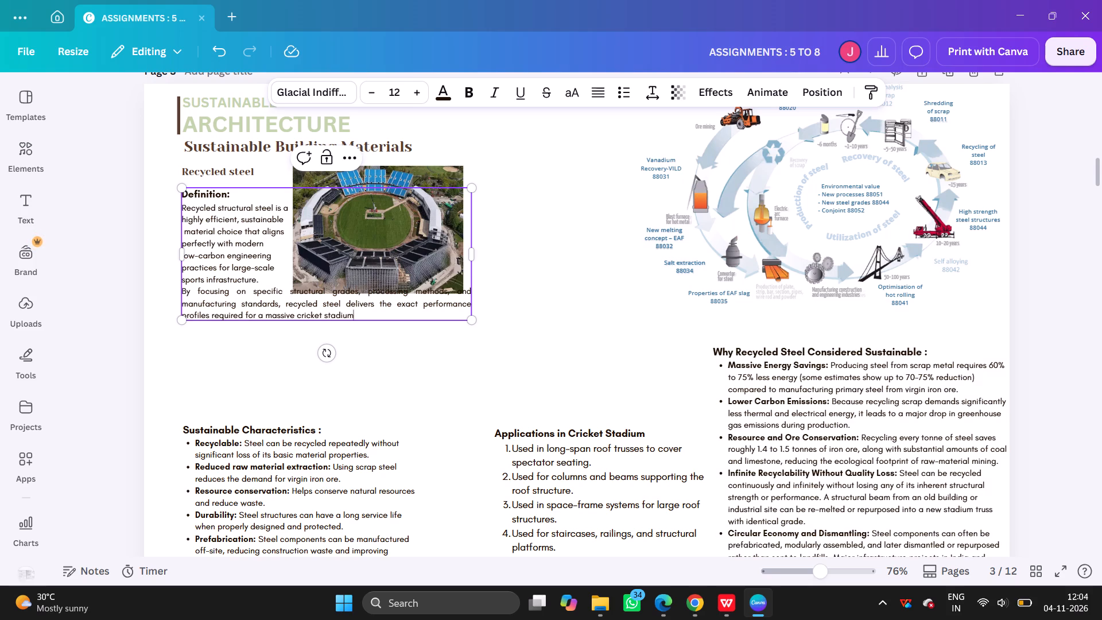
{"action": "left_click", "coordinate": [289, 292]}
{"action": "key", "text": "BackSpace"}
{"action": "key", "text": "Return"}
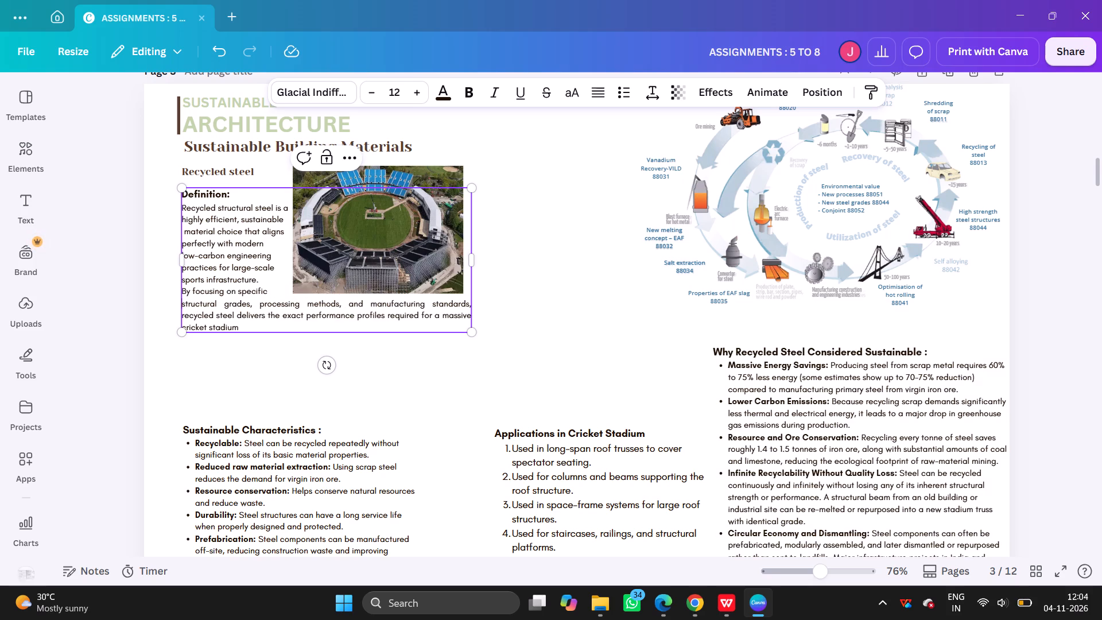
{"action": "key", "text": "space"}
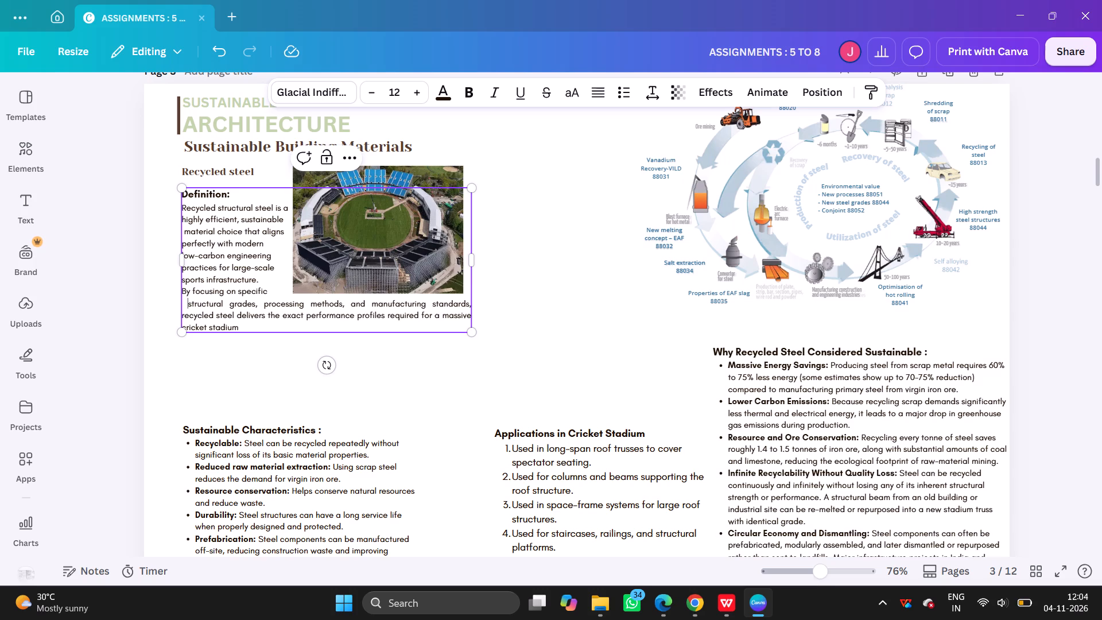
{"action": "key", "text": "BackSpace"}
{"action": "key", "text": "BackSpace"}
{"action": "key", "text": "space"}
{"action": "key", "text": "Return"}
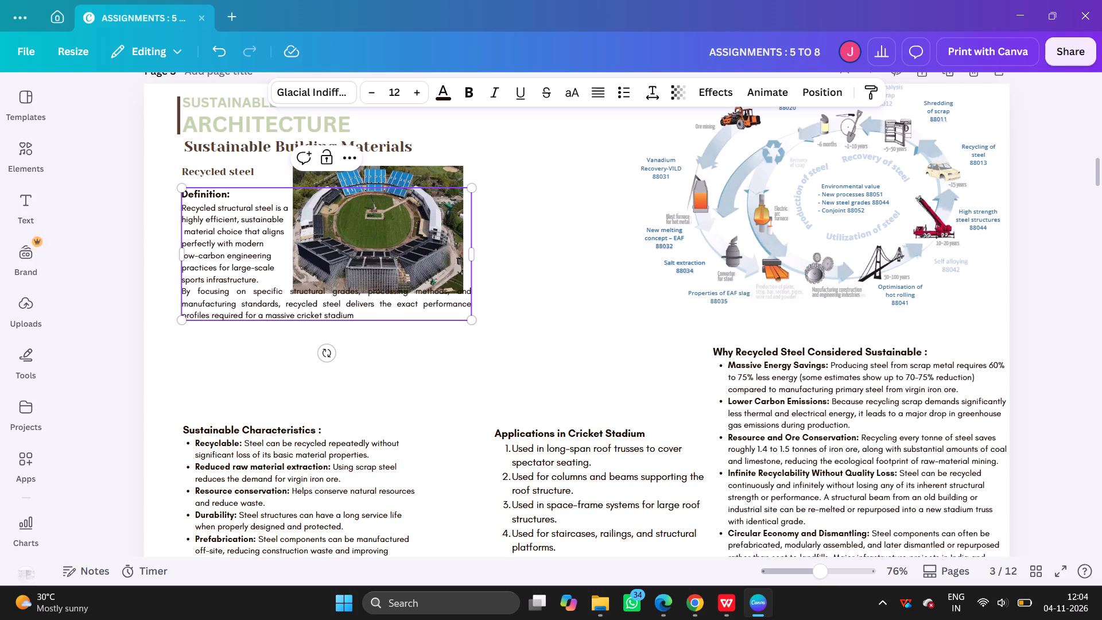
{"action": "left_click", "coordinate": [565, 350]}
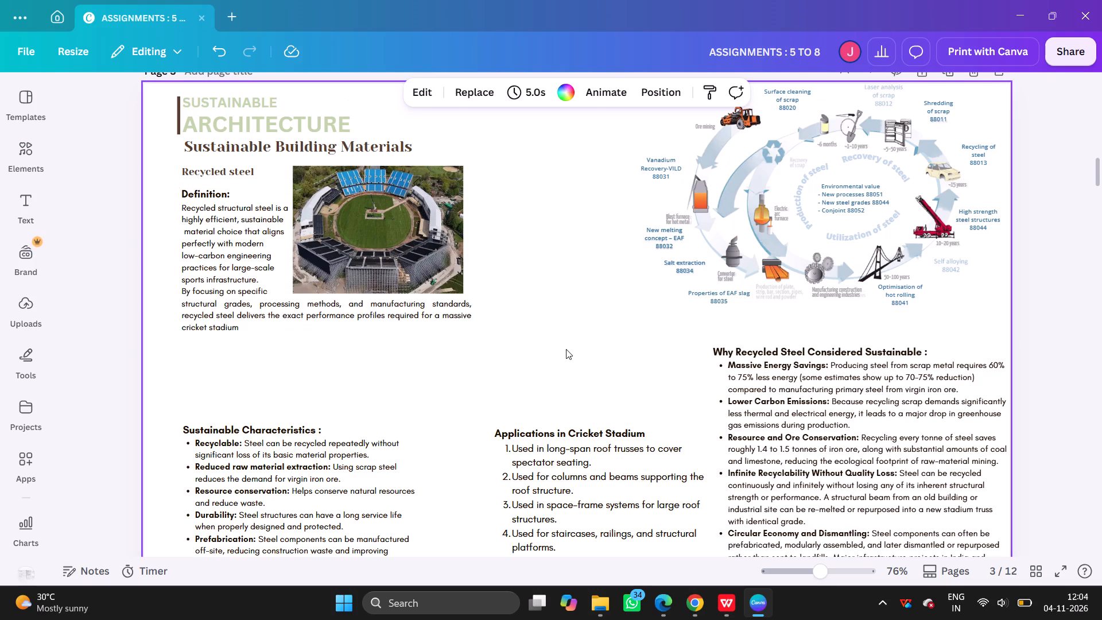
{"action": "left_click", "coordinate": [540, 230]}
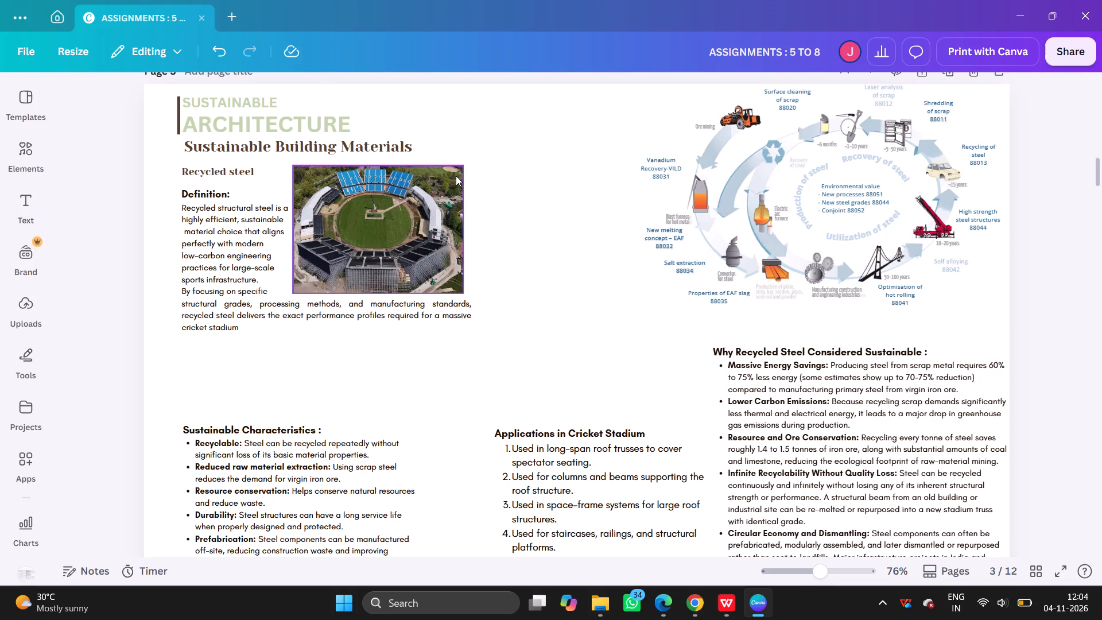
Narrow the Definition text box so its right edge lines up with the stadium photo's right edge.
{"action": "left_click", "coordinate": [456, 176]}
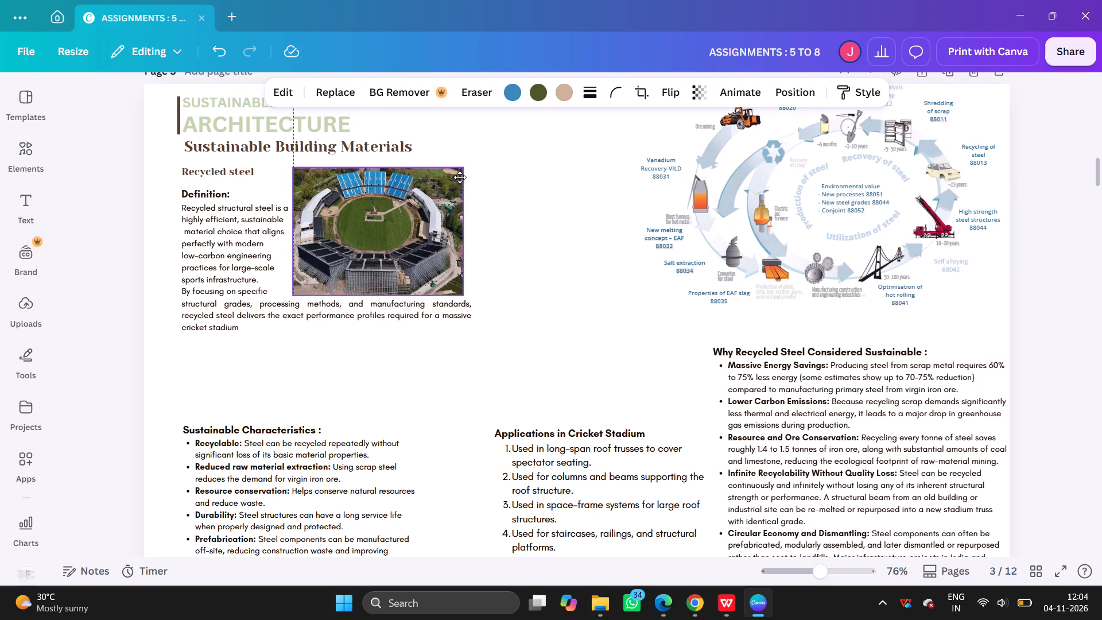
{"action": "left_click", "coordinate": [439, 310]}
{"action": "left_click_drag", "start_coordinate": [477, 258], "coordinate": [471, 258]}
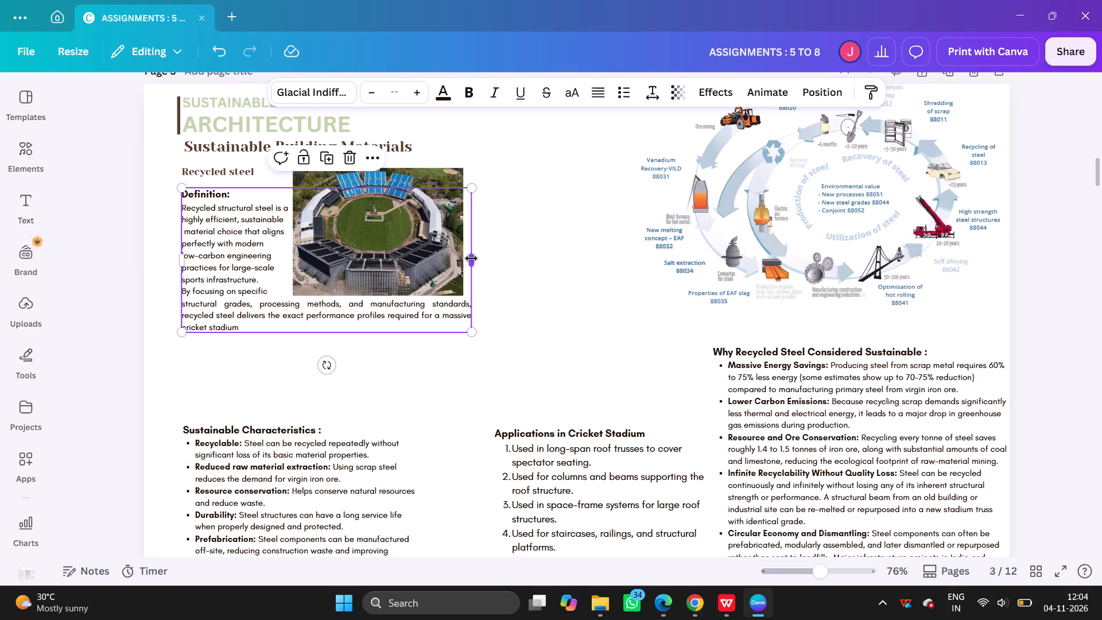
{"action": "left_click_drag", "start_coordinate": [471, 258], "coordinate": [466, 259]}
{"action": "left_click", "coordinate": [546, 298]}
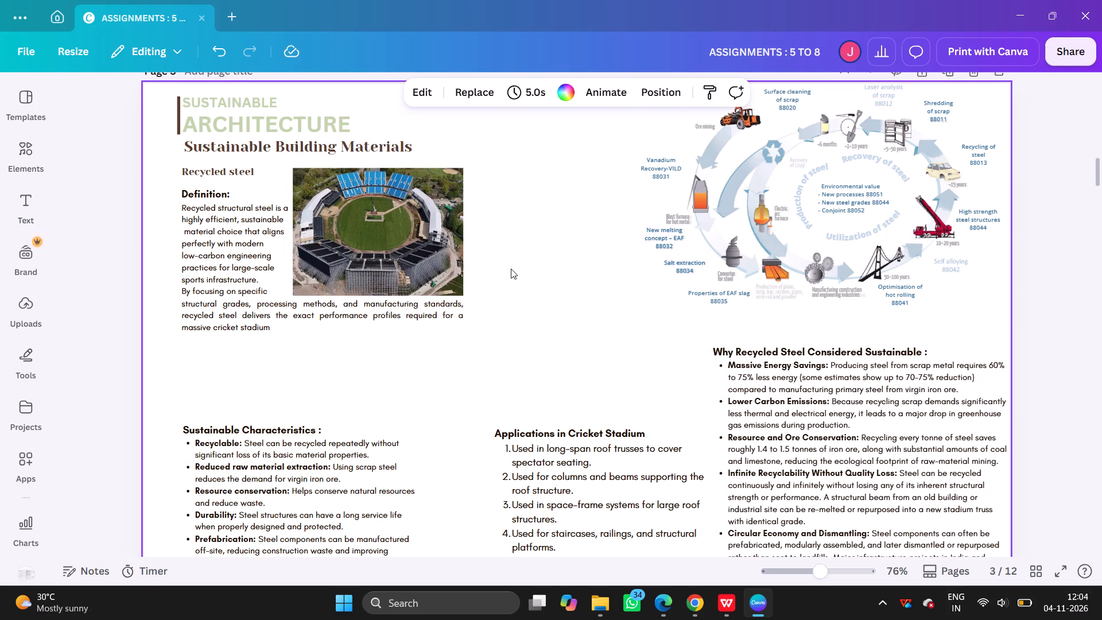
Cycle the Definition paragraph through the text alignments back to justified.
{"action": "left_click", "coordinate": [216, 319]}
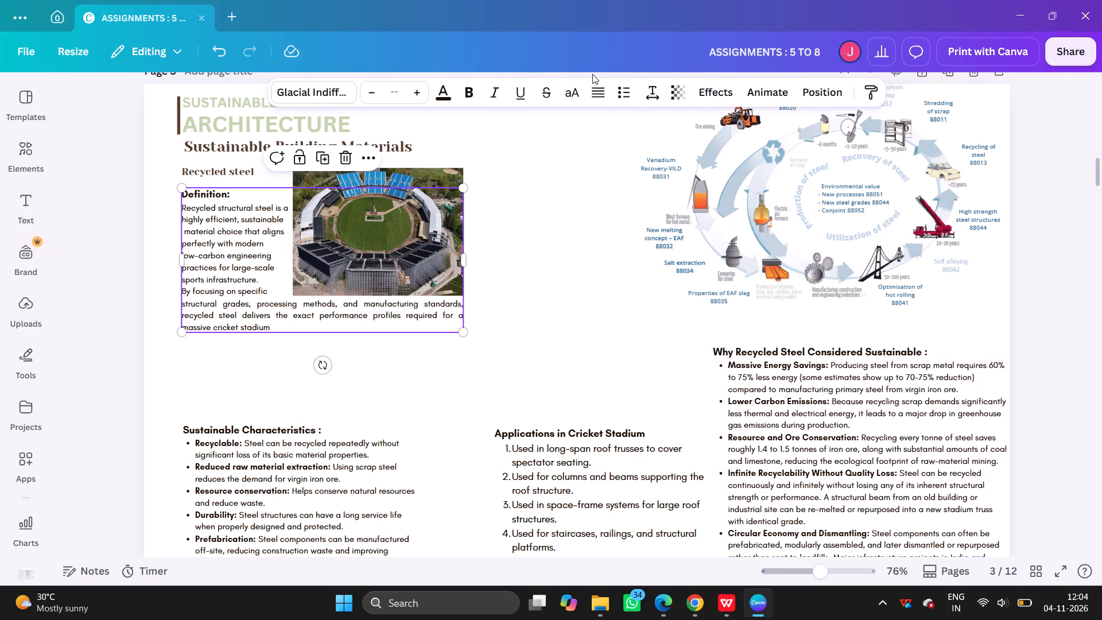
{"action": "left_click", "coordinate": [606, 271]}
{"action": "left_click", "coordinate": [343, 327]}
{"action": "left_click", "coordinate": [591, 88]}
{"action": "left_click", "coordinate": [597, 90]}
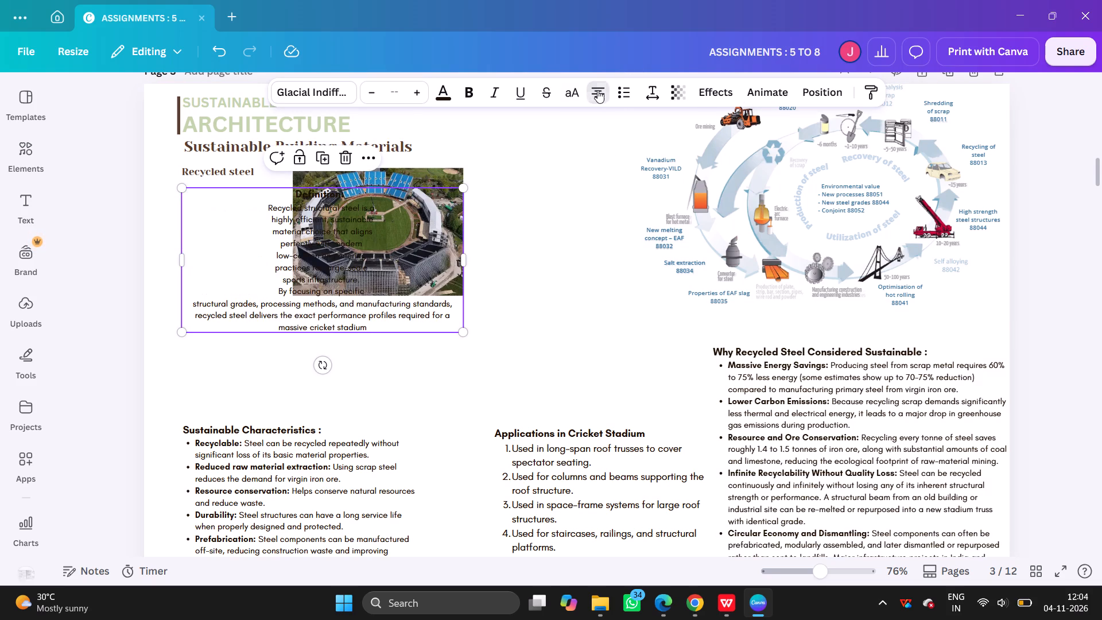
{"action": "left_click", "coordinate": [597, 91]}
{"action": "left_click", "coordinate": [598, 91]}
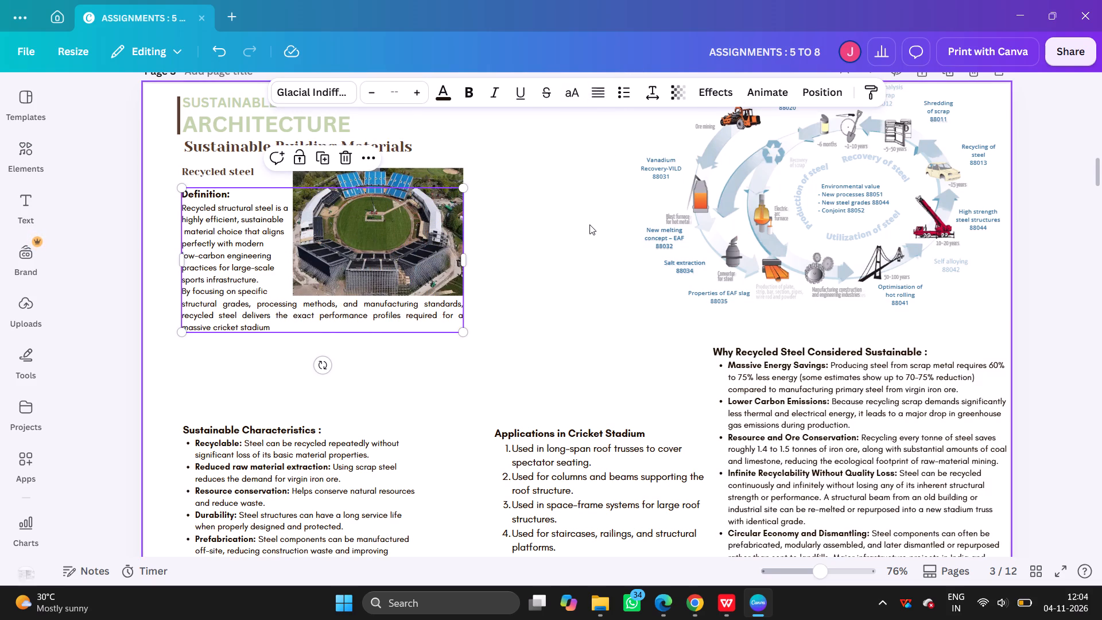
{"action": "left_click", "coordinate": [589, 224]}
Justify the text of the "Why Recycled Steel Considered Sustainable" block.
{"action": "scroll", "coordinate": [589, 224], "scroll_direction": "down", "scroll_amount": 2}
{"action": "left_click", "coordinate": [878, 339]}
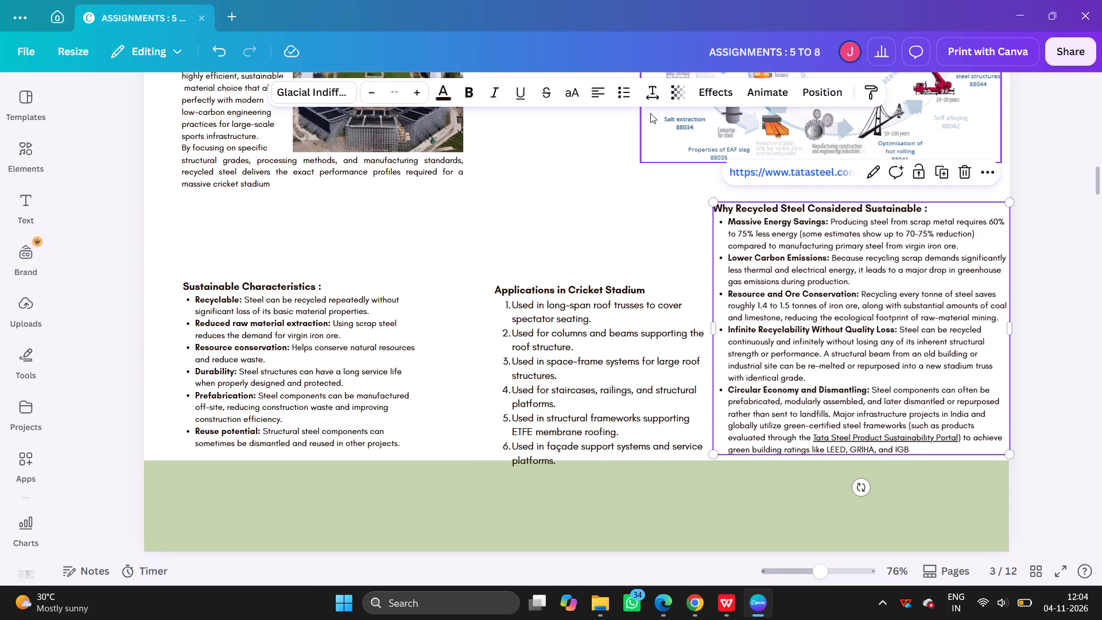
{"action": "double_click", "coordinate": [596, 89]}
{"action": "left_click", "coordinate": [596, 89]}
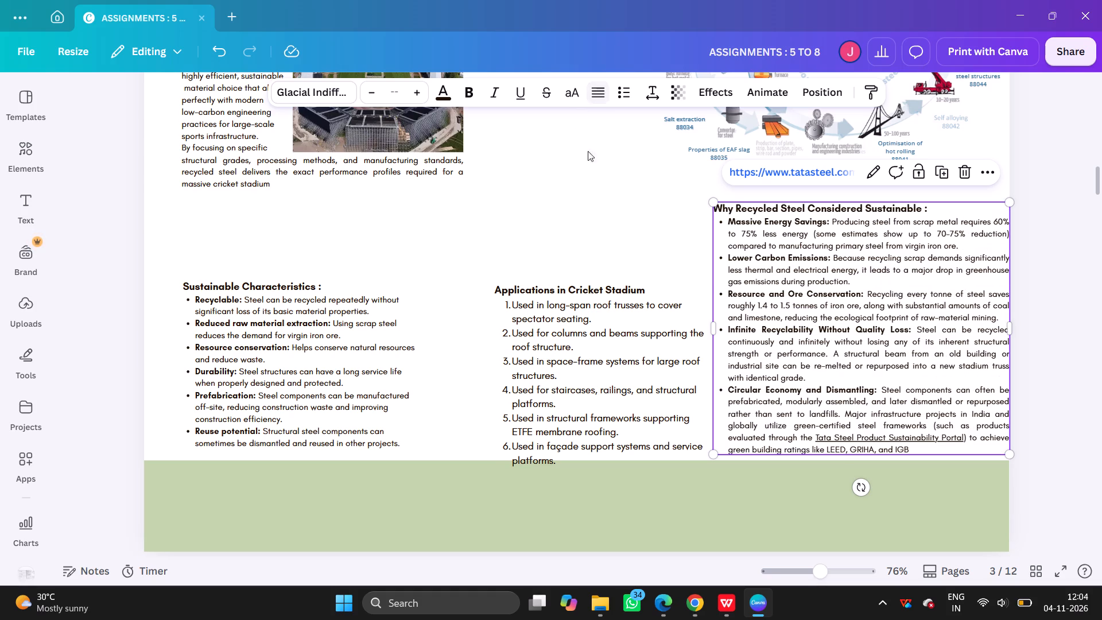
Justify the "Sustainable Characteristics" and "Applications in Cricket Stadium" blocks, selecting them together with the already justified "Why Recycled Steel" block.
{"action": "left_click", "coordinate": [577, 334]}
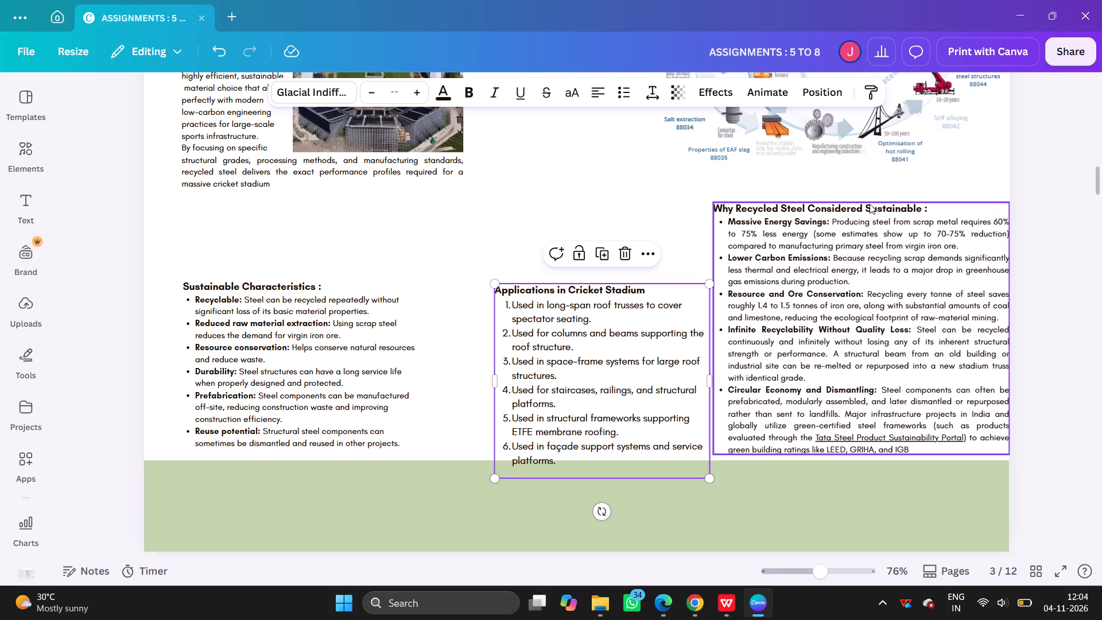
{"action": "left_click_drag", "start_coordinate": [950, 181], "coordinate": [507, 386]}
{"action": "left_click_drag", "start_coordinate": [457, 377], "coordinate": [306, 342], "text": "ctrl"}
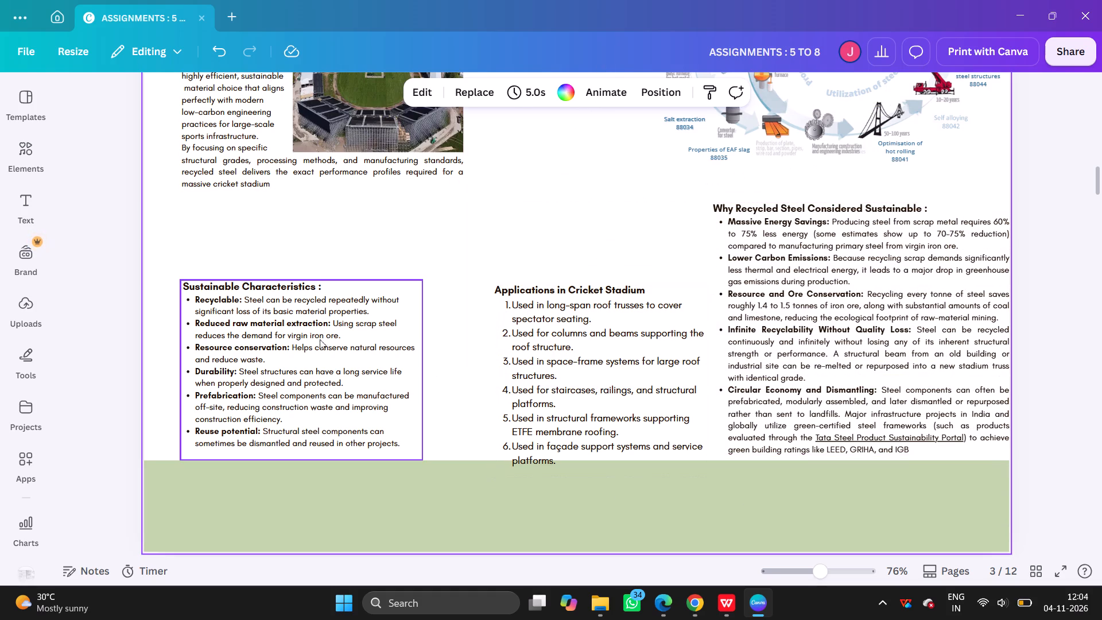
{"action": "left_click", "coordinate": [348, 343]}
{"action": "left_click", "coordinate": [592, 342], "text": "ctrl"}
{"action": "left_click", "coordinate": [759, 324], "text": "ctrl"}
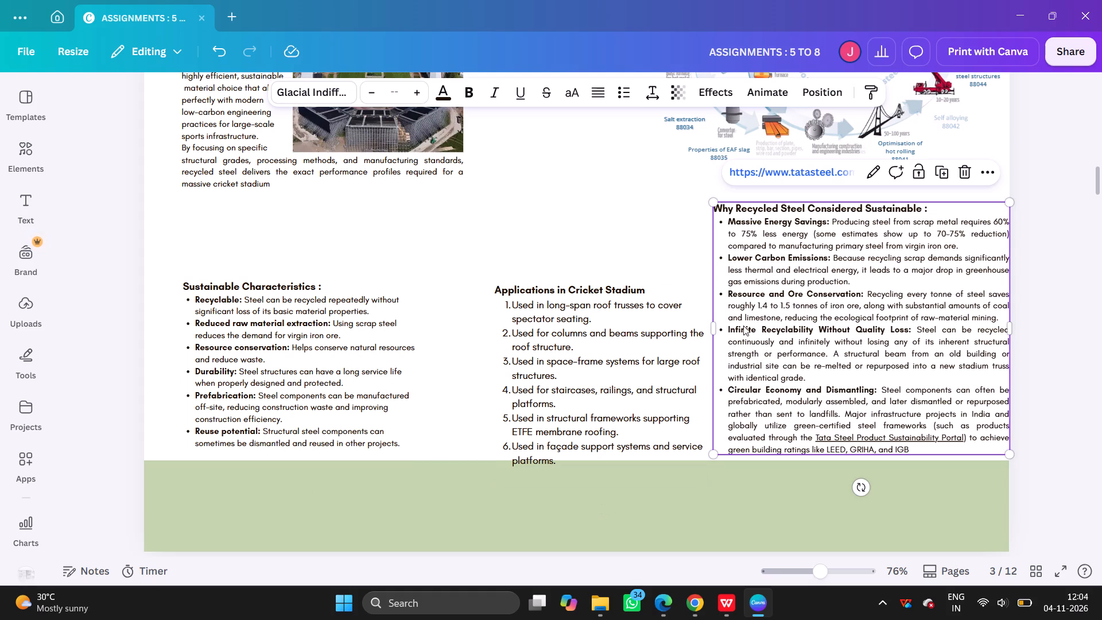
{"action": "left_click", "coordinate": [794, 322], "text": "ctrl"}
{"action": "left_click", "coordinate": [657, 365], "text": "ctrl"}
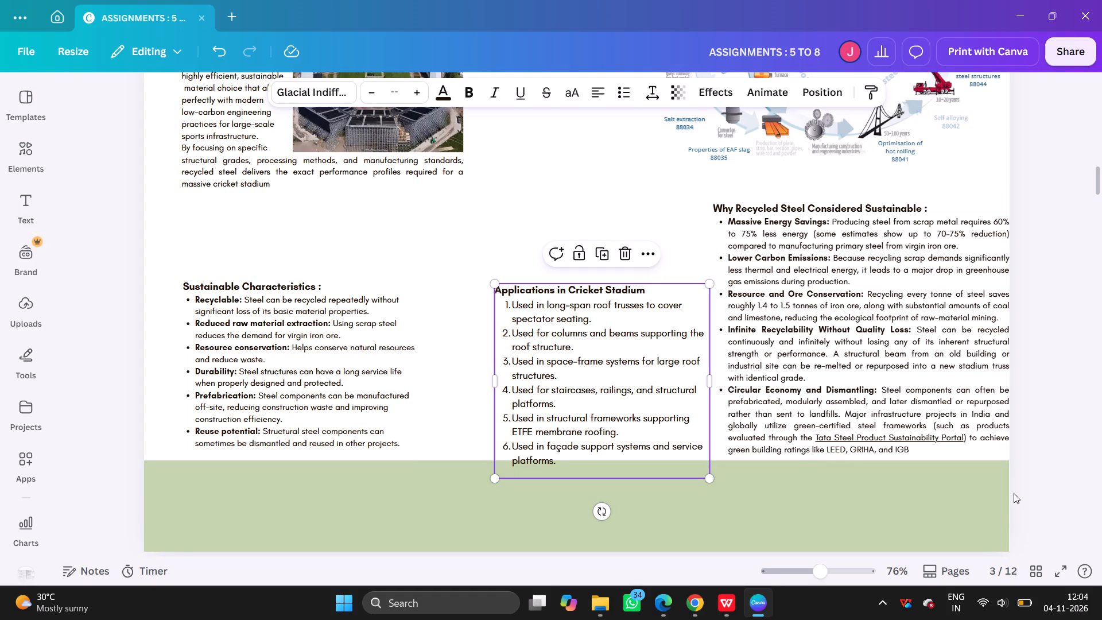
{"action": "left_click_drag", "start_coordinate": [1050, 410], "coordinate": [238, 292]}
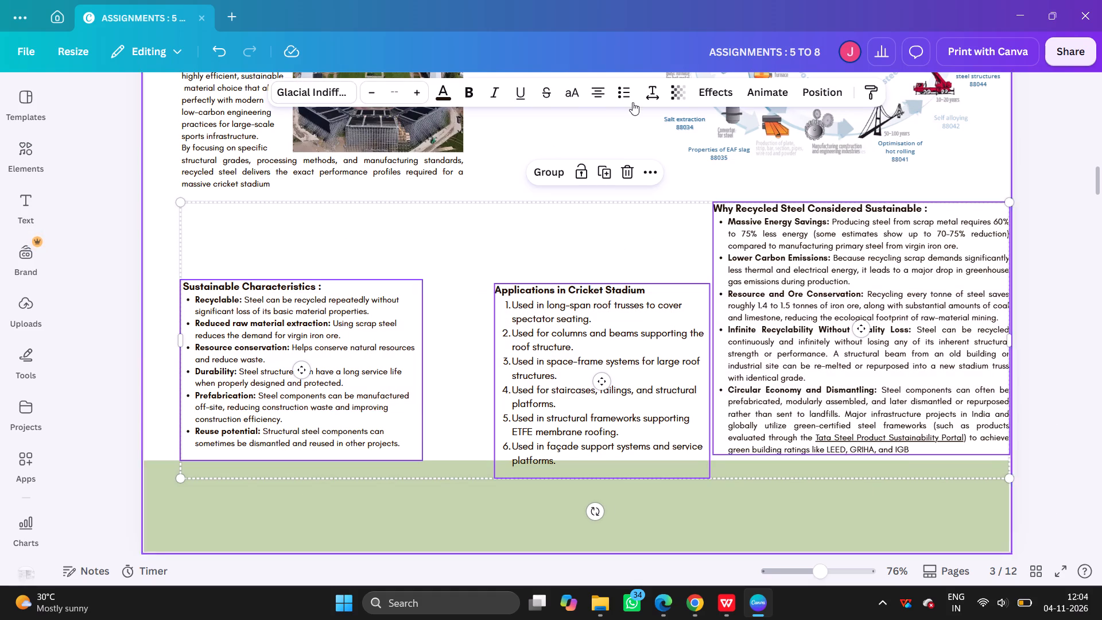
{"action": "left_click", "coordinate": [592, 94]}
{"action": "left_click", "coordinate": [592, 94]}
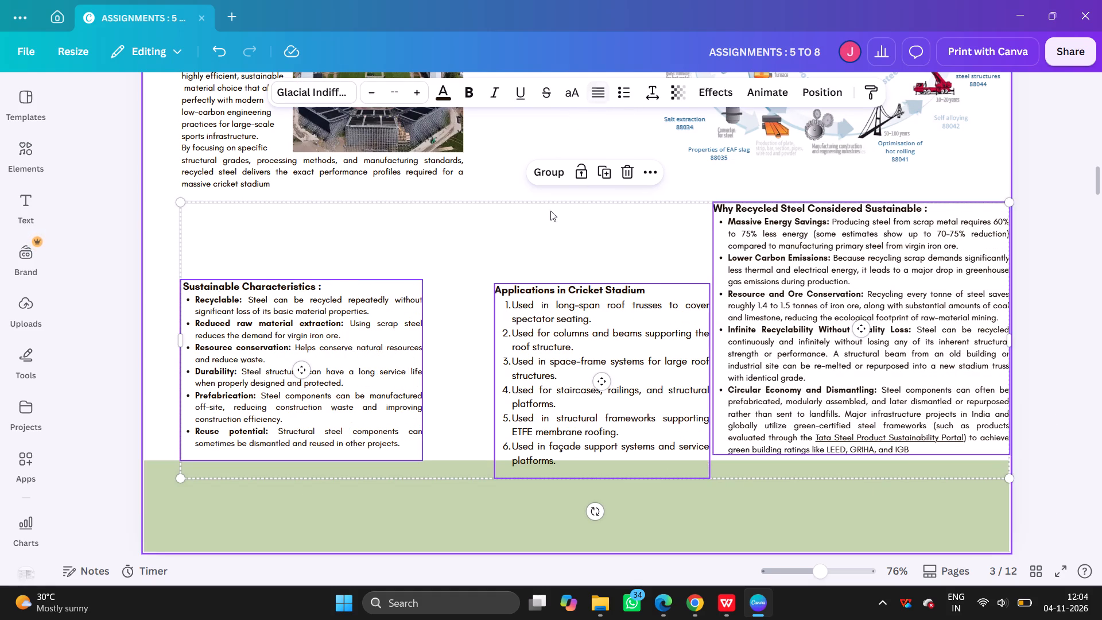
{"action": "left_click", "coordinate": [542, 224]}
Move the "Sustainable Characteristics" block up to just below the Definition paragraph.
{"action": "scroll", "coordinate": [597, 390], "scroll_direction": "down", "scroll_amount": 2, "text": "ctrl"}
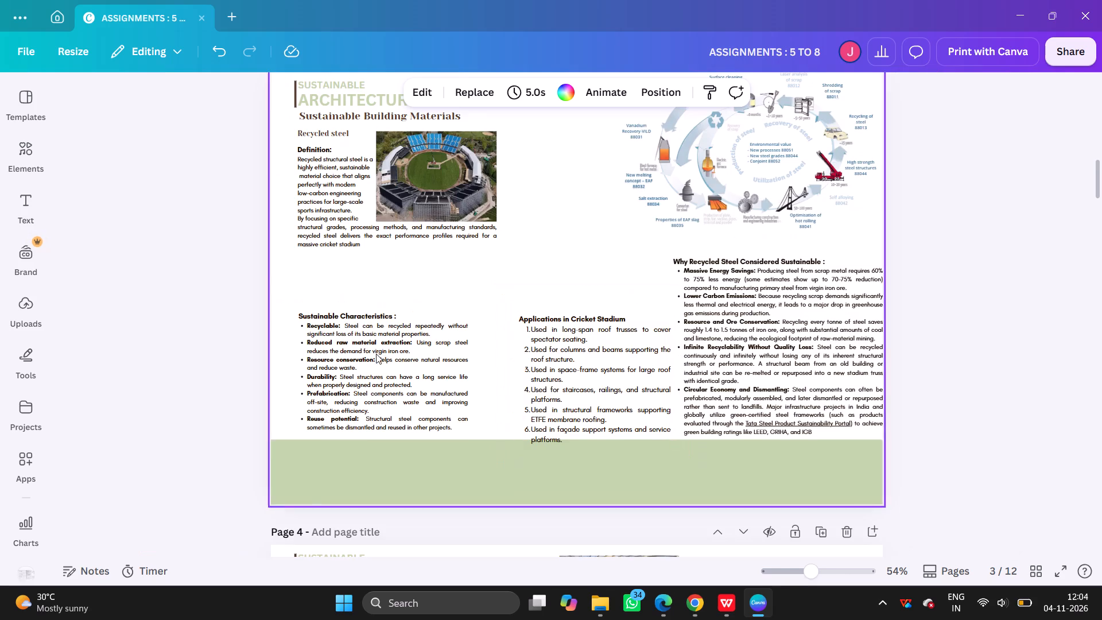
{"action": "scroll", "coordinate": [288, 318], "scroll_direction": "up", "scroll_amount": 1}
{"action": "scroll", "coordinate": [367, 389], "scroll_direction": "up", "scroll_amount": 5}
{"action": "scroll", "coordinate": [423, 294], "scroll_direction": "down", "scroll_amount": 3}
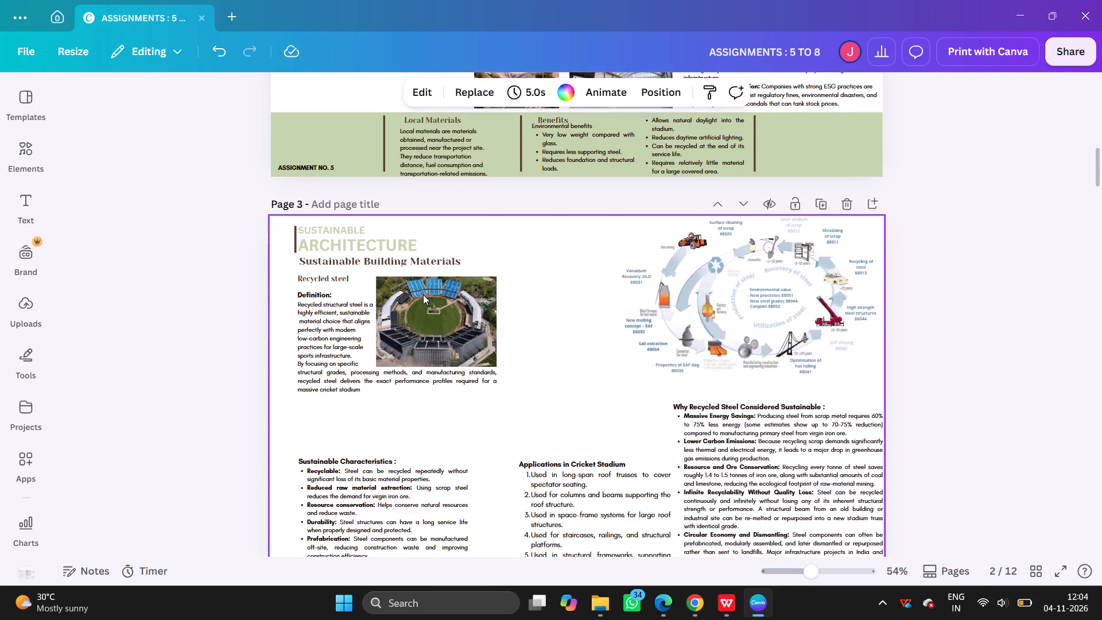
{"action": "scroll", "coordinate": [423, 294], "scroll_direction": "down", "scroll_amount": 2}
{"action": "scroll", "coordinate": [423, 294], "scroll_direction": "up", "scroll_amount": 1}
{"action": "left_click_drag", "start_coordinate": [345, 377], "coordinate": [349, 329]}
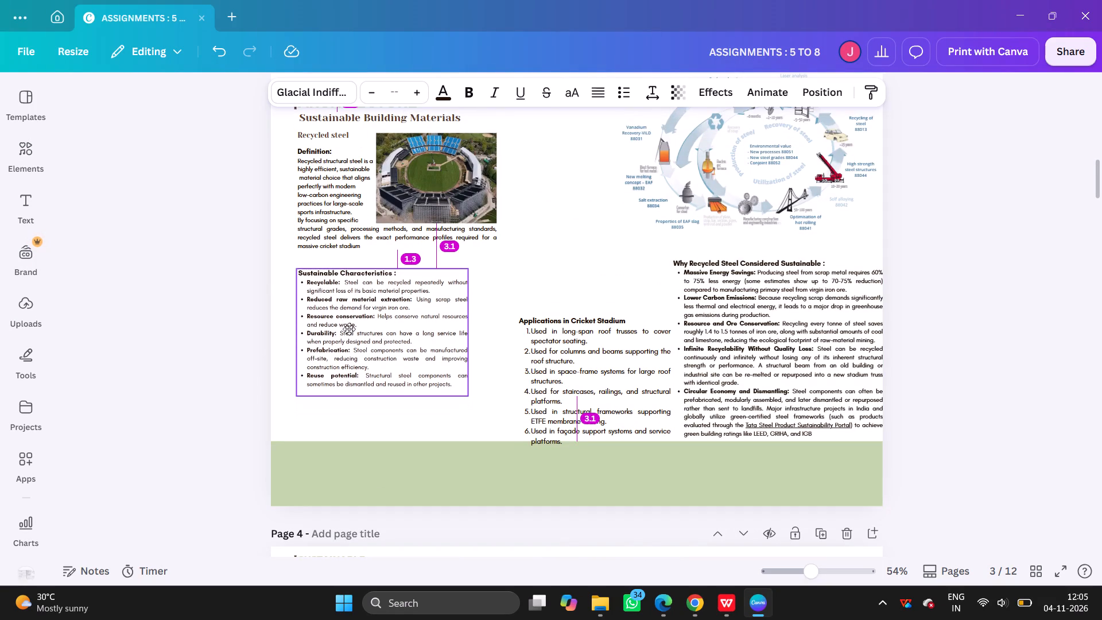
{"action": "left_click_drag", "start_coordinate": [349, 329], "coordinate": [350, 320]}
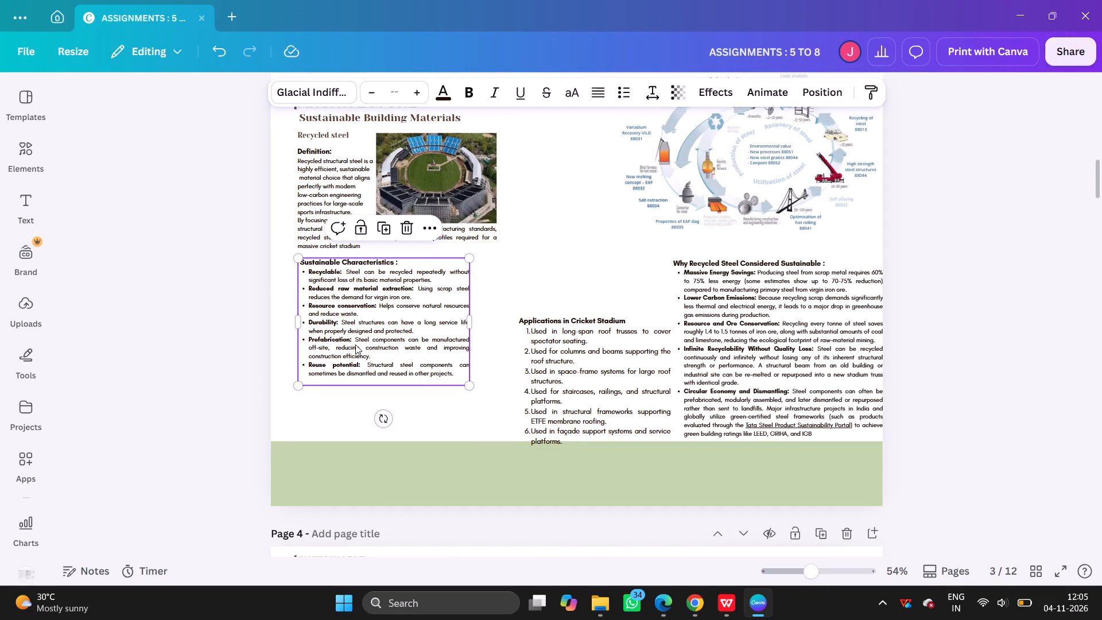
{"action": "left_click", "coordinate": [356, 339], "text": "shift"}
Move "Sustainable Characteristics" to the middle column level with "Why Recycled Steel Considered Sustainable", and "Applications in Cricket Stadium" below the Definition paragraph.
{"action": "scroll", "coordinate": [501, 406], "scroll_direction": "up", "scroll_amount": 4}
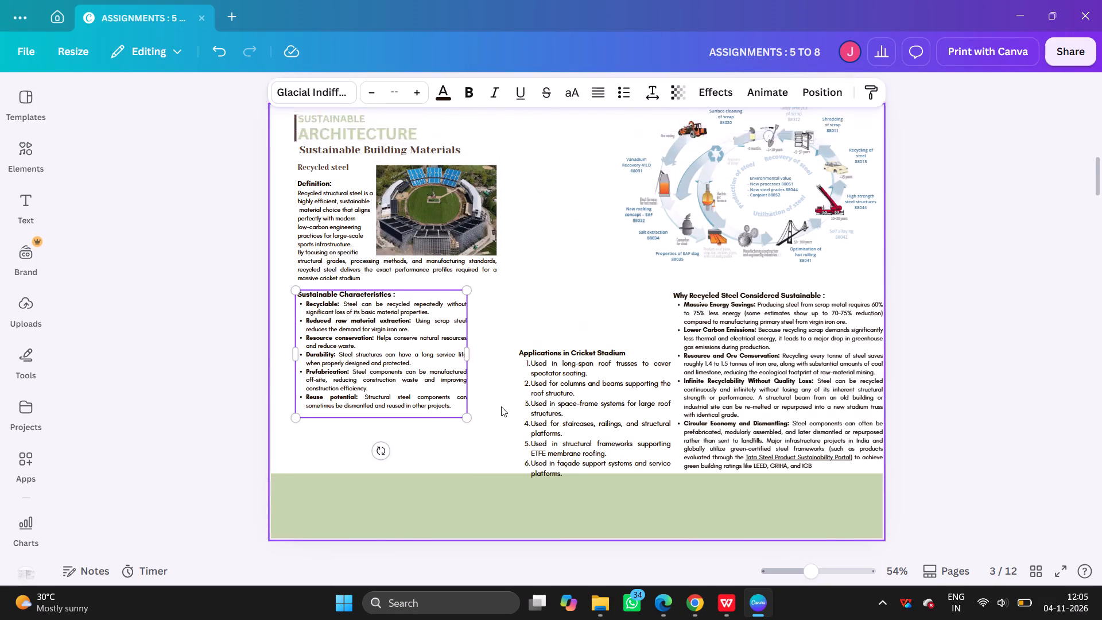
{"action": "scroll", "coordinate": [501, 406], "scroll_direction": "up", "scroll_amount": 3}
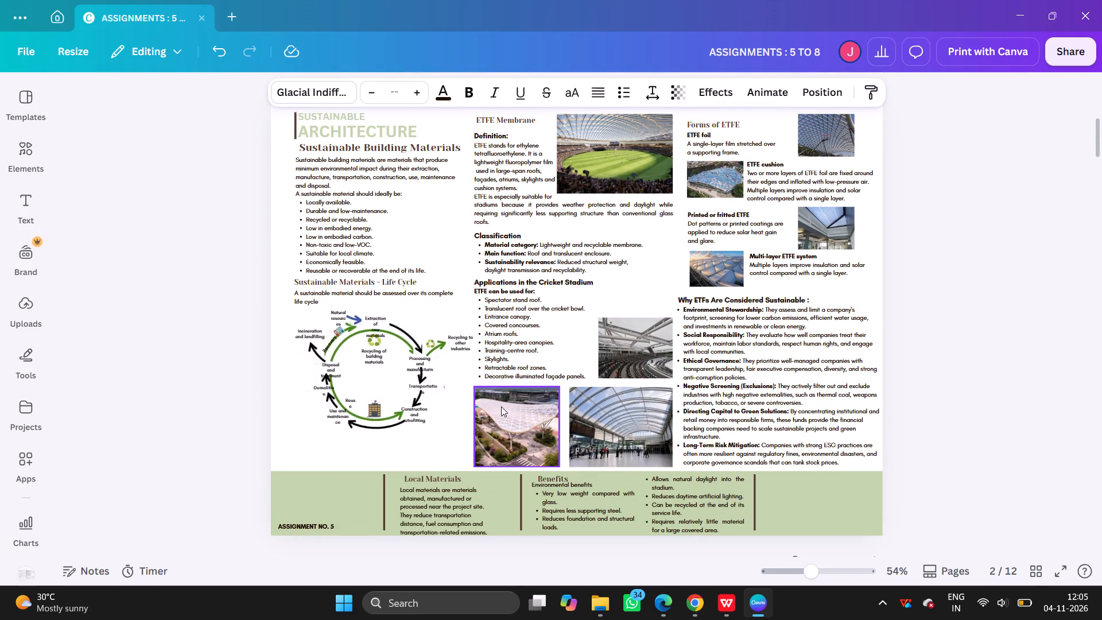
{"action": "scroll", "coordinate": [501, 406], "scroll_direction": "down", "scroll_amount": 6}
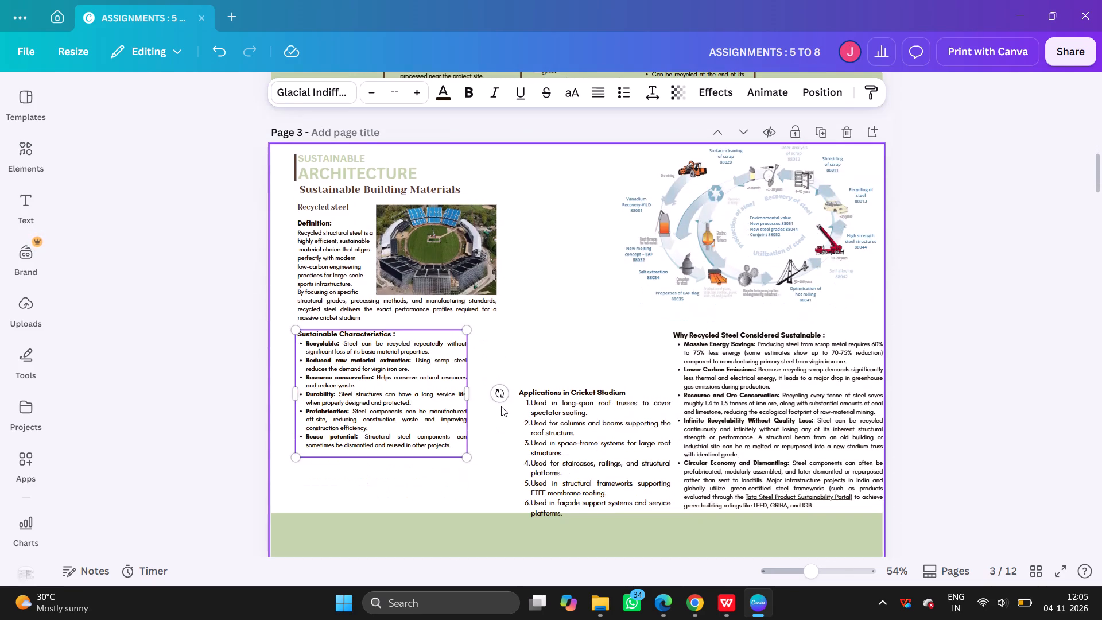
{"action": "left_click_drag", "start_coordinate": [370, 382], "coordinate": [515, 342], "text": "shift"}
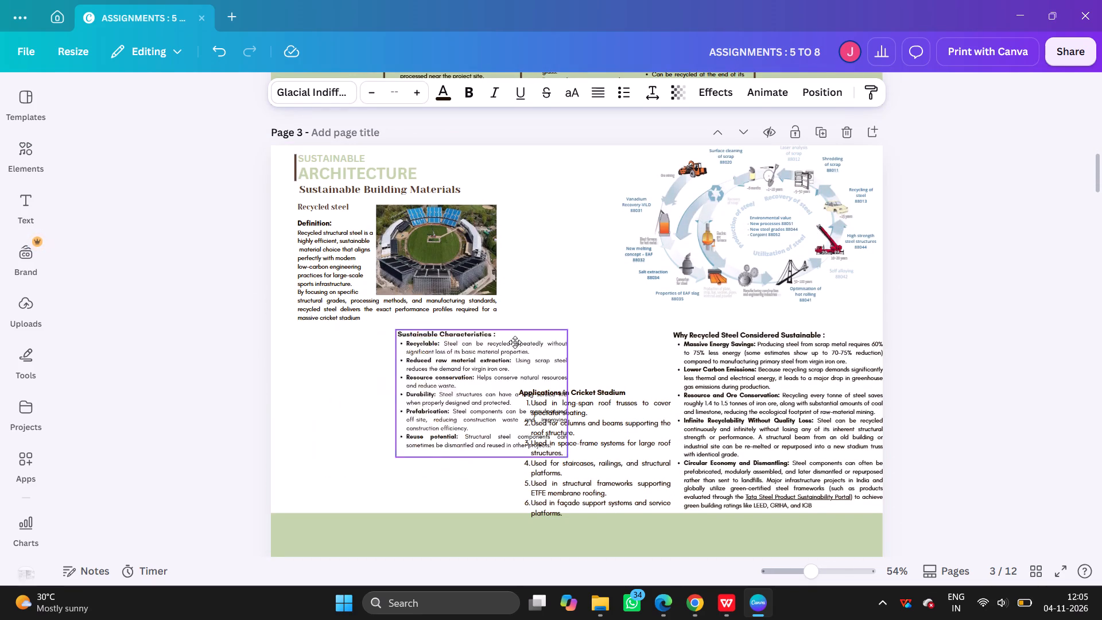
{"action": "left_click_drag", "start_coordinate": [515, 342], "coordinate": [545, 325], "text": "shift"}
{"action": "left_click_drag", "start_coordinate": [599, 481], "coordinate": [552, 474]}
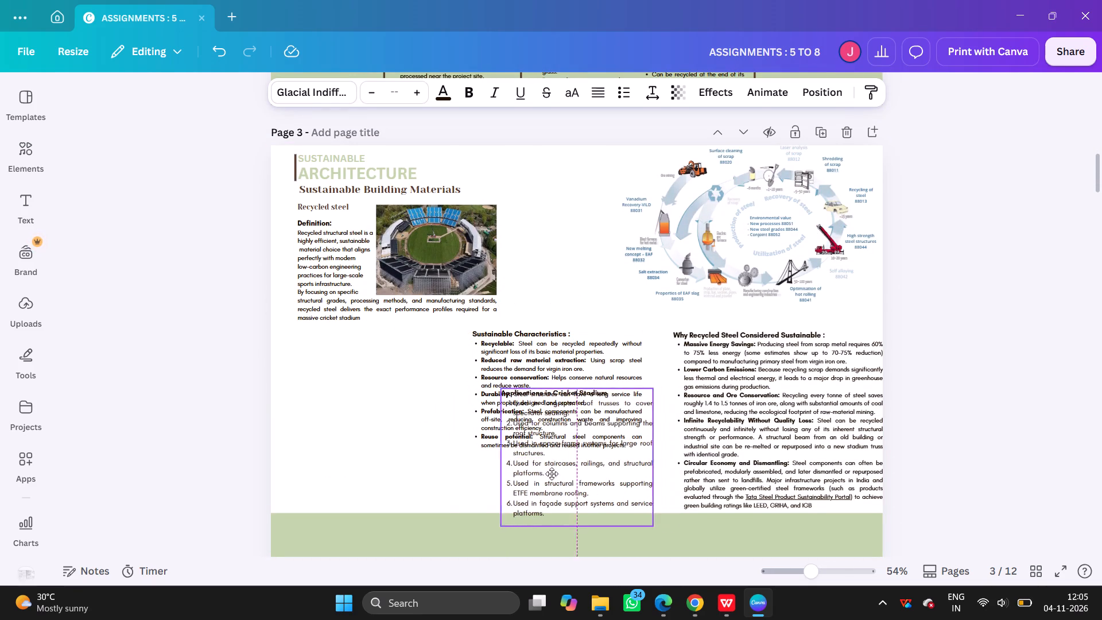
{"action": "left_click_drag", "start_coordinate": [552, 474], "coordinate": [371, 431]}
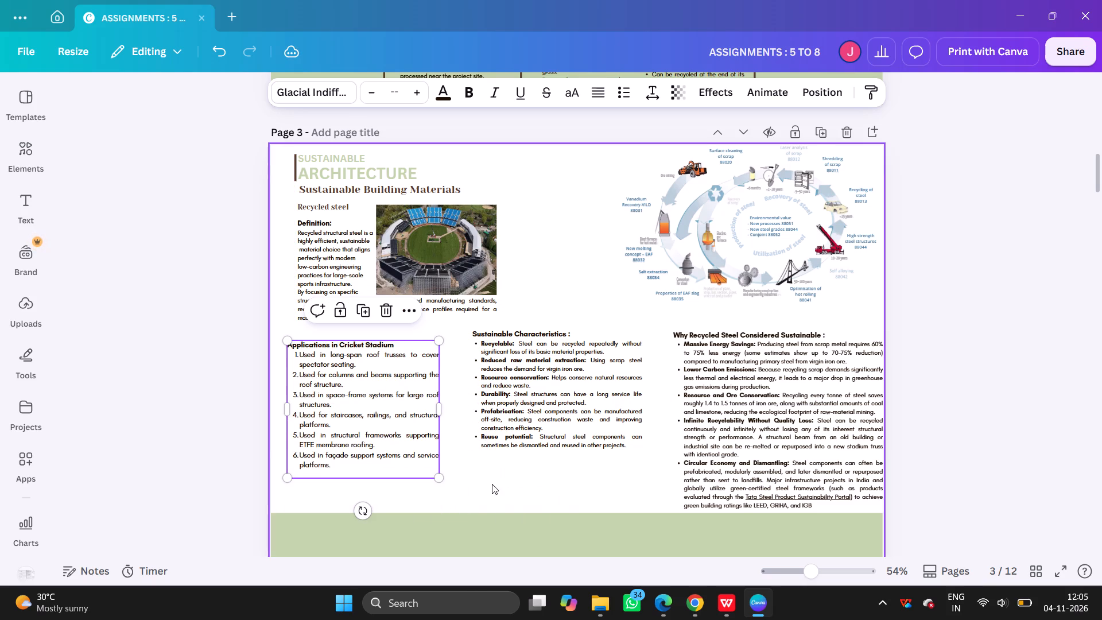
Convert the six numbered items under "Applications in Cricket Stadium" on page 3 into a bulleted list.
{"action": "scroll", "coordinate": [492, 484], "scroll_direction": "up", "scroll_amount": 4}
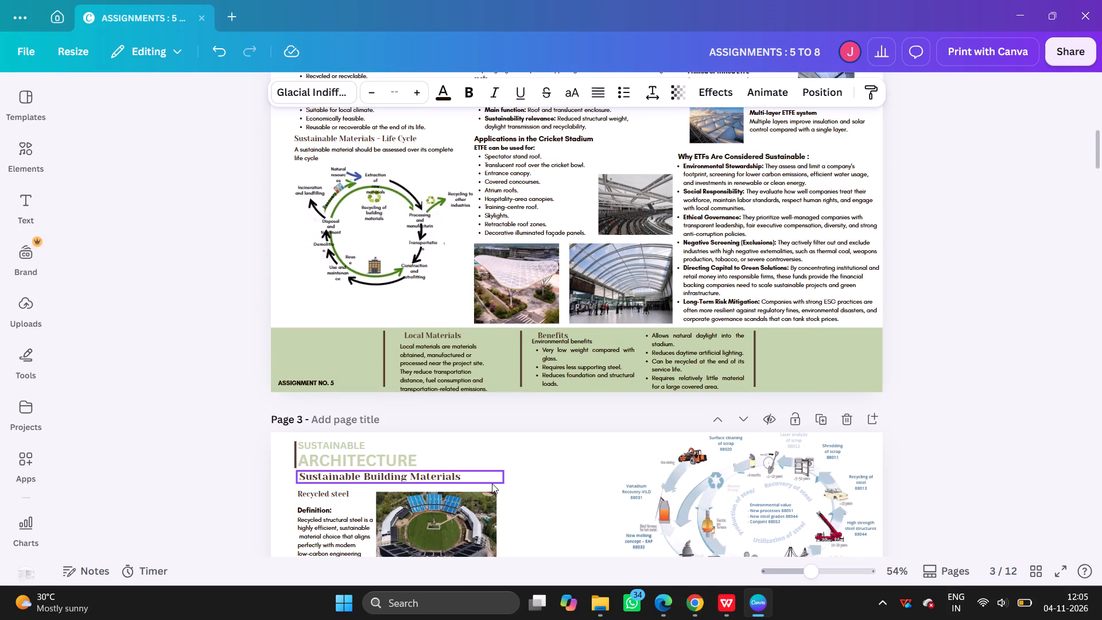
{"action": "scroll", "coordinate": [492, 483], "scroll_direction": "down", "scroll_amount": 2}
{"action": "scroll", "coordinate": [311, 379], "scroll_direction": "up", "scroll_amount": 2, "text": "ctrl"}
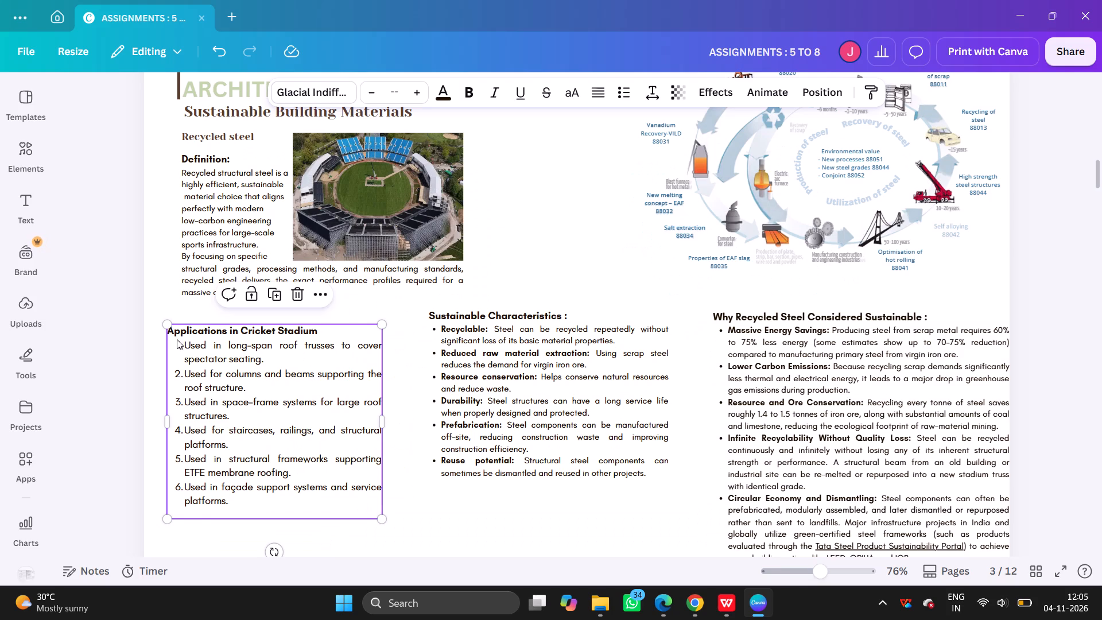
{"action": "left_click", "coordinate": [183, 342]}
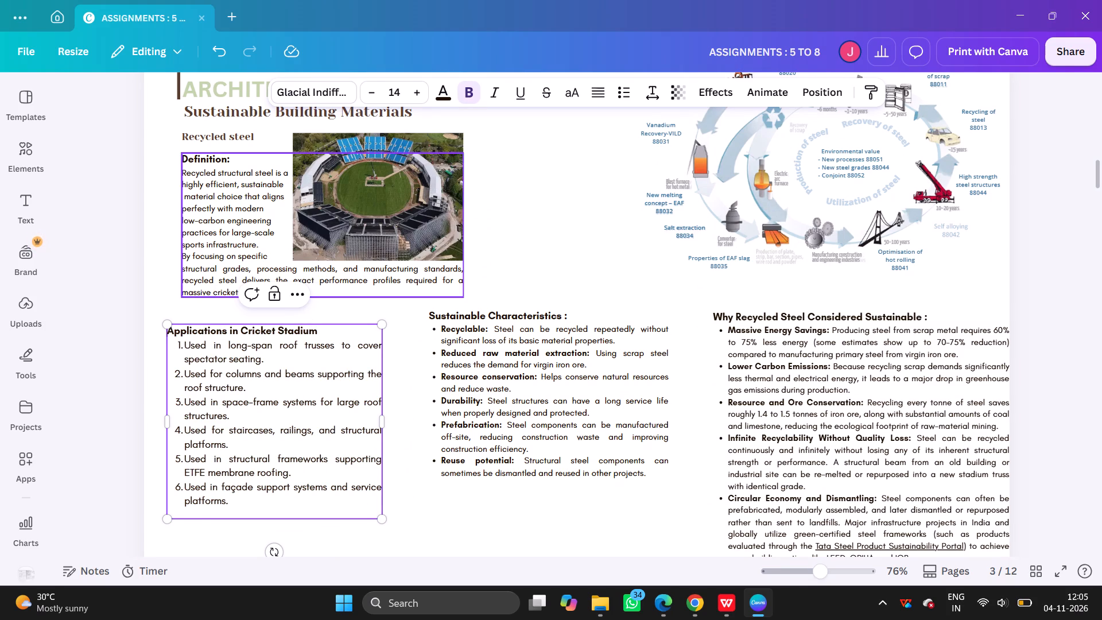
{"action": "left_click", "coordinate": [177, 344]}
{"action": "left_click_drag", "start_coordinate": [179, 346], "coordinate": [222, 420]}
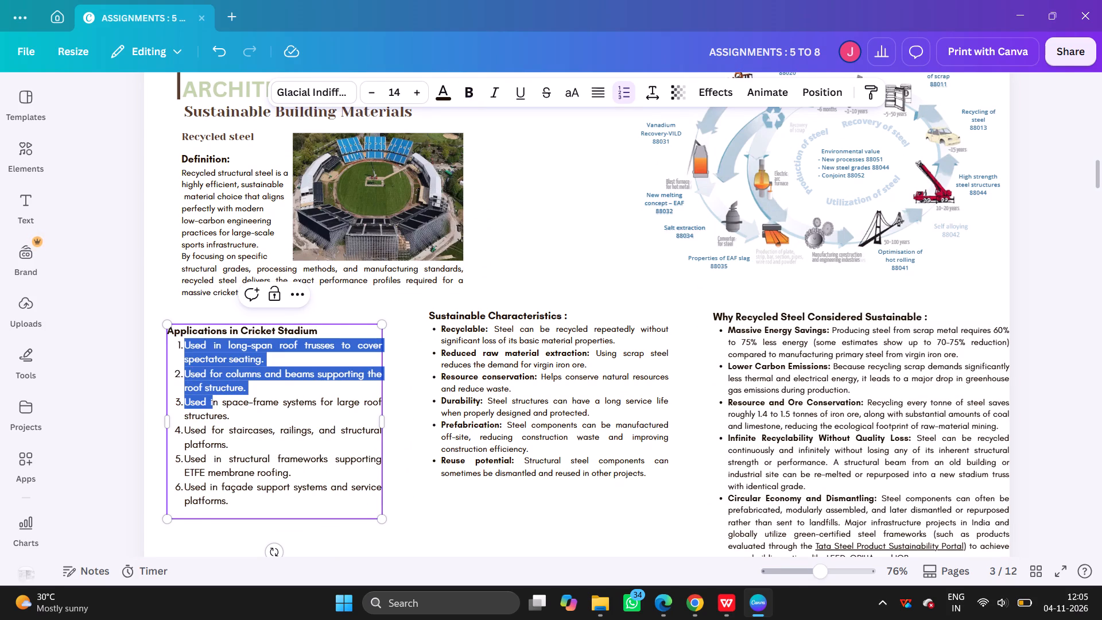
{"action": "left_click_drag", "start_coordinate": [222, 420], "coordinate": [234, 505]}
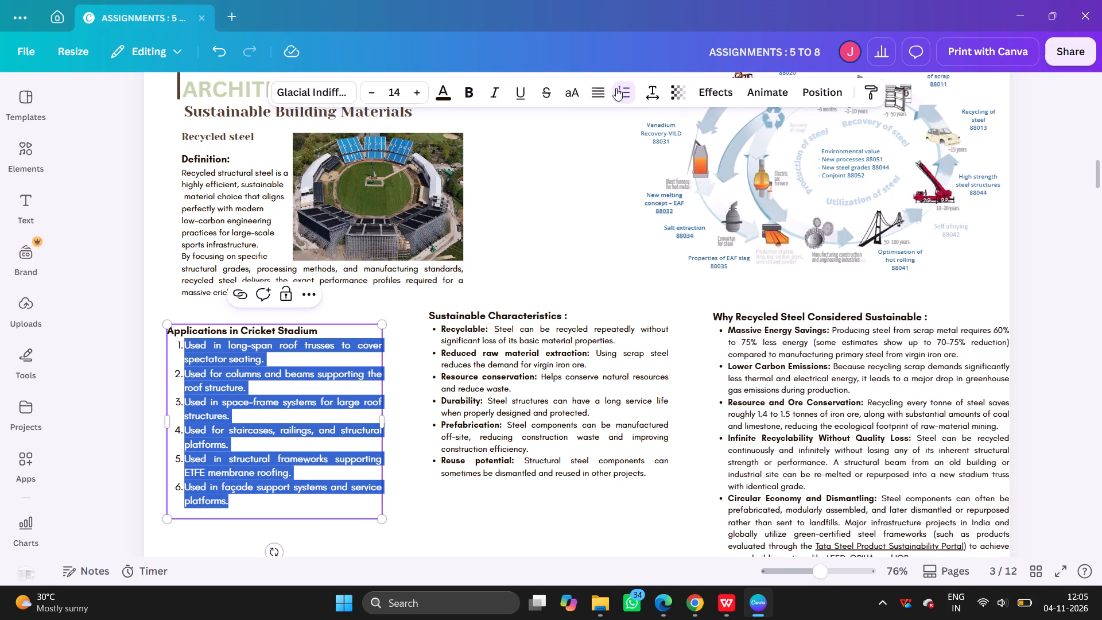
{"action": "left_click", "coordinate": [618, 88]}
{"action": "left_click", "coordinate": [622, 95]}
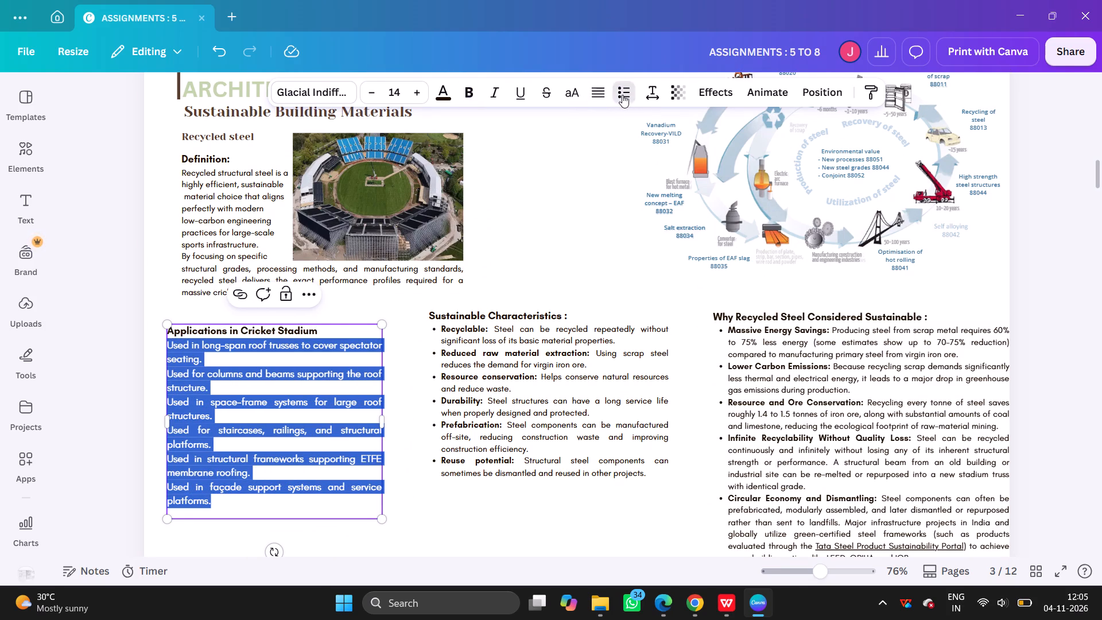
{"action": "left_click", "coordinate": [597, 230]}
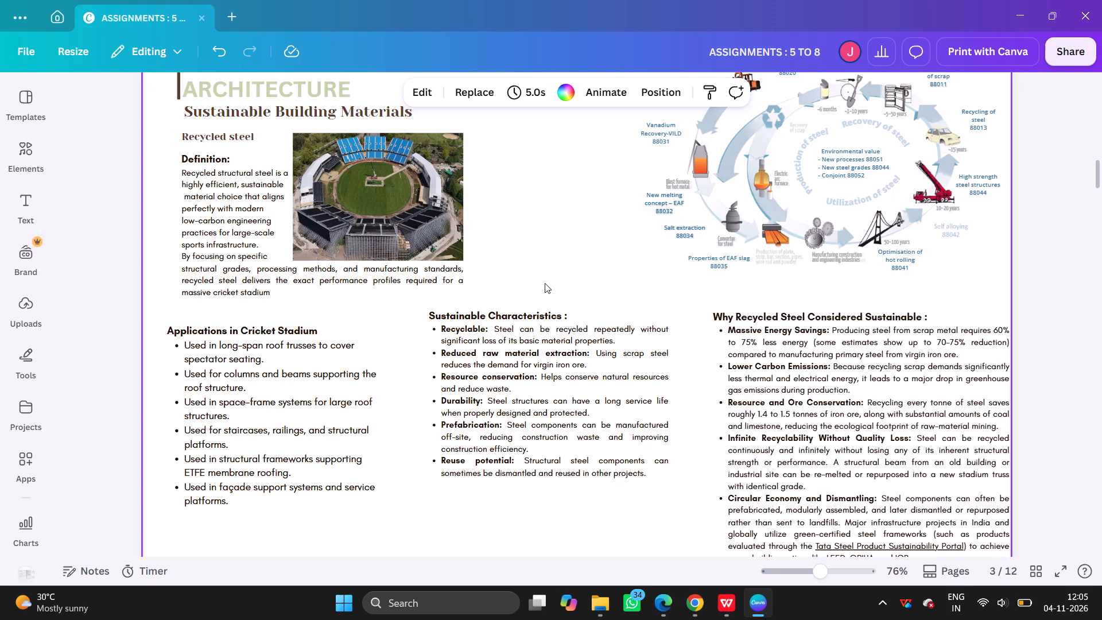
Compare page 3's recycled steel text blocks and green footer band with page 2's layout and footer content.
{"action": "scroll", "coordinate": [545, 283], "scroll_direction": "down", "scroll_amount": 3}
{"action": "left_click", "coordinate": [332, 211]}
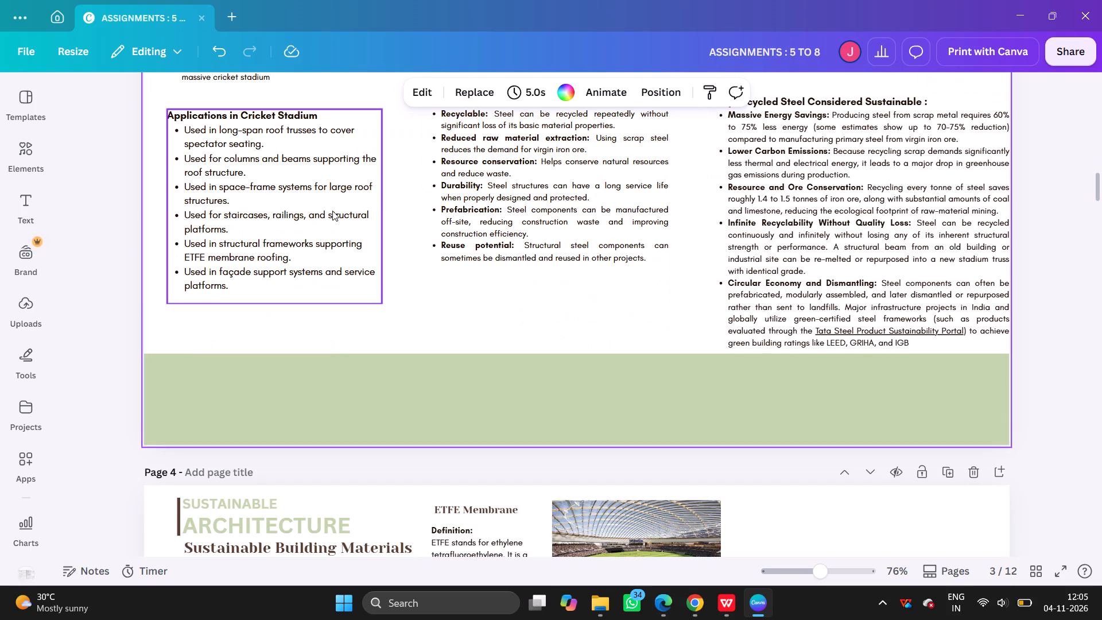
{"action": "scroll", "coordinate": [397, 276], "scroll_direction": "up", "scroll_amount": 3}
{"action": "scroll", "coordinate": [618, 320], "scroll_direction": "up", "scroll_amount": 3}
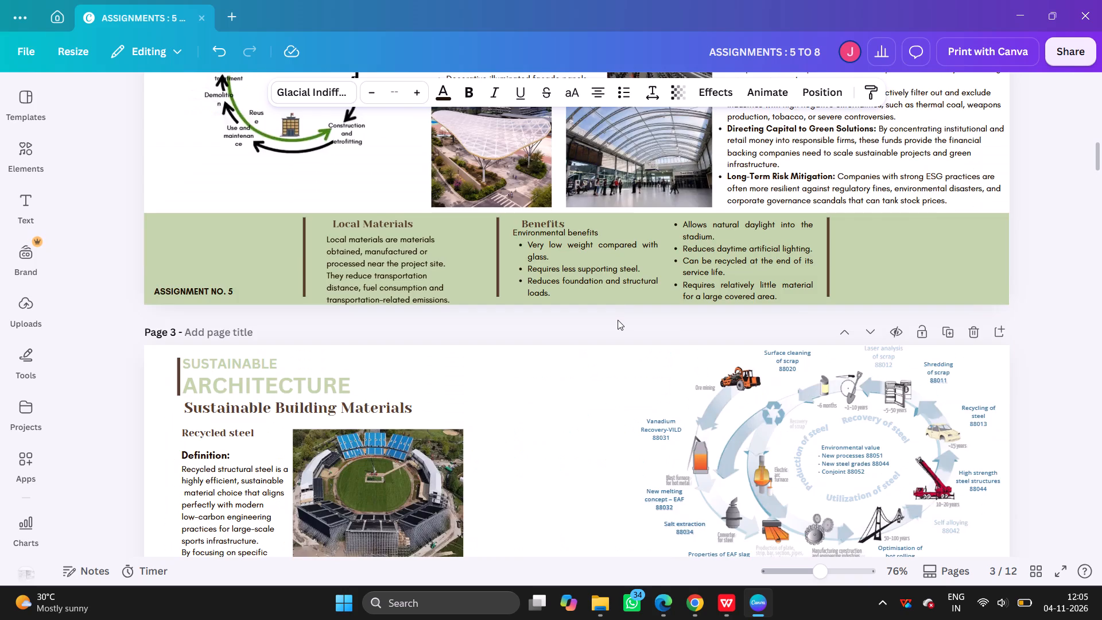
{"action": "scroll", "coordinate": [618, 320], "scroll_direction": "up", "scroll_amount": 5}
{"action": "scroll", "coordinate": [618, 320], "scroll_direction": "down", "scroll_amount": 2}
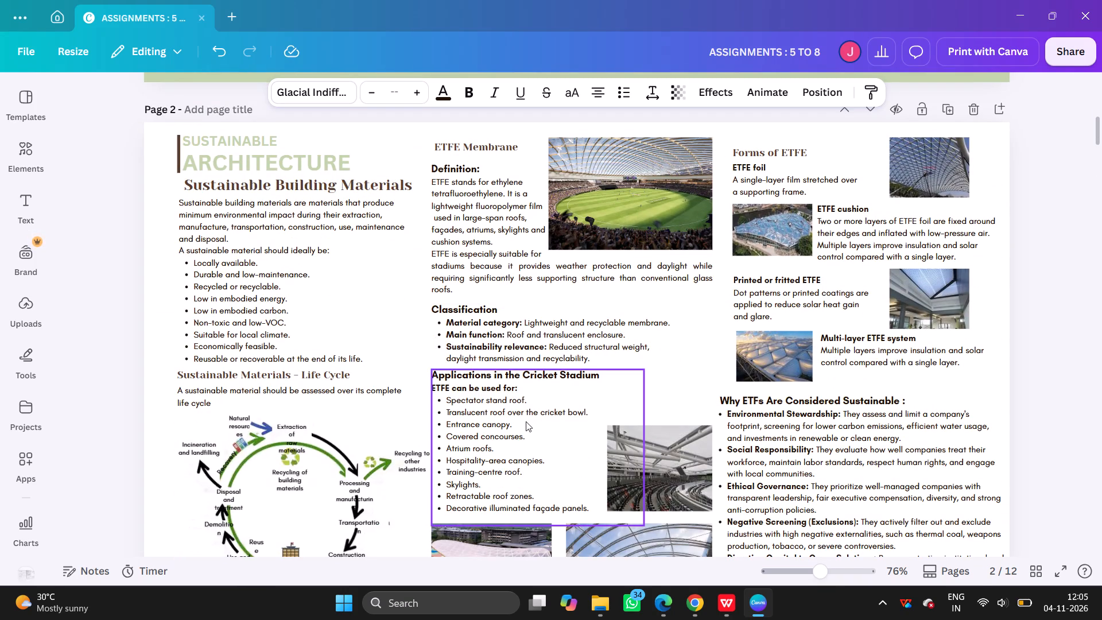
{"action": "scroll", "coordinate": [579, 336], "scroll_direction": "down", "scroll_amount": 4}
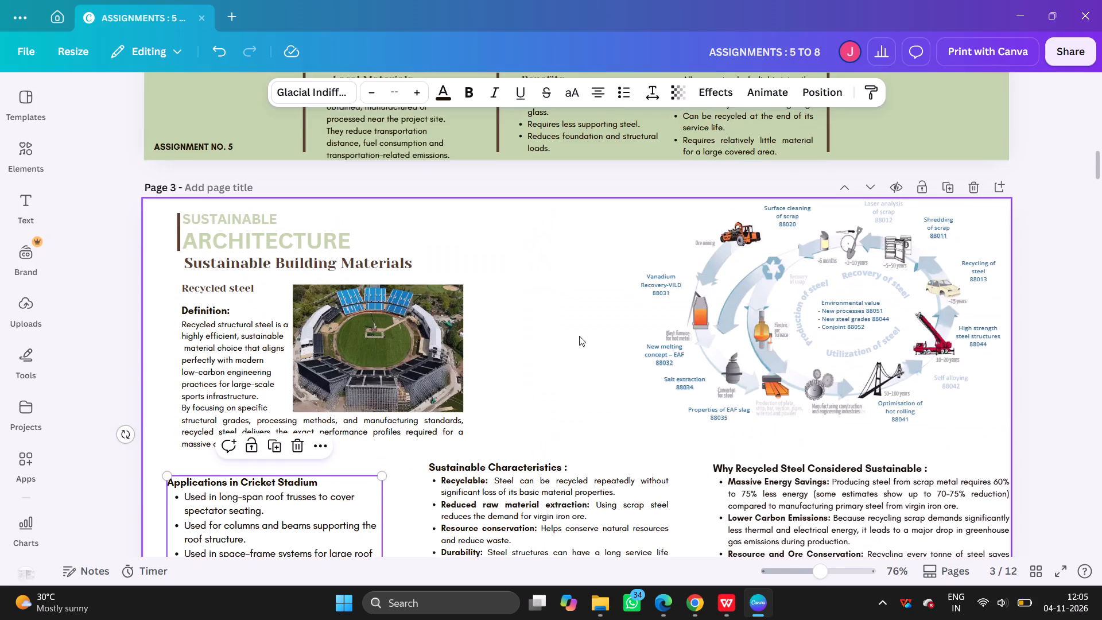
{"action": "scroll", "coordinate": [579, 336], "scroll_direction": "down", "scroll_amount": 2}
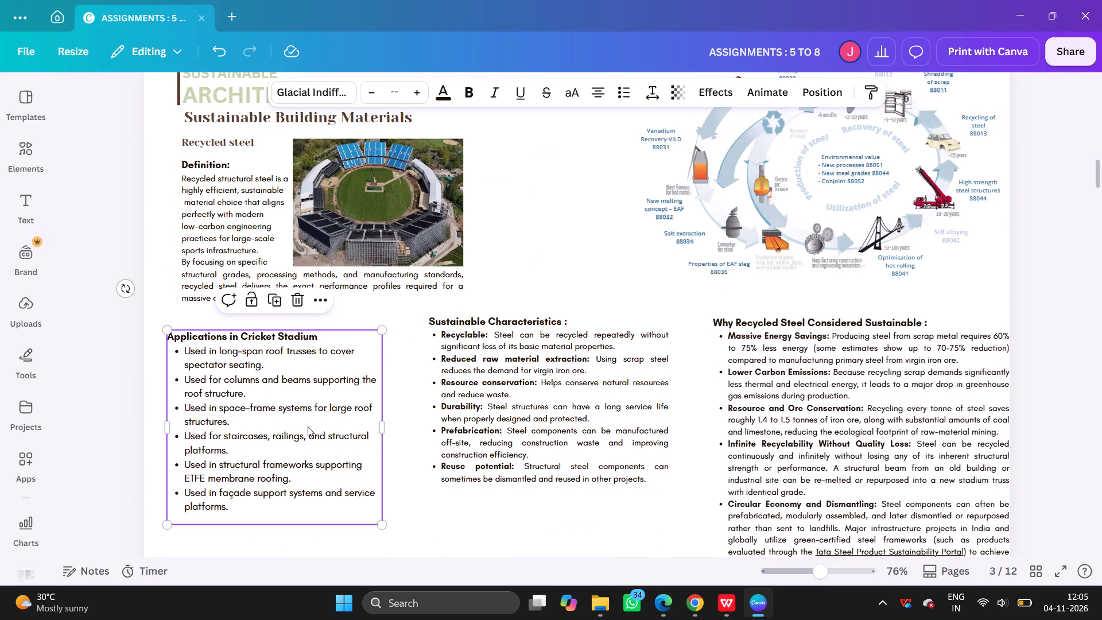
{"action": "scroll", "coordinate": [322, 418], "scroll_direction": "down", "scroll_amount": 1}
{"action": "scroll", "coordinate": [590, 420], "scroll_direction": "up", "scroll_amount": 4}
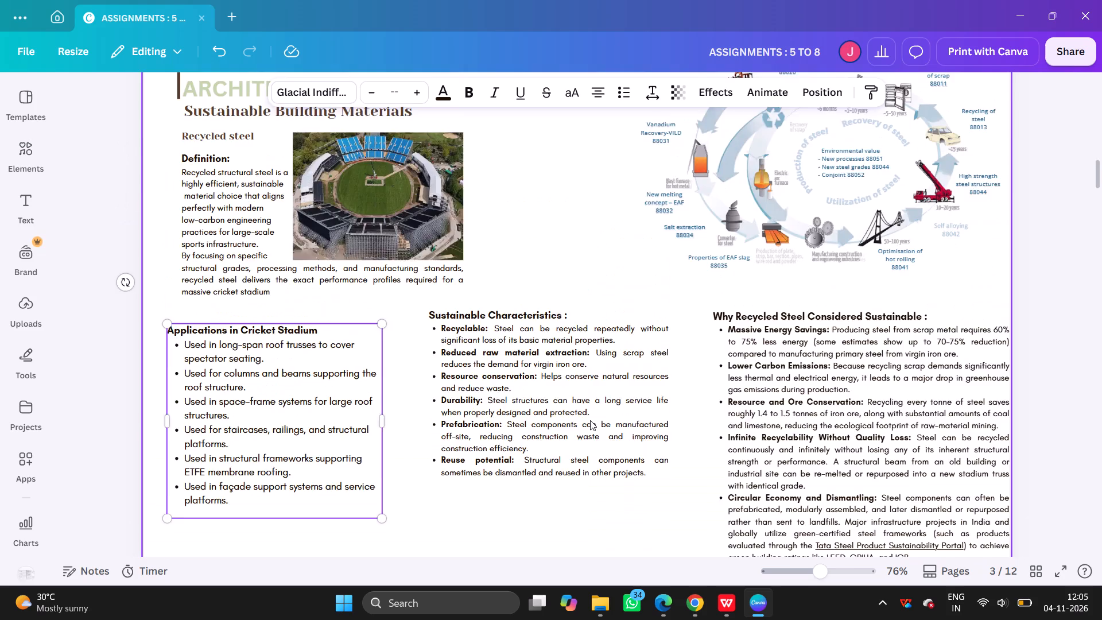
{"action": "scroll", "coordinate": [590, 420], "scroll_direction": "down", "scroll_amount": 3}
{"action": "scroll", "coordinate": [590, 420], "scroll_direction": "up", "scroll_amount": 5}
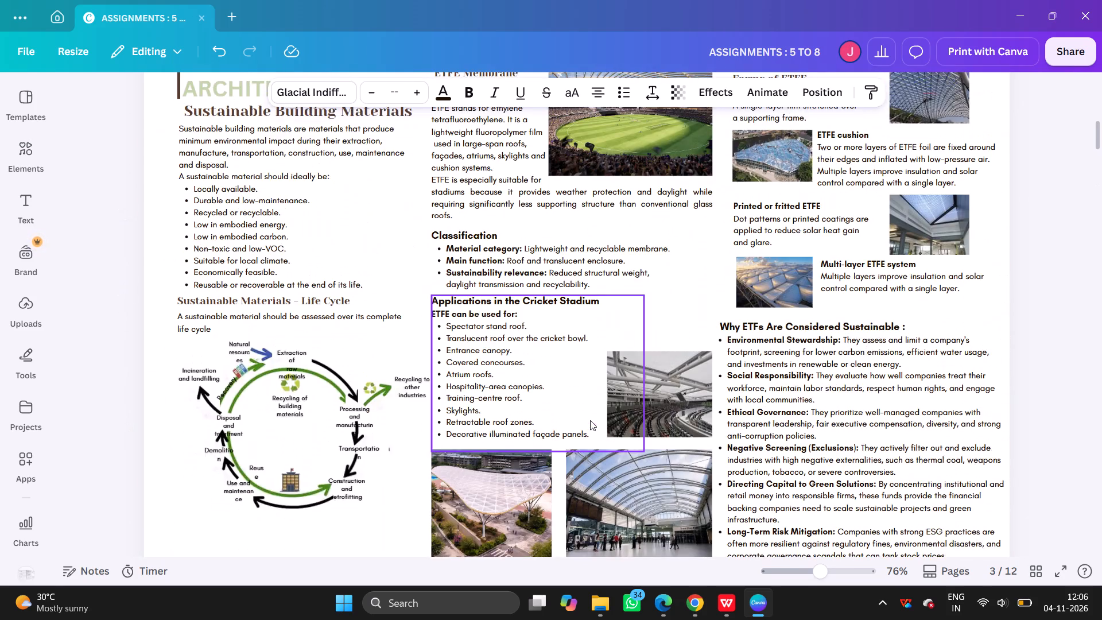
{"action": "scroll", "coordinate": [590, 420], "scroll_direction": "down", "scroll_amount": 2}
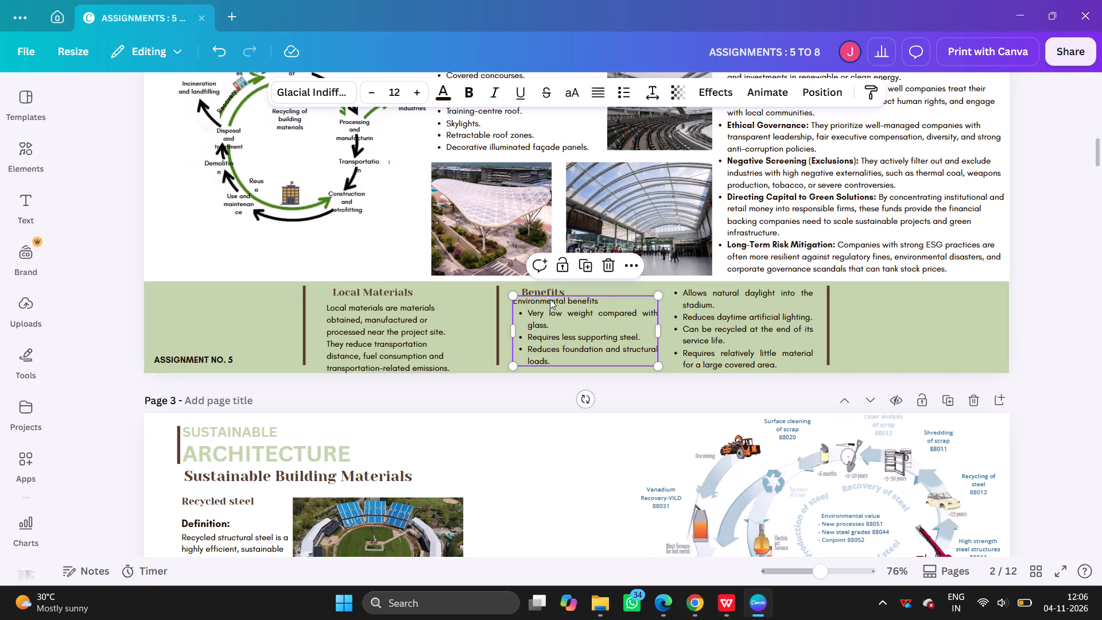
{"action": "left_click", "coordinate": [550, 291], "text": "ctrl"}
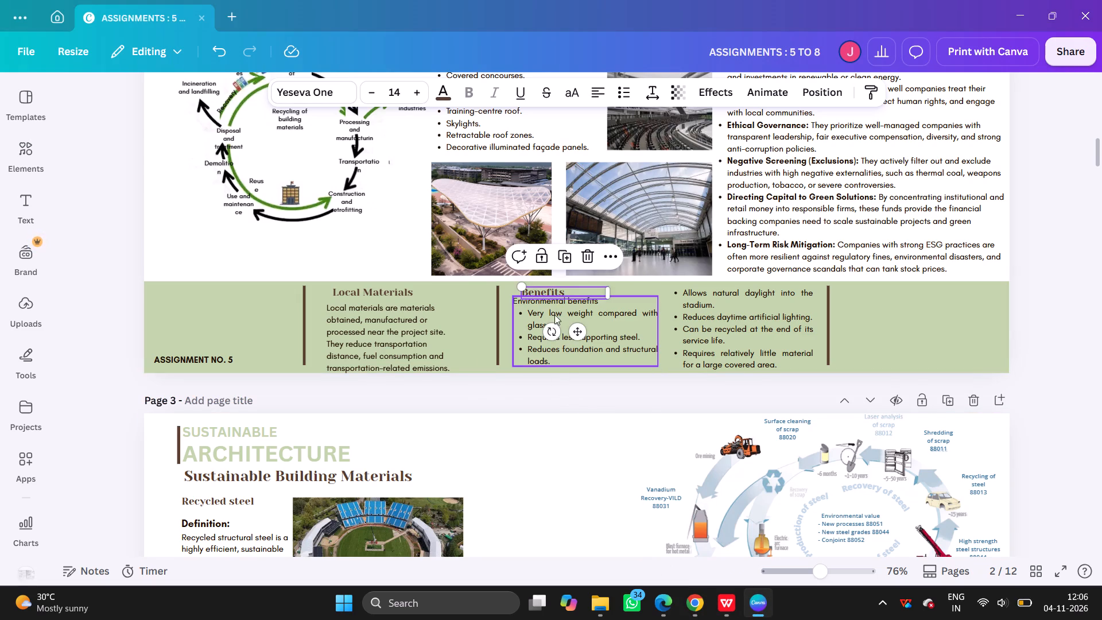
{"action": "left_click", "coordinate": [552, 311], "text": "shift"}
{"action": "scroll", "coordinate": [552, 311], "scroll_direction": "down", "scroll_amount": 1}
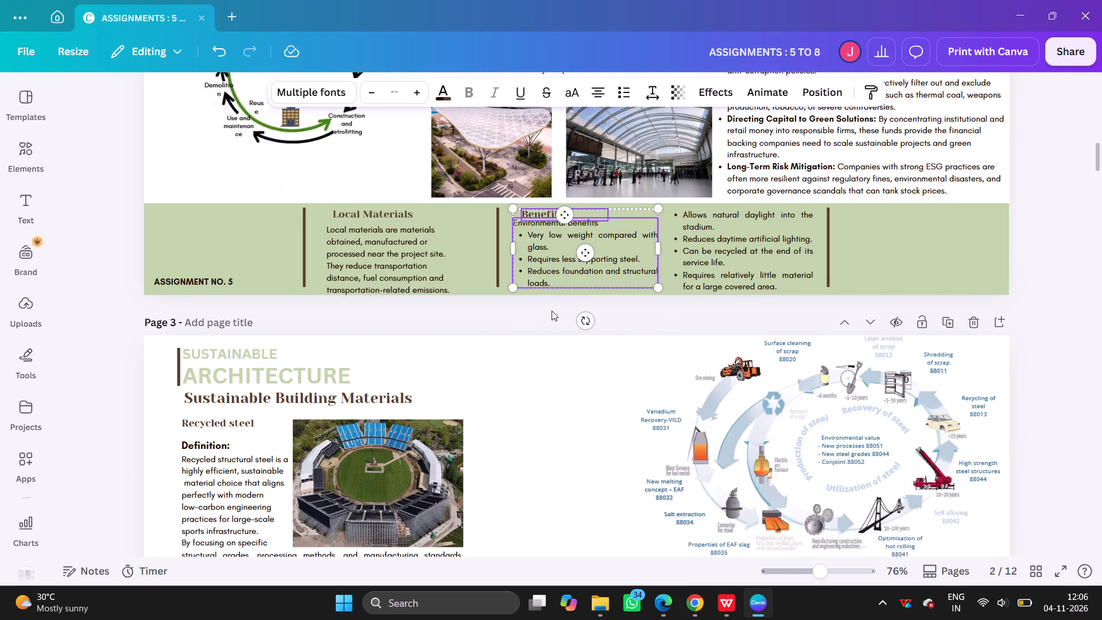
{"action": "left_click_drag", "start_coordinate": [553, 205], "coordinate": [553, 245], "text": "alt+shift"}
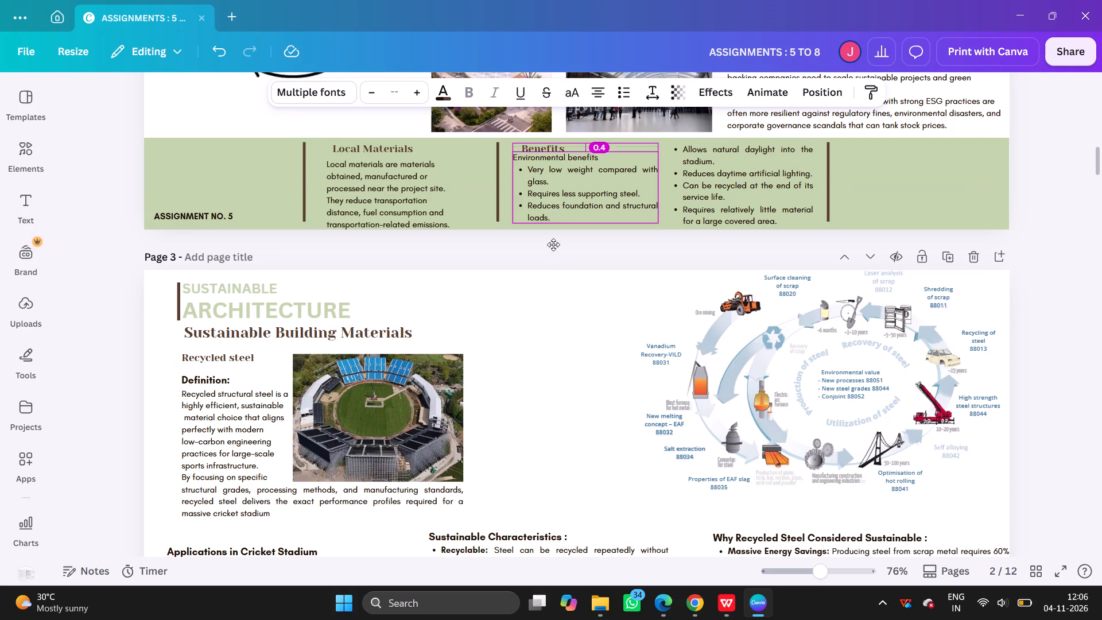
{"action": "left_click_drag", "start_coordinate": [553, 245], "coordinate": [552, 436], "text": "alt+shift"}
{"action": "scroll", "coordinate": [553, 292], "scroll_direction": "down", "scroll_amount": 5, "text": "alt+shift"}
{"action": "scroll", "coordinate": [552, 431], "scroll_direction": "down", "scroll_amount": 1, "text": "alt+shift"}
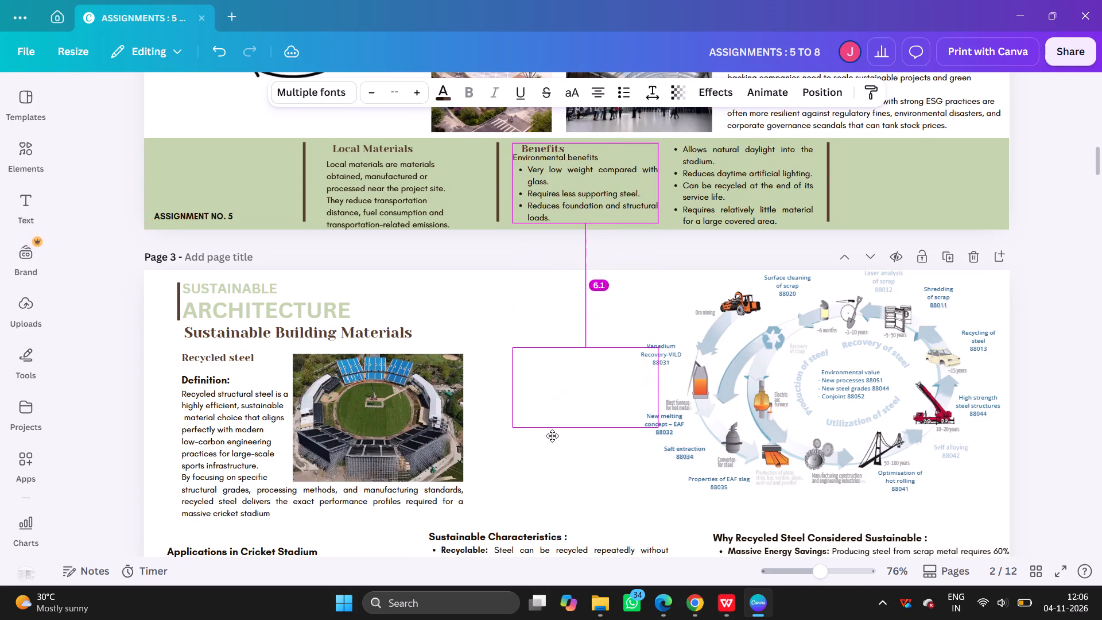
{"action": "scroll", "coordinate": [552, 436], "scroll_direction": "down", "scroll_amount": 5, "text": "alt+shift"}
{"action": "left_click_drag", "start_coordinate": [552, 436], "coordinate": [535, 482], "text": "alt+shift"}
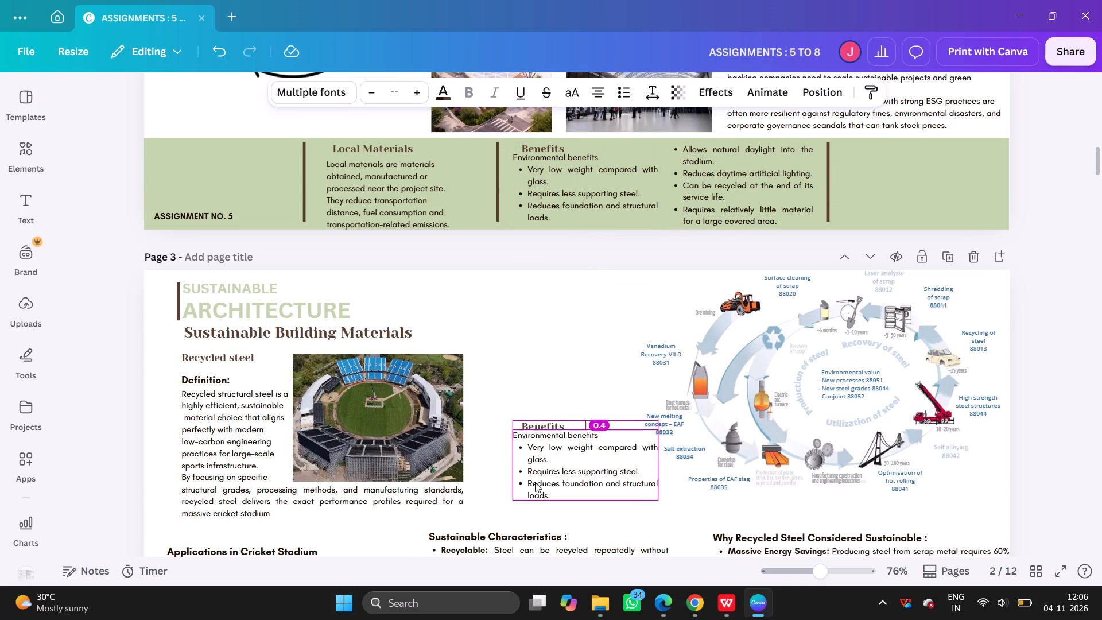
Move the copied "Benefits" heading and list down into the green footer band of page 3.
{"action": "scroll", "coordinate": [538, 369], "scroll_direction": "down", "scroll_amount": 4}
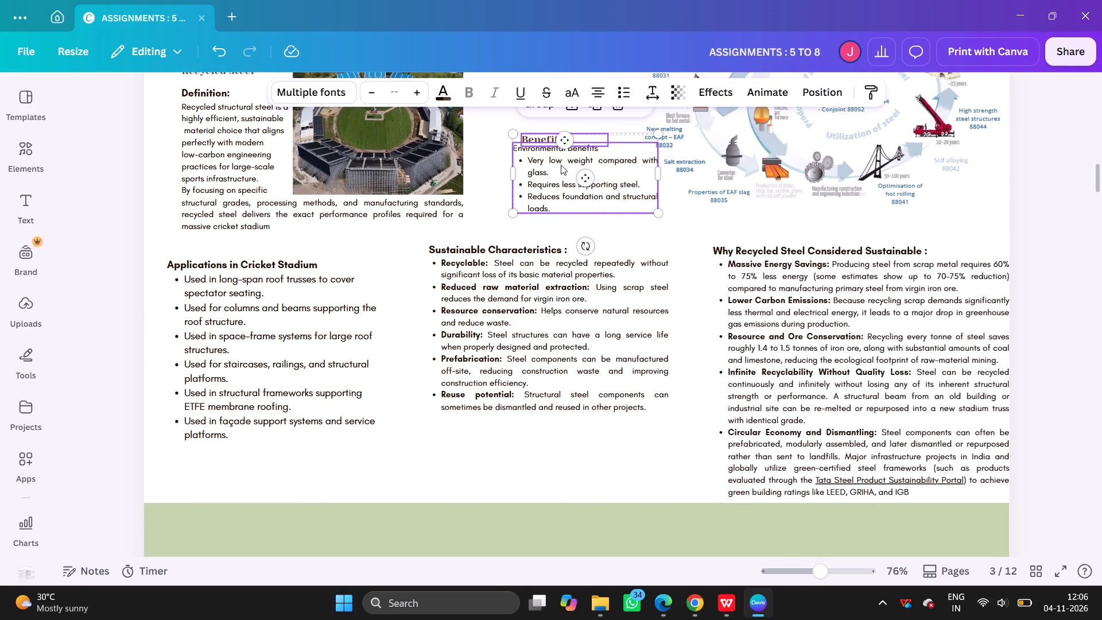
{"action": "left_click_drag", "start_coordinate": [561, 165], "coordinate": [545, 431], "text": "shift"}
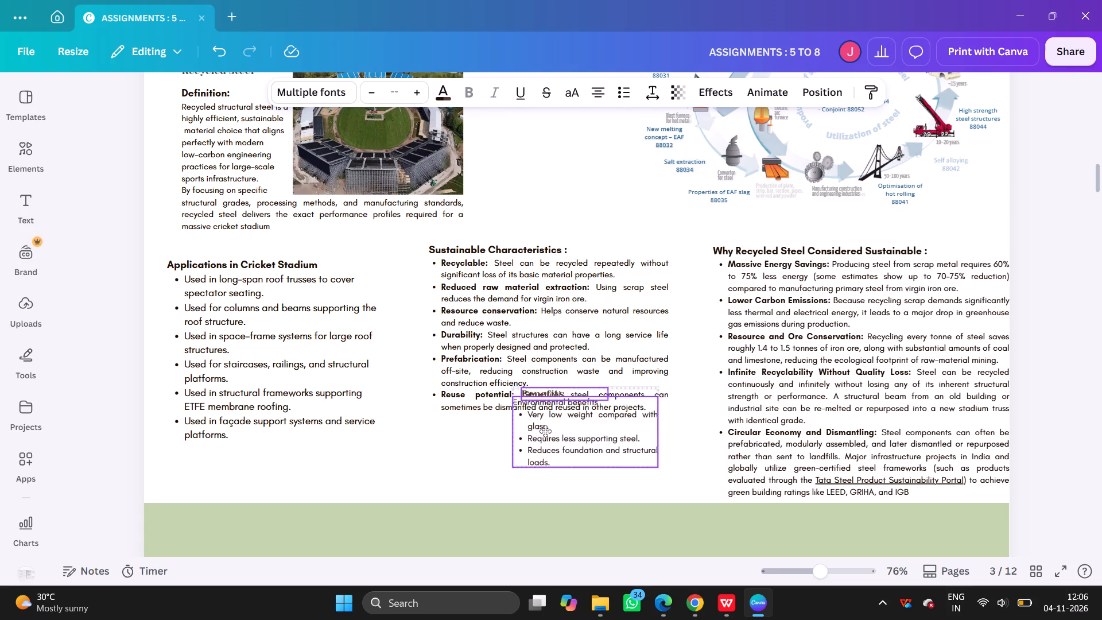
{"action": "left_click_drag", "start_coordinate": [545, 431], "coordinate": [545, 449], "text": "shift"}
{"action": "scroll", "coordinate": [494, 207], "scroll_direction": "down", "scroll_amount": 2}
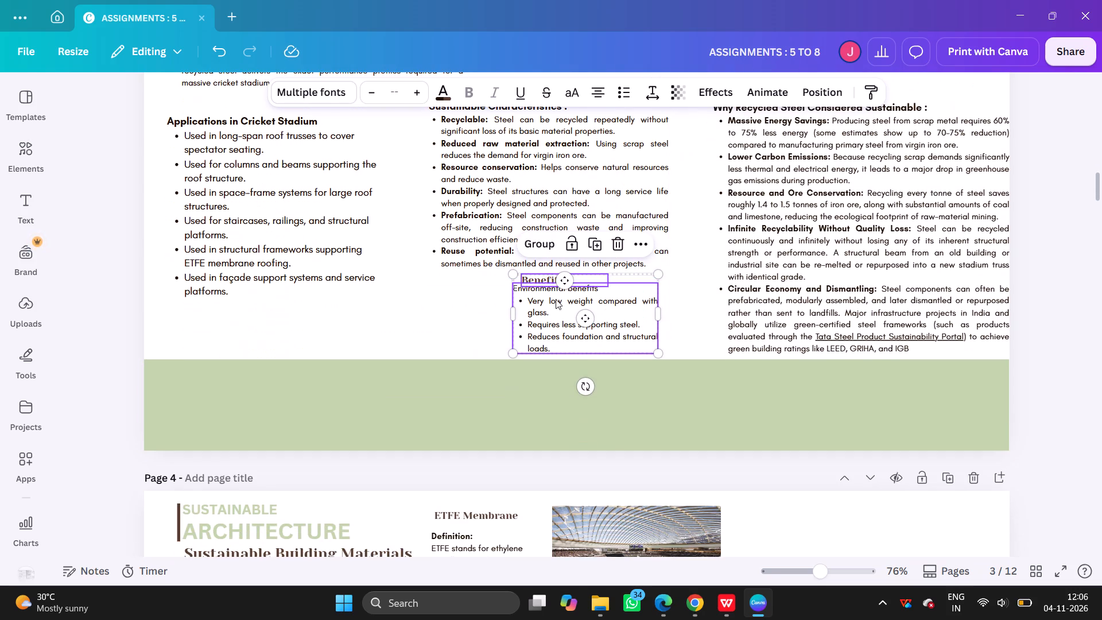
{"action": "left_click_drag", "start_coordinate": [553, 312], "coordinate": [545, 391], "text": "shift"}
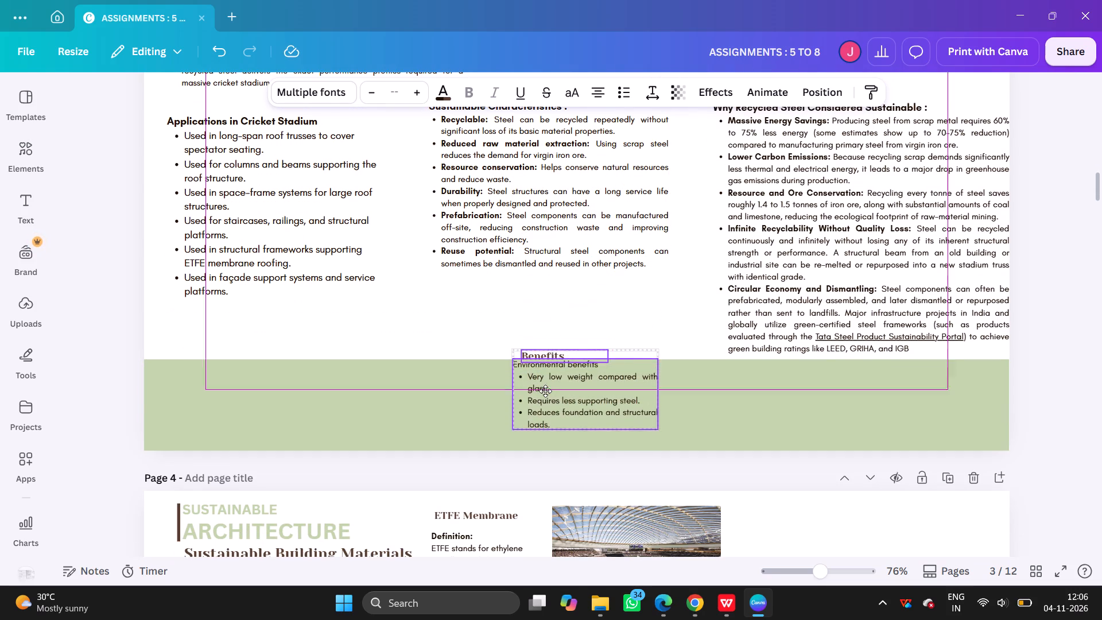
{"action": "left_click_drag", "start_coordinate": [545, 391], "coordinate": [545, 401], "text": "shift"}
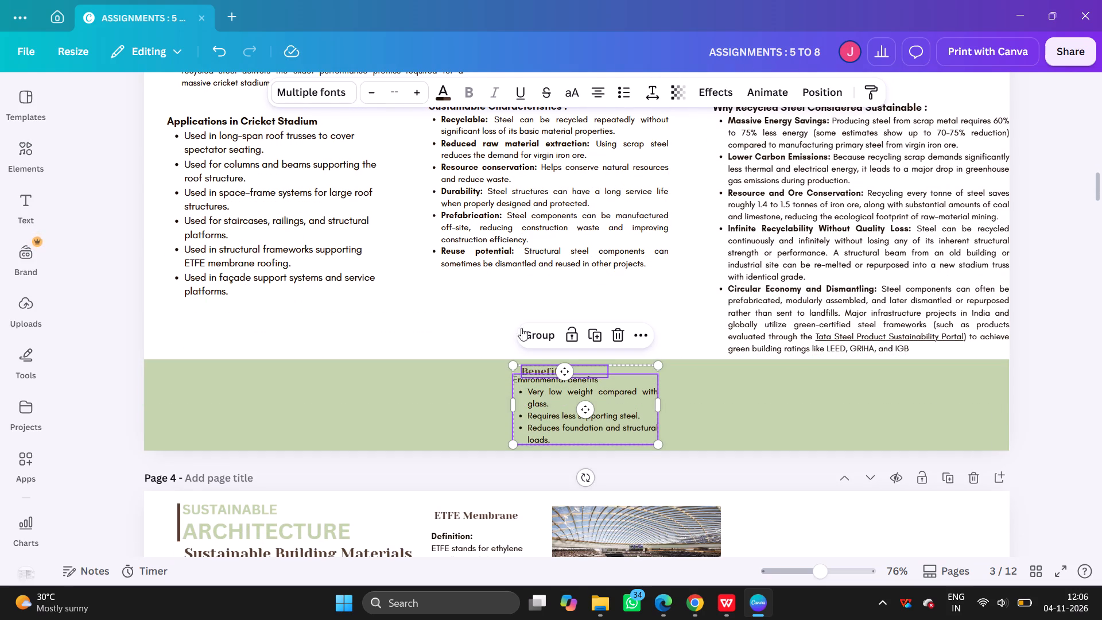
Replace the copied list's text on page 3 with the copied recycled steel benefits, removing the duplicate "Benefits" line above the bullets.
{"action": "left_click", "coordinate": [507, 321]}
{"action": "double_click", "coordinate": [537, 392]}
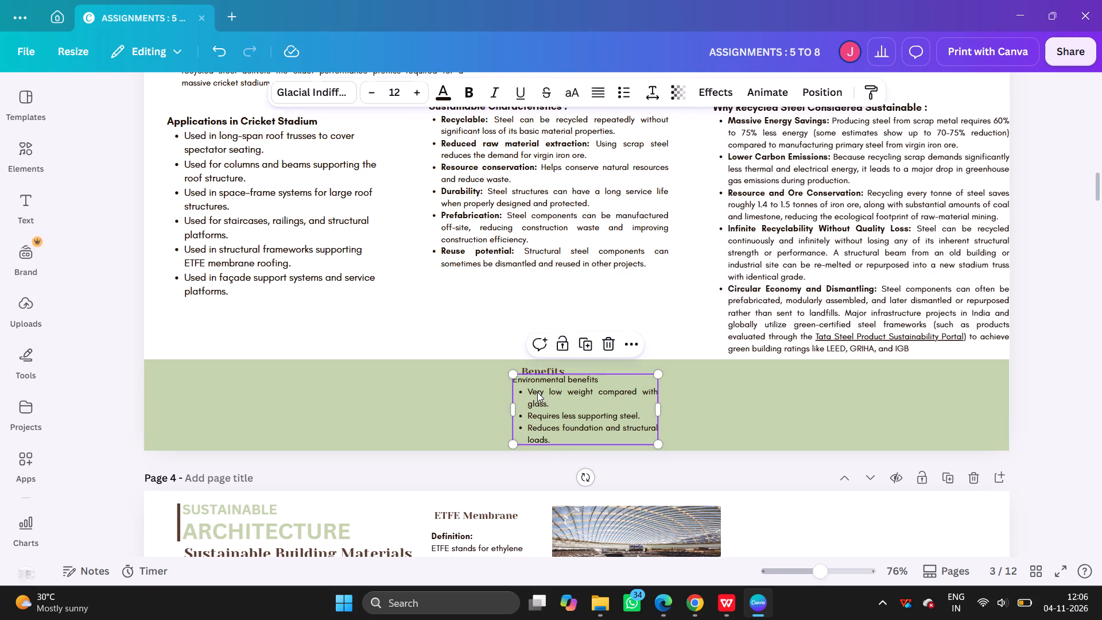
{"action": "key", "text": "ctrl+v"}
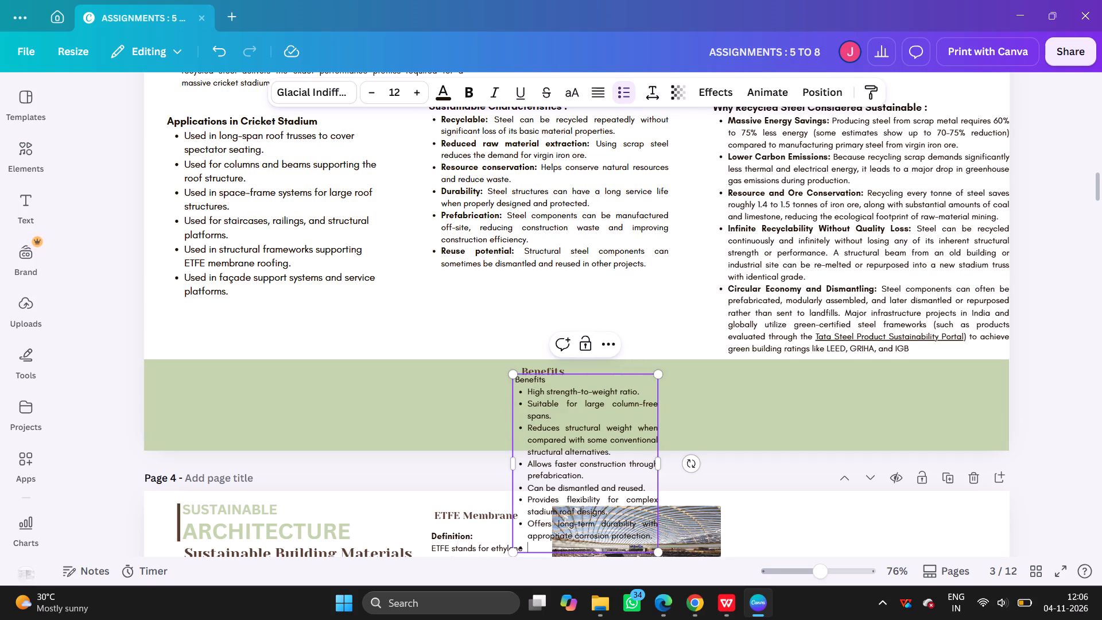
{"action": "left_click", "coordinate": [549, 383]}
{"action": "left_click_drag", "start_coordinate": [549, 382], "coordinate": [515, 382]}
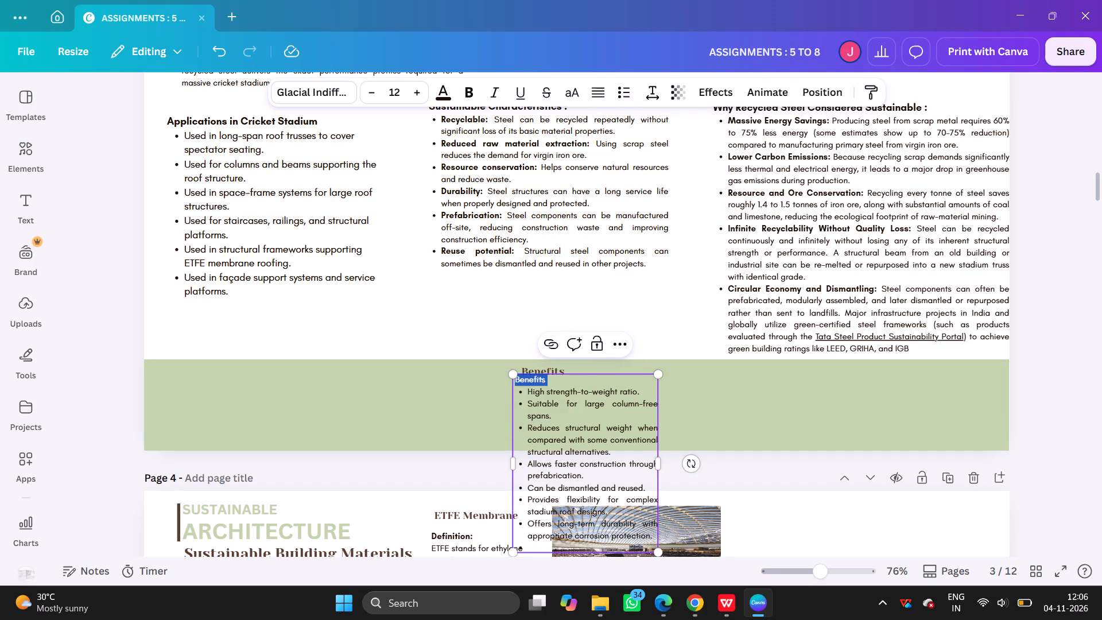
{"action": "key", "text": "BackSpace"}
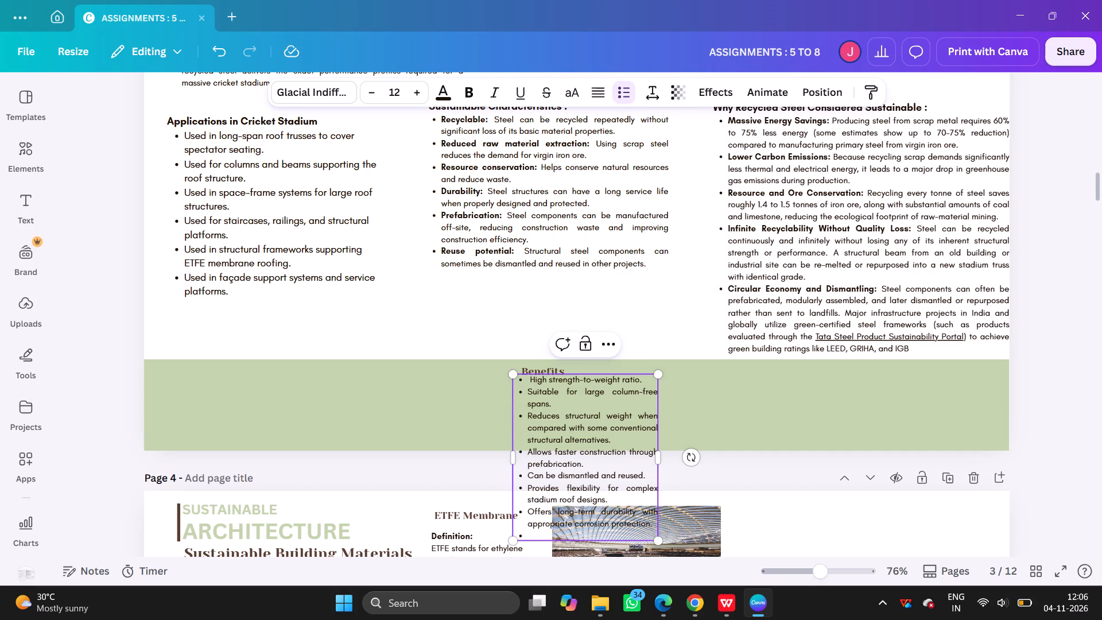
Copy the last four benefits, from "Allows faster construction through prefabrication" onward, and remove them with the leftover empty bullets from the list.
{"action": "left_click_drag", "start_coordinate": [631, 535], "coordinate": [631, 536]}
{"action": "left_click_drag", "start_coordinate": [631, 536], "coordinate": [525, 449]}
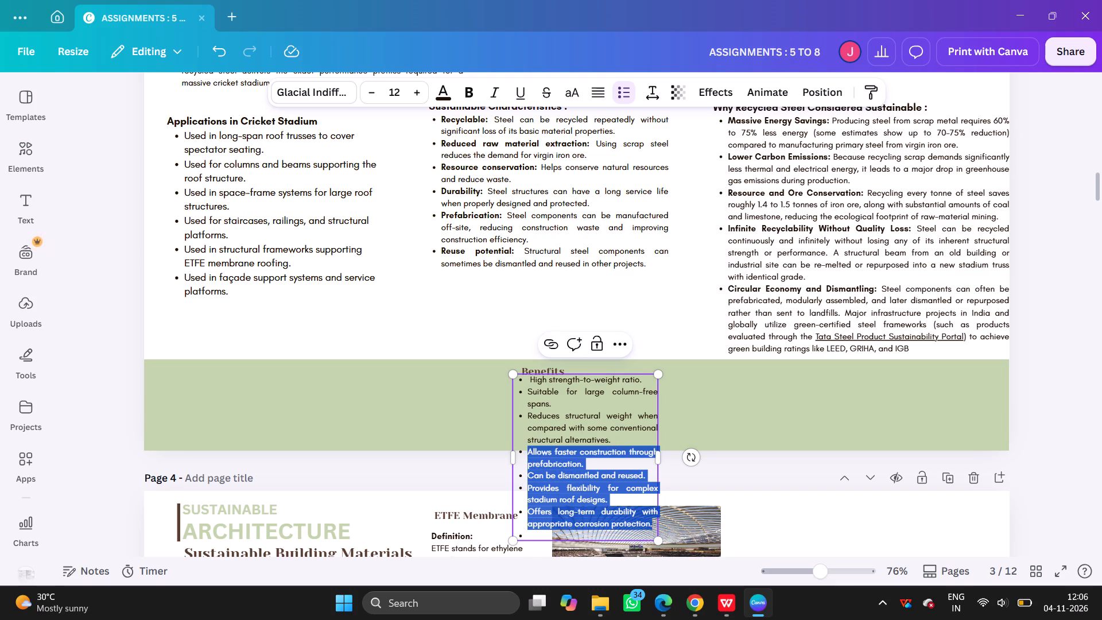
{"action": "key", "text": "ctrl+c"}
{"action": "key", "text": "BackSpace"}
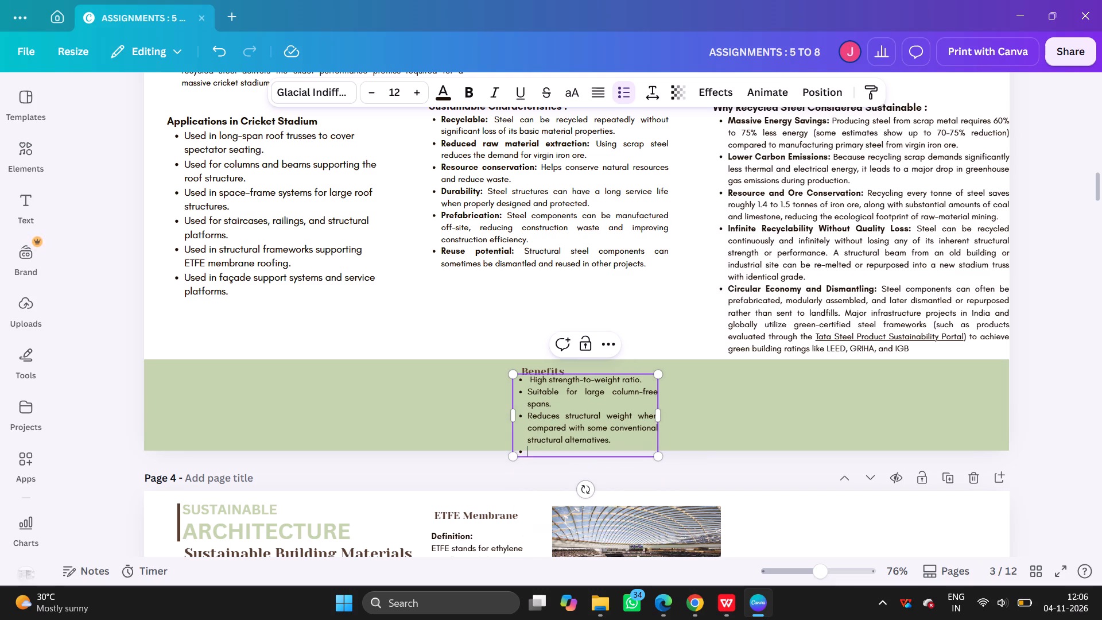
{"action": "key", "text": "BackSpace"}
{"action": "key", "text": "BackSpace"}
{"action": "left_click", "coordinate": [662, 330]}
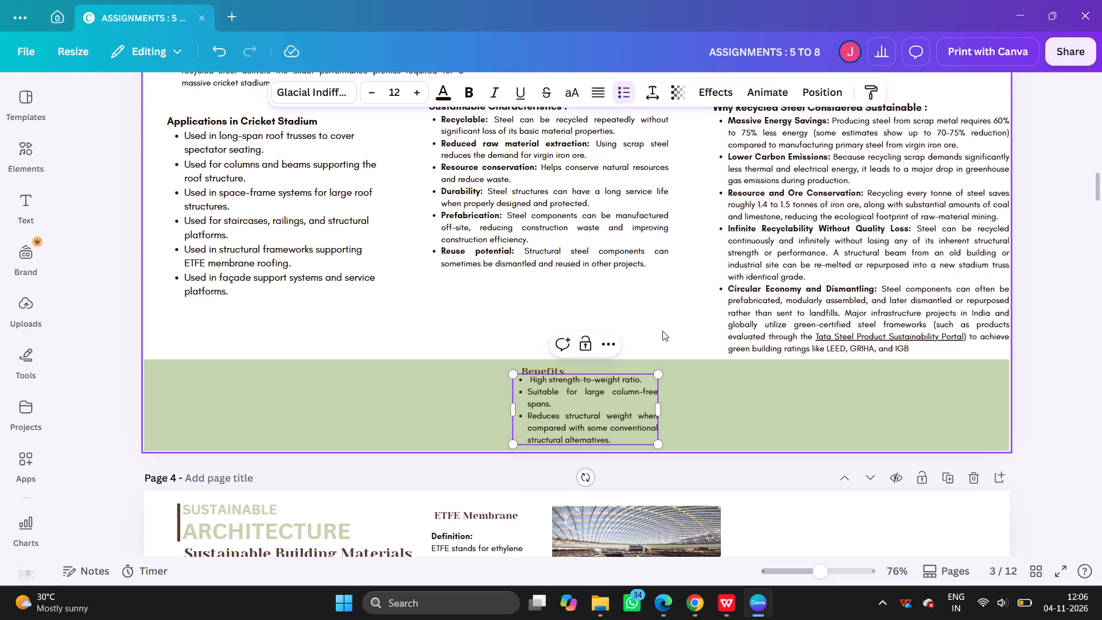
Nudge the shortened benefits list slightly down beneath the "Benefits" heading in page 3's footer band.
{"action": "left_click", "coordinate": [587, 401], "text": "shift"}
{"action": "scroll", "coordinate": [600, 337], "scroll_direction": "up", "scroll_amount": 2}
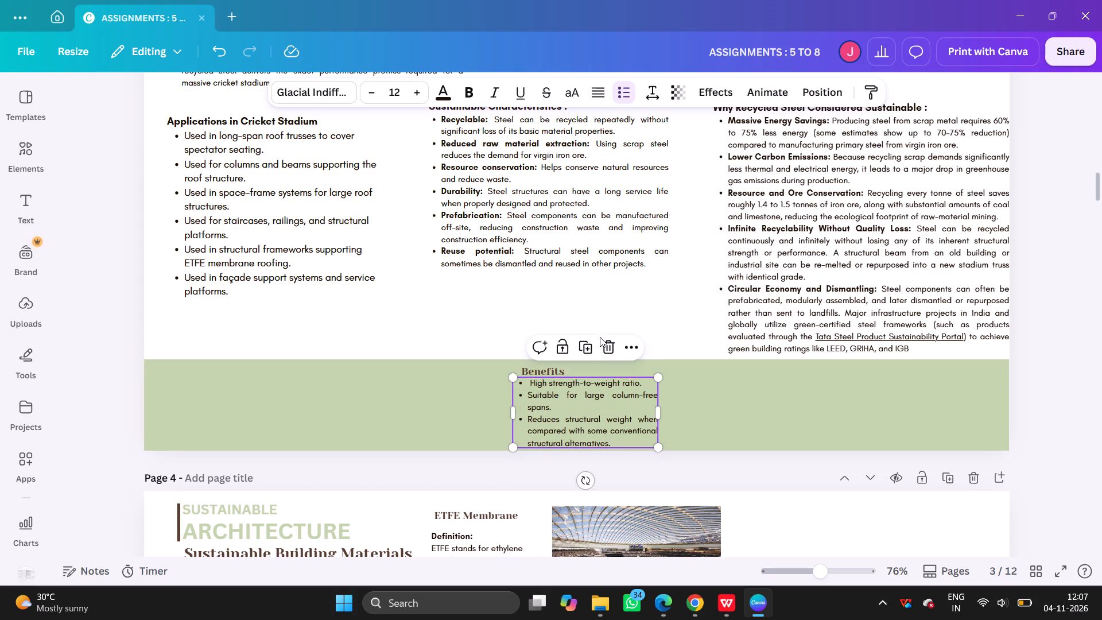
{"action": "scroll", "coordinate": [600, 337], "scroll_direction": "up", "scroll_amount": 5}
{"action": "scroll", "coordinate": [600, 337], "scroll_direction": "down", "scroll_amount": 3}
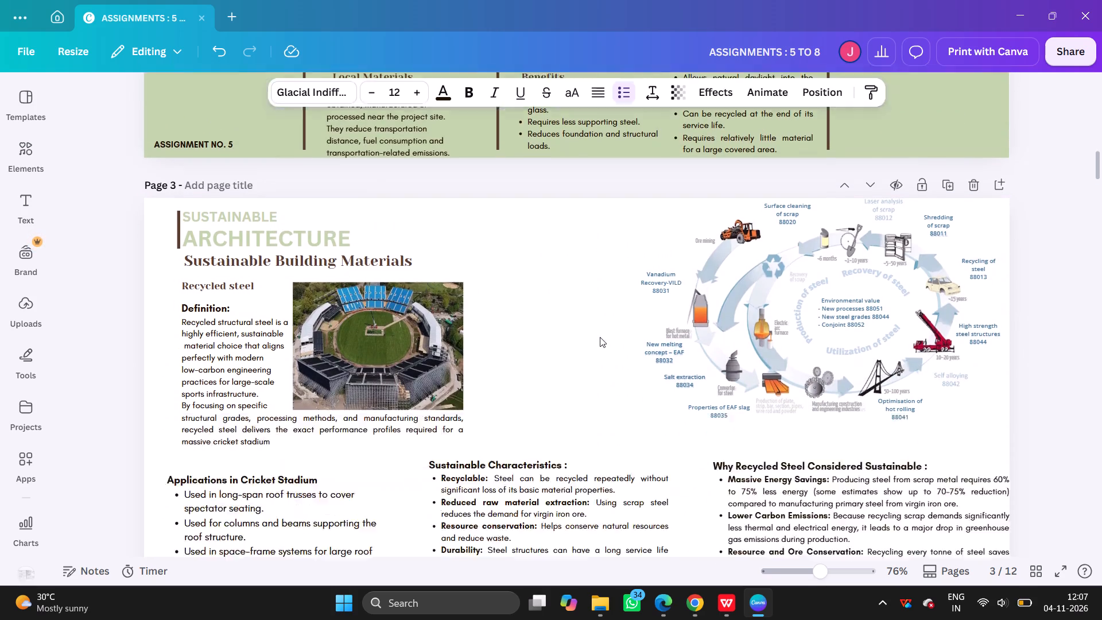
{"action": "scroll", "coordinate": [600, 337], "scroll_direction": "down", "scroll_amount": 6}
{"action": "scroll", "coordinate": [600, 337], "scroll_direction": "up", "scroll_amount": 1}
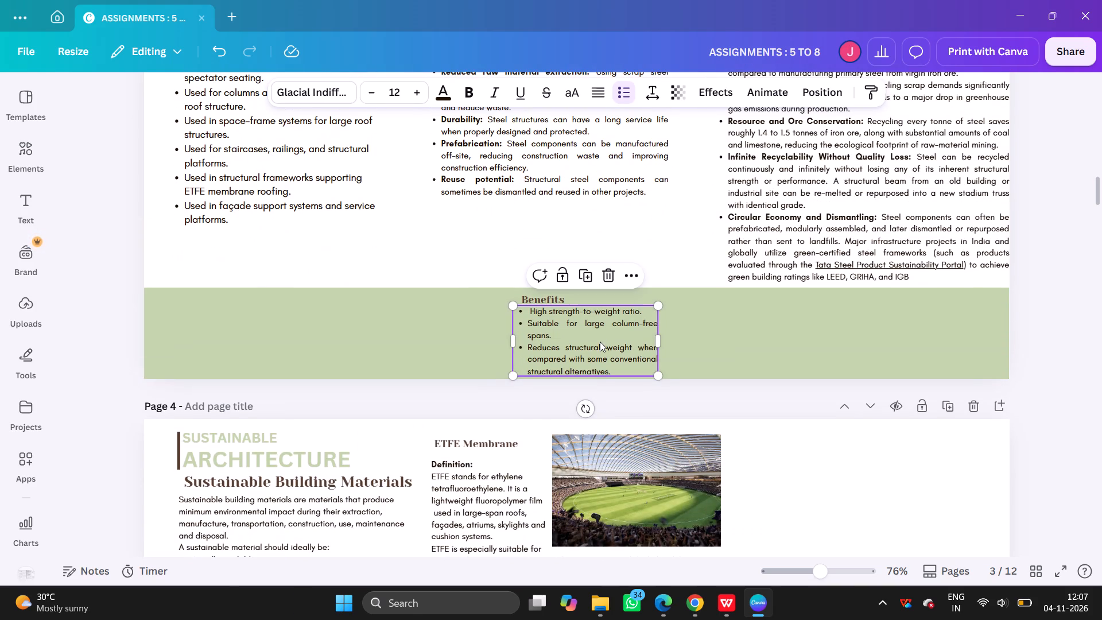
Duplicate page 3's footer benefits list beside the original and replace its text with the four copied benefits, removing the trailing empty bullet.
{"action": "left_click_drag", "start_coordinate": [600, 342], "coordinate": [749, 340], "text": "alt+shift"}
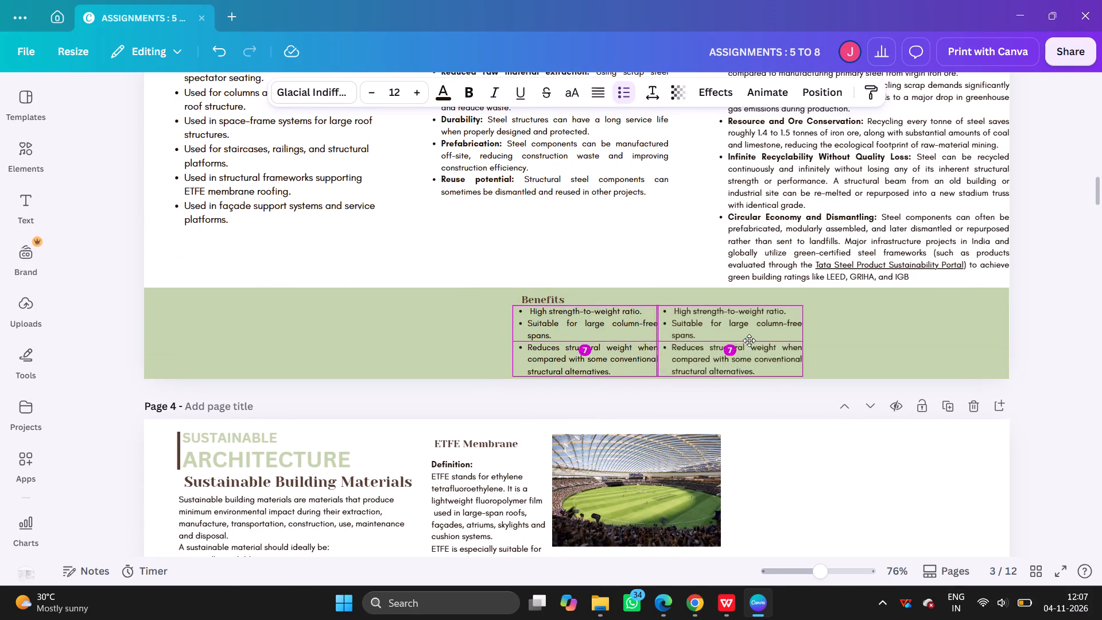
{"action": "left_click_drag", "start_coordinate": [749, 340], "coordinate": [762, 340], "text": "alt+shift"}
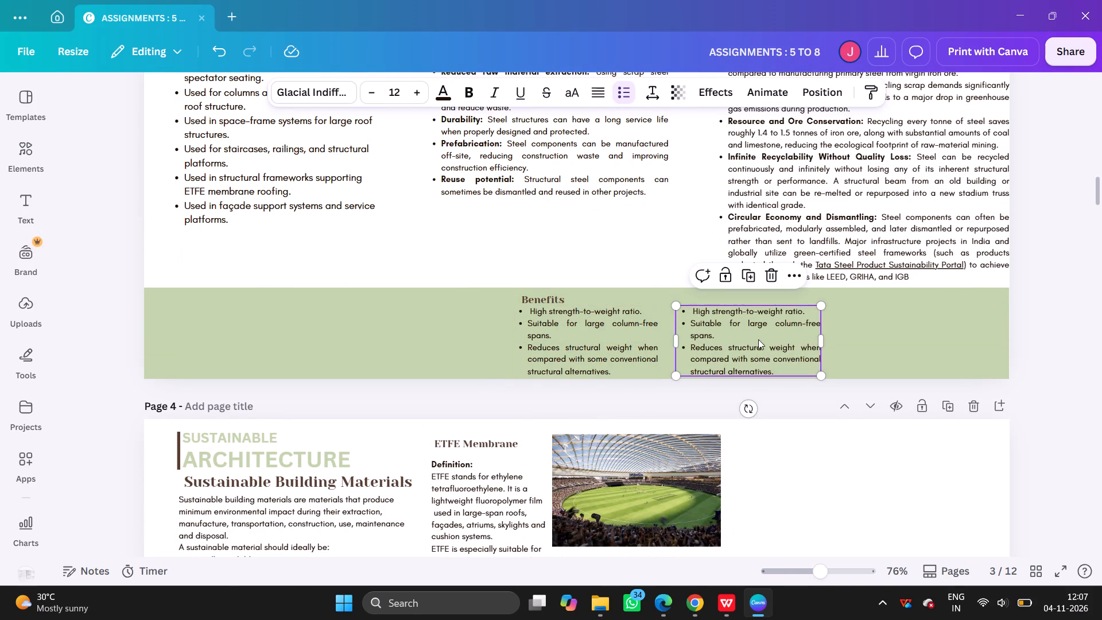
{"action": "left_click", "coordinate": [748, 335]}
{"action": "key", "text": "ctrl+v"}
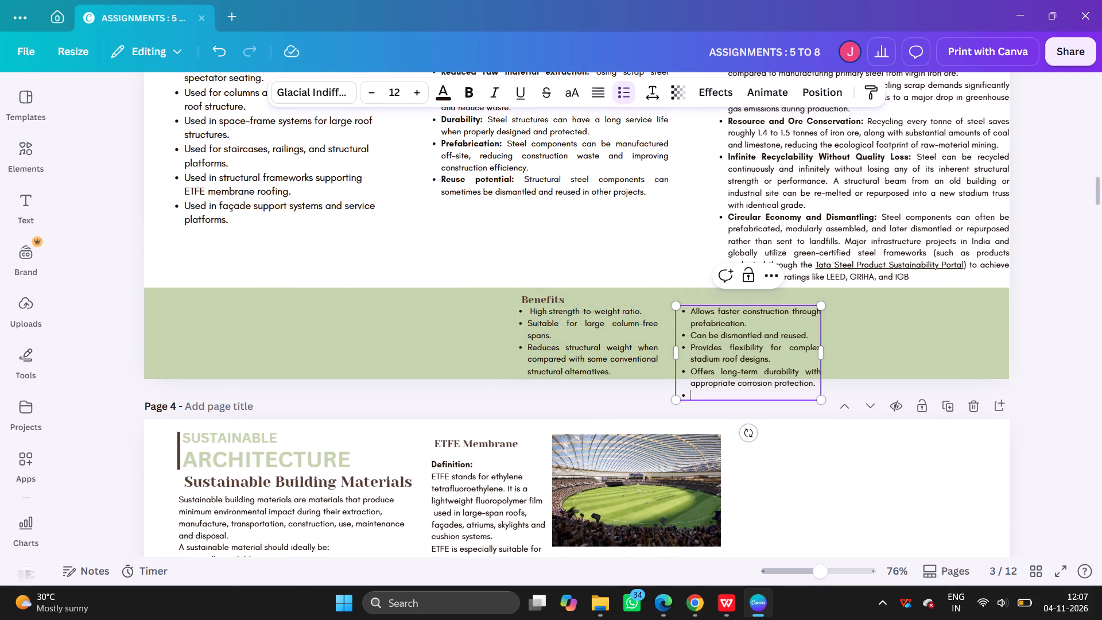
{"action": "key", "text": "BackSpace"}
{"action": "key", "text": "BackSpace"}
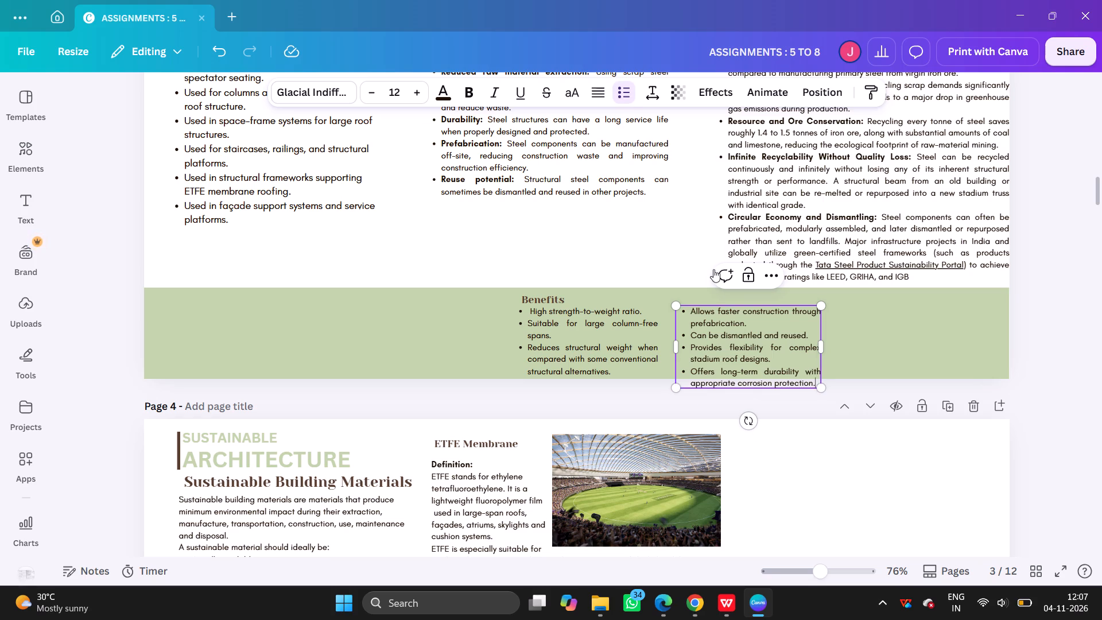
Move the second benefits list up so that it fits inside page 3's green footer band.
{"action": "left_click", "coordinate": [699, 246]}
{"action": "left_click_drag", "start_coordinate": [718, 340], "coordinate": [717, 326], "text": "shift"}
{"action": "left_click", "coordinate": [566, 234]}
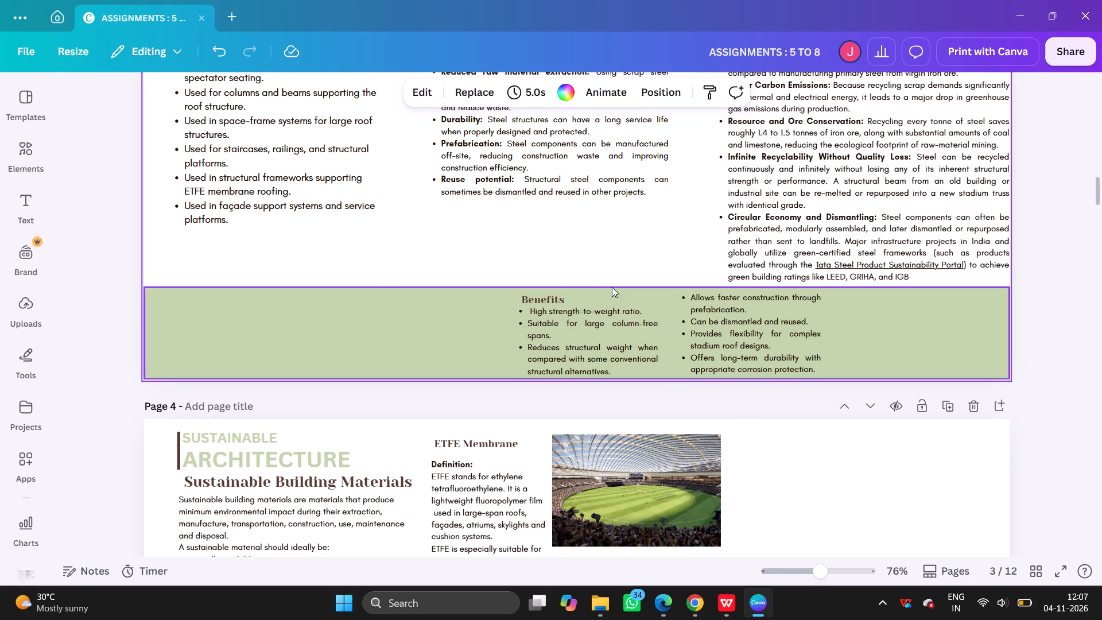
Copy the vertical divider before "Local Materials" in page 2's footer and paste it into page 3's footer band.
{"action": "scroll", "coordinate": [613, 286], "scroll_direction": "up", "scroll_amount": 7}
{"action": "scroll", "coordinate": [592, 295], "scroll_direction": "down", "scroll_amount": 2}
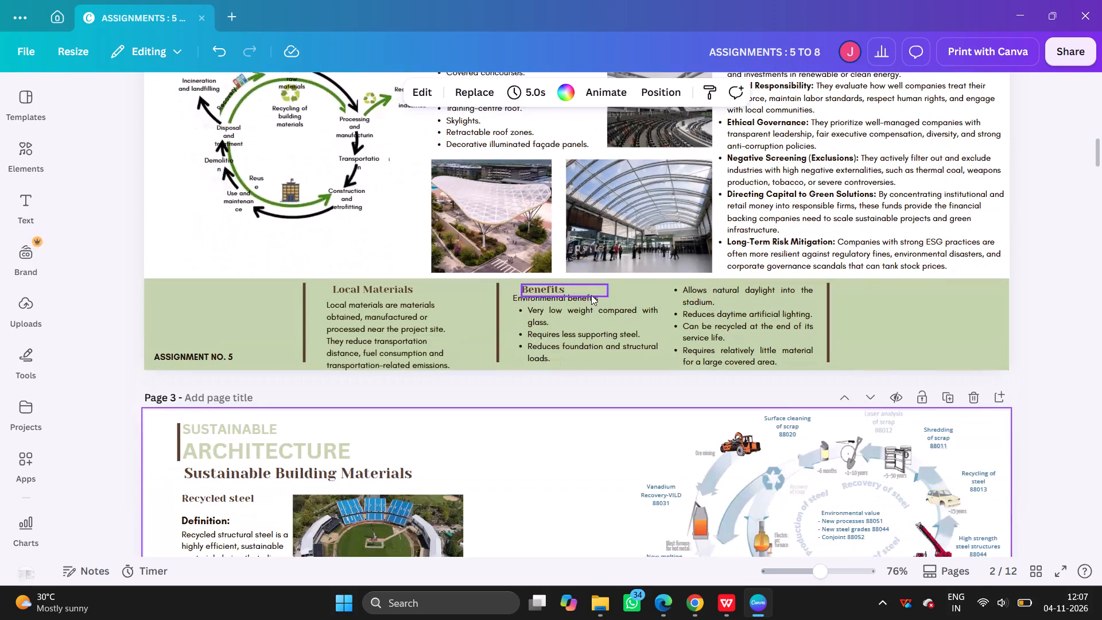
{"action": "left_click", "coordinate": [499, 300]}
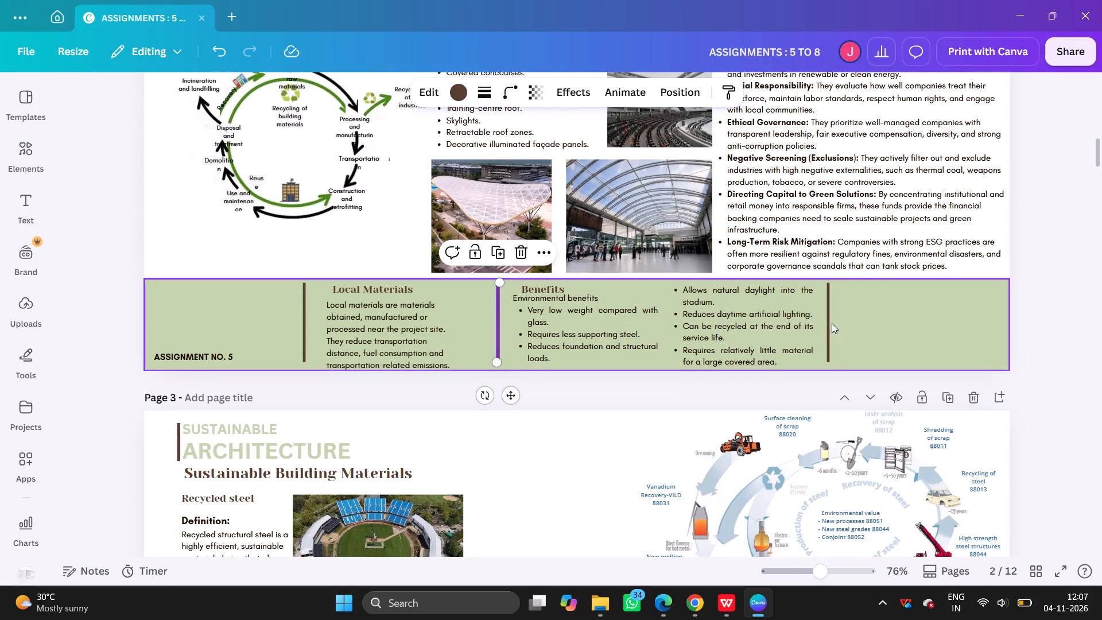
{"action": "left_click", "coordinate": [826, 325], "text": "ctrl"}
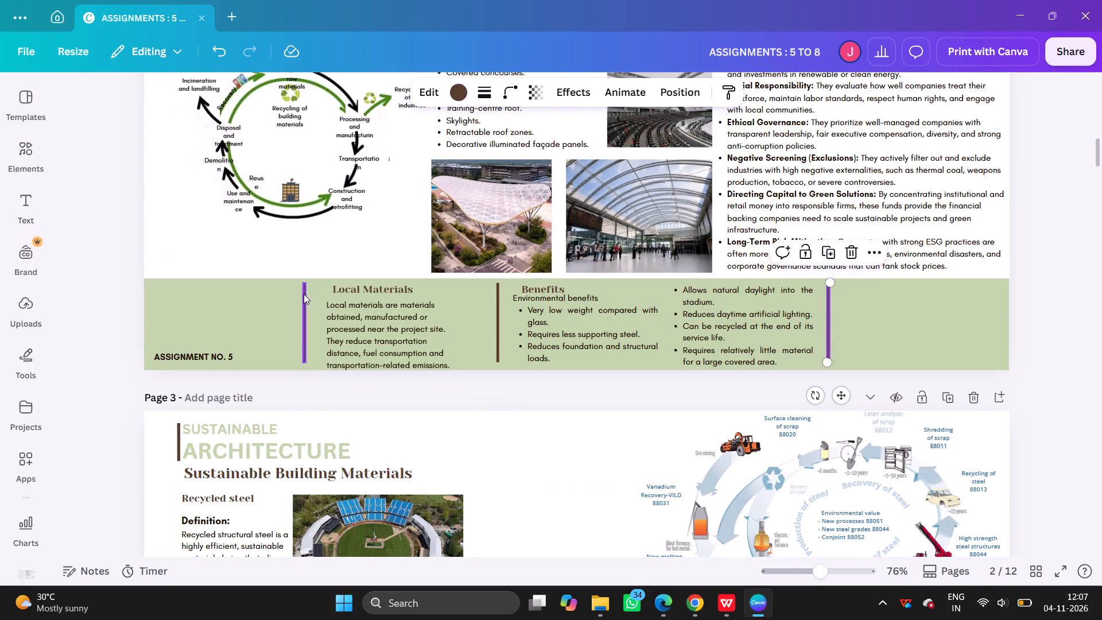
{"action": "left_click", "coordinate": [303, 294], "text": "ctrl"}
{"action": "key", "text": "ctrl+c"}
{"action": "scroll", "coordinate": [368, 243], "scroll_direction": "down", "scroll_amount": 5}
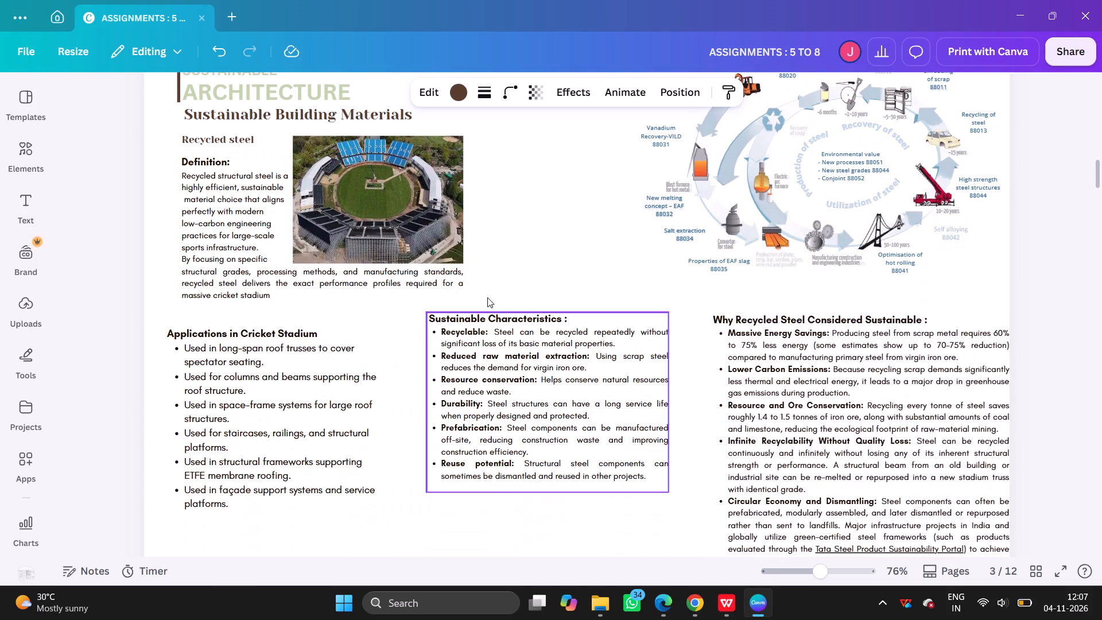
{"action": "left_click", "coordinate": [596, 232]}
{"action": "scroll", "coordinate": [585, 233], "scroll_direction": "down", "scroll_amount": 3}
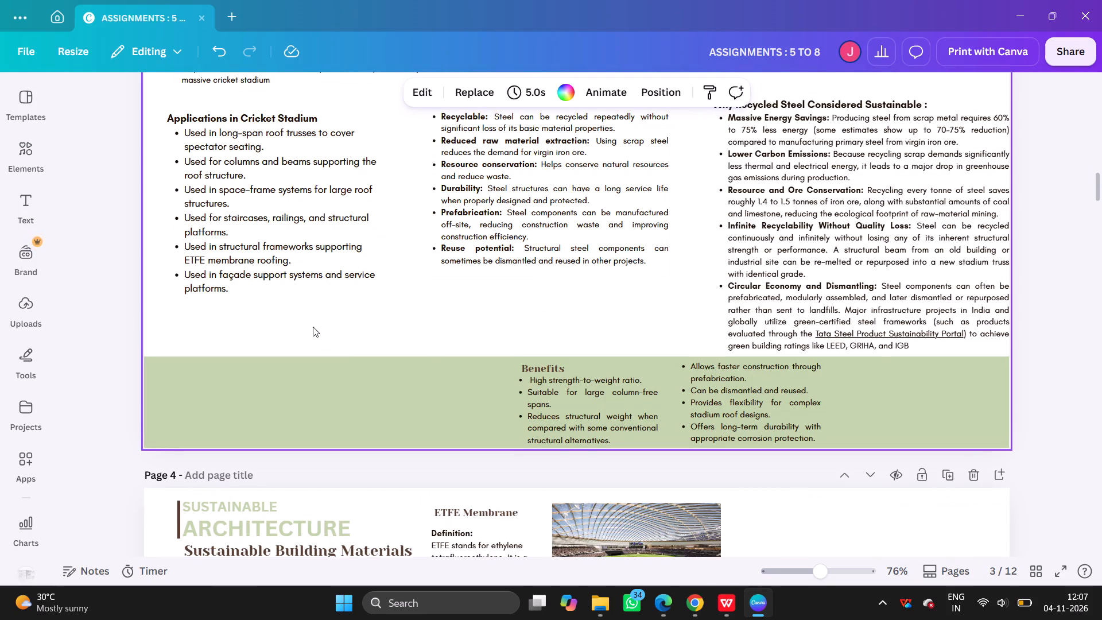
{"action": "left_click", "coordinate": [313, 327]}
{"action": "key", "text": "ctrl+v"}
Copy the two vertical dividers on either side of page 2's Benefits section and paste them into page 3's footer band.
{"action": "scroll", "coordinate": [492, 354], "scroll_direction": "up", "scroll_amount": 2}
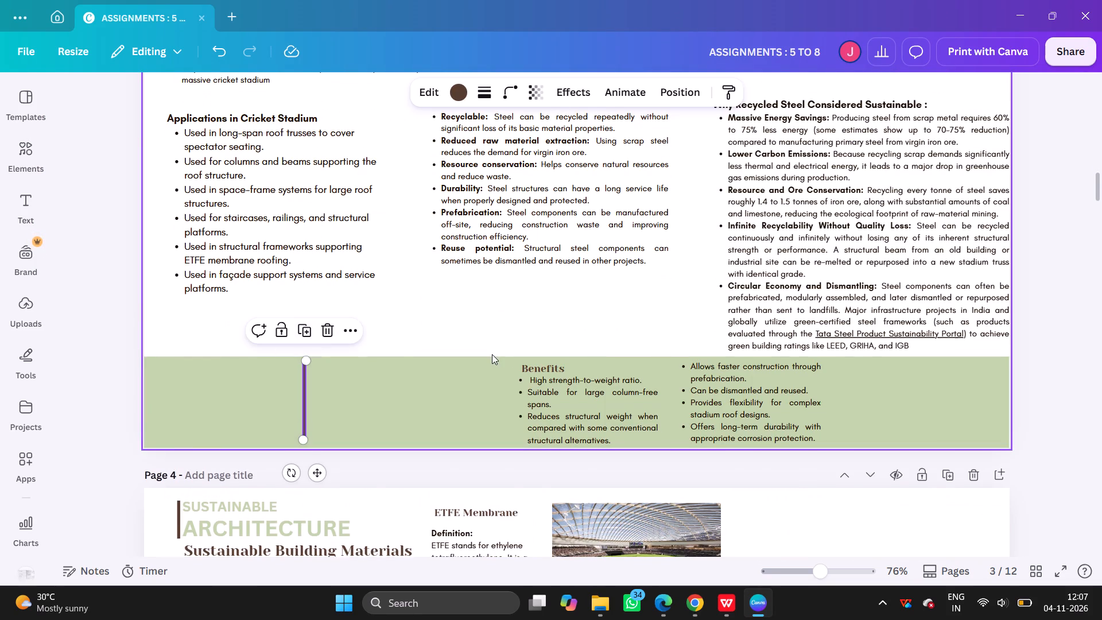
{"action": "scroll", "coordinate": [492, 354], "scroll_direction": "up", "scroll_amount": 6}
{"action": "left_click", "coordinate": [497, 339], "text": "shift"}
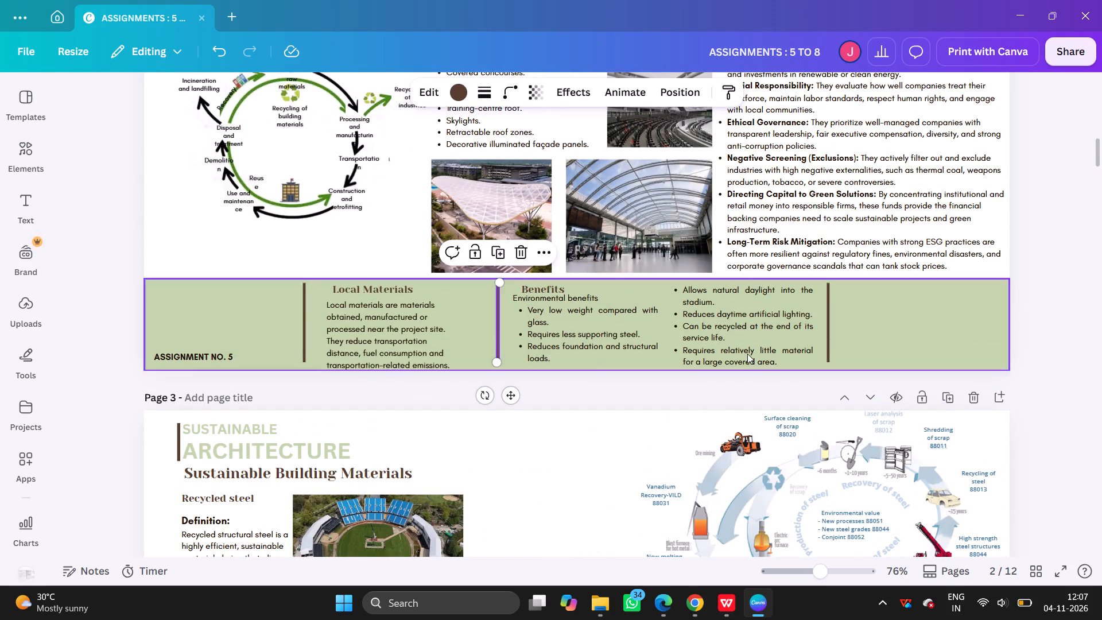
{"action": "left_click", "coordinate": [827, 342], "text": "shift"}
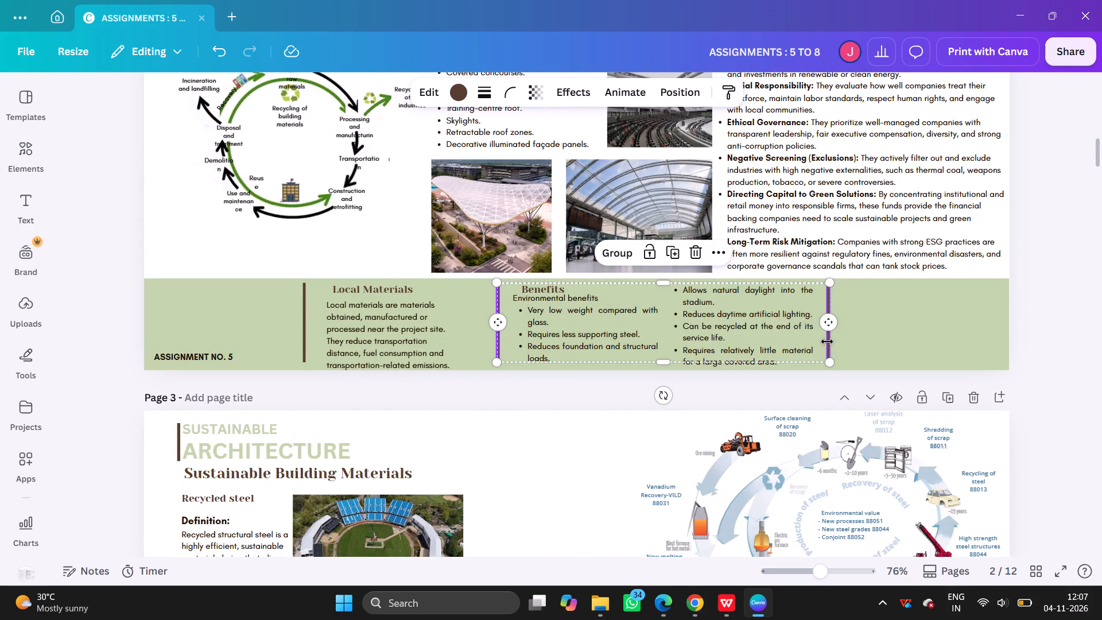
{"action": "key", "text": "ctrl+c"}
{"action": "scroll", "coordinate": [744, 224], "scroll_direction": "down", "scroll_amount": 6}
{"action": "scroll", "coordinate": [714, 220], "scroll_direction": "up", "scroll_amount": 2}
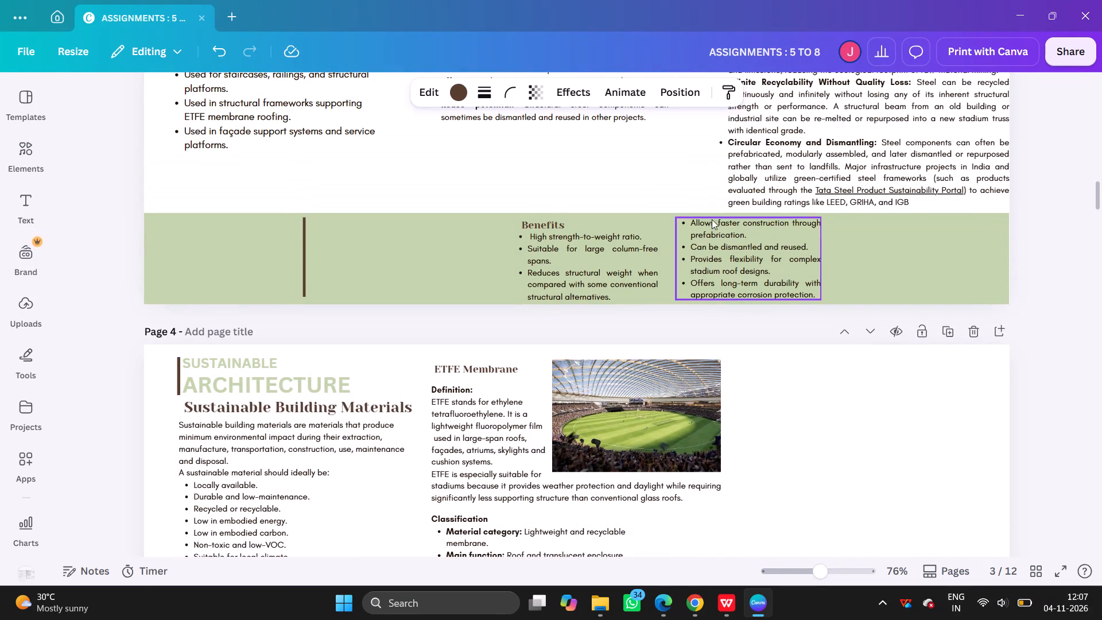
{"action": "left_click", "coordinate": [659, 184]}
{"action": "key", "text": "ctrl+v"}
{"action": "left_click", "coordinate": [469, 195]}
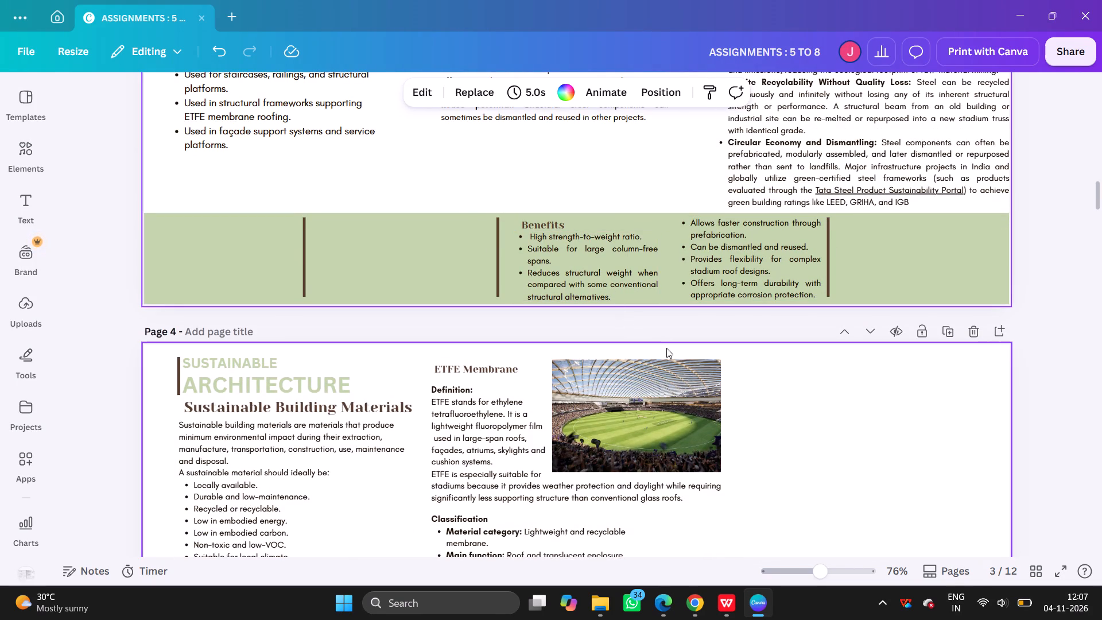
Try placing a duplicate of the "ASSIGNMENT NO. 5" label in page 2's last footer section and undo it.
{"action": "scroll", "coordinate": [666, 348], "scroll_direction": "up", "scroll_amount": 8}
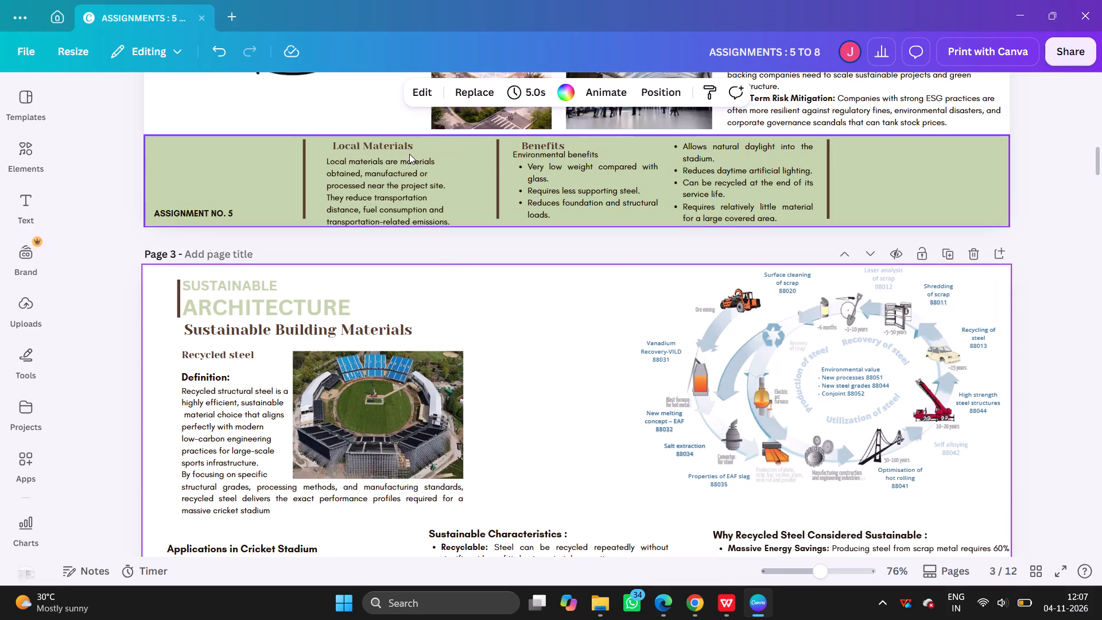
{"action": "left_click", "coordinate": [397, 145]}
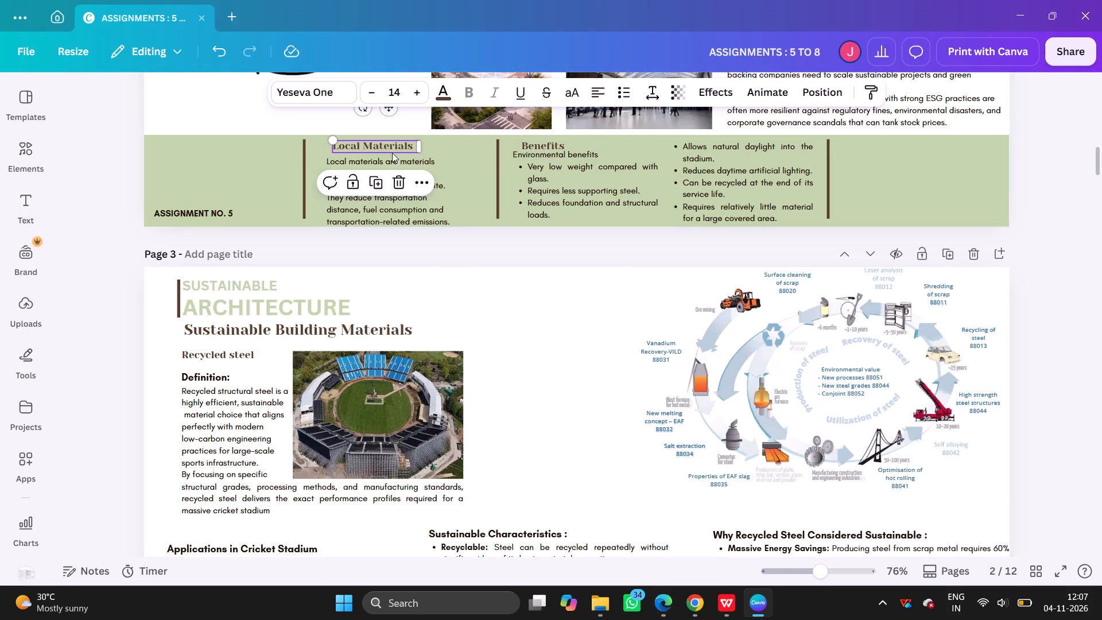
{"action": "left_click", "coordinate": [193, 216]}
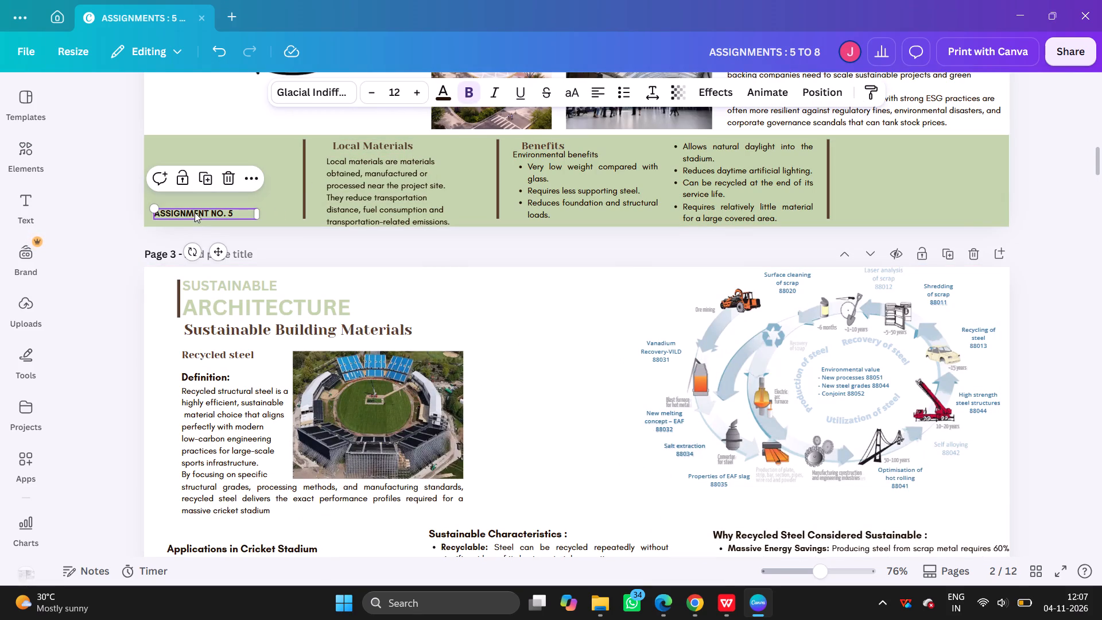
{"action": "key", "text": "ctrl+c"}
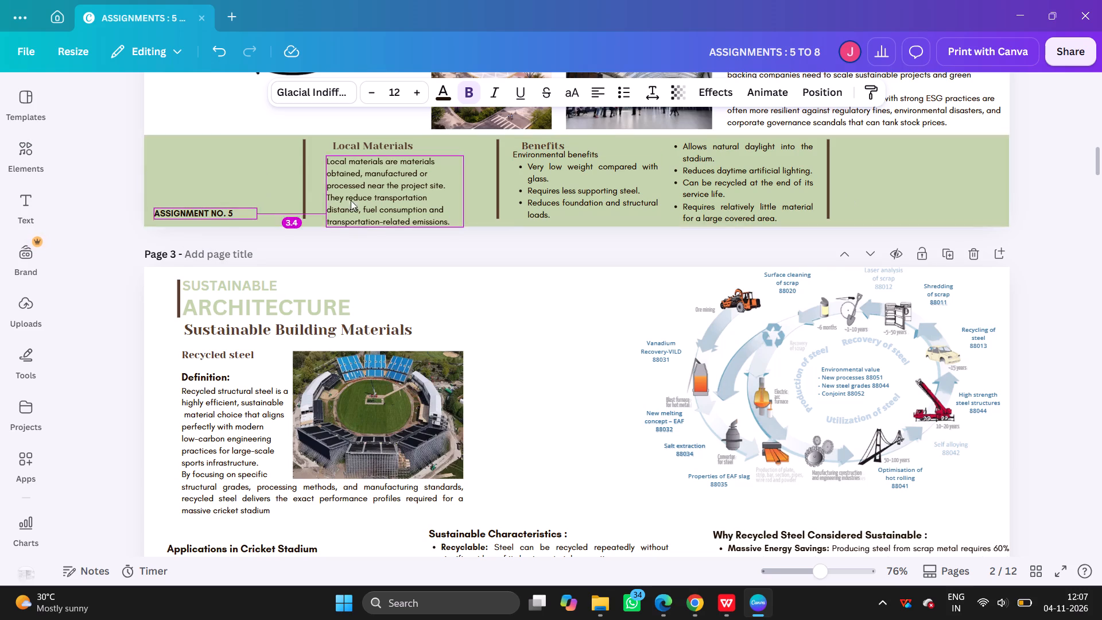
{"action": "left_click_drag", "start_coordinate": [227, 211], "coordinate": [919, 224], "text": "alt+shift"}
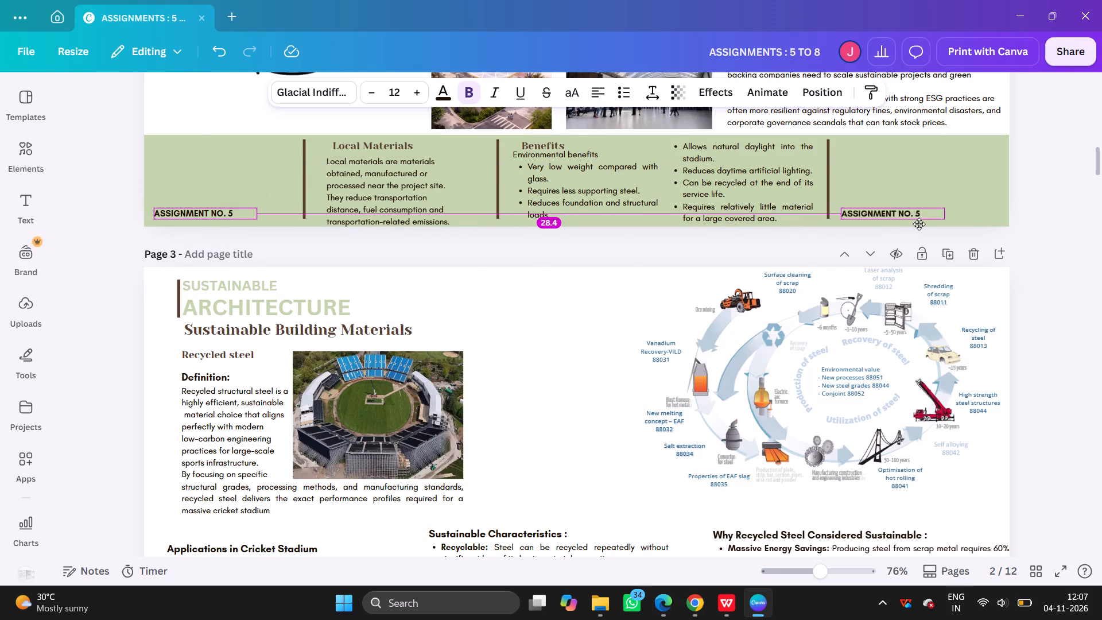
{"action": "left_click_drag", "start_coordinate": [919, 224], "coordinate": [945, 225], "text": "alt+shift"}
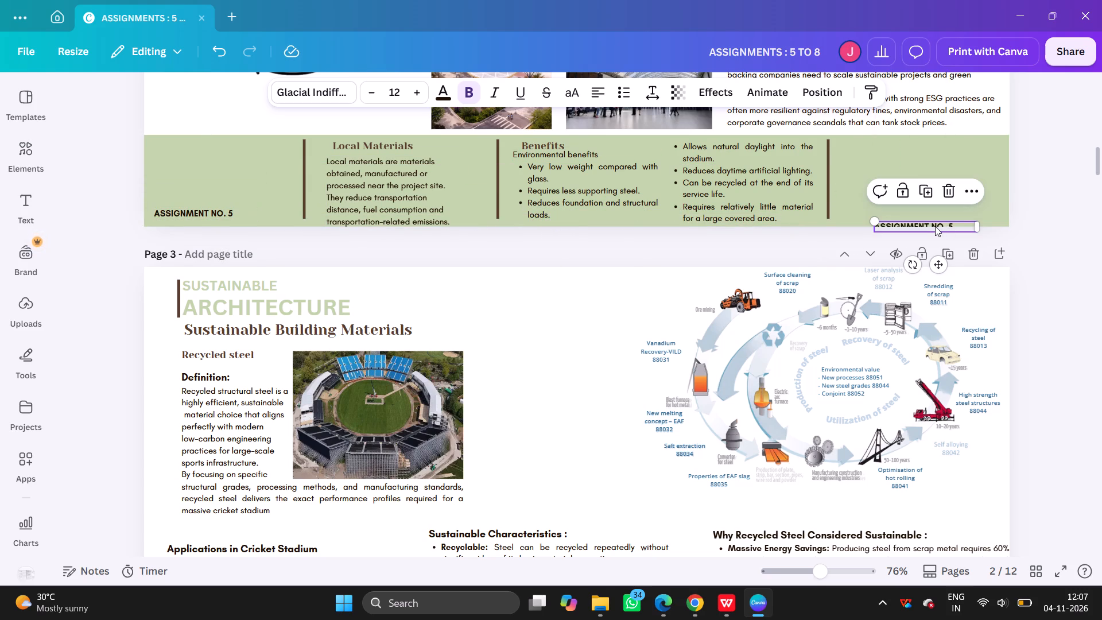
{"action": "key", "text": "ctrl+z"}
Duplicate the "ASSIGNMENT NO. 5" label into page 2's last footer section, placing it at the top just after the last divider.
{"action": "left_click", "coordinate": [184, 214]}
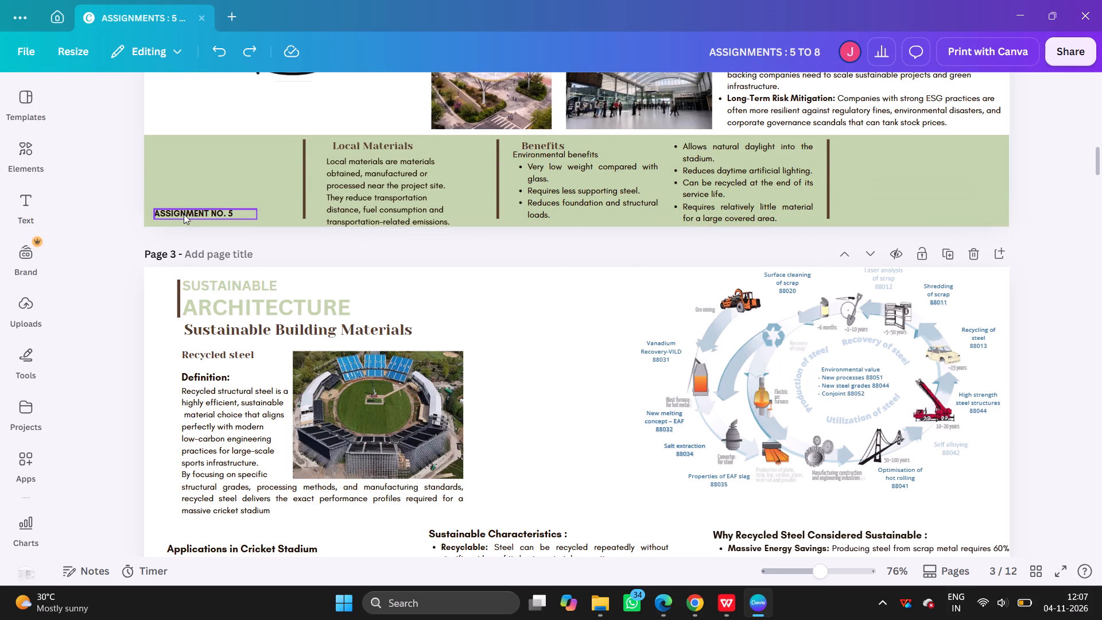
{"action": "left_click_drag", "start_coordinate": [184, 214], "coordinate": [884, 227], "text": "alt+shift"}
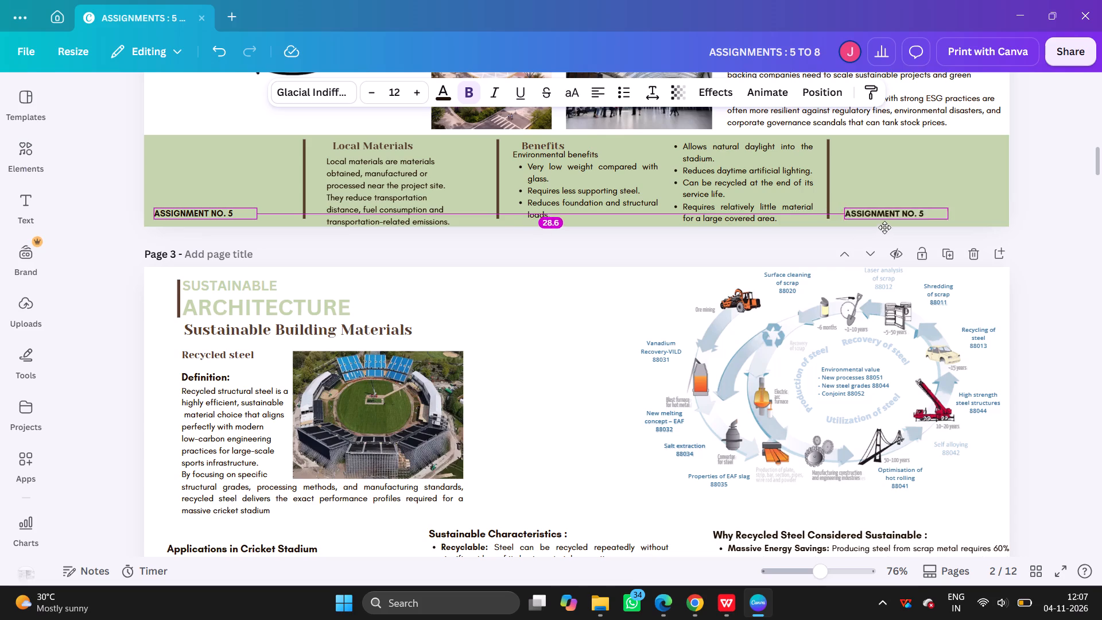
{"action": "left_click_drag", "start_coordinate": [884, 227], "coordinate": [902, 223], "text": "alt+shift"}
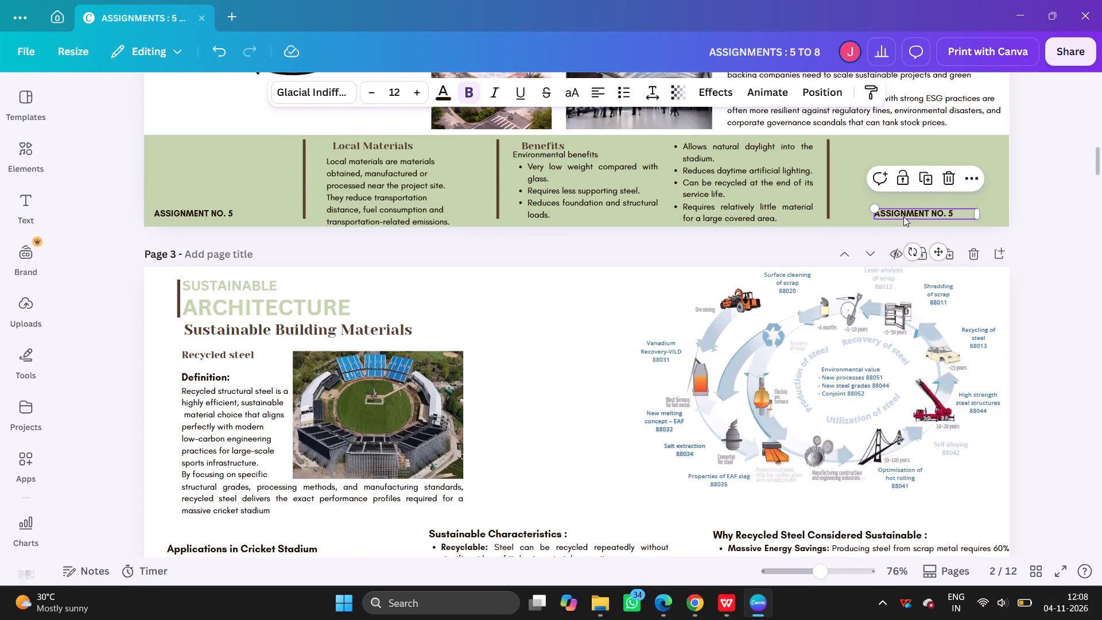
{"action": "scroll", "coordinate": [903, 216], "scroll_direction": "up", "scroll_amount": 1}
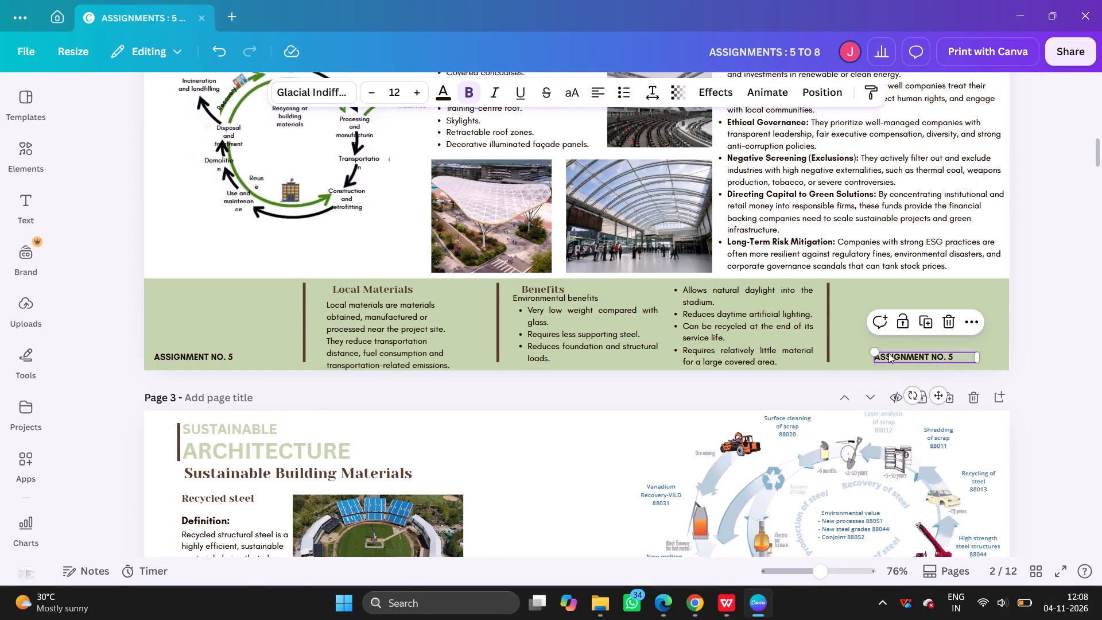
{"action": "left_click_drag", "start_coordinate": [888, 353], "coordinate": [890, 288], "text": "shift"}
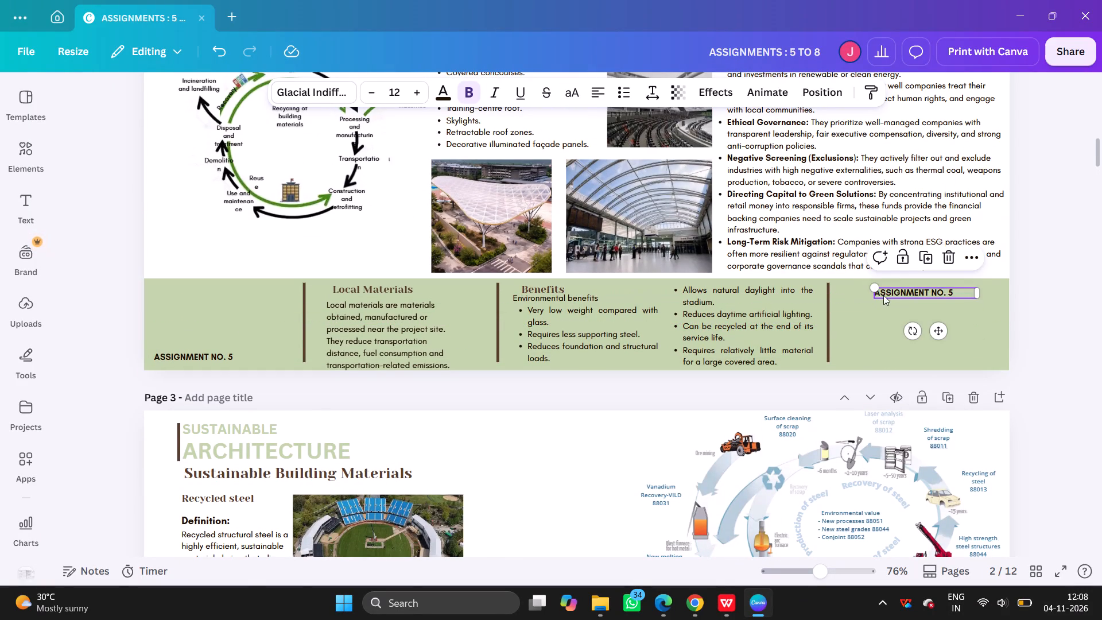
{"action": "left_click_drag", "start_coordinate": [887, 292], "coordinate": [847, 292], "text": "shift"}
Replace the duplicated label's text with "NAME: " in capitals followed by the student's first name.
{"action": "left_click", "coordinate": [918, 292]}
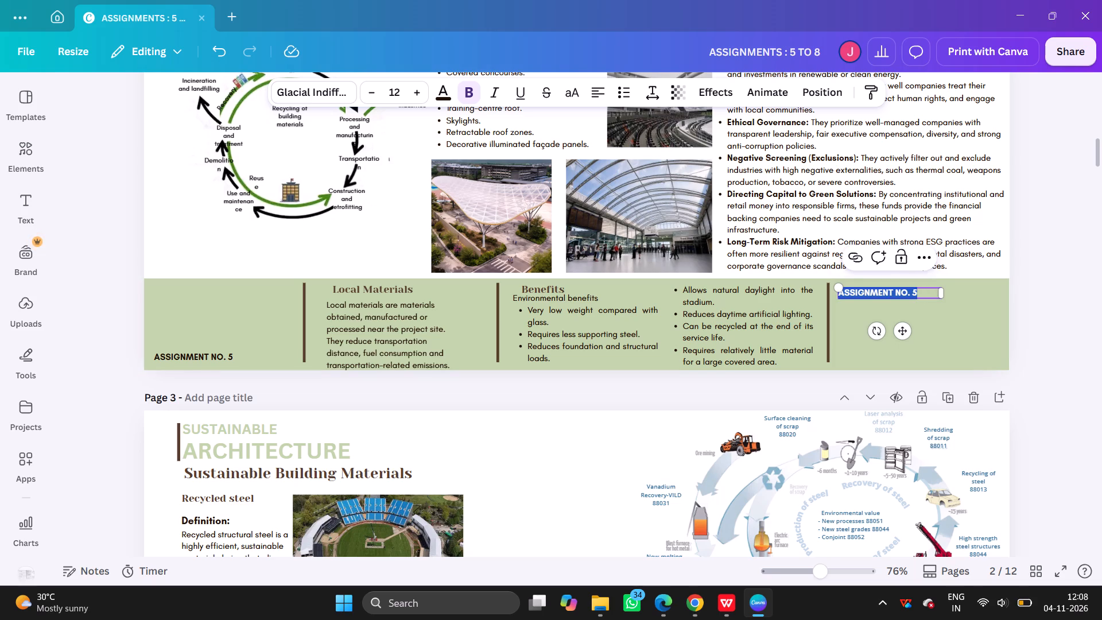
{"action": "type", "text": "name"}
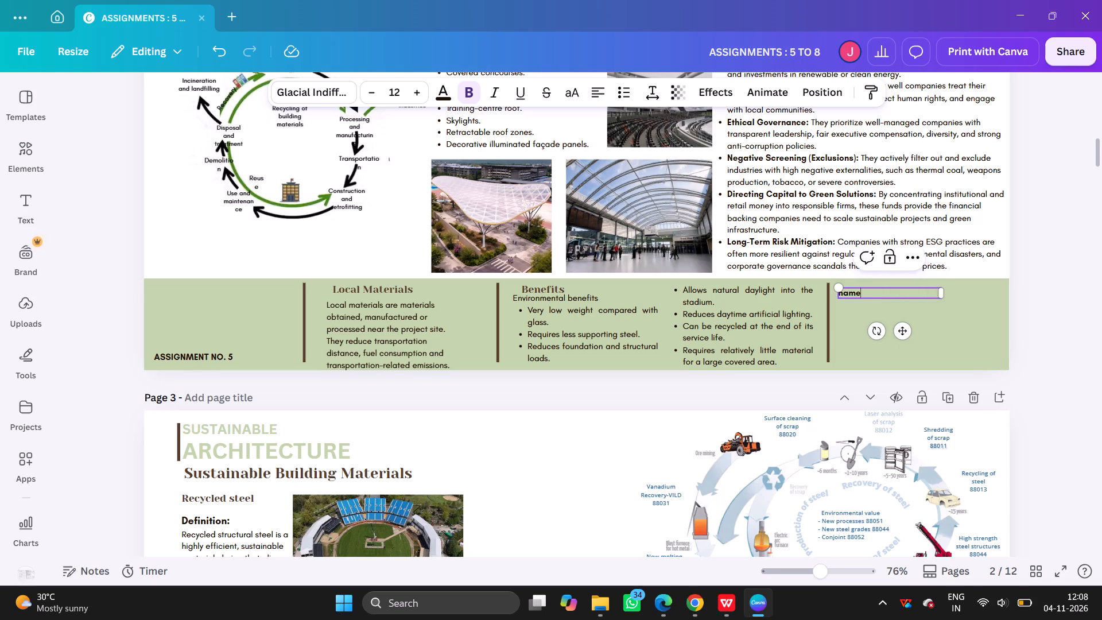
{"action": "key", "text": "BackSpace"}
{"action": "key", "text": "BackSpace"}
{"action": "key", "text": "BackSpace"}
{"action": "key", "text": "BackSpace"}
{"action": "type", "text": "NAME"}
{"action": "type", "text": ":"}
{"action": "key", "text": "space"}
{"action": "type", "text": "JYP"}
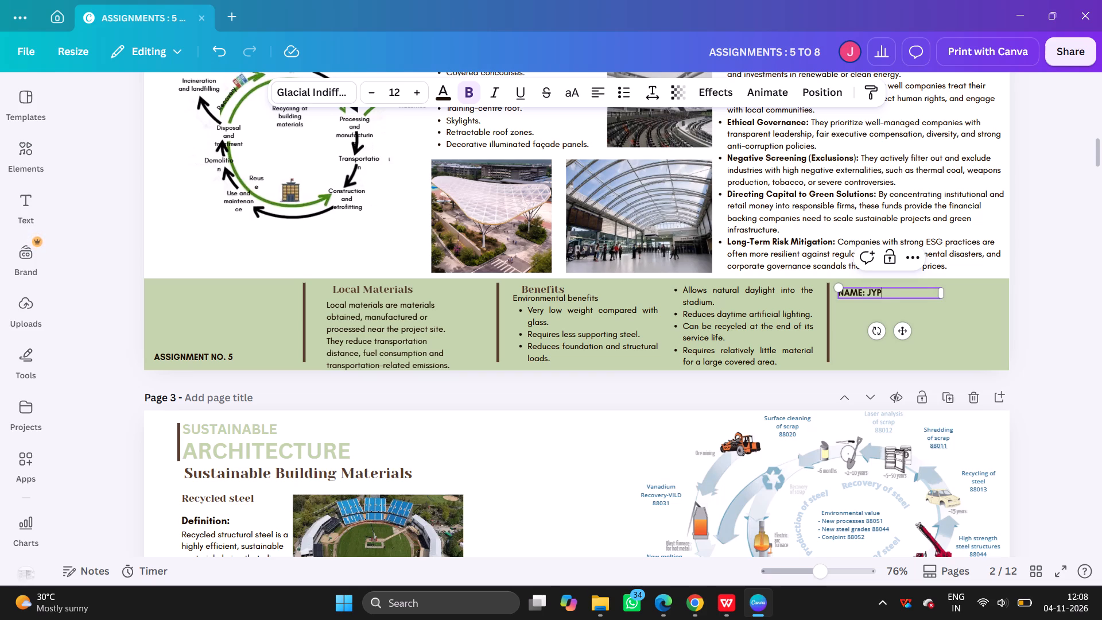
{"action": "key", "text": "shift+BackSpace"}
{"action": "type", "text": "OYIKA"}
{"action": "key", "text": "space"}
Complete the NAME line in page 2's last footer section with the student's middle name and surname, widening the text box to fit one line.
{"action": "left_click", "coordinate": [168, 359]}
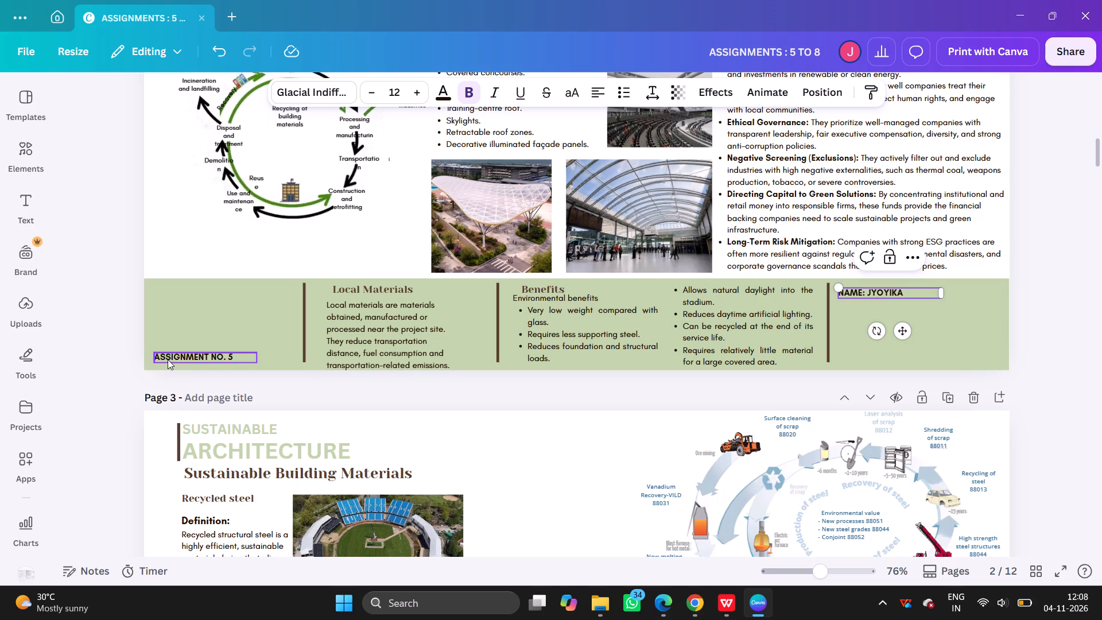
{"action": "left_click", "coordinate": [166, 359]}
{"action": "left_click", "coordinate": [166, 358]}
{"action": "left_click", "coordinate": [166, 357]}
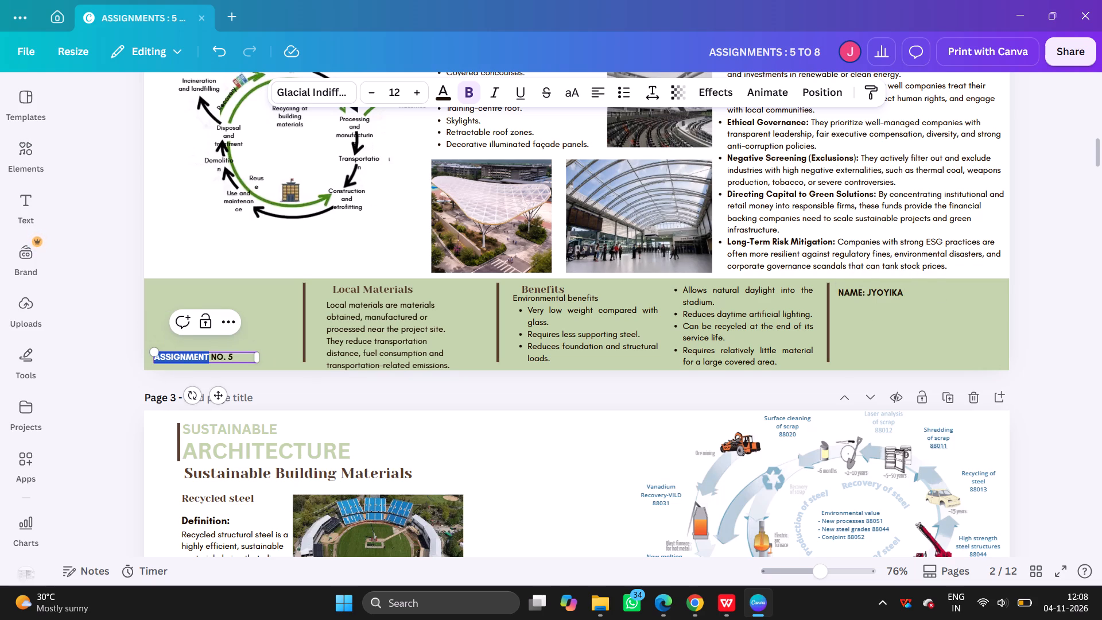
{"action": "left_click", "coordinate": [169, 356]}
{"action": "left_click", "coordinate": [169, 356]}
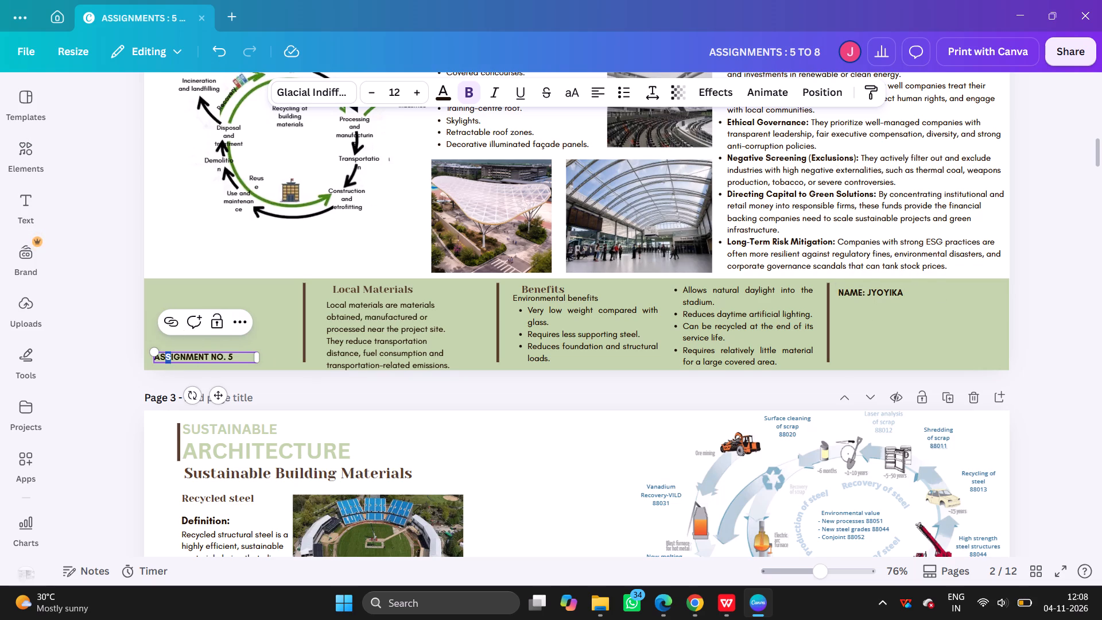
{"action": "key", "text": "ctrl+c"}
{"action": "left_click", "coordinate": [921, 289]}
{"action": "left_click", "coordinate": [911, 294]}
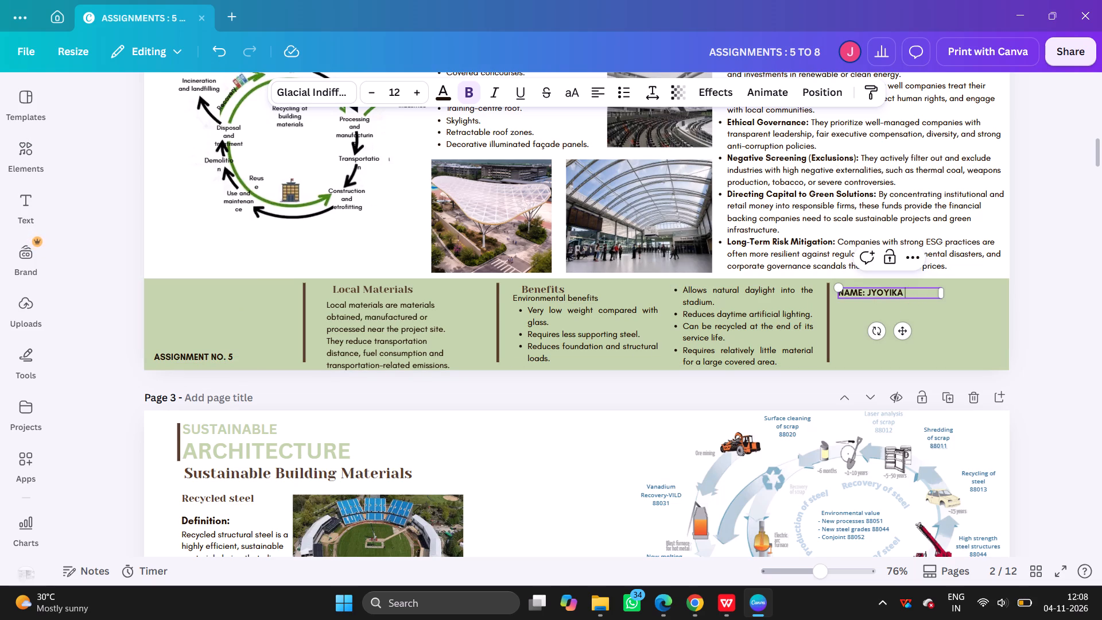
{"action": "key", "text": "ctrl+v"}
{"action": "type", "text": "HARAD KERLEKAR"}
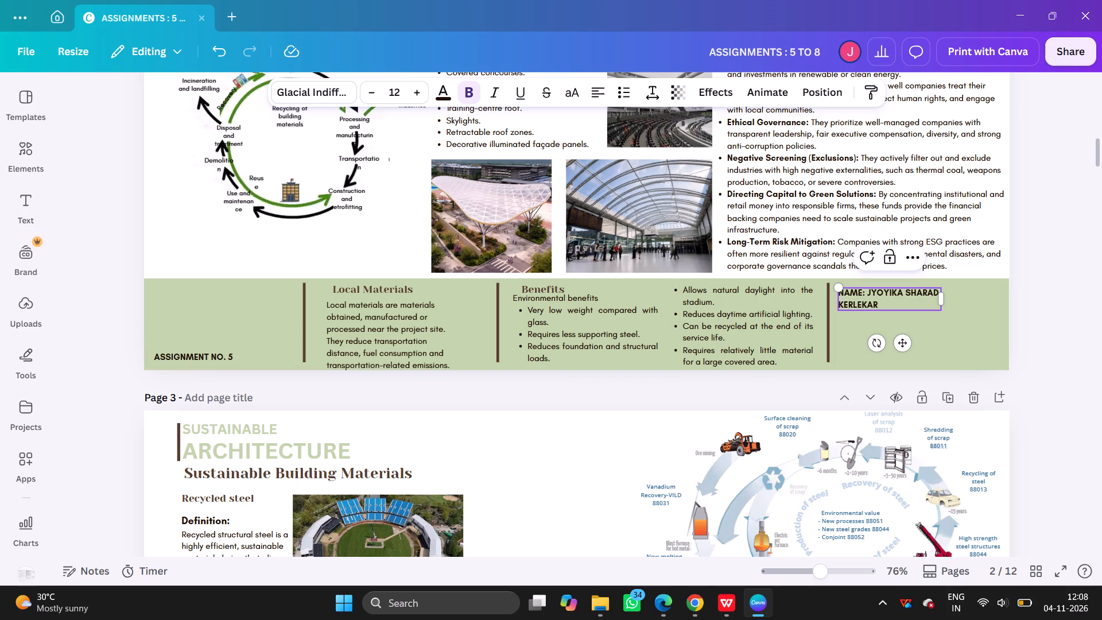
{"action": "left_click_drag", "start_coordinate": [942, 300], "coordinate": [996, 300]}
Add a second line reading "ROLL NO: " in capitals followed by the student's roll number, below the NAME line.
{"action": "key", "text": "Return"}
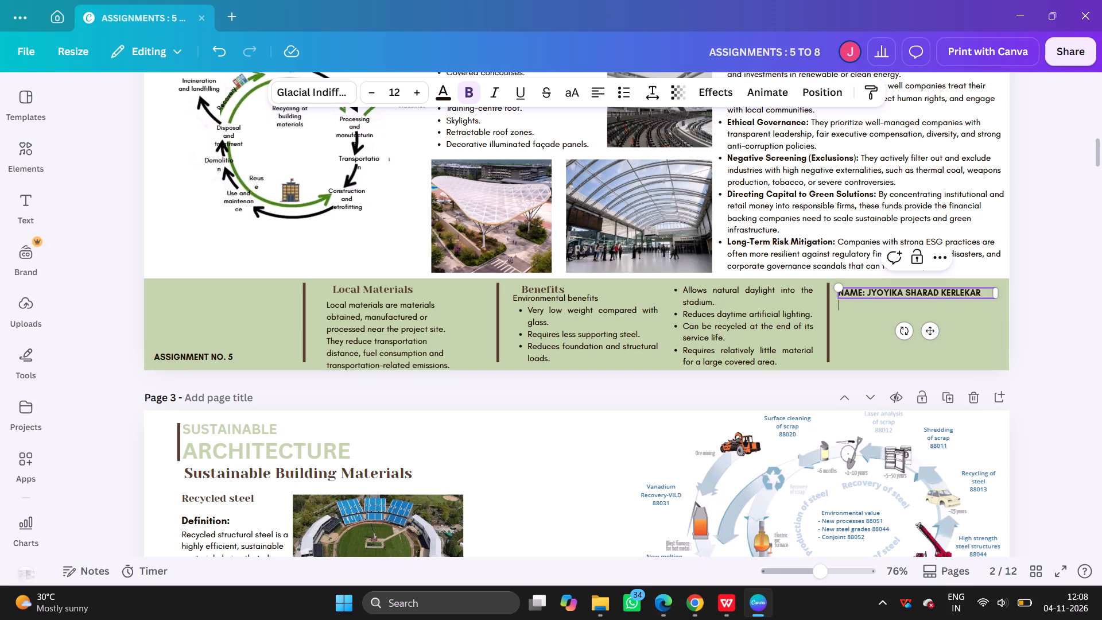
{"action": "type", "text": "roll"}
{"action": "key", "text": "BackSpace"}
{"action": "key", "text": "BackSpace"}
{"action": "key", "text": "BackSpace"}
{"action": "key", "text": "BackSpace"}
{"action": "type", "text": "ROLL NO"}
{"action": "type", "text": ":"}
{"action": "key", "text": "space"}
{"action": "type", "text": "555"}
Add "DIV: B" on the same line as the roll number, separated from it by a wide gap of spaces.
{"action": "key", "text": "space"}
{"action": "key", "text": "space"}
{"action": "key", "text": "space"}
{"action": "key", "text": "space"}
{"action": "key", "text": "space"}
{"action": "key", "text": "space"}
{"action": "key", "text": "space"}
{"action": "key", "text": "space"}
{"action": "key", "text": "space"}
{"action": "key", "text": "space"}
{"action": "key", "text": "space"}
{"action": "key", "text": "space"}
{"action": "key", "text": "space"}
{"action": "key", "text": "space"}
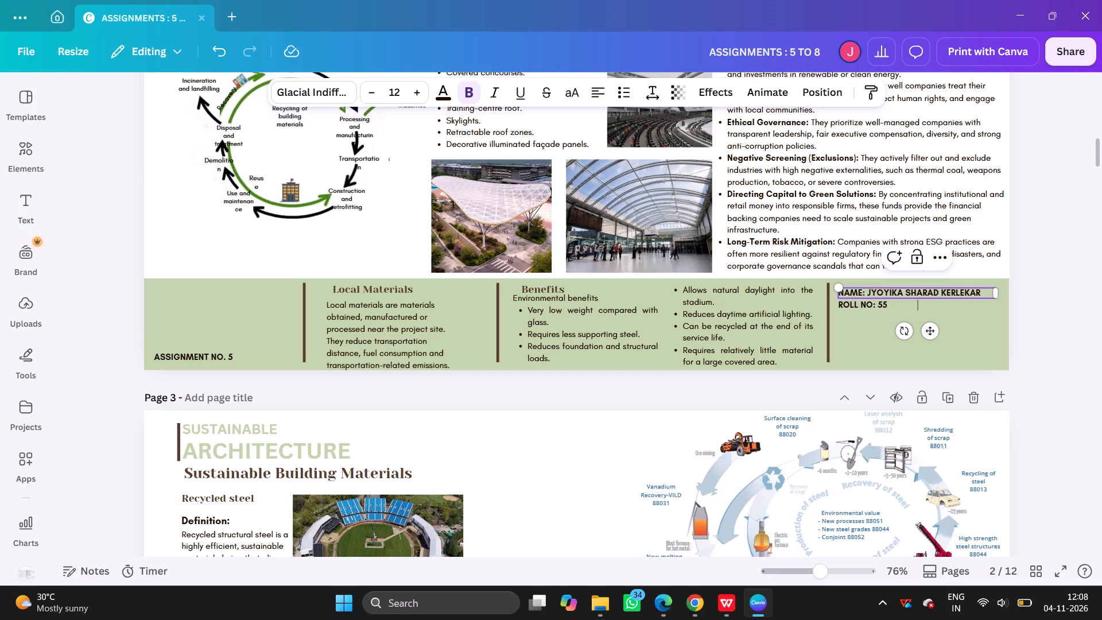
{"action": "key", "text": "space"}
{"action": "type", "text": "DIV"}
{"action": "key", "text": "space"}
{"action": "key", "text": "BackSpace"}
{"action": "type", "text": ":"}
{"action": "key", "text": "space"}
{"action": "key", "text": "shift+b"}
Add a third line reading "CALSS: 5TH Yr." to page 2's student details.
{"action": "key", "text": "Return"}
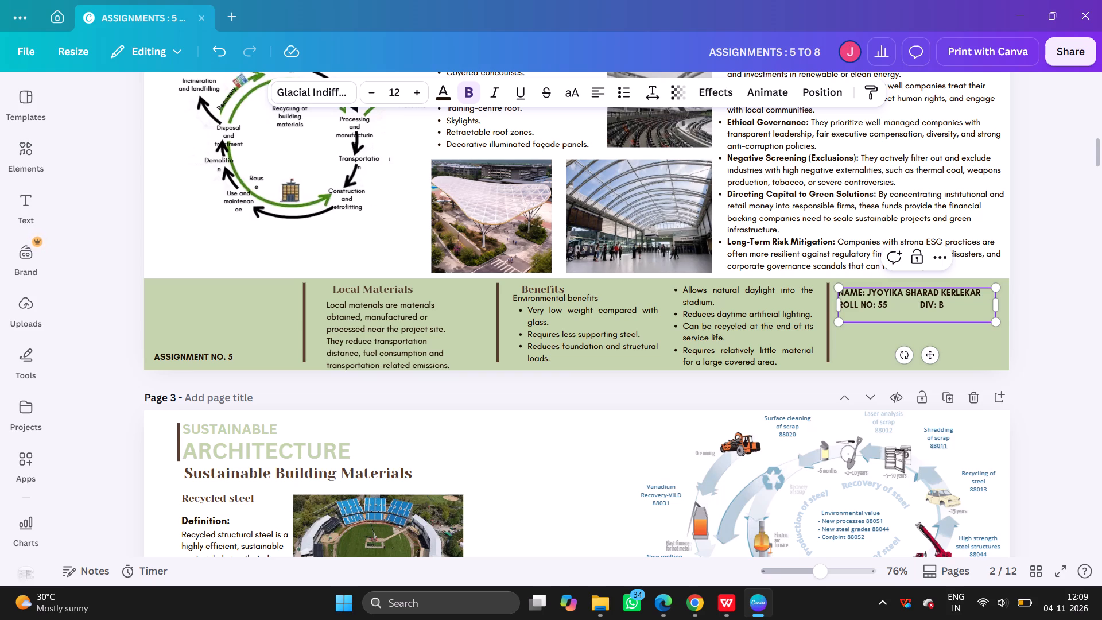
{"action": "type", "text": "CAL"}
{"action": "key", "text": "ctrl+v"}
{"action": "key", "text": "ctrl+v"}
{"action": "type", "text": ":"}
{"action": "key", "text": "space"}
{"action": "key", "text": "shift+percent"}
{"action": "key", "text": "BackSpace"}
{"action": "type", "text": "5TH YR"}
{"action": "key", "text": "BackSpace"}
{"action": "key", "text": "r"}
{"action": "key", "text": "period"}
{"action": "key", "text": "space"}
Add the line "SUBJECT: SUSTAINABLE ARCHITECTURE" below the class line and widen the text box to the page edge so it fits one line.
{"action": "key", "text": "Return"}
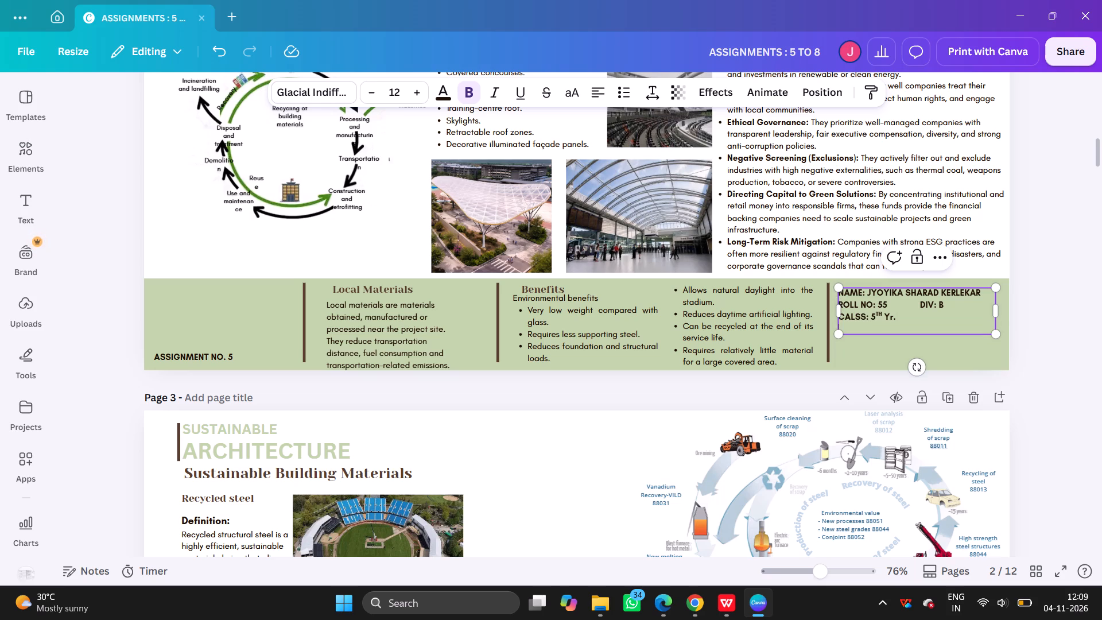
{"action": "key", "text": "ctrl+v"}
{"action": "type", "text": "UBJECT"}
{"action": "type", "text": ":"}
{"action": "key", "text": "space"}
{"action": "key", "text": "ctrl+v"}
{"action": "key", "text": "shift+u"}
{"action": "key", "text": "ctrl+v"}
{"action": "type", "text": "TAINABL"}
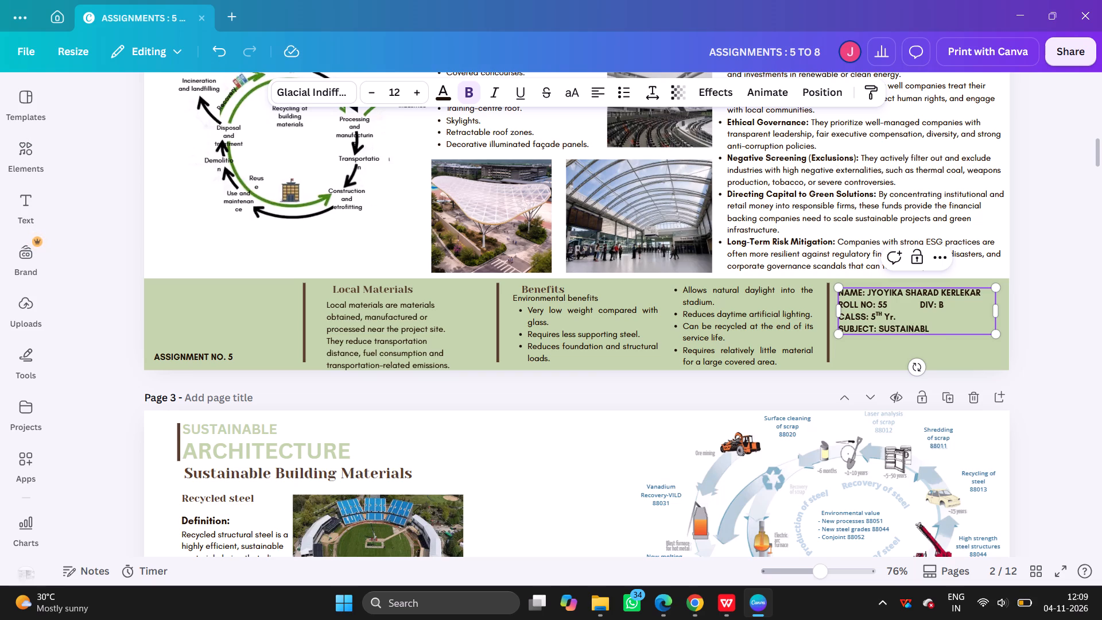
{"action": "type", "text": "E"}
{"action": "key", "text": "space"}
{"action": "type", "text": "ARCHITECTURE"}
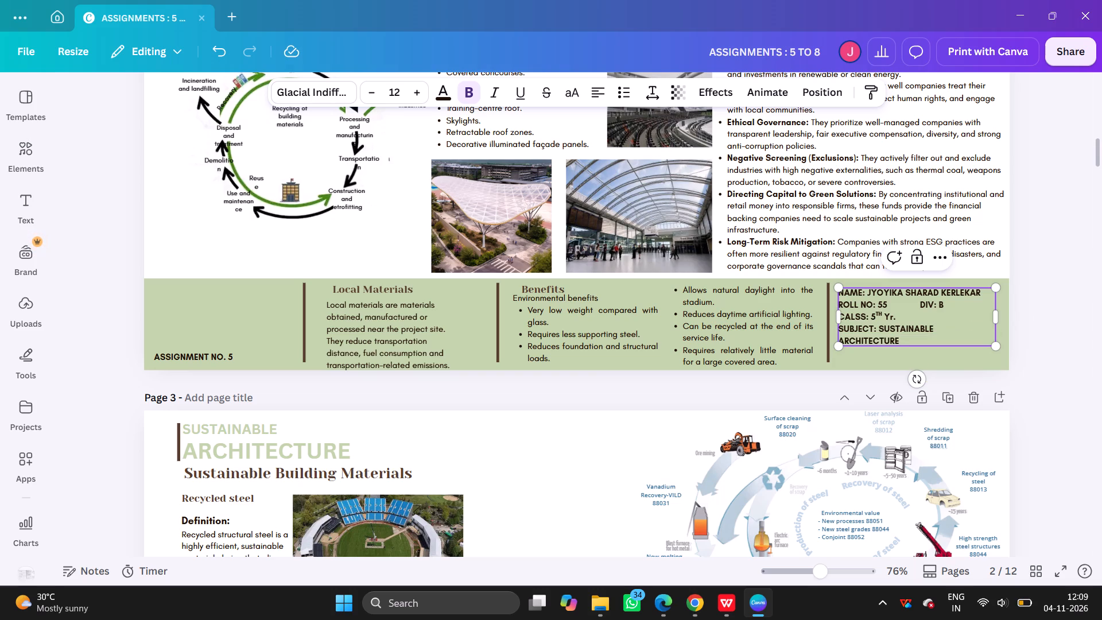
{"action": "left_click_drag", "start_coordinate": [997, 318], "coordinate": [1014, 316]}
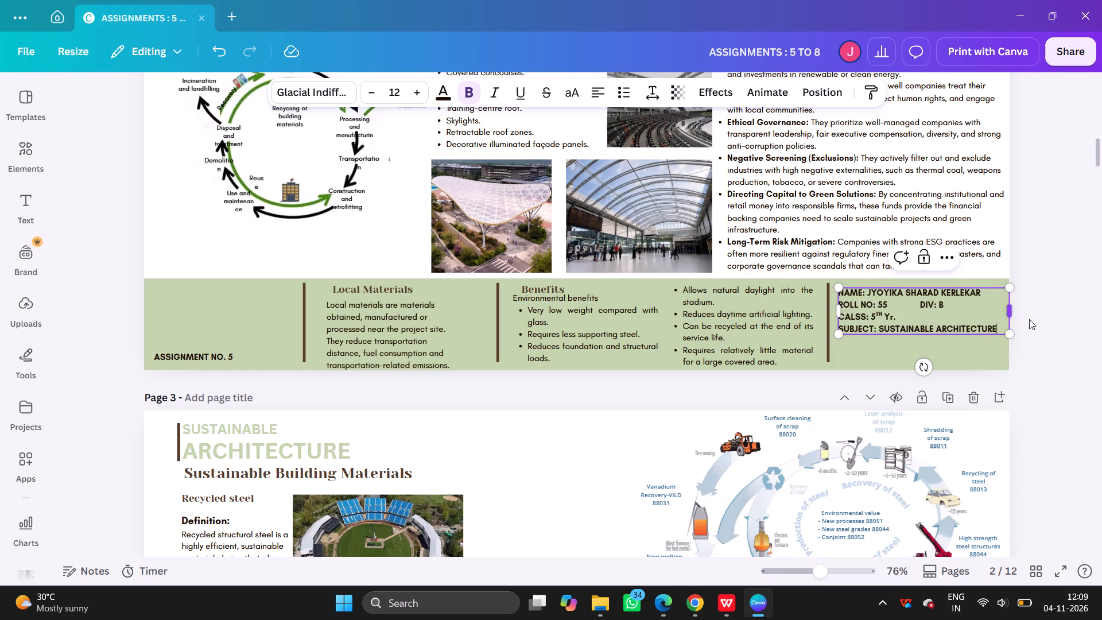
Start a new line below the SUBJECT line in page 2's student details.
{"action": "left_click", "coordinate": [940, 316], "text": "shift"}
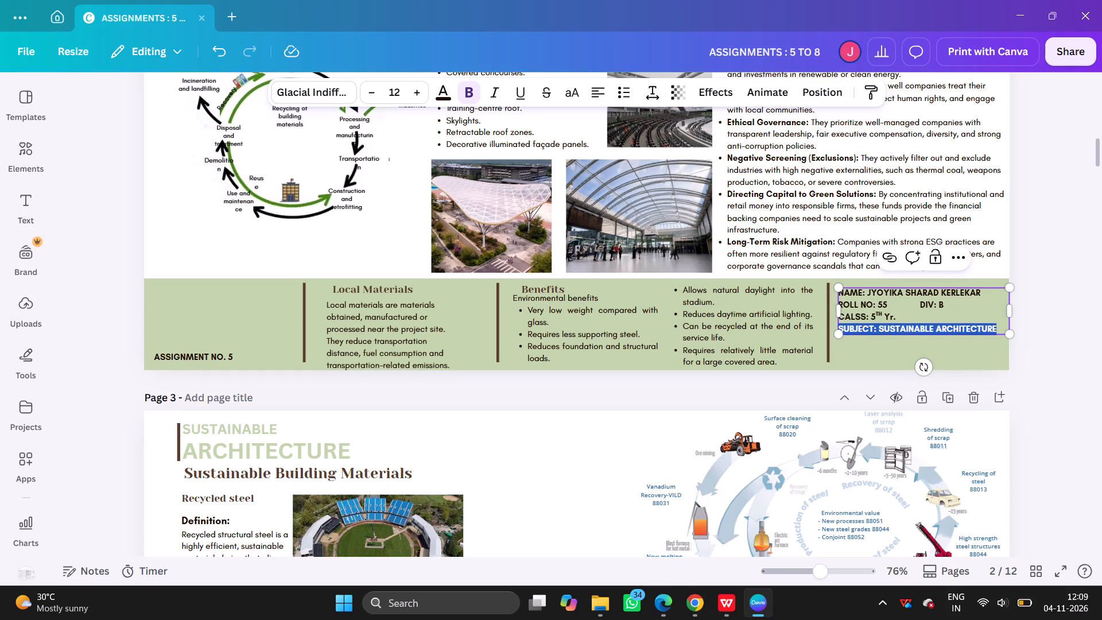
{"action": "left_click", "coordinate": [999, 326]}
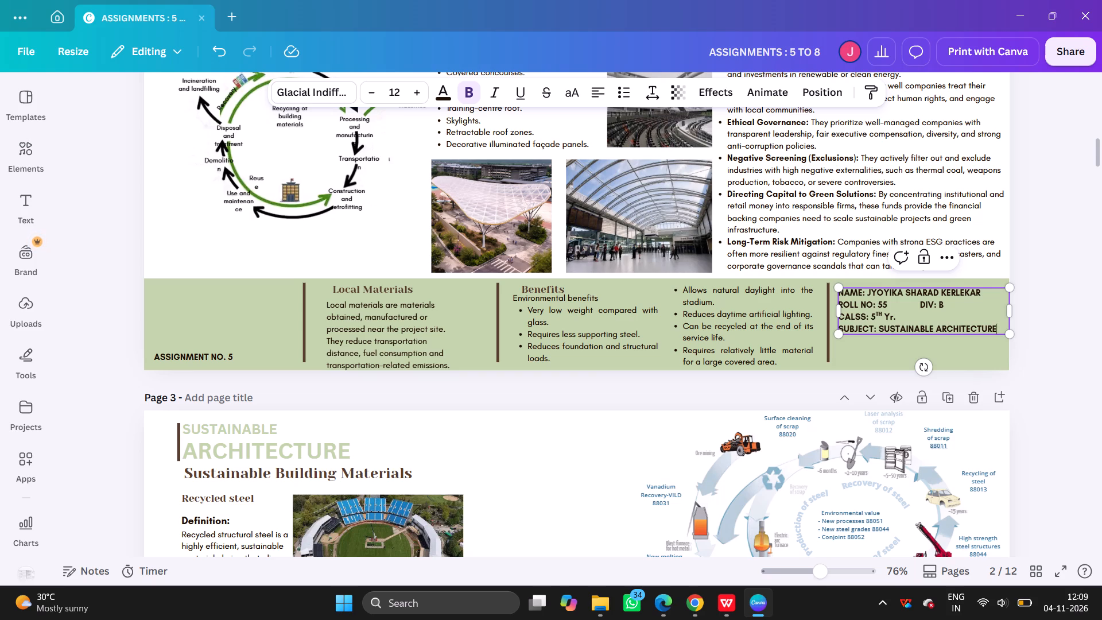
{"action": "key", "text": "Return"}
Replace "ROLL NO" with "SEAT NO." on the second line of page 2's student details.
{"action": "left_click_drag", "start_coordinate": [871, 302], "coordinate": [836, 307]}
{"action": "key", "text": "ctrl+v"}
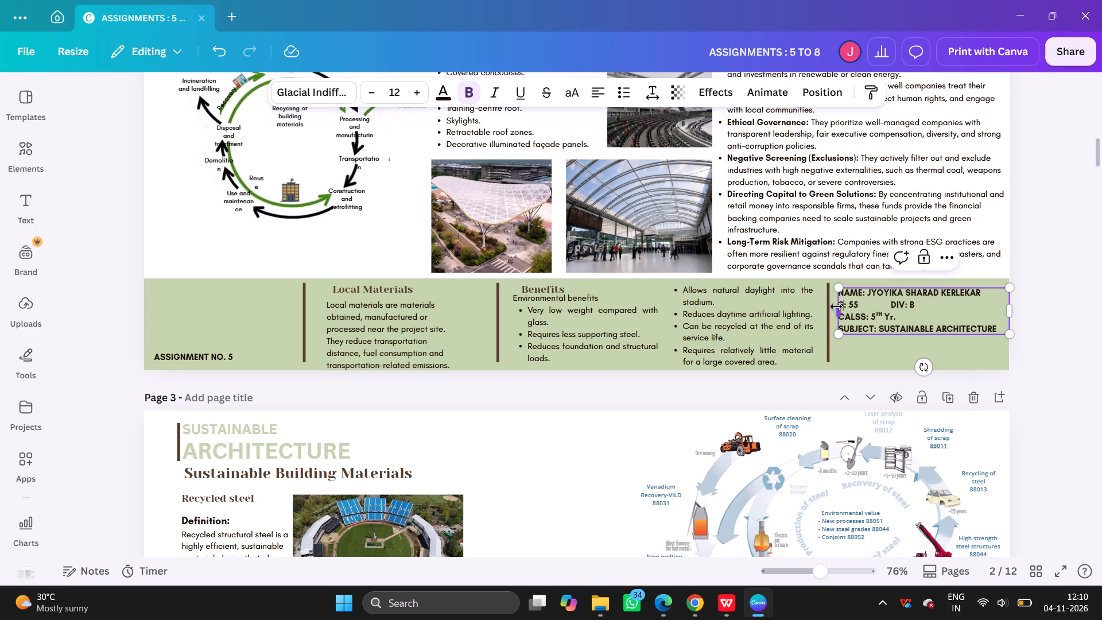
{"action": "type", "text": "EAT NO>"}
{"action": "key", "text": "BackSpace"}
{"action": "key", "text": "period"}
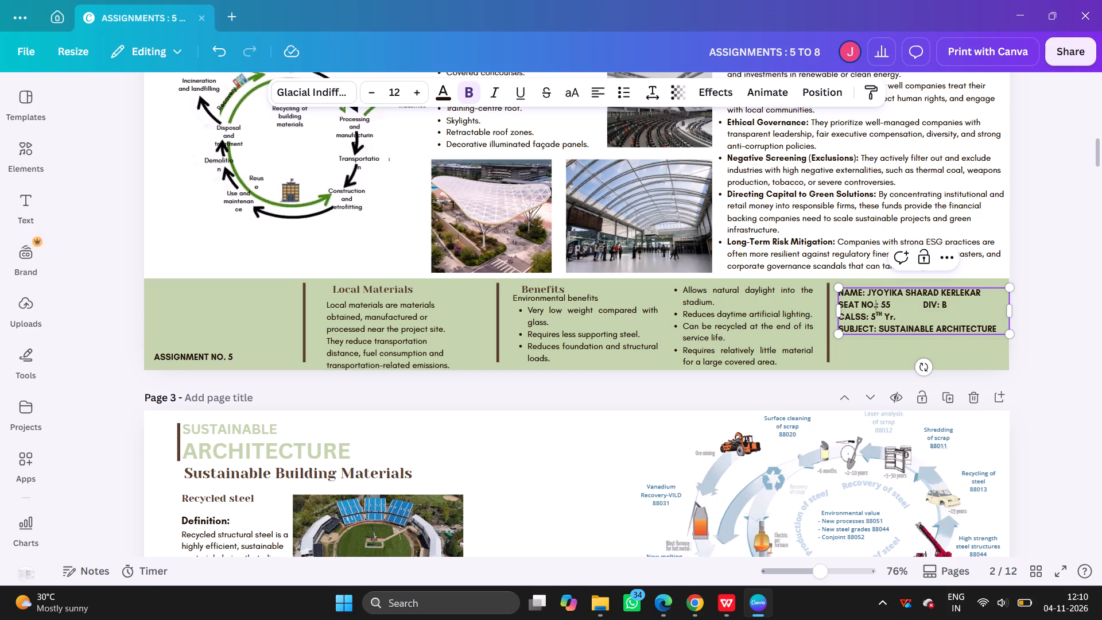
Add "COLLEGE: SCHOOL OF ARCHITECTURE DYPCET KOLHAPUR" directly below the SUBJECT line in page 2's student details.
{"action": "left_click", "coordinate": [999, 325]}
{"action": "key", "text": "Return"}
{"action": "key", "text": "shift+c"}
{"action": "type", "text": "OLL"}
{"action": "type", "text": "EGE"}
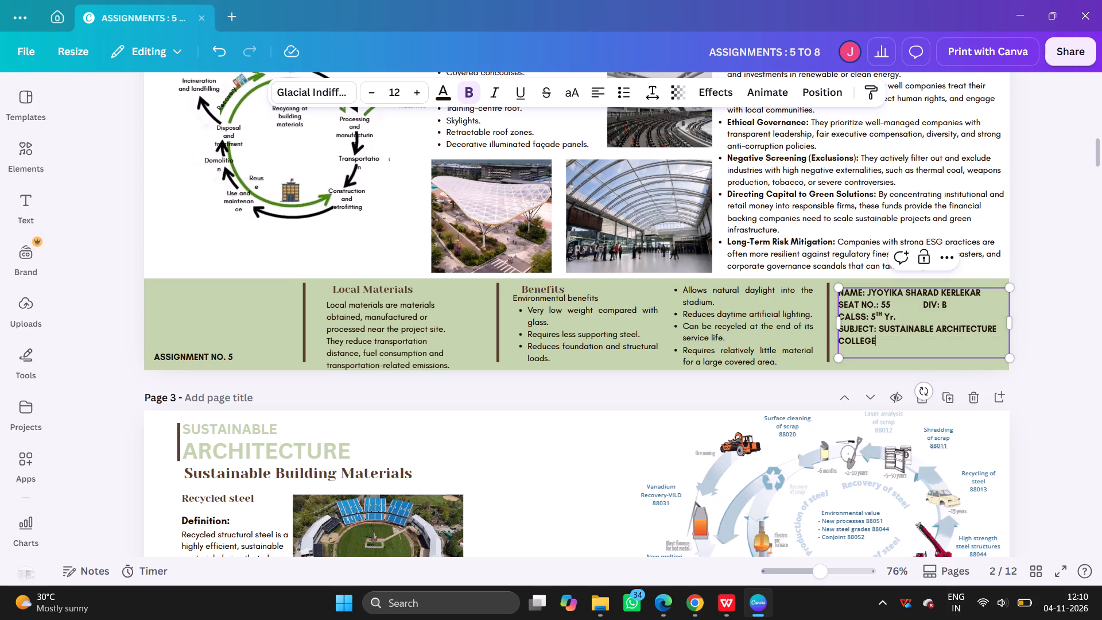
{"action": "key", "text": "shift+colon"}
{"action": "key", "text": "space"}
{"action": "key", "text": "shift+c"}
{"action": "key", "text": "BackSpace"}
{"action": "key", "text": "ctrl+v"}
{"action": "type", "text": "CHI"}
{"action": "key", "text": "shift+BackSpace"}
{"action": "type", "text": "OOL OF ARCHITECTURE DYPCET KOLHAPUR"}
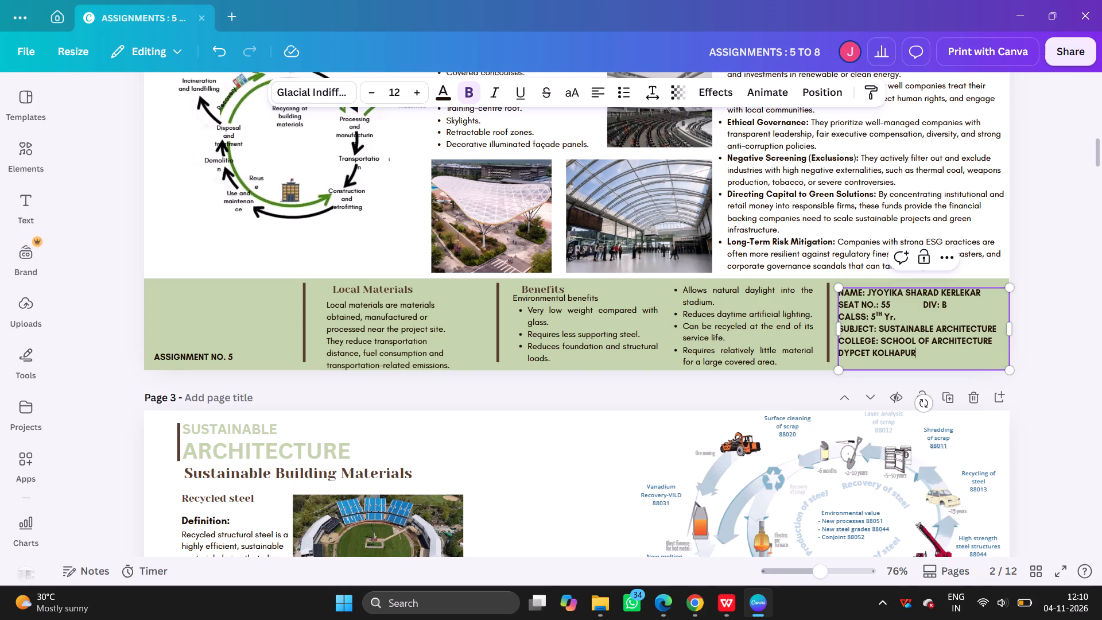
Try to indent "DYPCET KOLHAPUR" by inserting four spaces before it, and leave the student details text box.
{"action": "left_click", "coordinate": [839, 352]}
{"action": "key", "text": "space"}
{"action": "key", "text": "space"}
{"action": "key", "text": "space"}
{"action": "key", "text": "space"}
{"action": "left_click", "coordinate": [998, 340]}
{"action": "left_click", "coordinate": [1101, 321]}
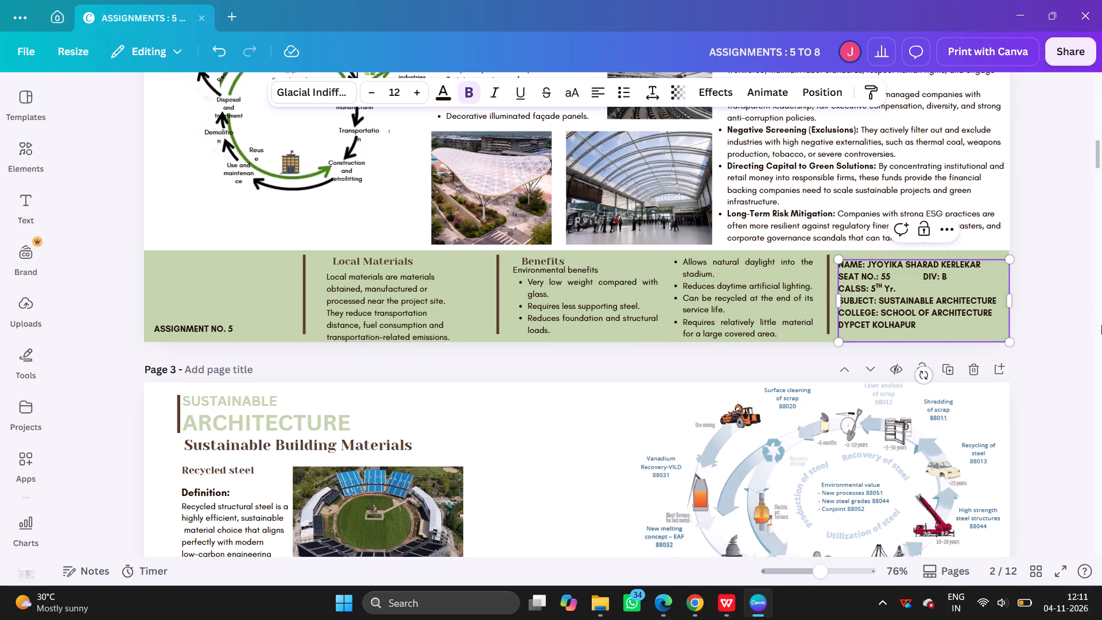
{"action": "left_click", "coordinate": [1023, 205]}
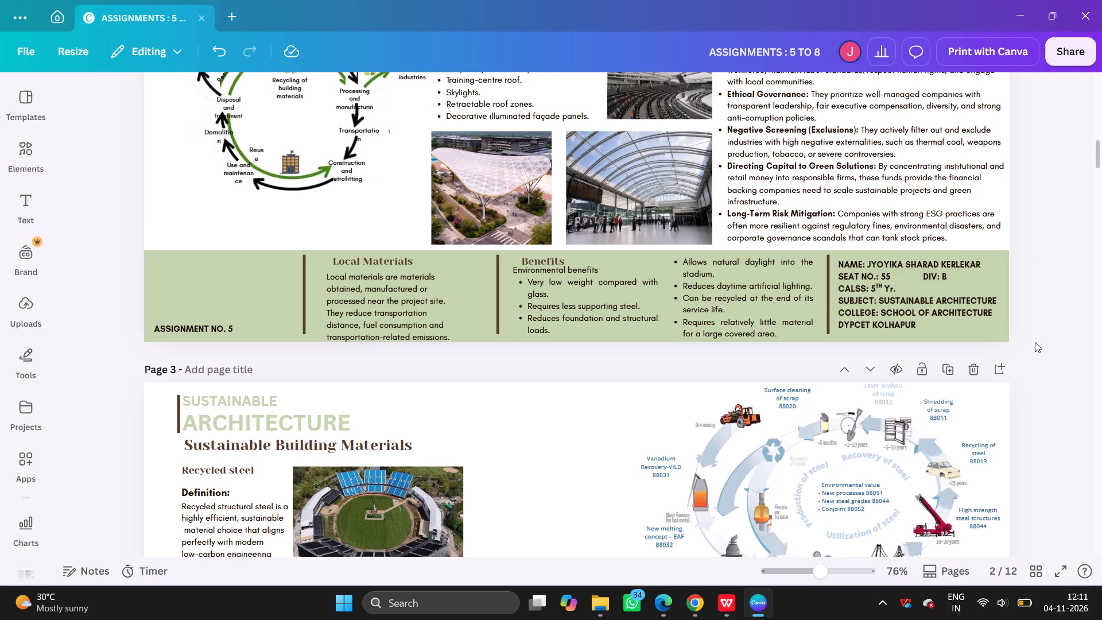
Move the "ASSIGNMENT NO. 5" label out of page 2's green footer band, straight up into the white area just above it.
{"action": "left_click", "coordinate": [921, 301]}
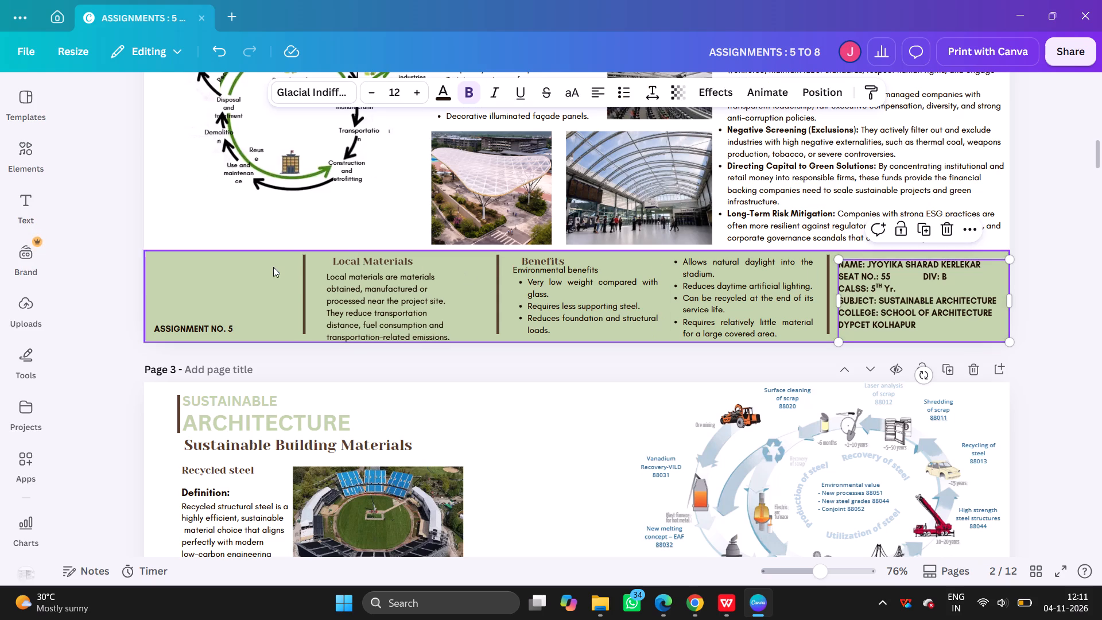
{"action": "left_click", "coordinate": [209, 331]}
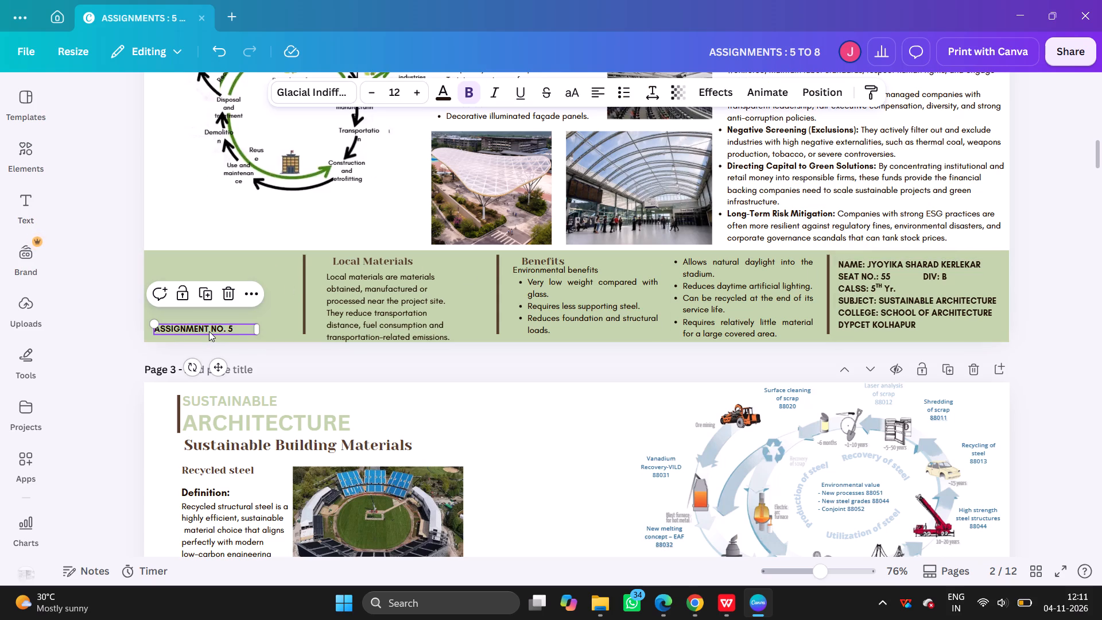
{"action": "left_click_drag", "start_coordinate": [209, 330], "coordinate": [207, 314], "text": "shift"}
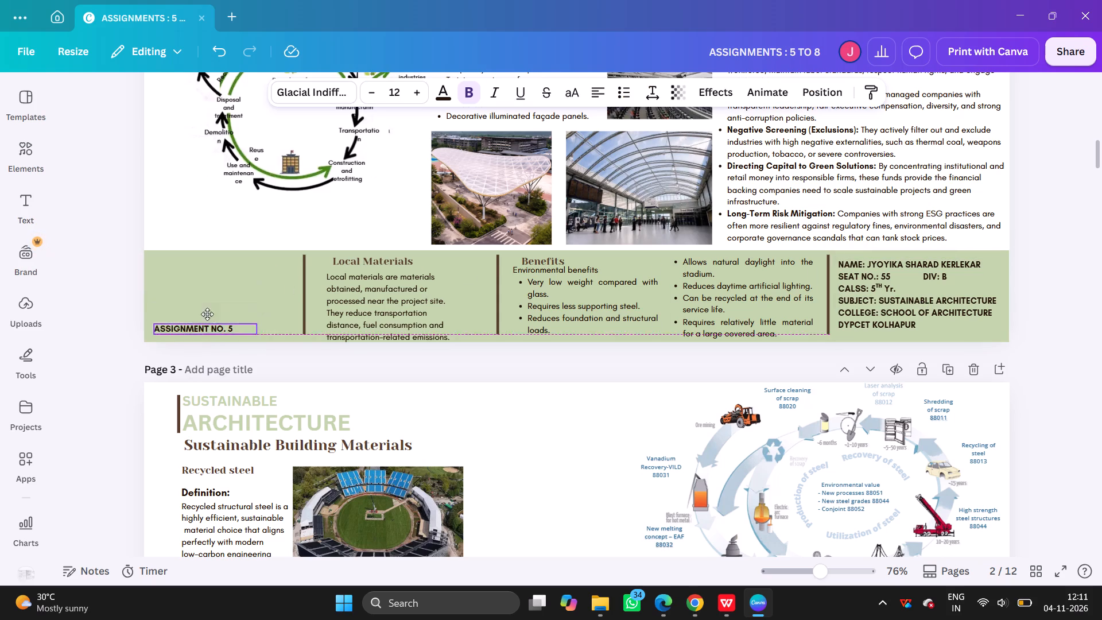
{"action": "left_click_drag", "start_coordinate": [207, 314], "coordinate": [208, 232], "text": "shift"}
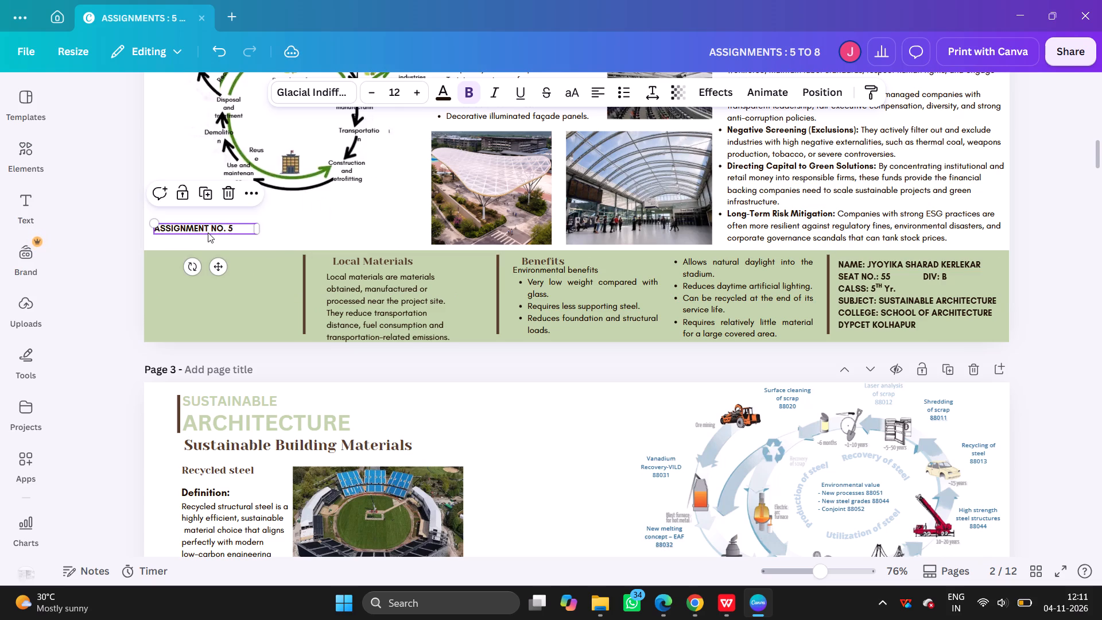
Group page 2's footer texts, divider lines and student details, leaving out the green band, the photos and the paragraph above.
{"action": "left_click_drag", "start_coordinate": [288, 243], "coordinate": [307, 252]}
{"action": "left_click_drag", "start_coordinate": [307, 252], "coordinate": [866, 357]}
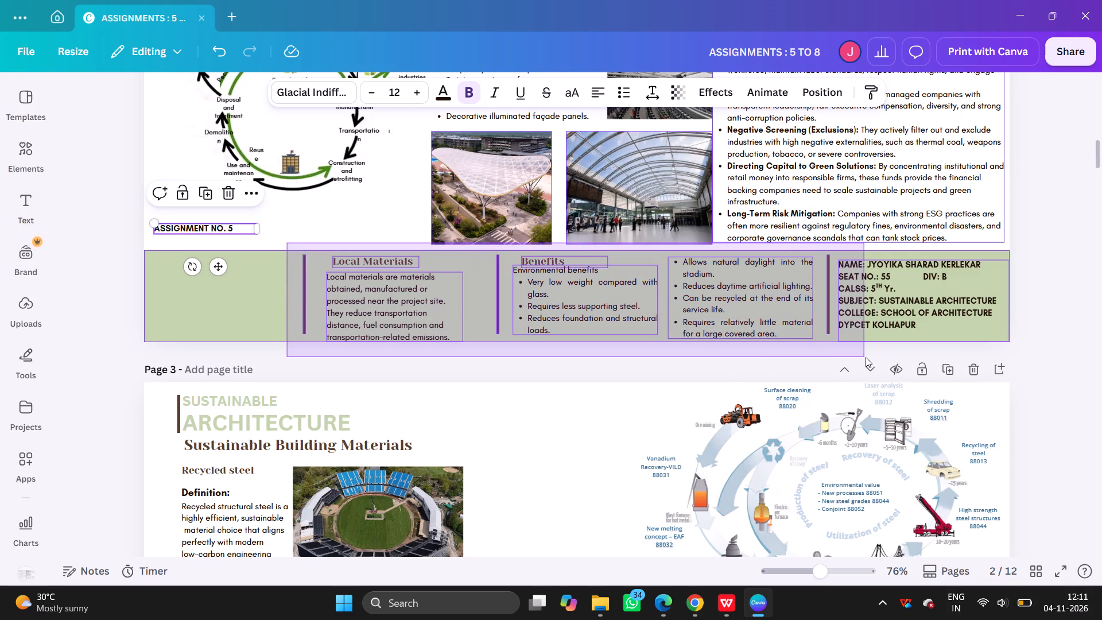
{"action": "left_click_drag", "start_coordinate": [866, 357], "coordinate": [829, 348]}
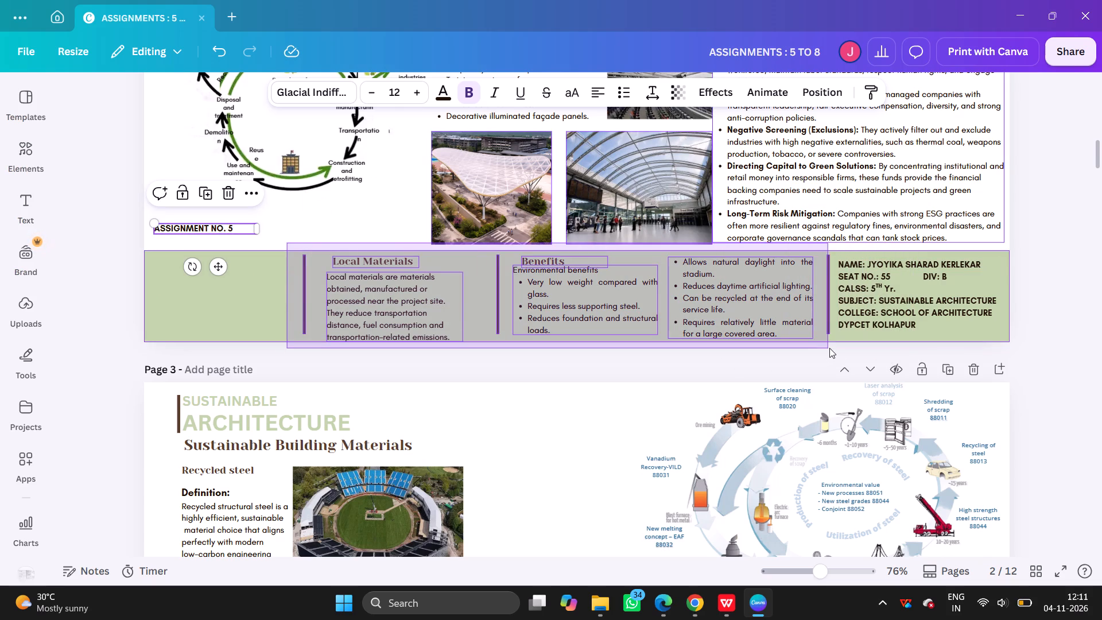
{"action": "left_click_drag", "start_coordinate": [829, 348], "coordinate": [853, 343]}
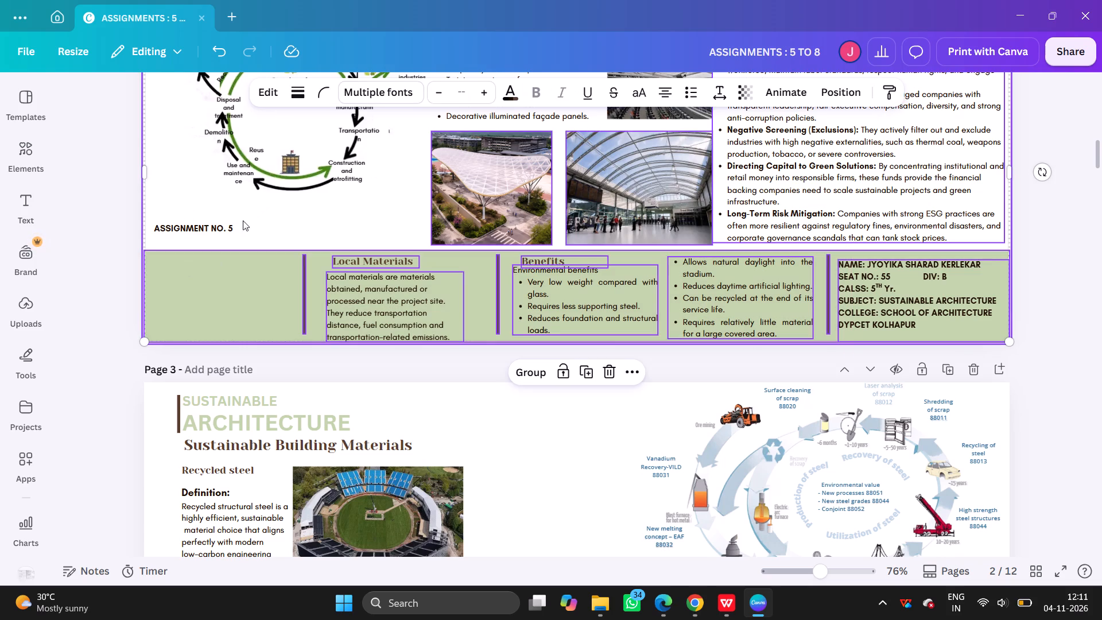
{"action": "left_click_drag", "start_coordinate": [275, 228], "coordinate": [275, 236], "text": "shift"}
{"action": "key", "text": "ctrl+z"}
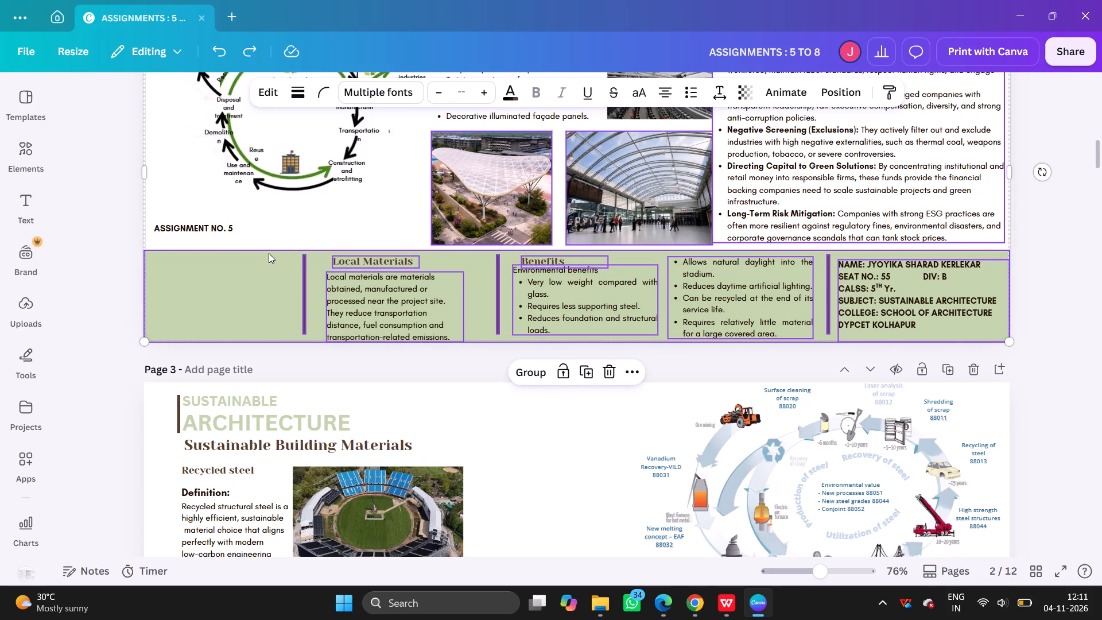
{"action": "left_click", "coordinate": [263, 258], "text": "shift"}
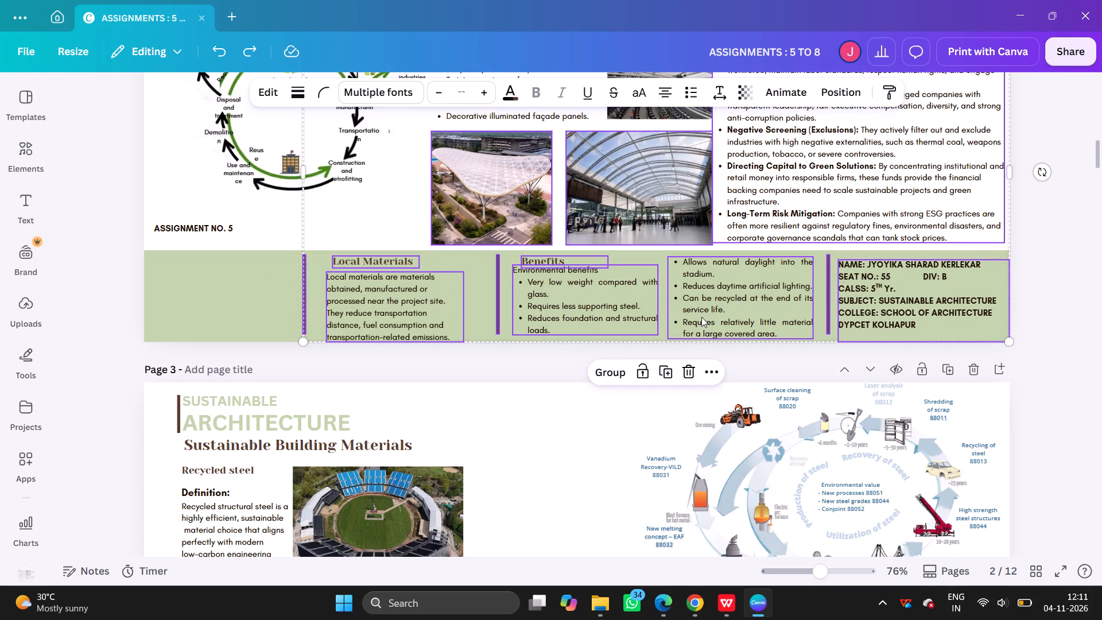
{"action": "left_click", "coordinate": [753, 217], "text": "shift"}
{"action": "left_click", "coordinate": [641, 201], "text": "shift"}
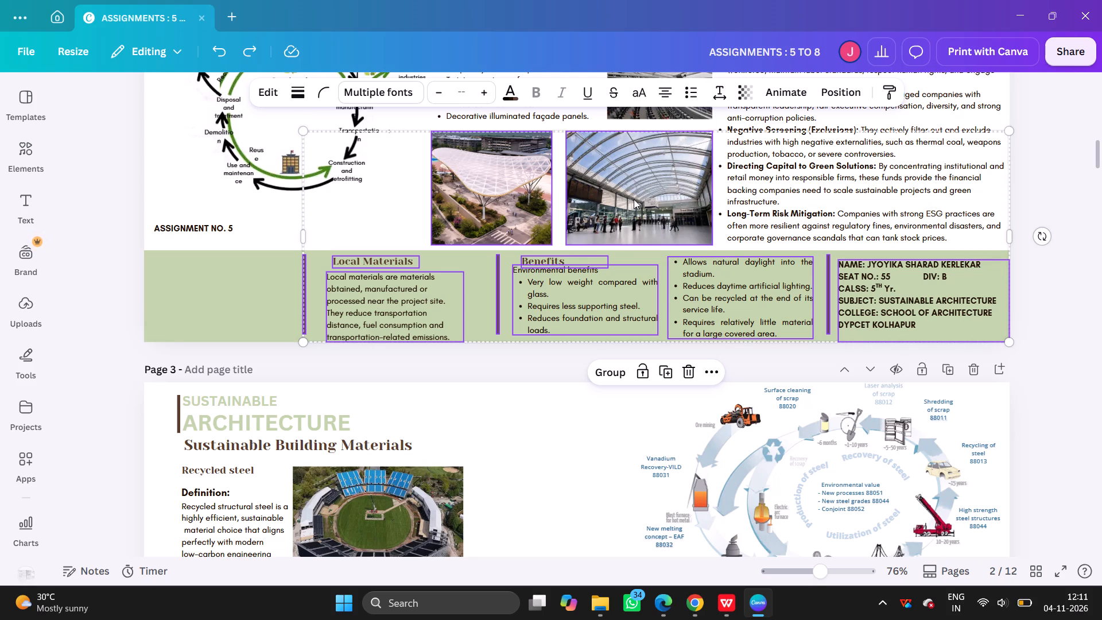
{"action": "left_click", "coordinate": [478, 166], "text": "shift"}
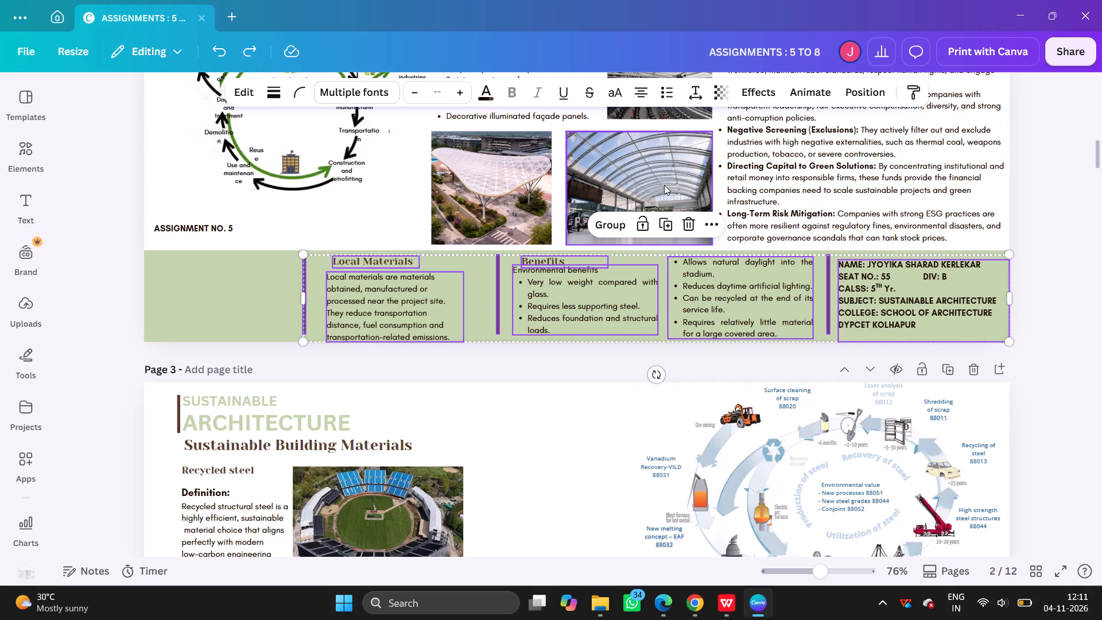
{"action": "left_click", "coordinate": [607, 224]}
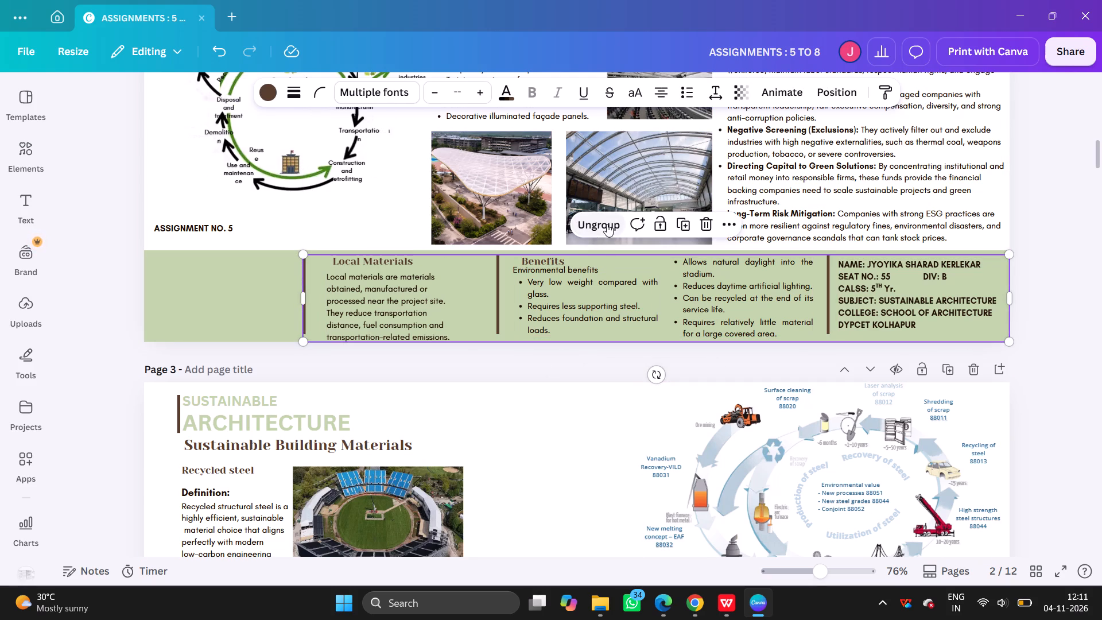
Move the grouped footer content left so its first divider line sits near the left end of page 2's green band.
{"action": "left_click_drag", "start_coordinate": [574, 300], "coordinate": [507, 299], "text": "shift"}
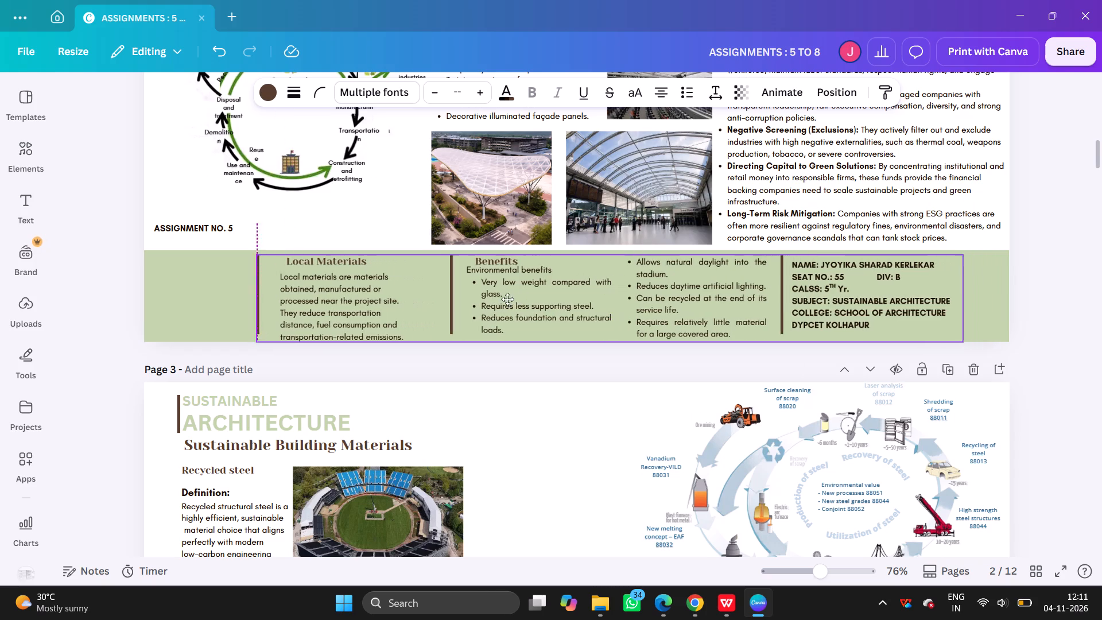
{"action": "left_click_drag", "start_coordinate": [507, 299], "coordinate": [409, 296], "text": "shift"}
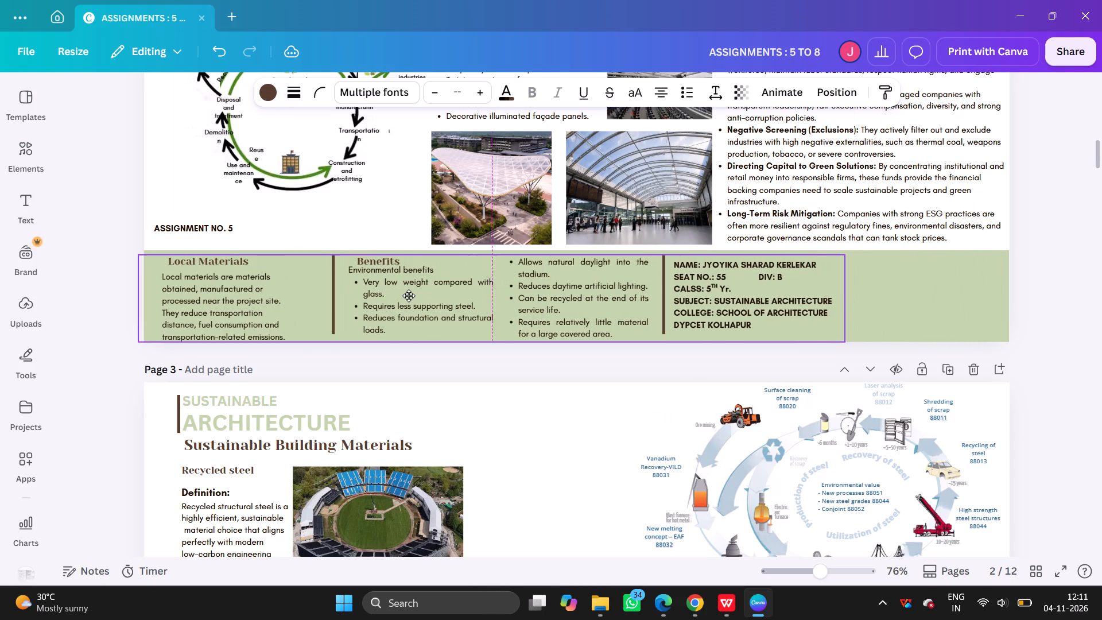
{"action": "left_click_drag", "start_coordinate": [409, 296], "coordinate": [422, 293], "text": "shift"}
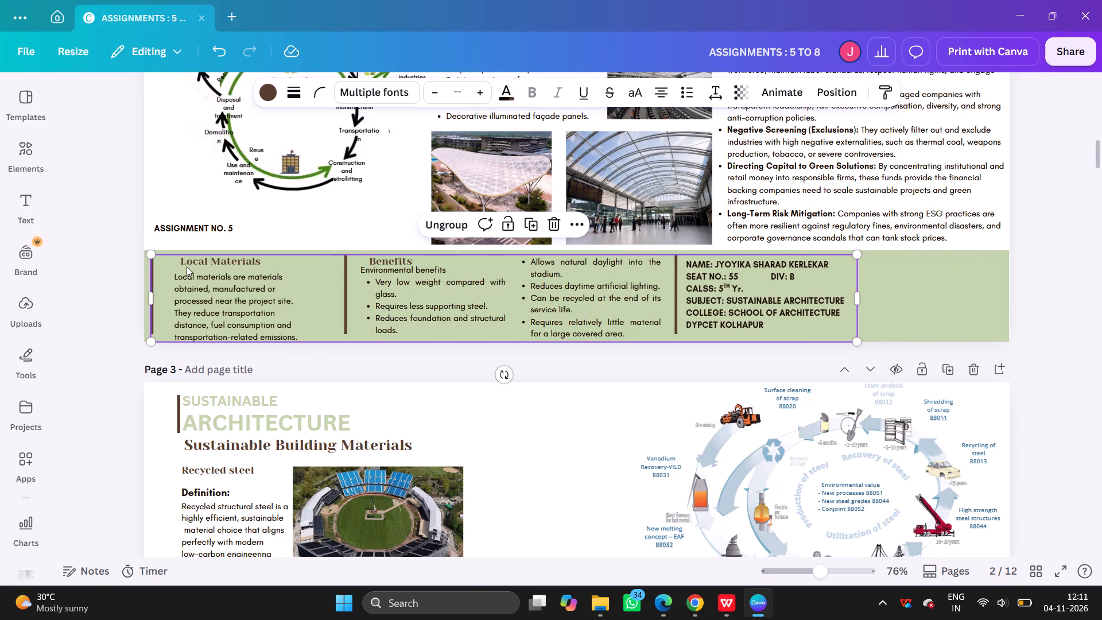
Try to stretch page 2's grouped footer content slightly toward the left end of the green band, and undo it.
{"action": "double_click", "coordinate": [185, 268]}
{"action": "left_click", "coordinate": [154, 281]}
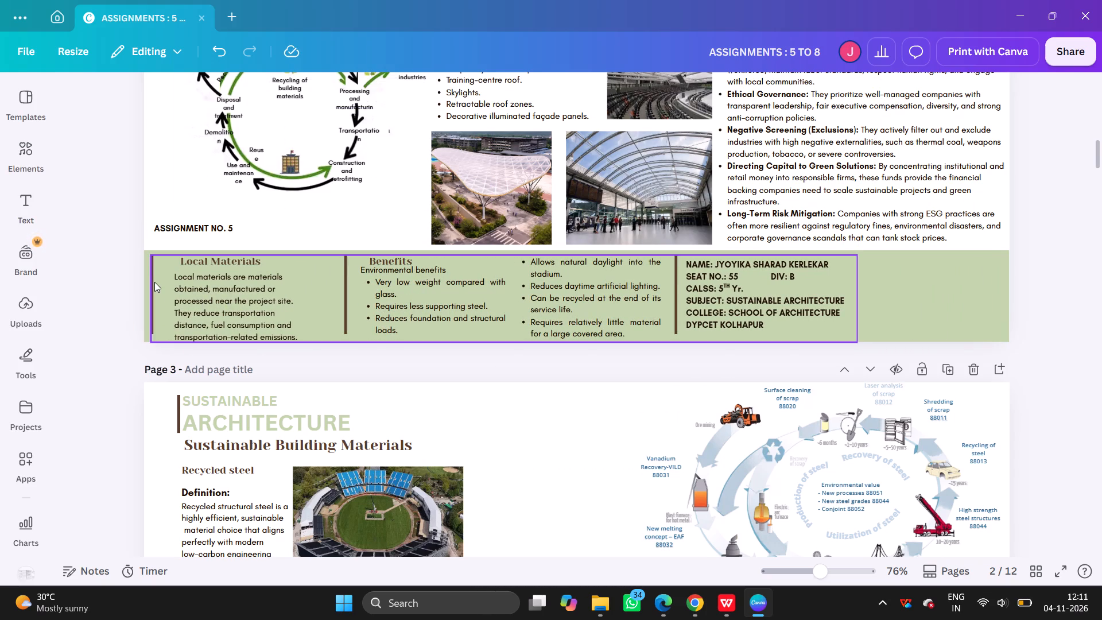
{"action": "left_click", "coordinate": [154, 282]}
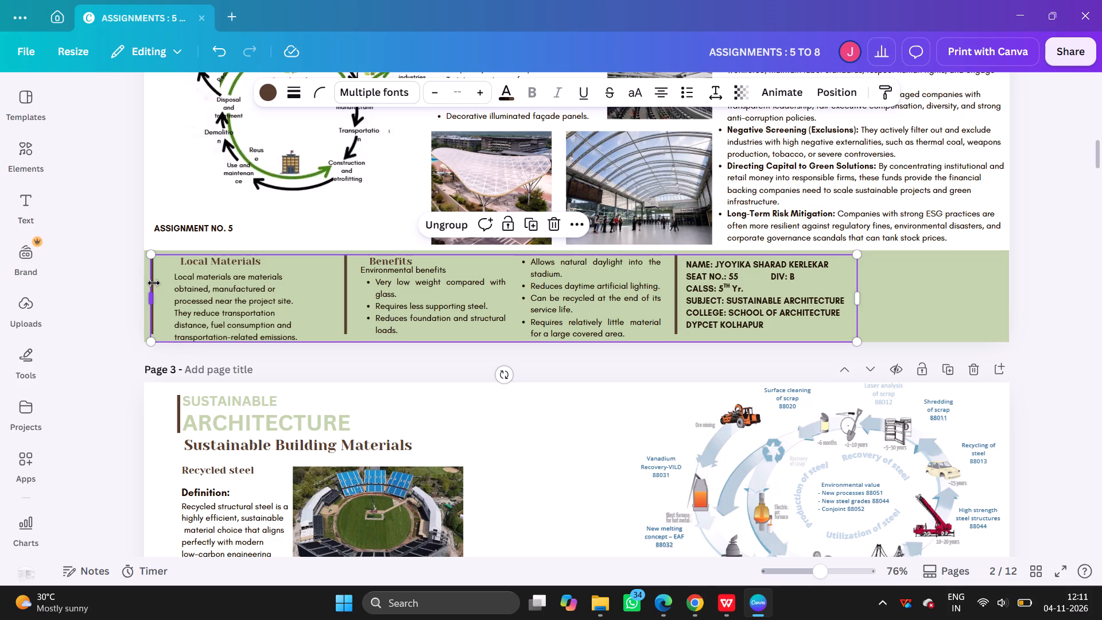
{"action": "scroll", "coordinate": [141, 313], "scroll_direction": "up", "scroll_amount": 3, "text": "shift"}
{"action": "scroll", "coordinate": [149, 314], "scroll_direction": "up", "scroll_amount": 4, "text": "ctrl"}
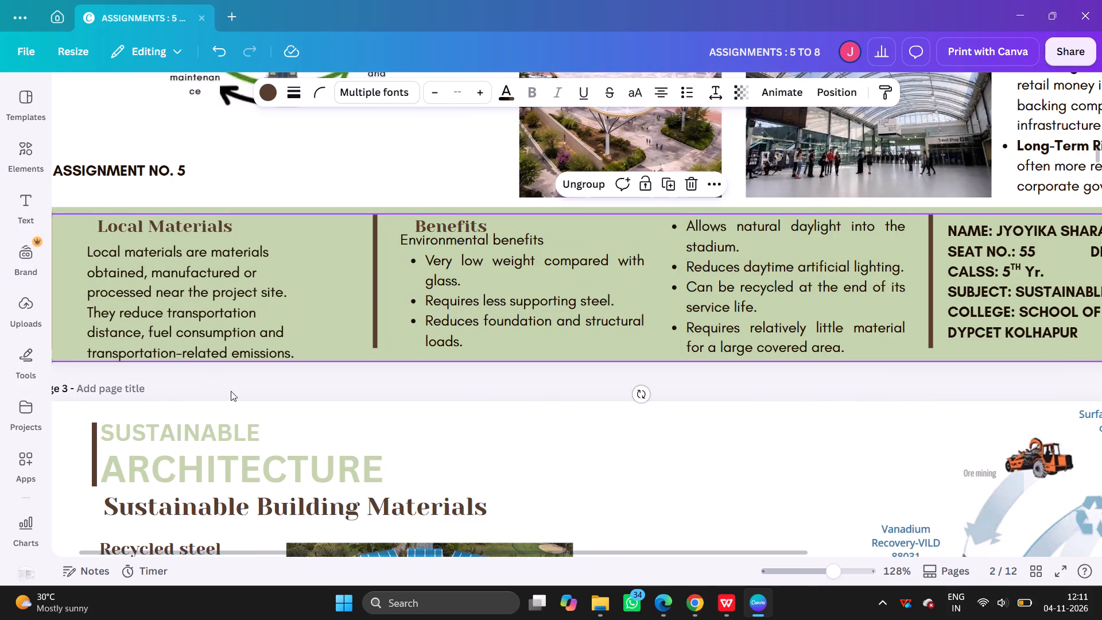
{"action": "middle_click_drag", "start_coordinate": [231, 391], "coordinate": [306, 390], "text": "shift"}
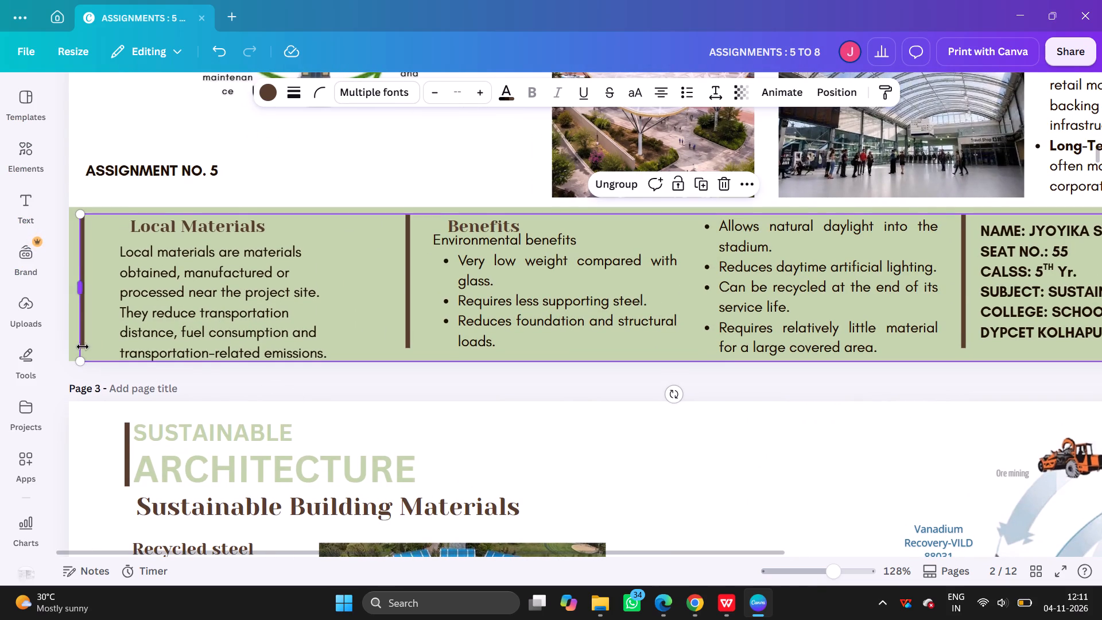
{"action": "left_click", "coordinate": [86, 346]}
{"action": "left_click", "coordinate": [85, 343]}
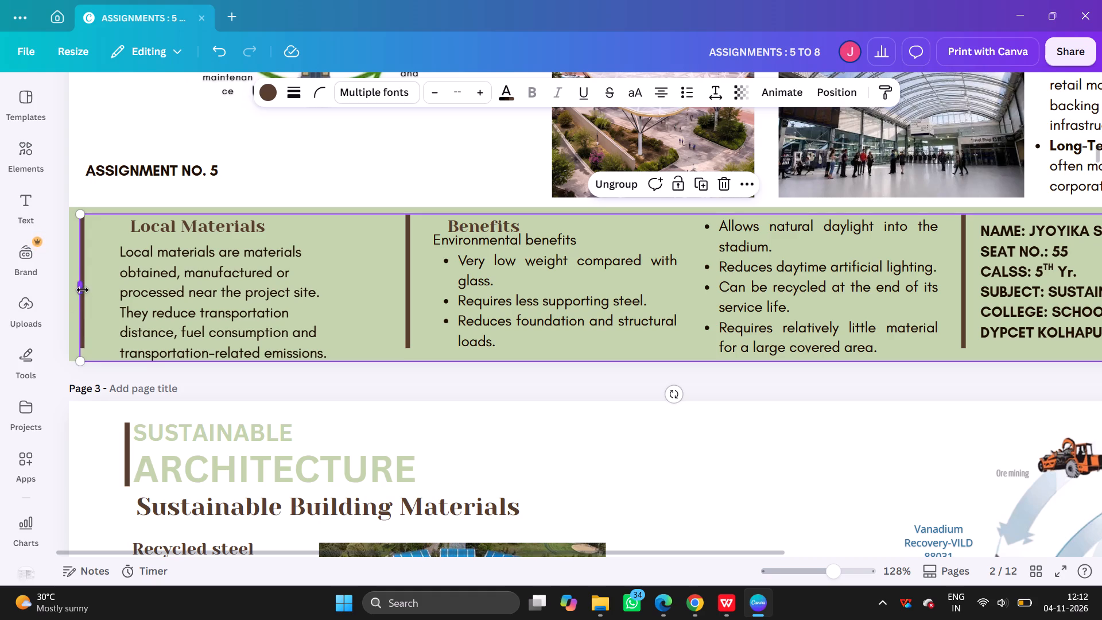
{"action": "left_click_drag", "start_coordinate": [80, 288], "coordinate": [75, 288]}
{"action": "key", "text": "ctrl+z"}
Ungroup page 2's footer content and delete the divider line in front of the "Local Materials" text.
{"action": "left_click", "coordinate": [612, 181]}
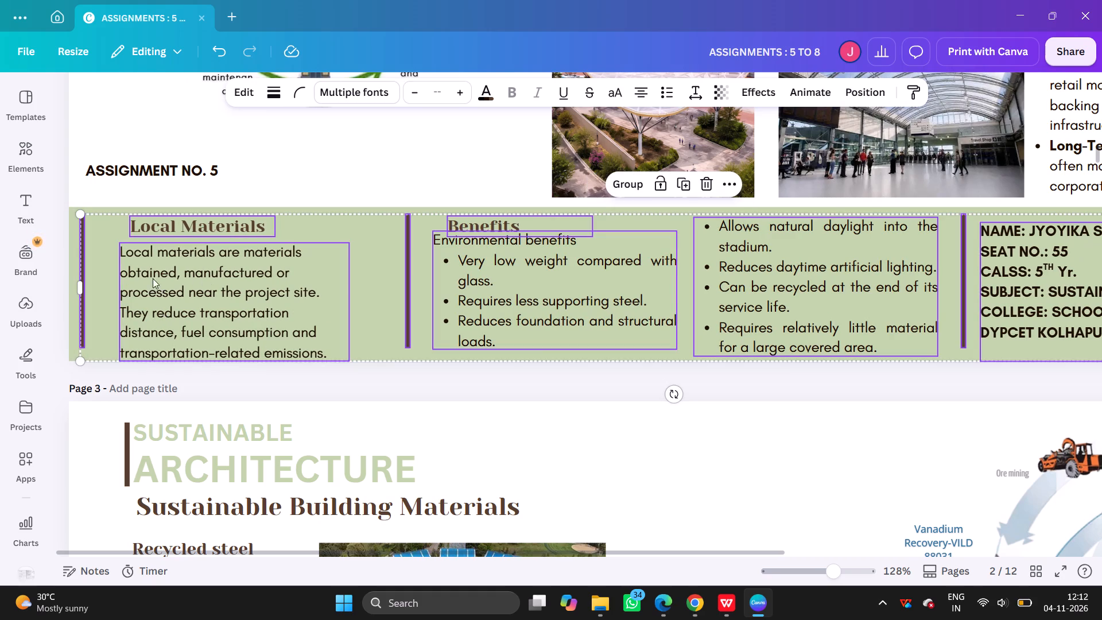
{"action": "left_click", "coordinate": [296, 183]}
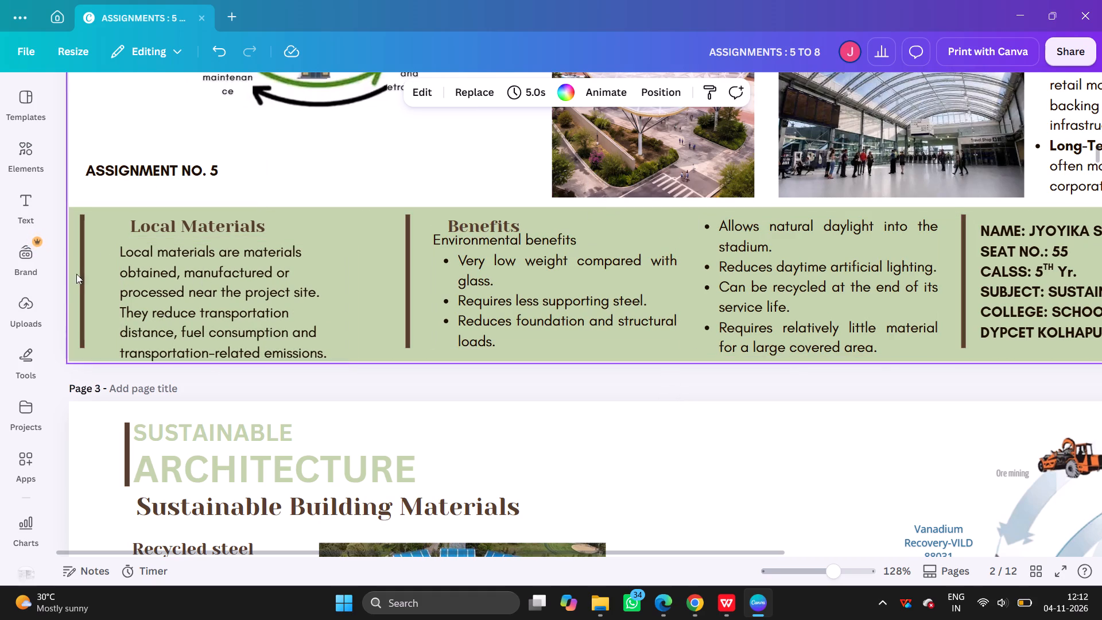
{"action": "left_click", "coordinate": [86, 270]}
{"action": "left_click", "coordinate": [84, 273]}
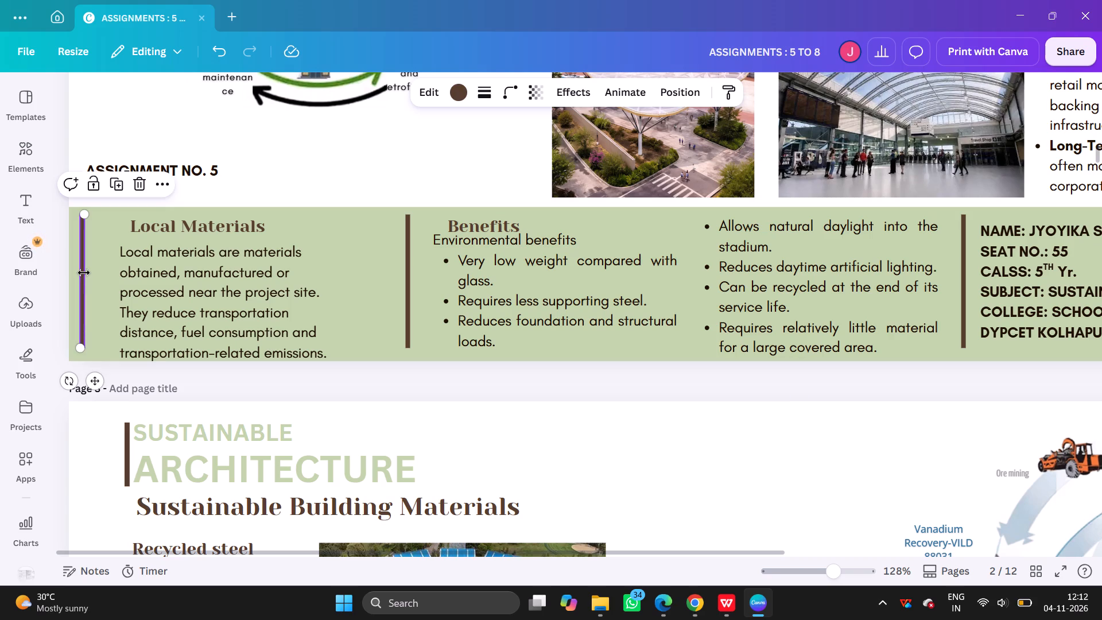
{"action": "key", "text": "BackSpace"}
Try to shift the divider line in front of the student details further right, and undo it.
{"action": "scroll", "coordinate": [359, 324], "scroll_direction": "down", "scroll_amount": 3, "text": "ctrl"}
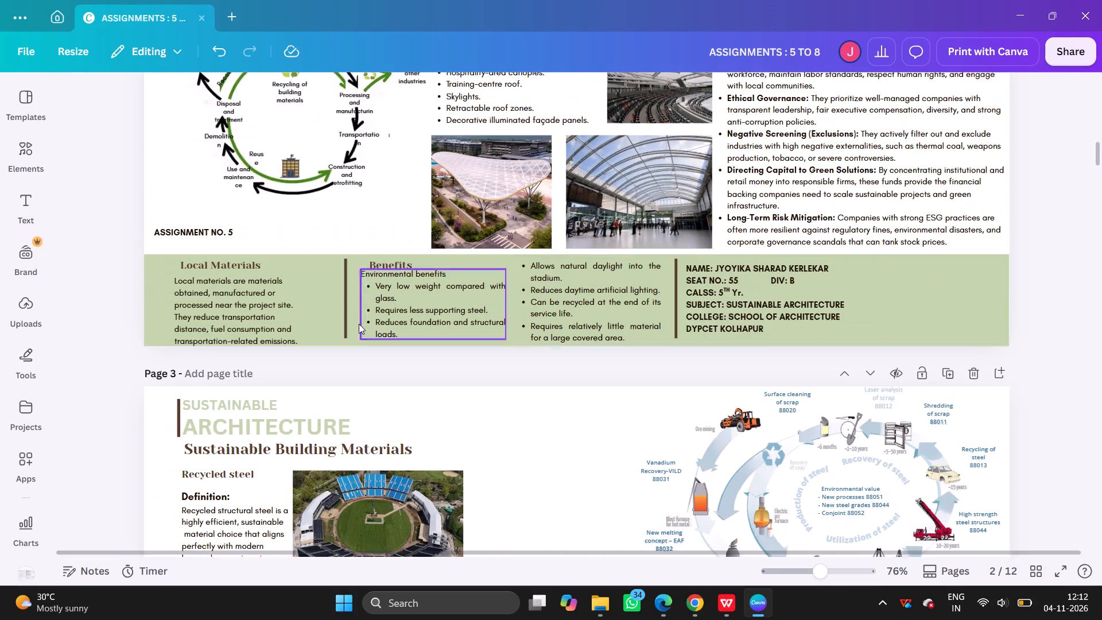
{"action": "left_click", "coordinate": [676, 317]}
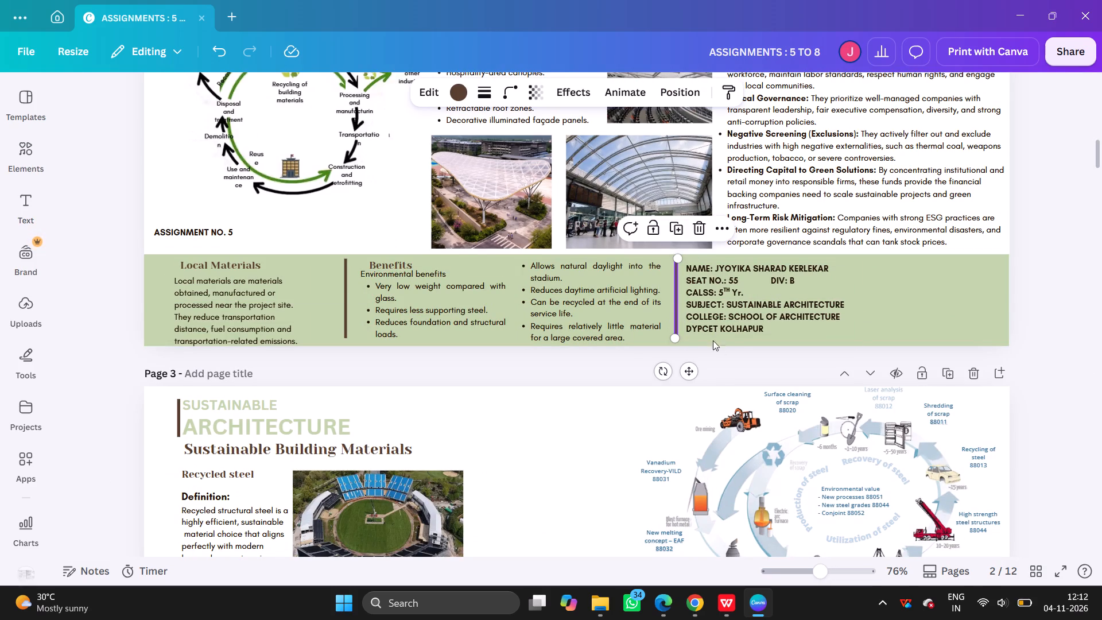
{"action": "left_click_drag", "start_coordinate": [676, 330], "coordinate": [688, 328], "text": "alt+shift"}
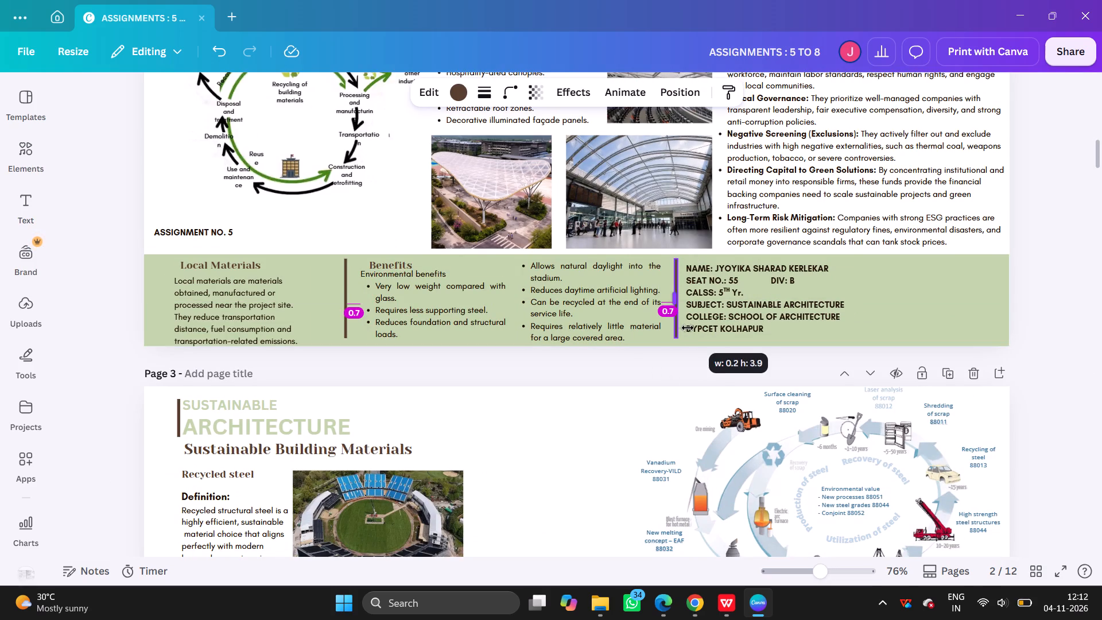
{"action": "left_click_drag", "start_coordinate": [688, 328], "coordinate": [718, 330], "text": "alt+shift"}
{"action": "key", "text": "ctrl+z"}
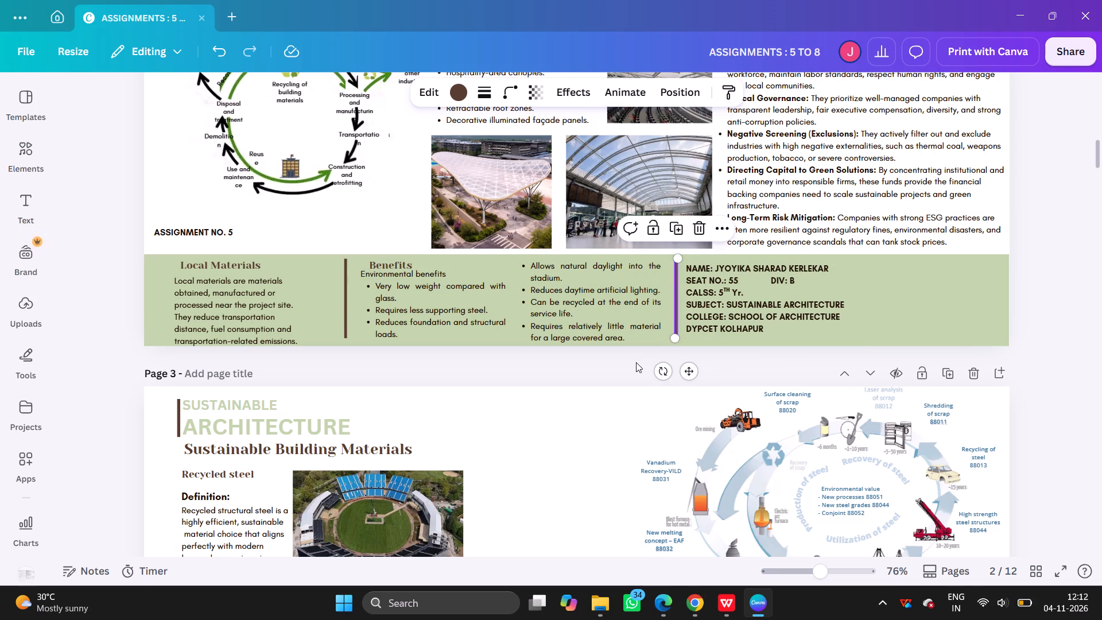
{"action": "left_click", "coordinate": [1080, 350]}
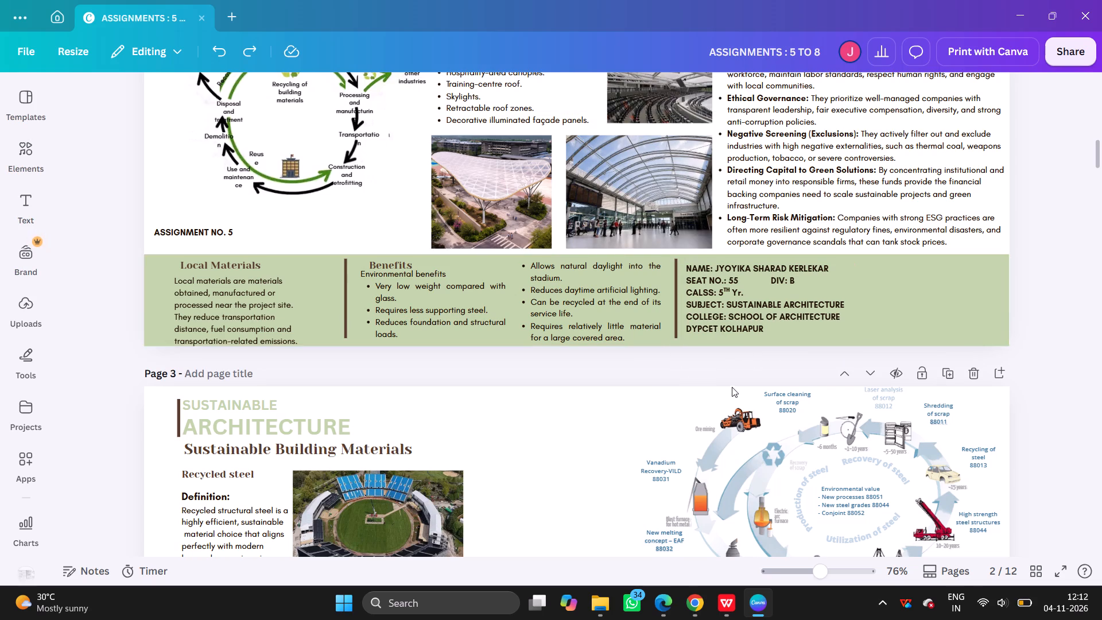
Duplicate the divider line in front of the student details and place the copy just after them in page 2's footer.
{"action": "left_click_drag", "start_coordinate": [677, 332], "coordinate": [683, 332], "text": "alt+shift"}
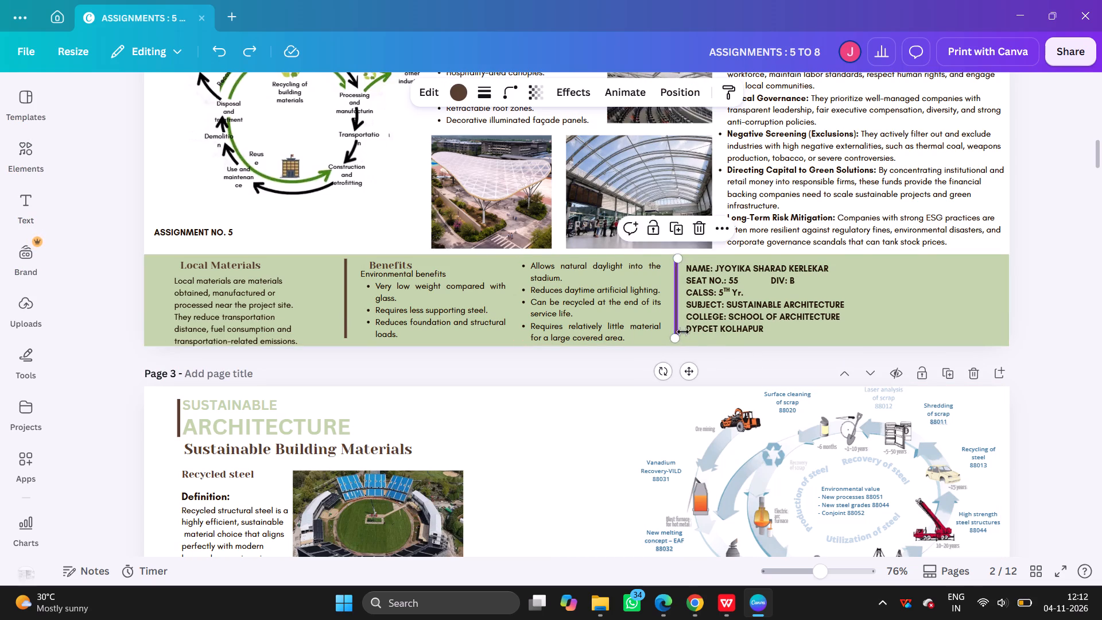
{"action": "left_click_drag", "start_coordinate": [683, 332], "coordinate": [851, 332], "text": "alt+shift"}
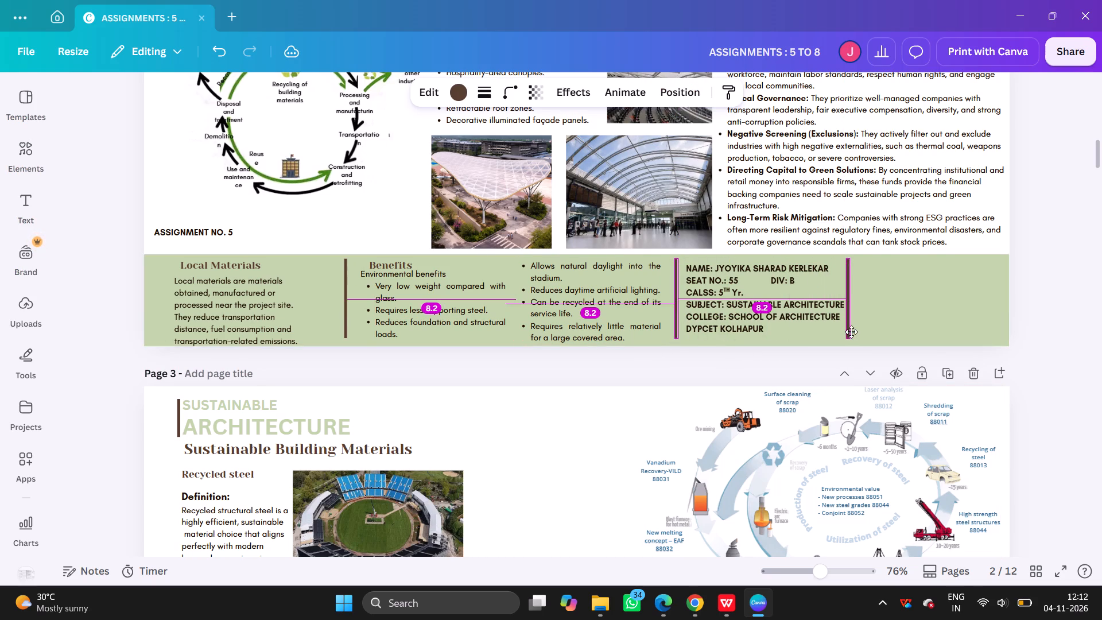
{"action": "left_click_drag", "start_coordinate": [851, 332], "coordinate": [853, 332], "text": "alt+shift"}
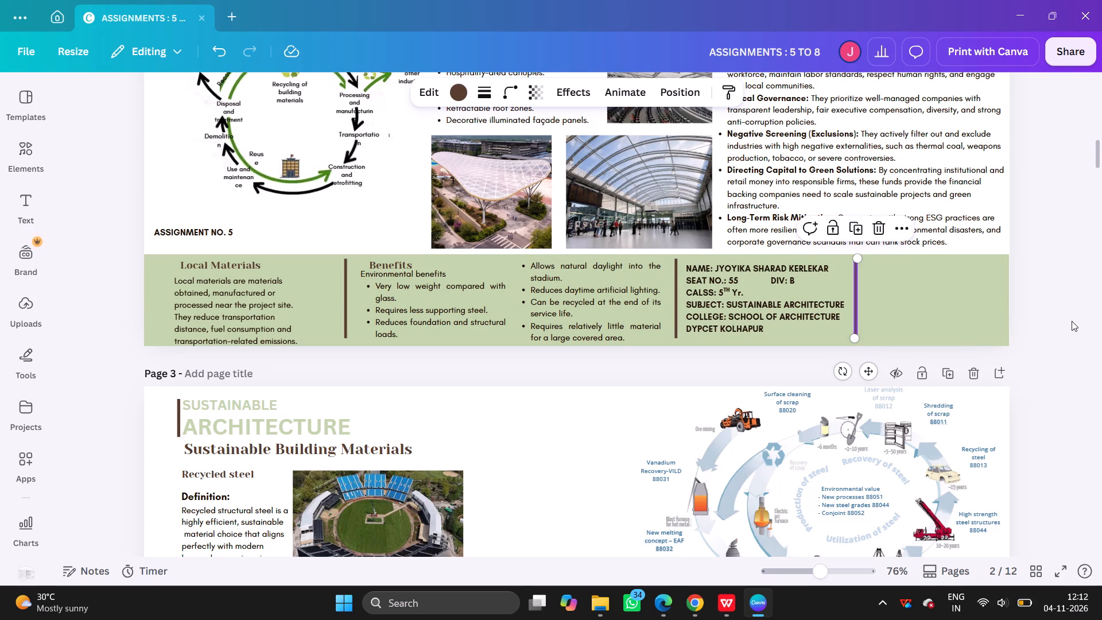
{"action": "left_click", "coordinate": [1069, 315]}
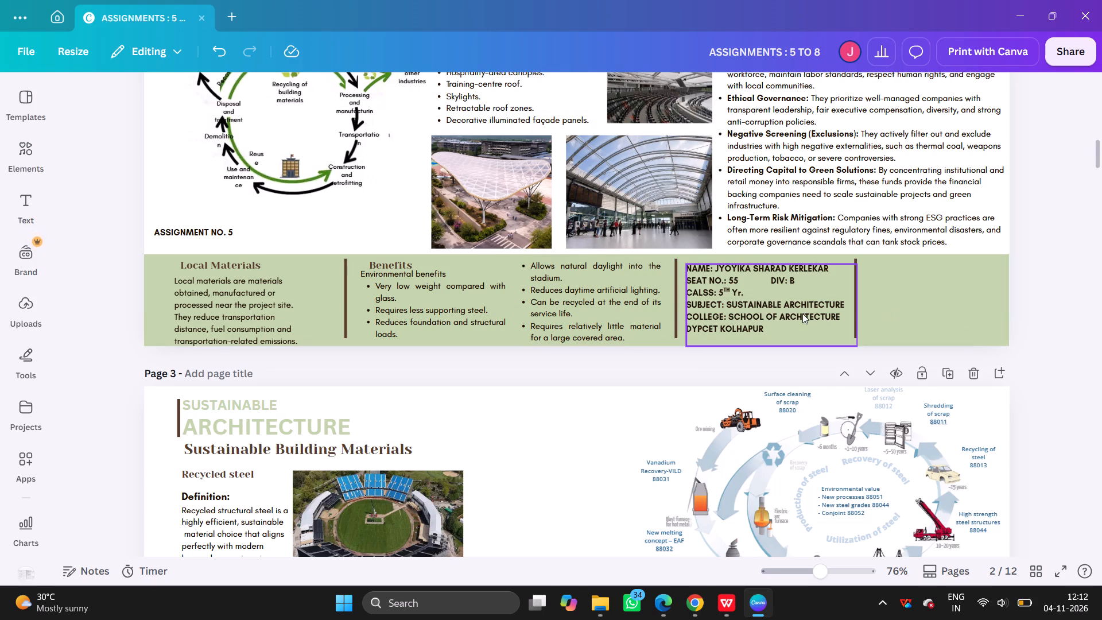
Duplicate the student details text box beyond the last divider line and replace the copy's text with "INTERNAL".
{"action": "left_click", "coordinate": [759, 316]}
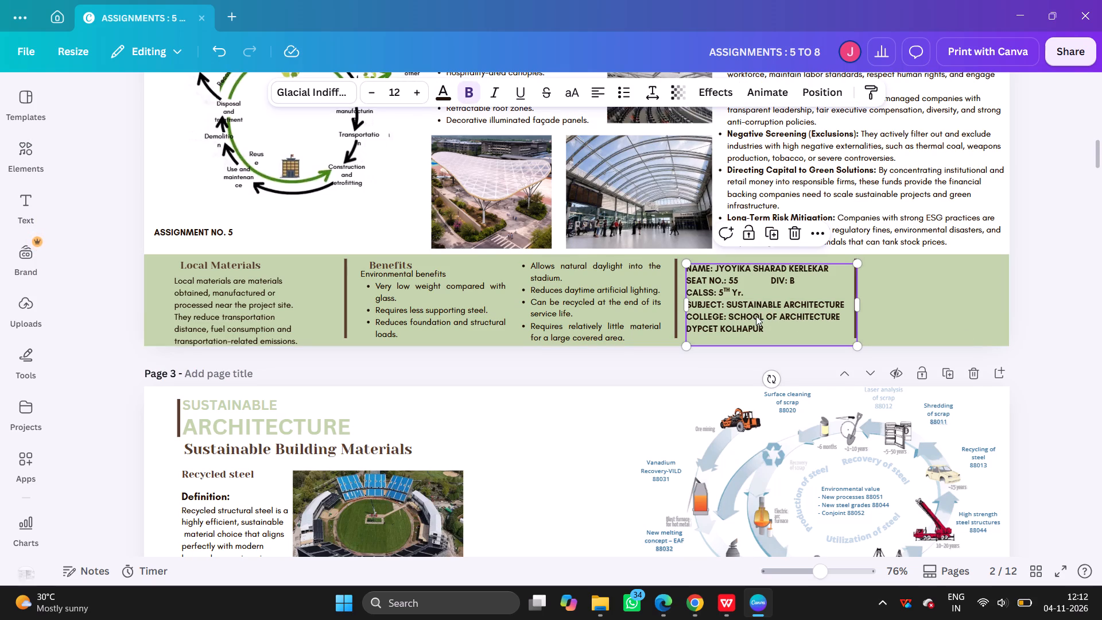
{"action": "left_click_drag", "start_coordinate": [755, 316], "coordinate": [928, 316], "text": "alt+shift"}
{"action": "left_click", "coordinate": [949, 330]}
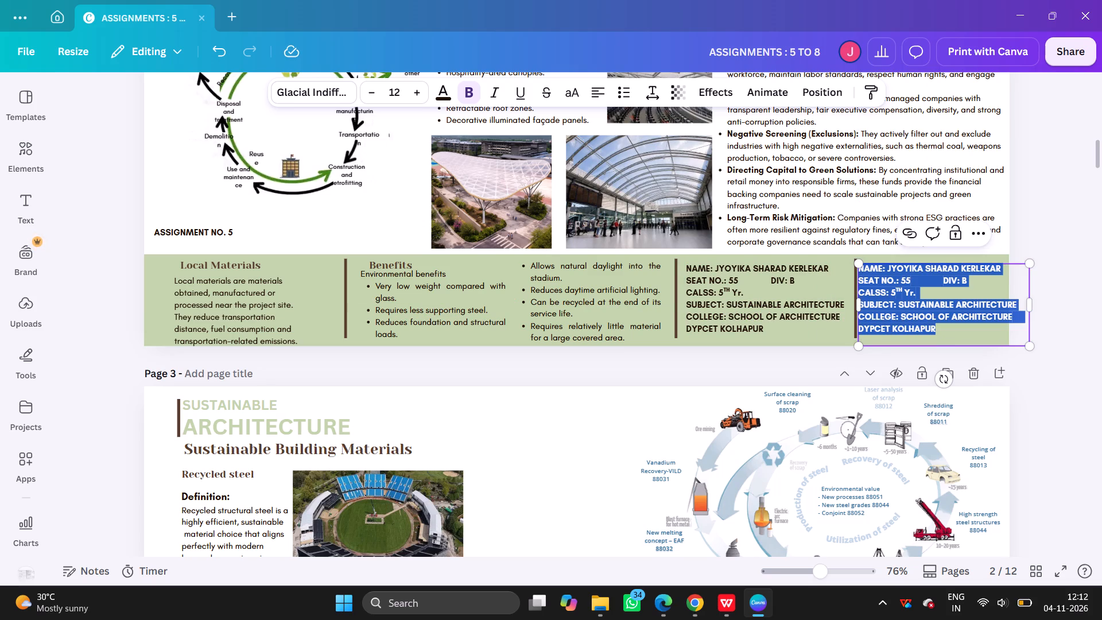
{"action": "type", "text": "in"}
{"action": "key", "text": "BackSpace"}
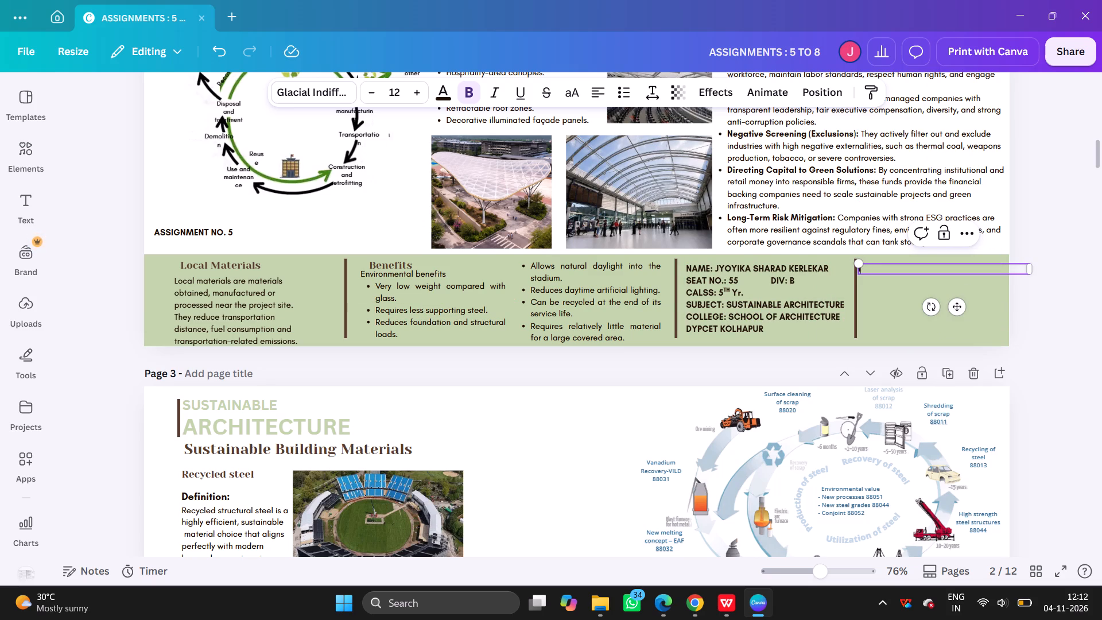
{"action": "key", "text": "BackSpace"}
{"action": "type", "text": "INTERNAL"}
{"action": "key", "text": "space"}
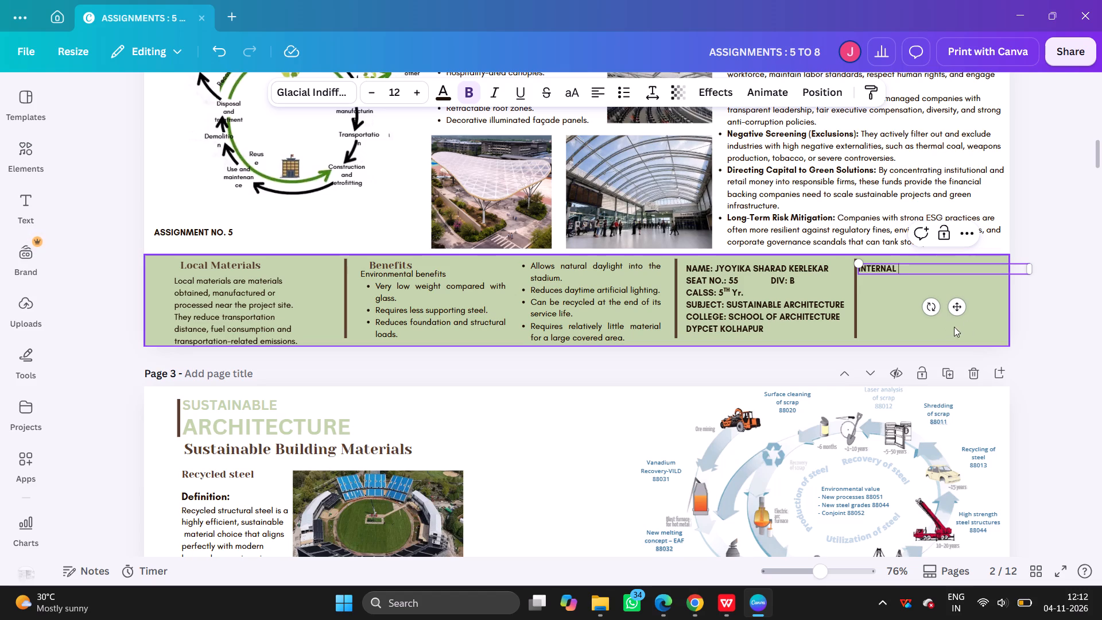
Narrow the "INTERNAL" text box to just fit its word and set its alignment to justified.
{"action": "left_click_drag", "start_coordinate": [1033, 268], "coordinate": [927, 269]}
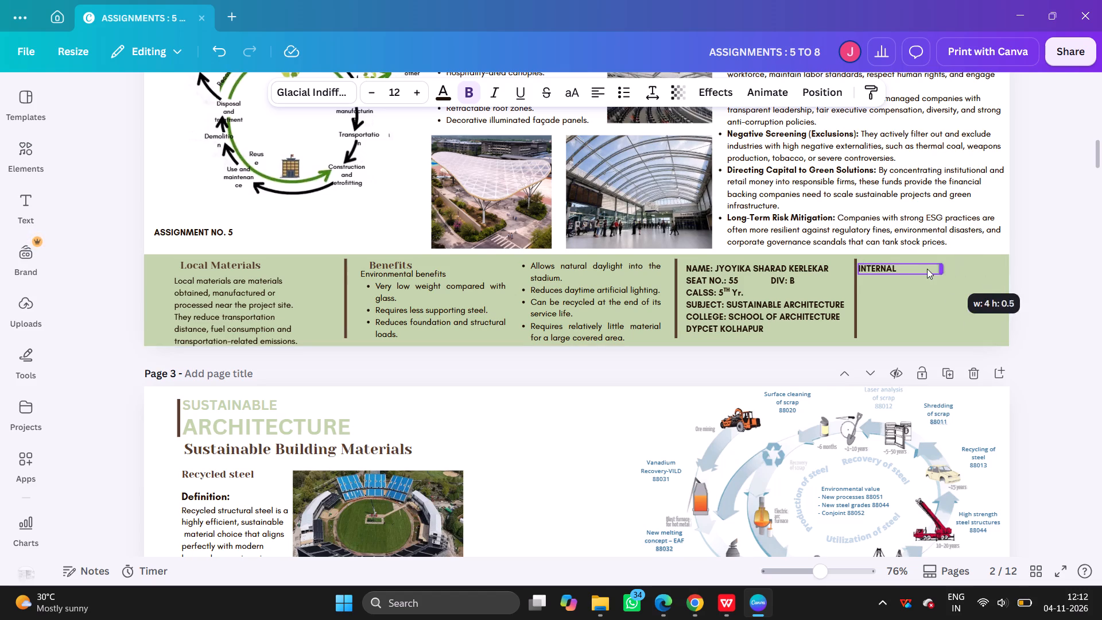
{"action": "left_click_drag", "start_coordinate": [927, 269], "coordinate": [911, 269]}
{"action": "left_click", "coordinate": [592, 91]}
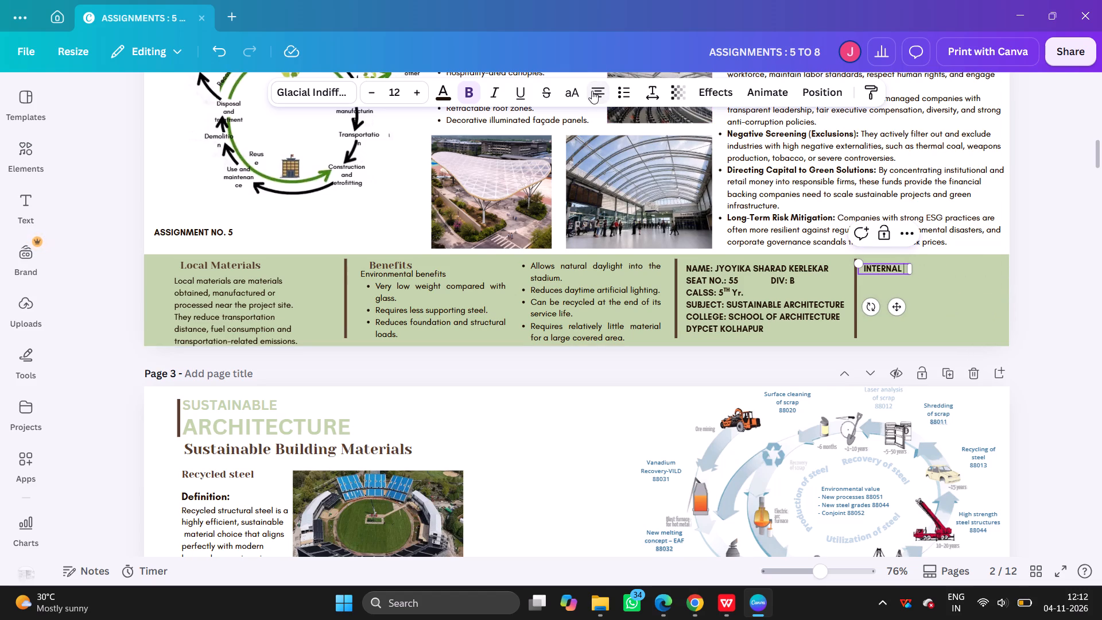
{"action": "left_click", "coordinate": [593, 92]}
{"action": "left_click", "coordinate": [595, 92]}
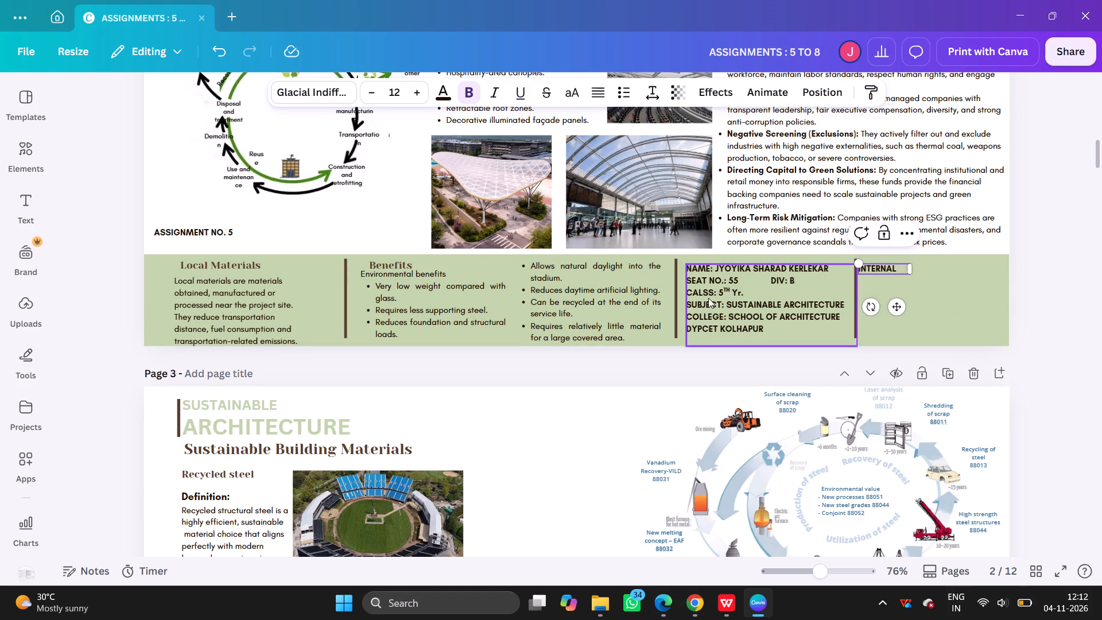
Set the student details text in page 2's footer to justified alignment.
{"action": "left_click", "coordinate": [708, 298]}
{"action": "double_click", "coordinate": [599, 92]}
{"action": "left_click", "coordinate": [599, 92]}
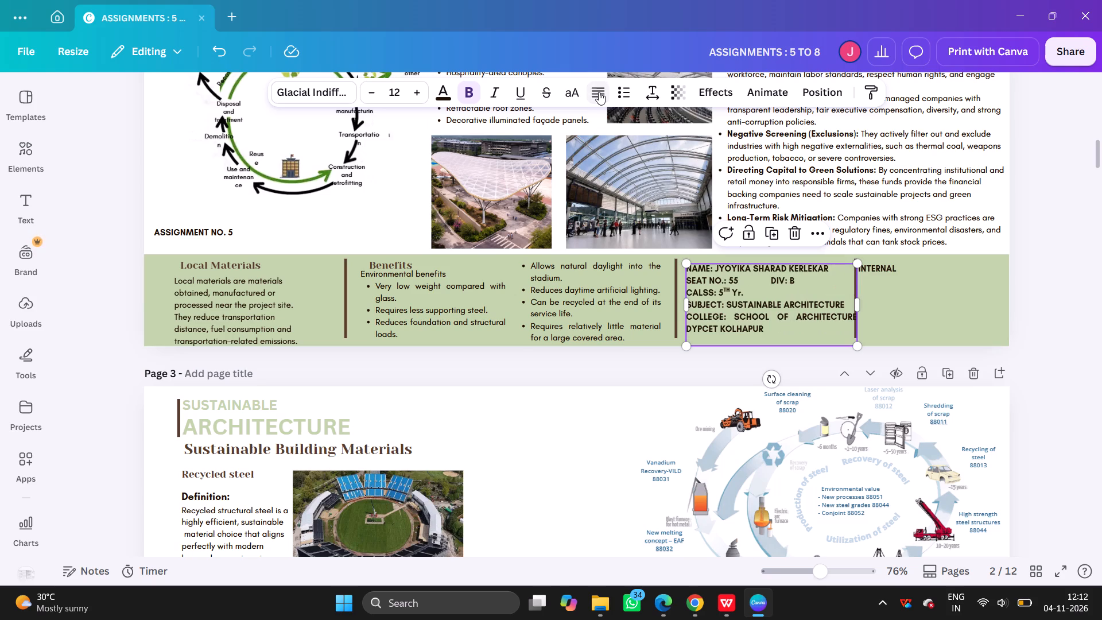
{"action": "left_click", "coordinate": [1033, 302]}
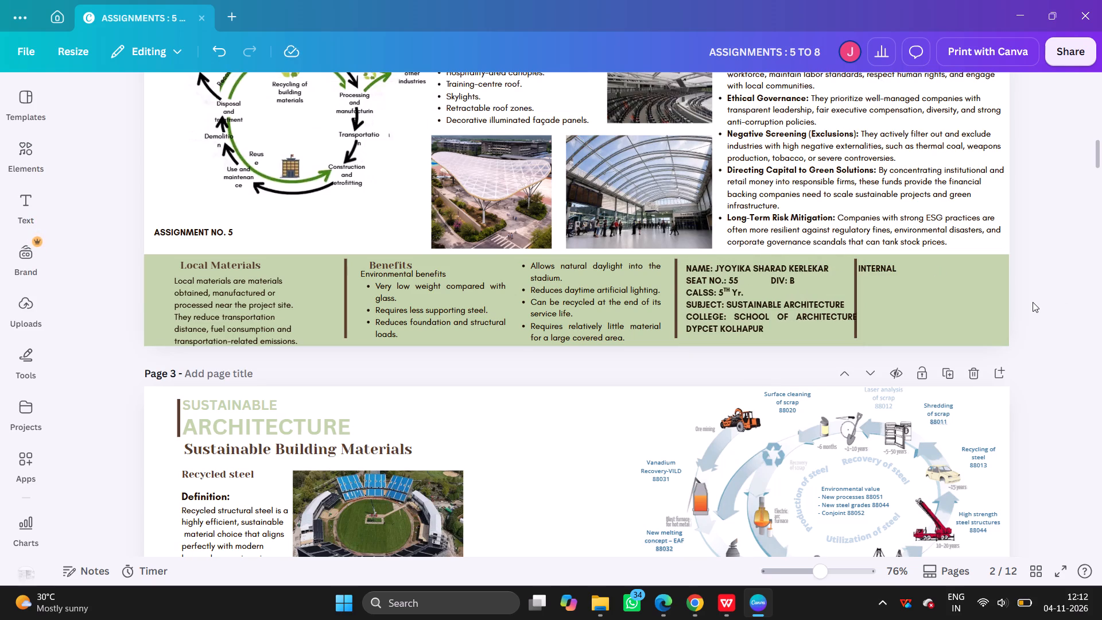
Justify the paragraph under "Local Materials" in page 2's footer and widen its text box slightly to the right.
{"action": "left_click", "coordinate": [552, 277]}
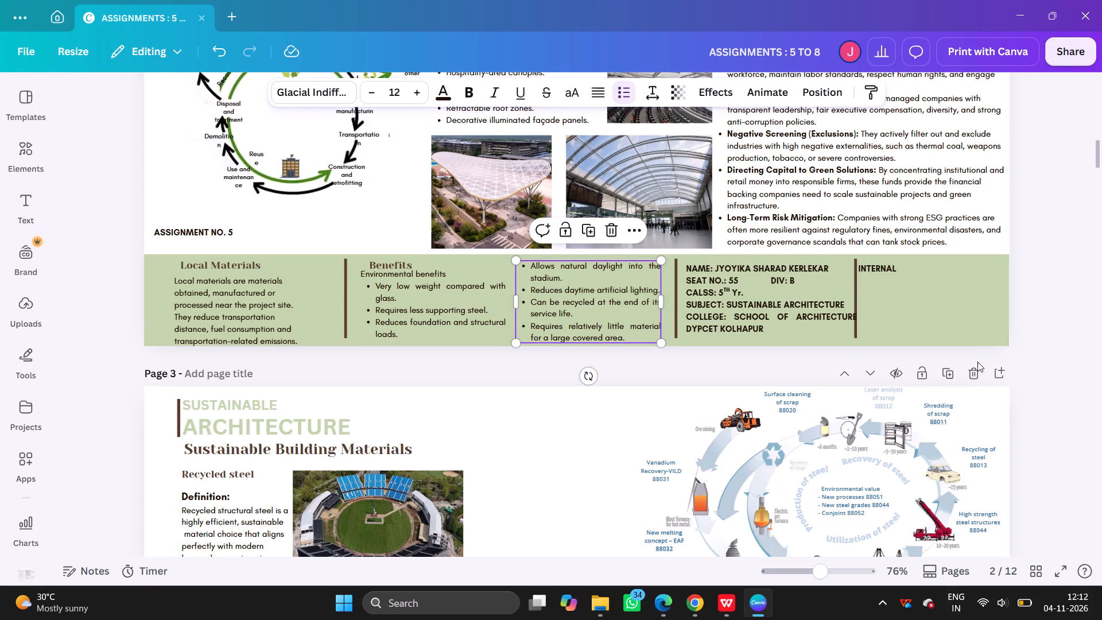
{"action": "left_click", "coordinate": [265, 287]}
{"action": "double_click", "coordinate": [604, 88]}
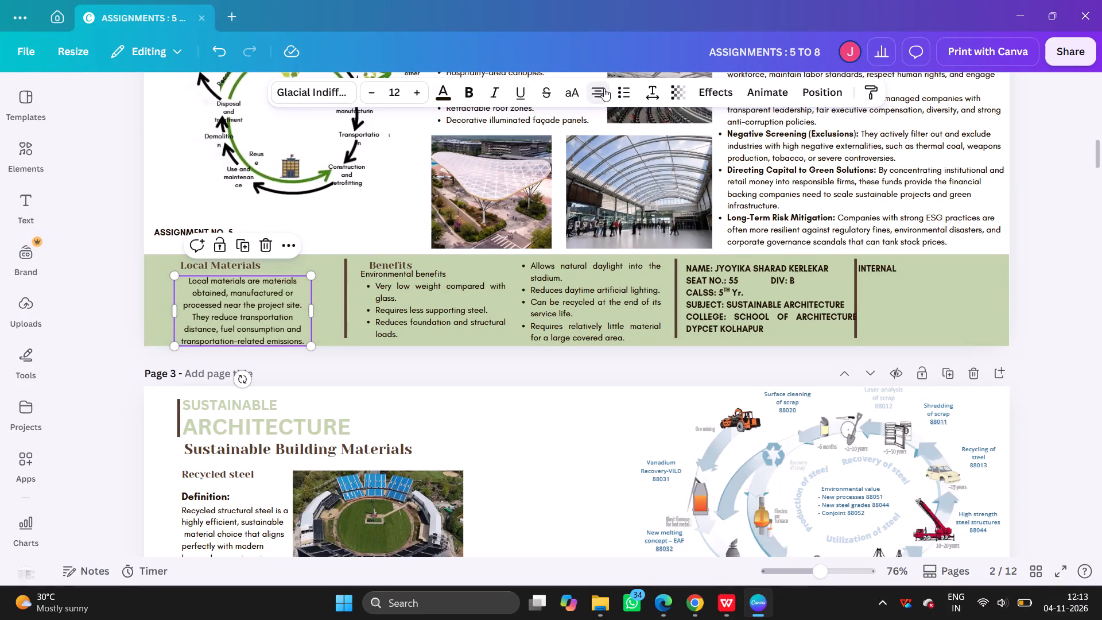
{"action": "left_click", "coordinate": [600, 91]}
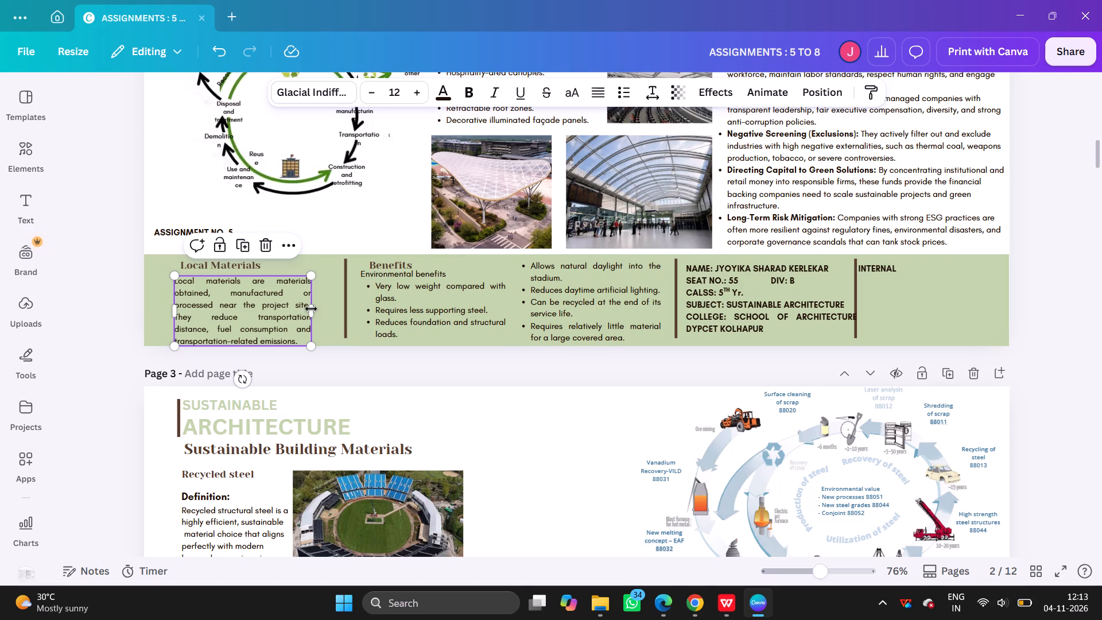
{"action": "left_click_drag", "start_coordinate": [311, 309], "coordinate": [326, 306]}
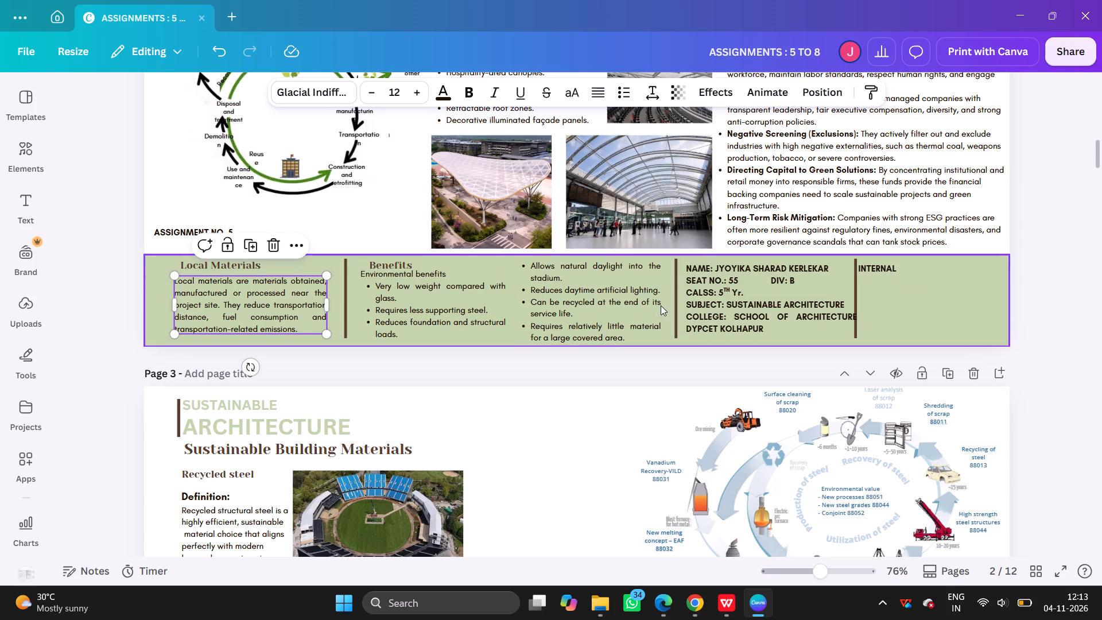
Select all the texts and divider lines in page 2's footer and shift them together slightly to the left.
{"action": "left_click_drag", "start_coordinate": [96, 256], "coordinate": [700, 355]}
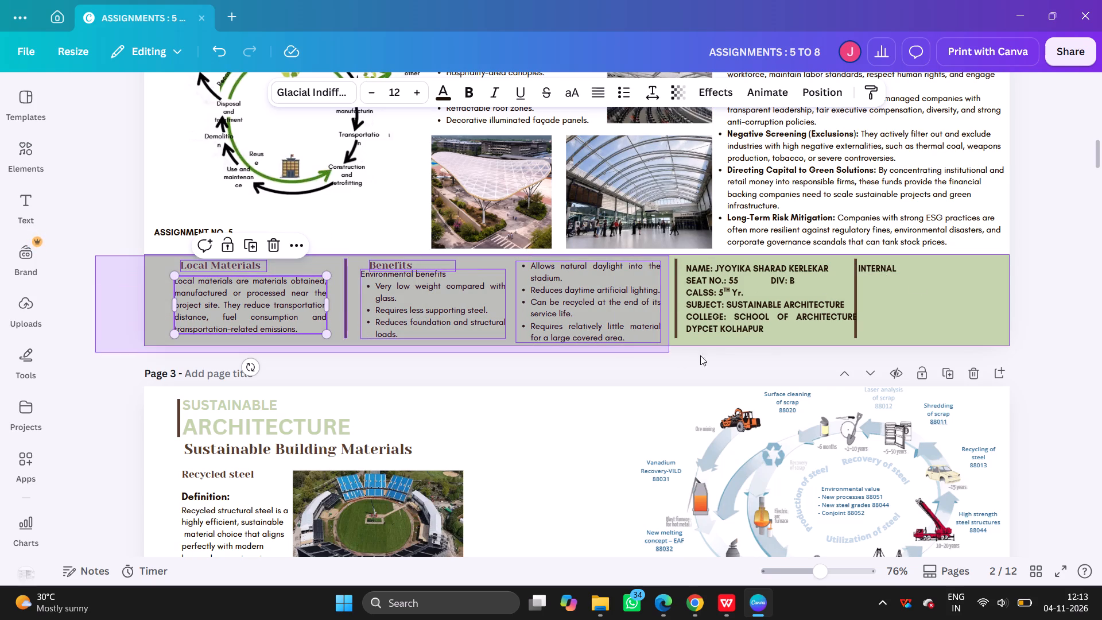
{"action": "left_click_drag", "start_coordinate": [700, 355], "coordinate": [904, 355]}
{"action": "left_click", "coordinate": [935, 314], "text": "shift"}
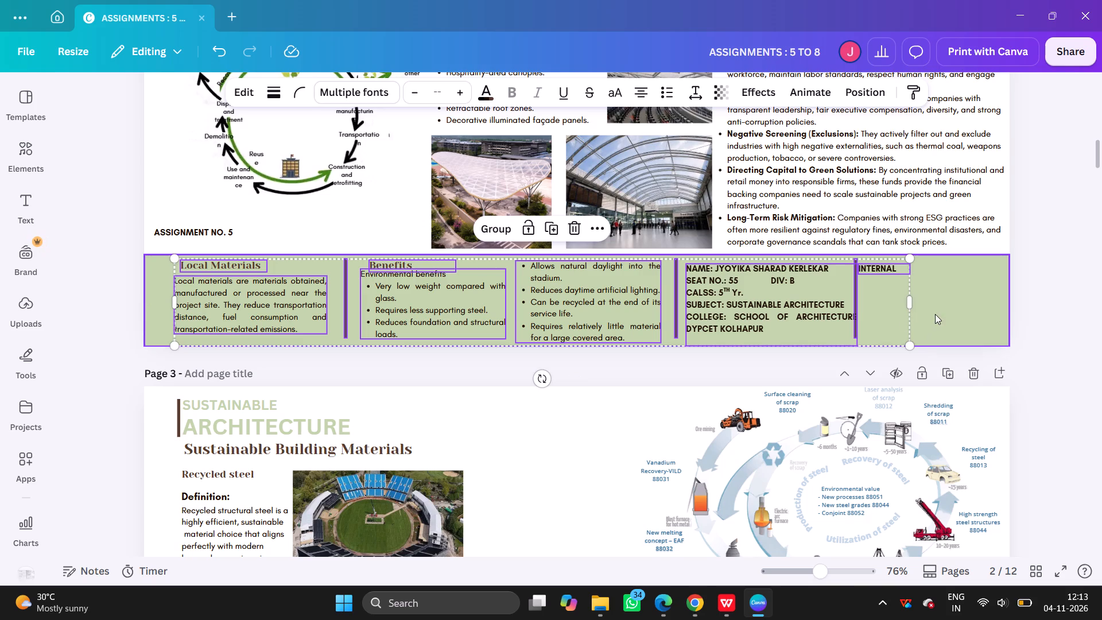
{"action": "left_click_drag", "start_coordinate": [828, 315], "coordinate": [819, 315], "text": "shift"}
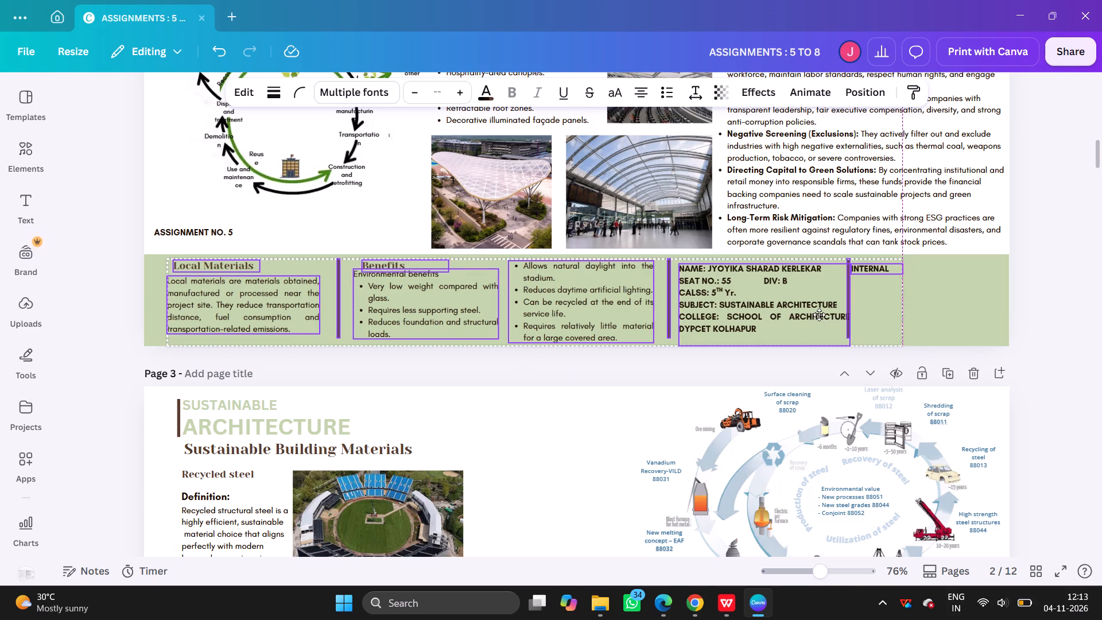
{"action": "left_click_drag", "start_coordinate": [819, 315], "coordinate": [809, 315], "text": "shift"}
{"action": "left_click", "coordinate": [1086, 327]}
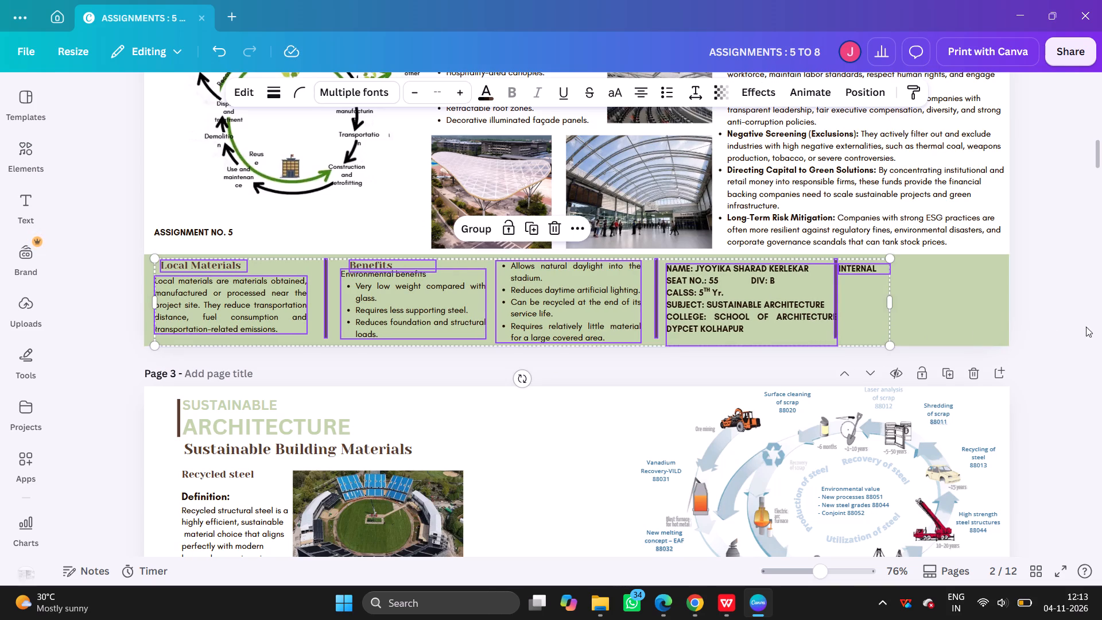
Move the last divider line and the "INTERNAL" label together slightly right, clear of the student details text.
{"action": "left_click", "coordinate": [834, 286]}
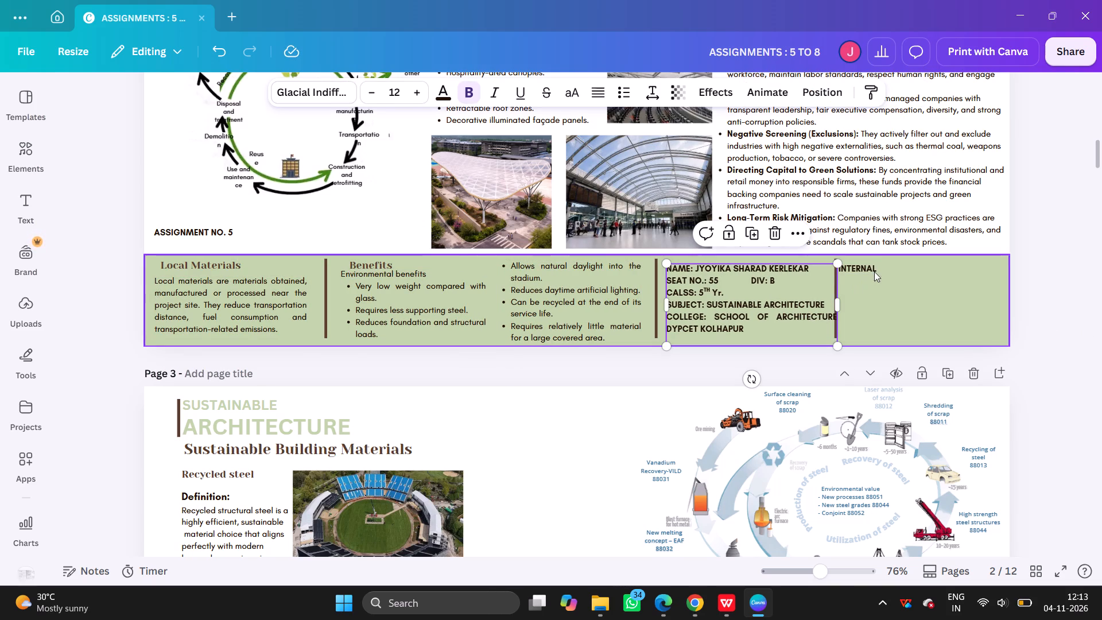
{"action": "left_click", "coordinate": [865, 266]}
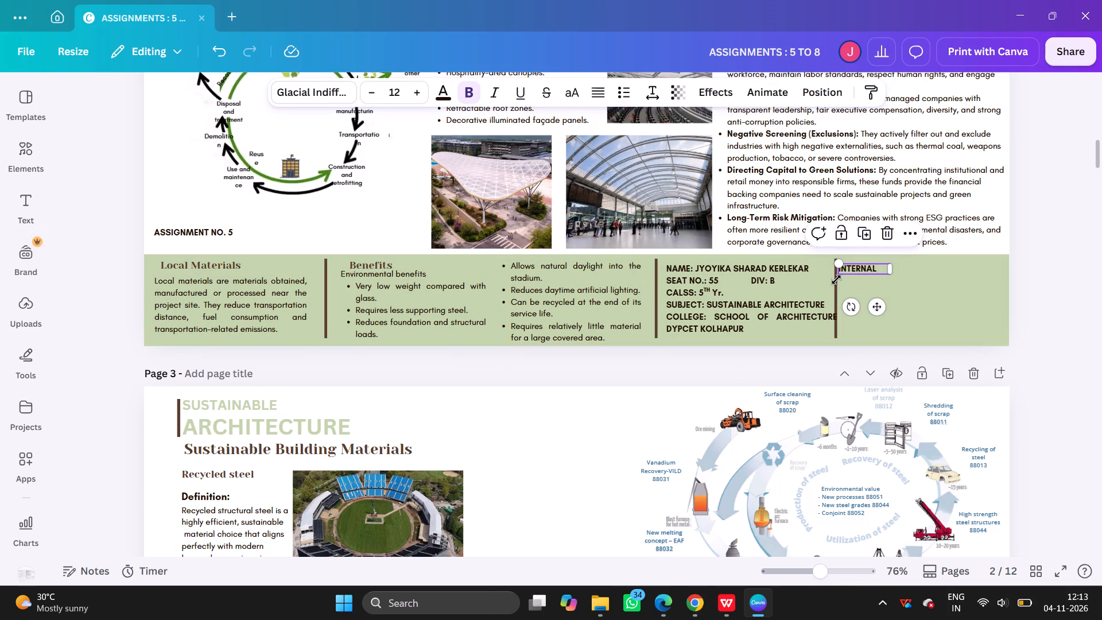
{"action": "scroll", "coordinate": [872, 297], "scroll_direction": "up", "scroll_amount": 3, "text": "ctrl"}
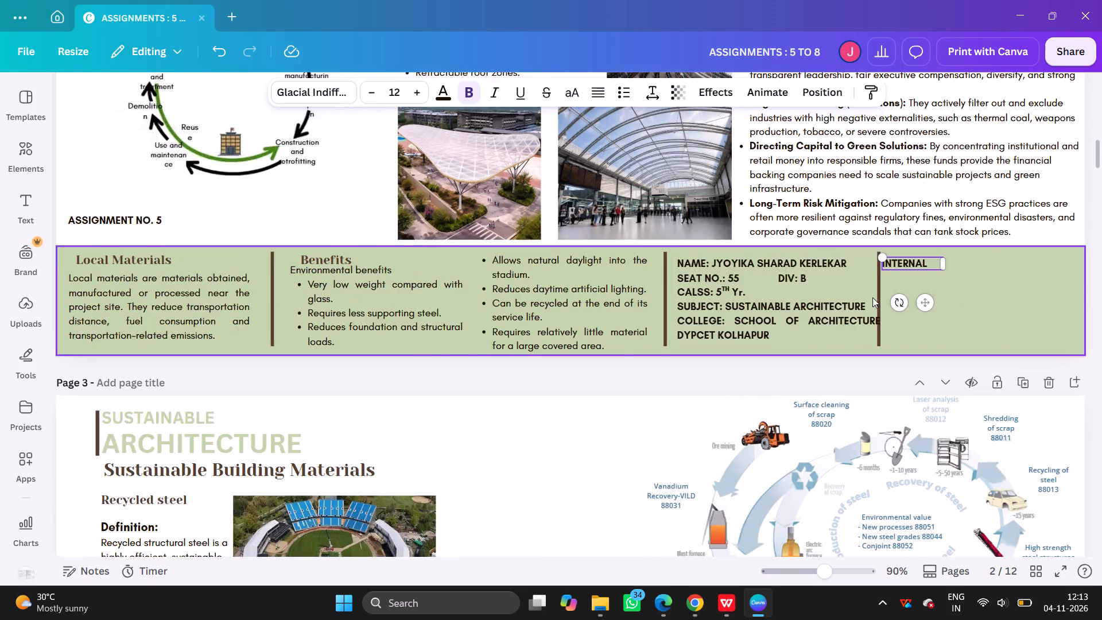
{"action": "left_click", "coordinate": [879, 235]}
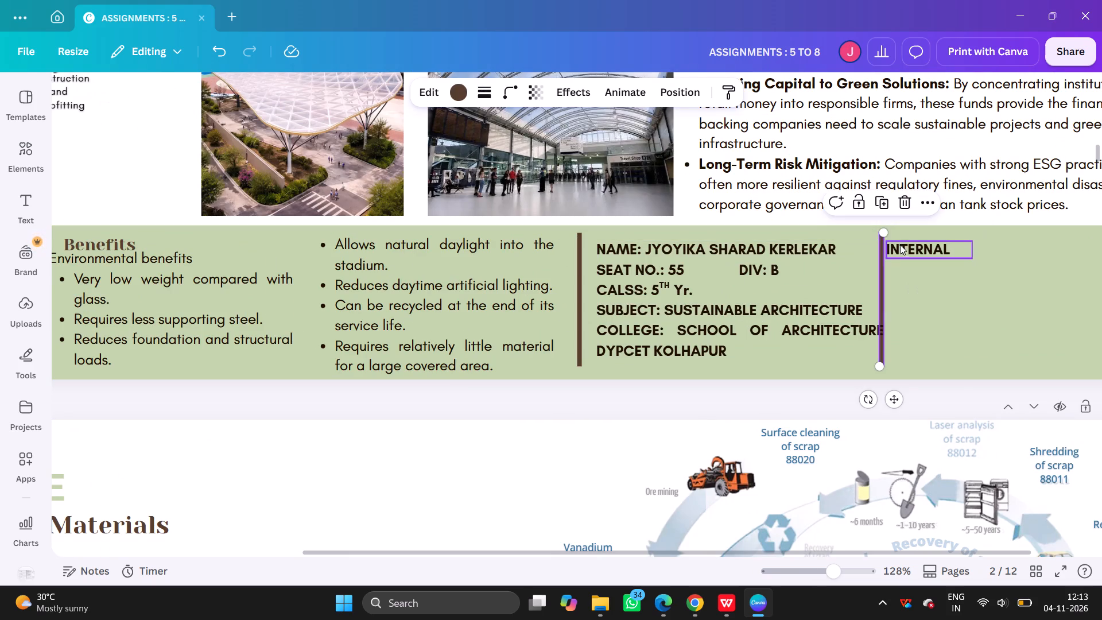
{"action": "left_click", "coordinate": [902, 245], "text": "shift"}
{"action": "left_click_drag", "start_coordinate": [905, 282], "coordinate": [920, 282], "text": "shift"}
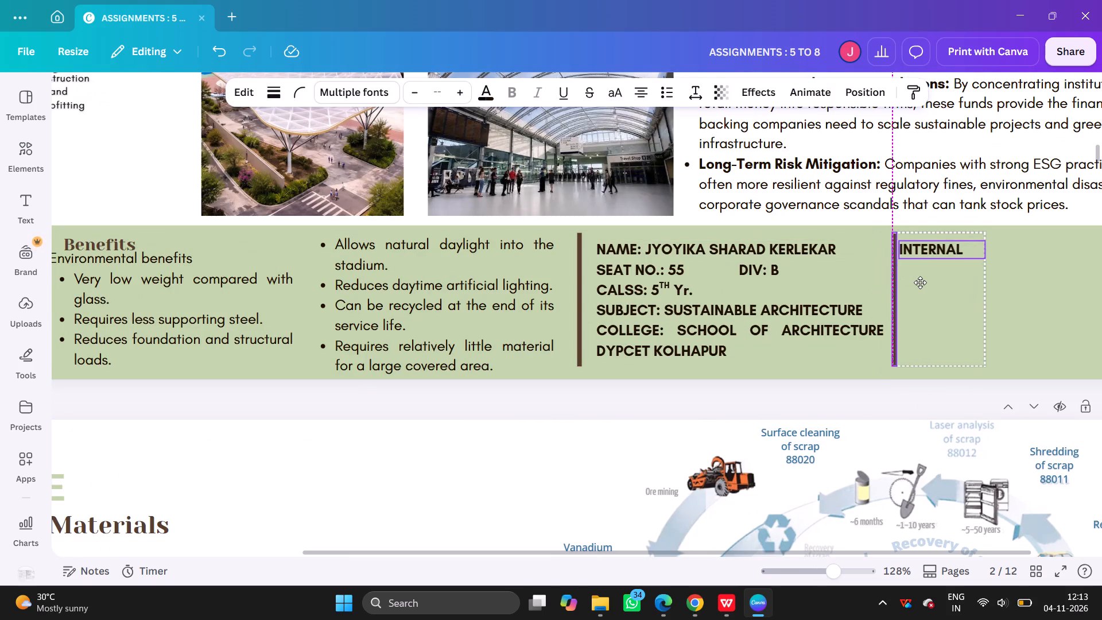
{"action": "left_click_drag", "start_coordinate": [920, 282], "coordinate": [921, 282], "text": "shift"}
{"action": "scroll", "coordinate": [630, 323], "scroll_direction": "down", "scroll_amount": 4, "text": "ctrl"}
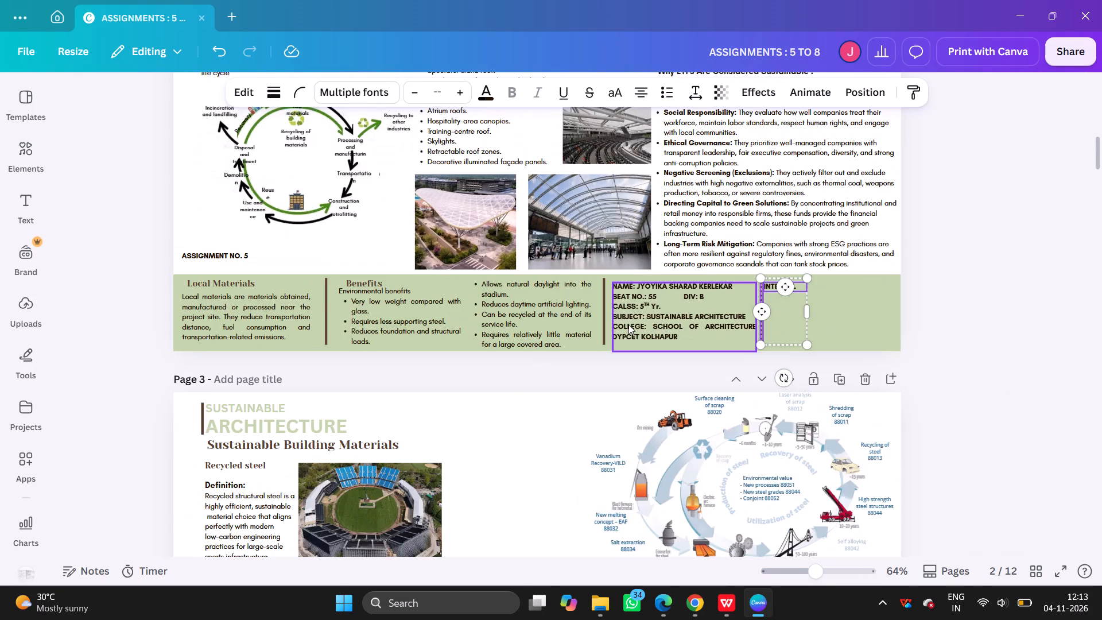
{"action": "left_click", "coordinate": [1000, 333]}
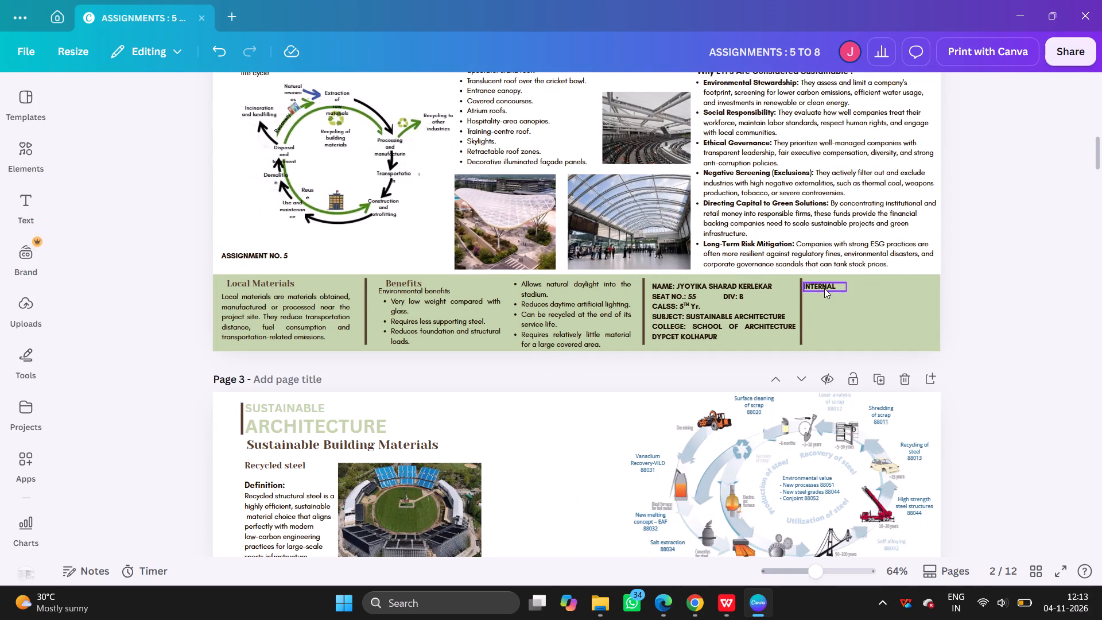
Move the "INTERNAL" label down to the bottom of the footer's last column, slightly away from the divider line.
{"action": "left_click_drag", "start_coordinate": [824, 287], "coordinate": [829, 339]}
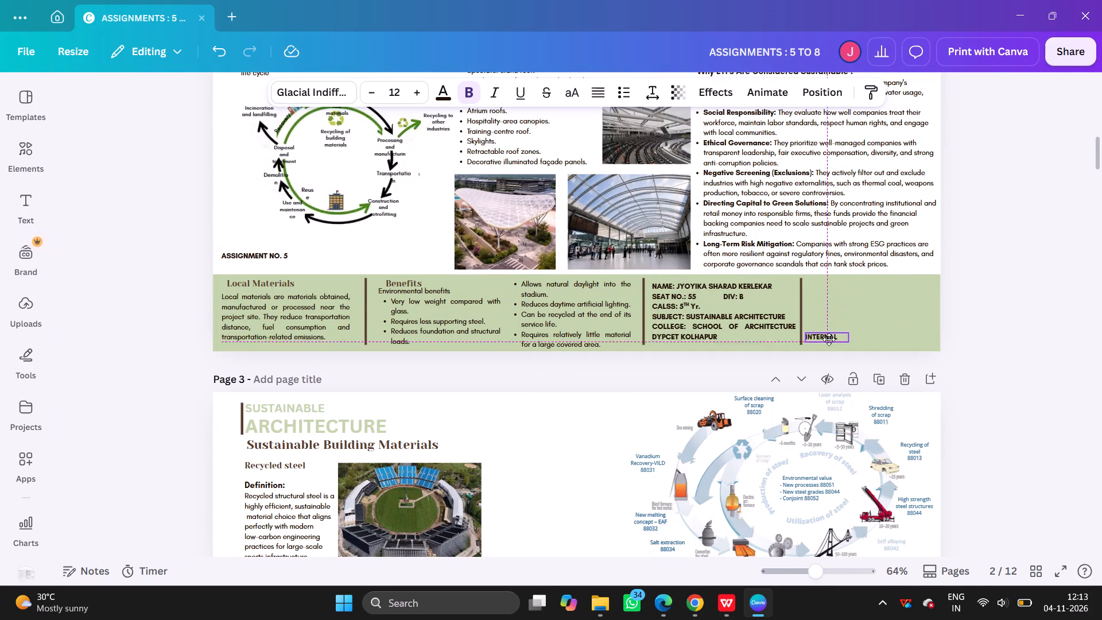
{"action": "left_click_drag", "start_coordinate": [829, 339], "coordinate": [839, 339]}
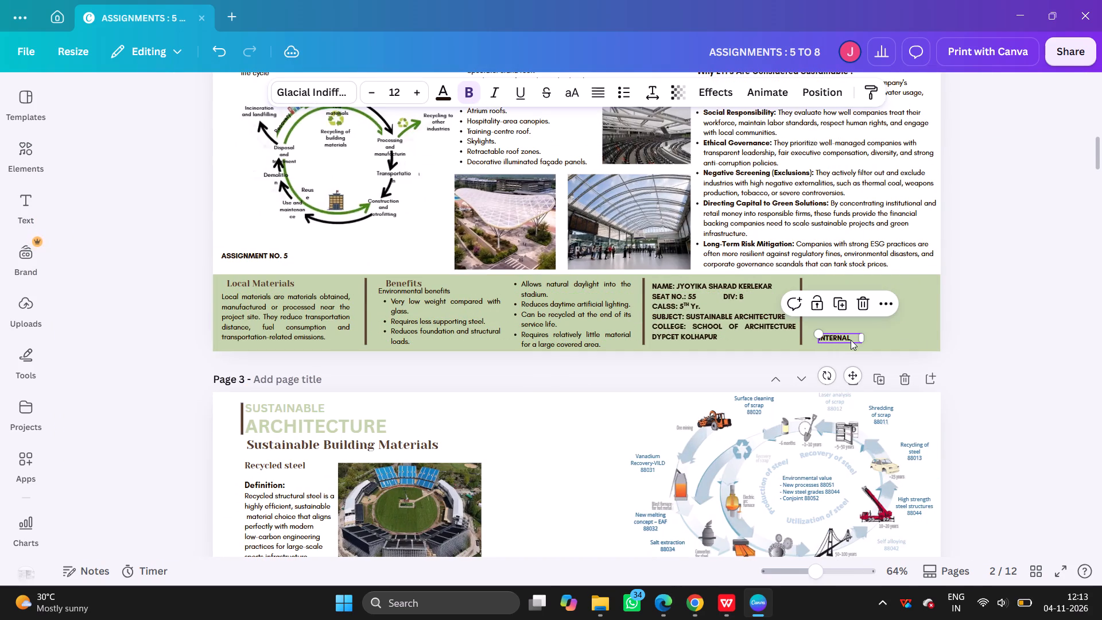
Duplicate the "INTERNAL" label to its right on the same line and replace the copy's text with "E".
{"action": "left_click_drag", "start_coordinate": [848, 339], "coordinate": [864, 336], "text": "alt+shift"}
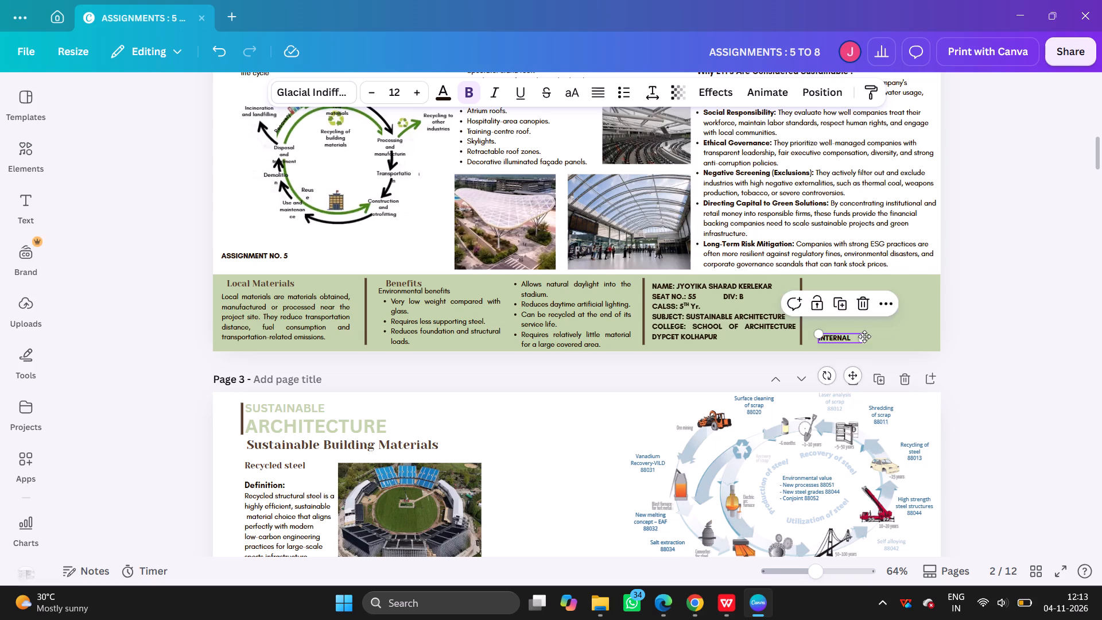
{"action": "left_click_drag", "start_coordinate": [864, 336], "coordinate": [911, 336], "text": "alt+shift"}
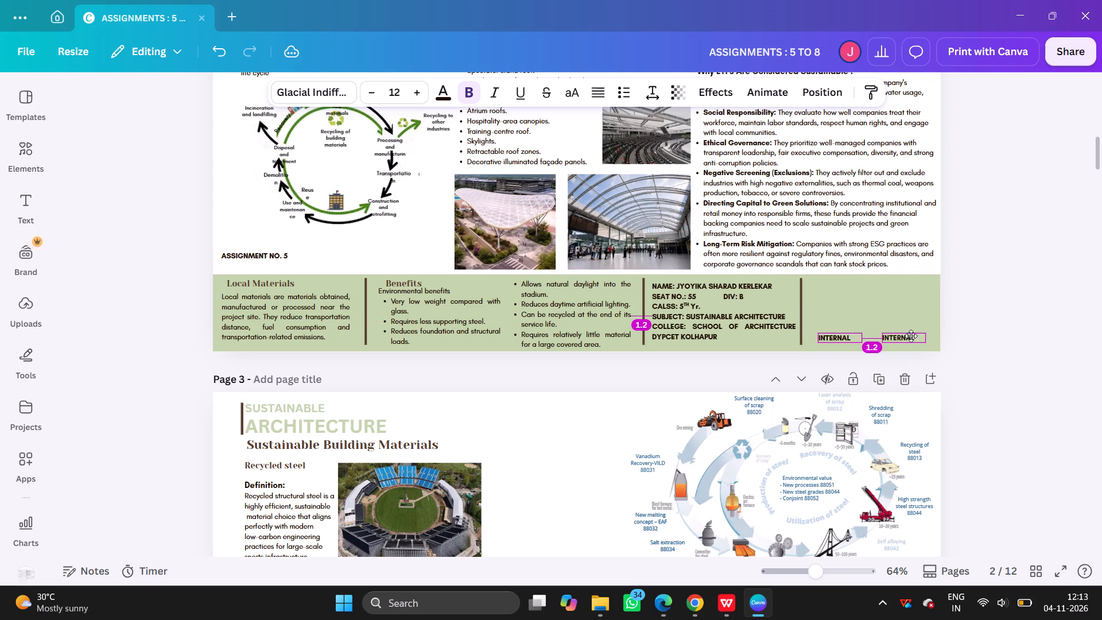
{"action": "left_click_drag", "start_coordinate": [911, 336], "coordinate": [913, 336], "text": "alt+shift"}
{"action": "left_click", "coordinate": [905, 339]}
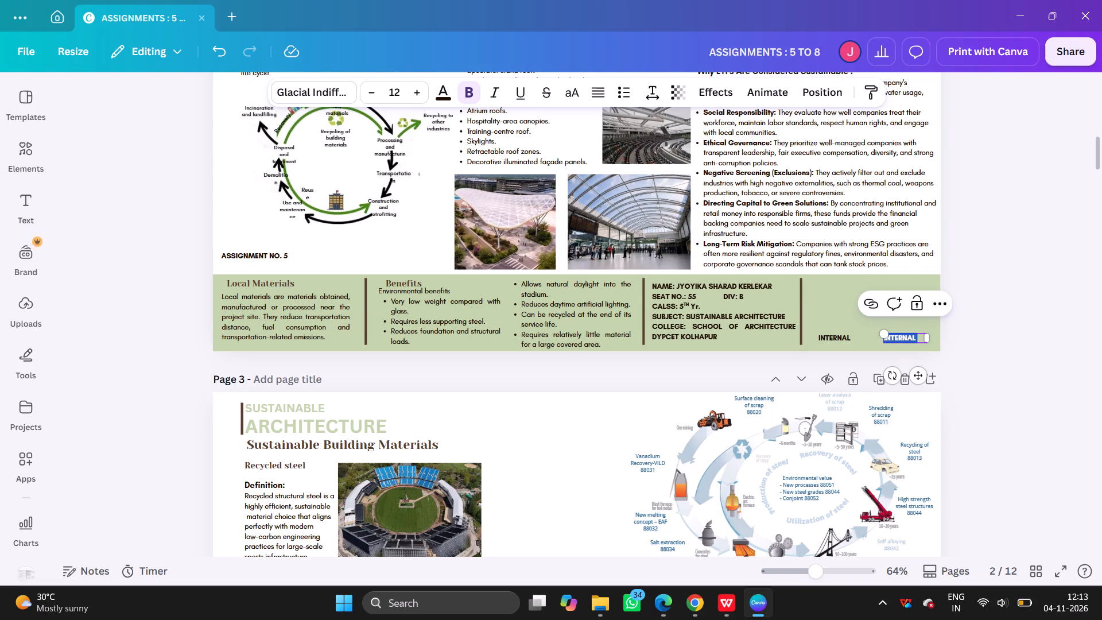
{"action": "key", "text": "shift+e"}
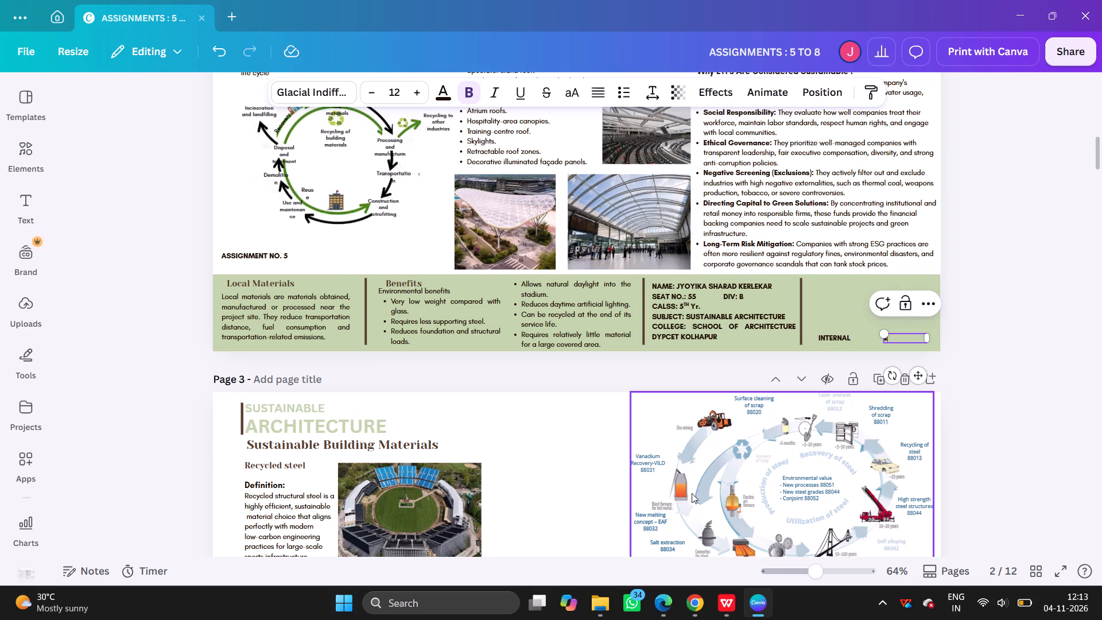
Switch to Chrome and open a new tab with the Google search field ready for a query.
{"action": "left_click", "coordinate": [692, 600]}
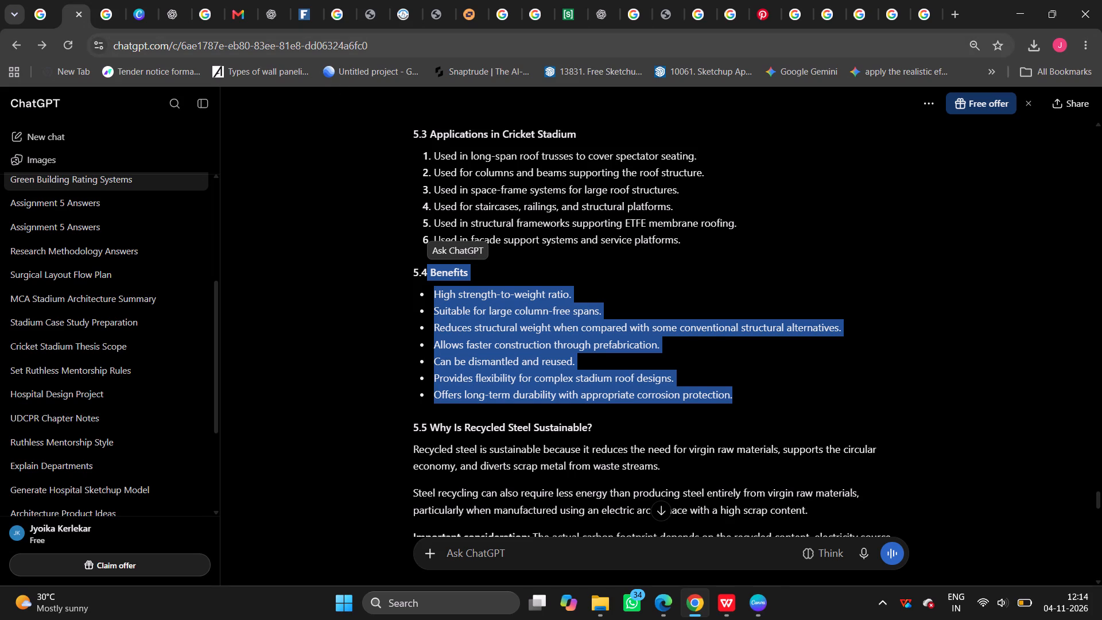
{"action": "left_click", "coordinate": [953, 15]}
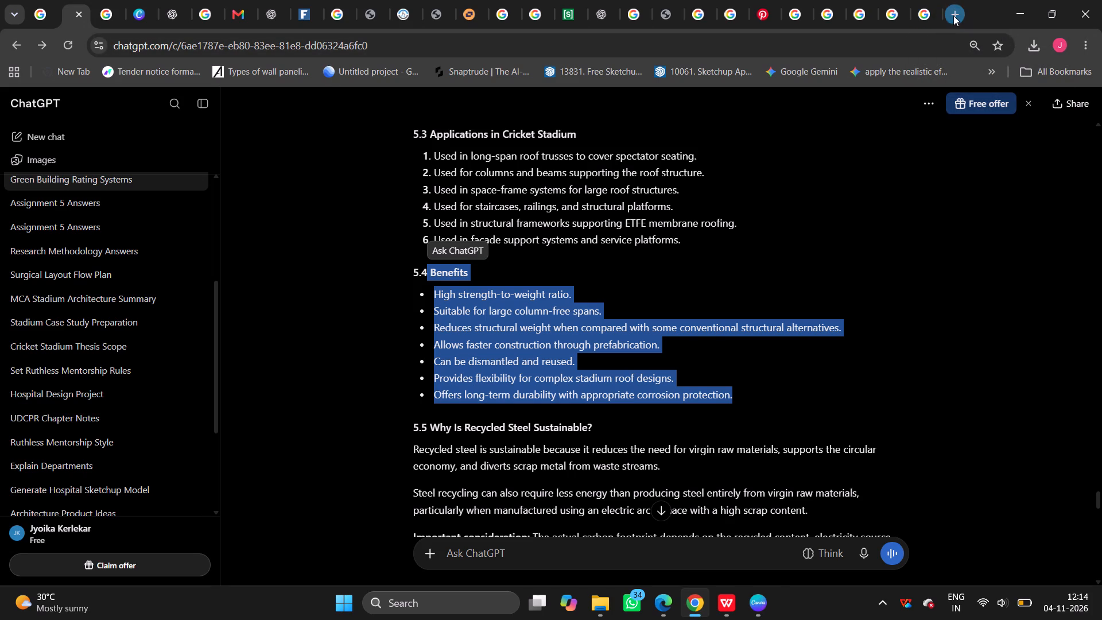
{"action": "left_click", "coordinate": [410, 294]}
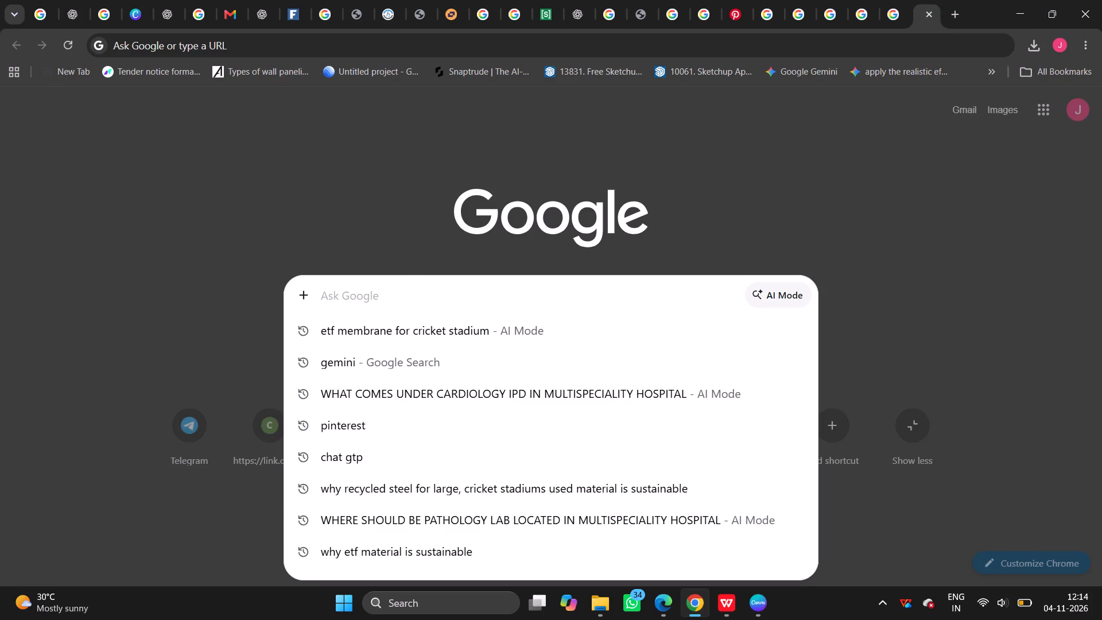
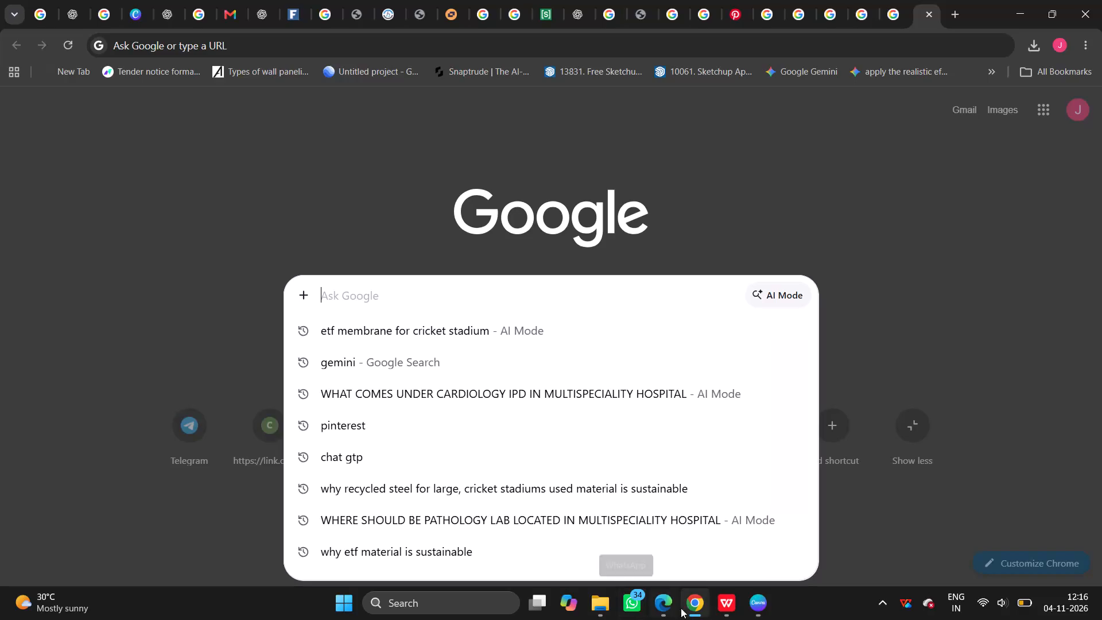
Switch back to Canva, returning to the "ASSIGNMENTS : 5 TO 8" design.
{"action": "left_click", "coordinate": [754, 602]}
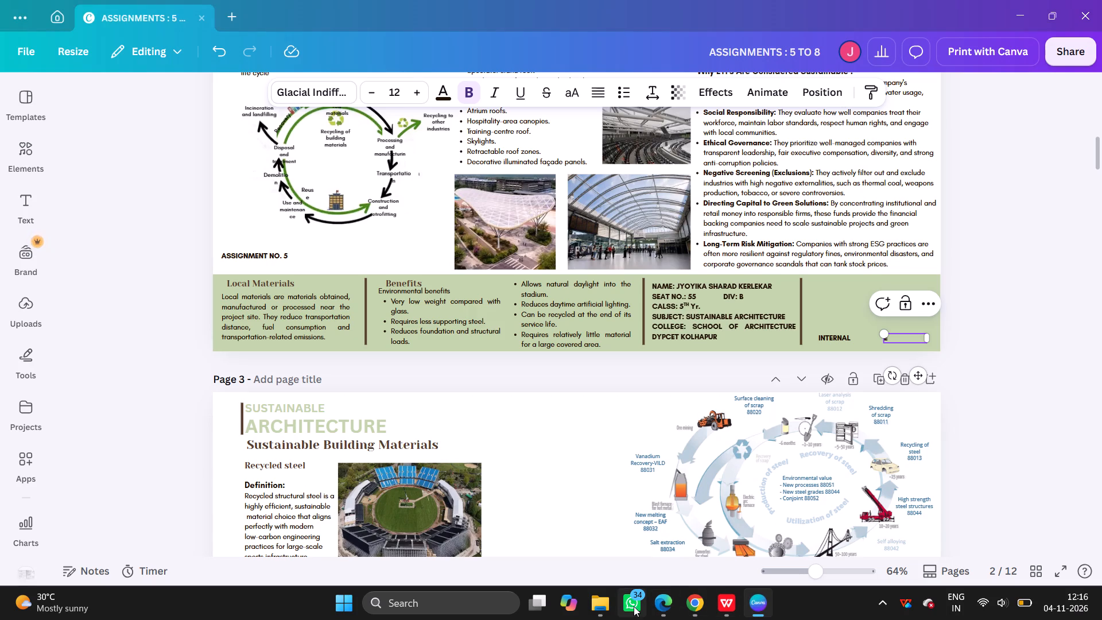
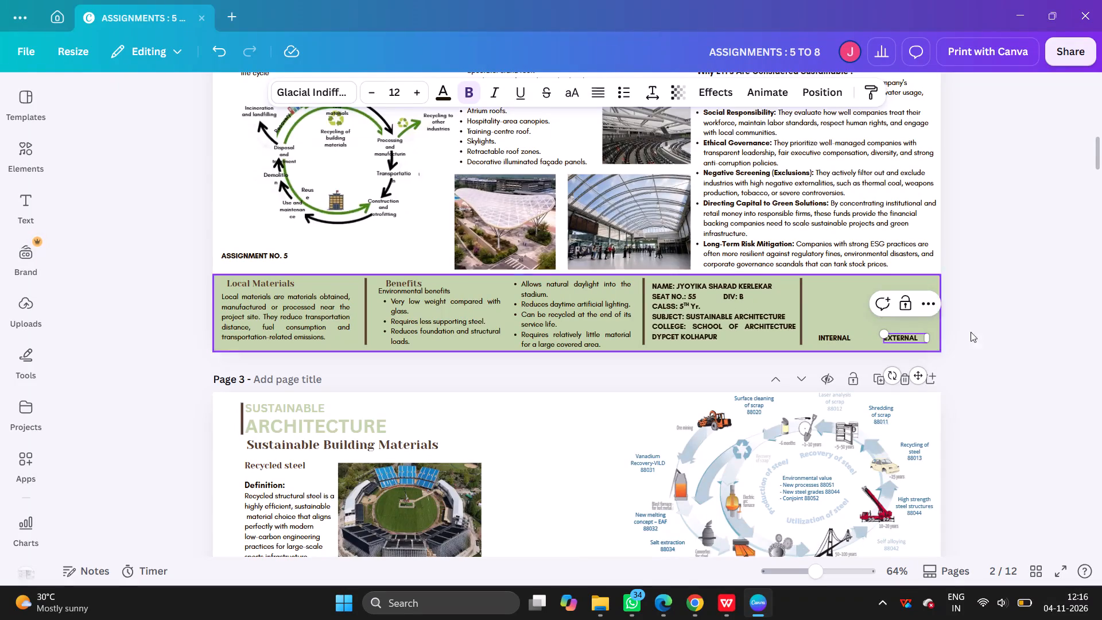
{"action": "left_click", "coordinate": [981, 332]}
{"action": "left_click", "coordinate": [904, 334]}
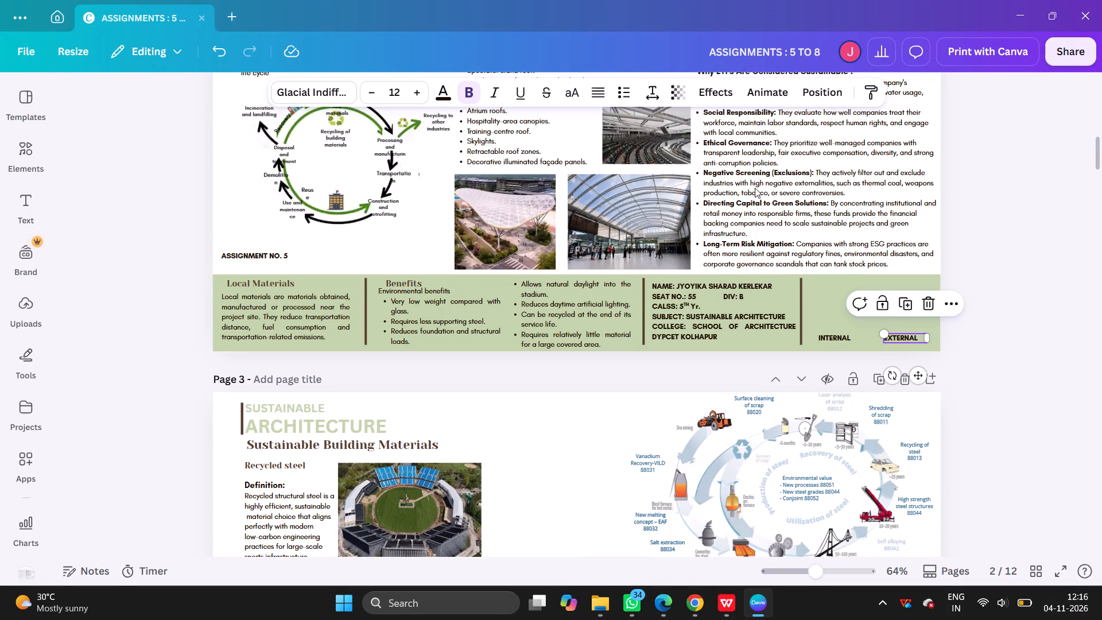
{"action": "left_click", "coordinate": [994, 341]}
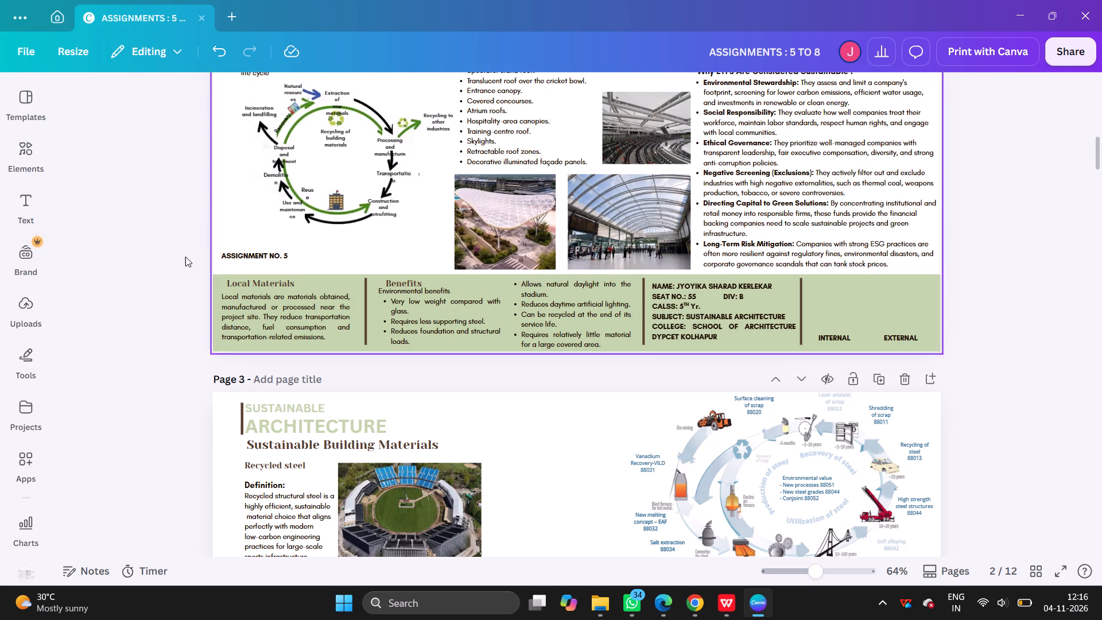
Move page 2's "ASSIGNMENT NO. 5" label down to sit just above the green footer band.
{"action": "left_click_drag", "start_coordinate": [235, 253], "coordinate": [233, 263]}
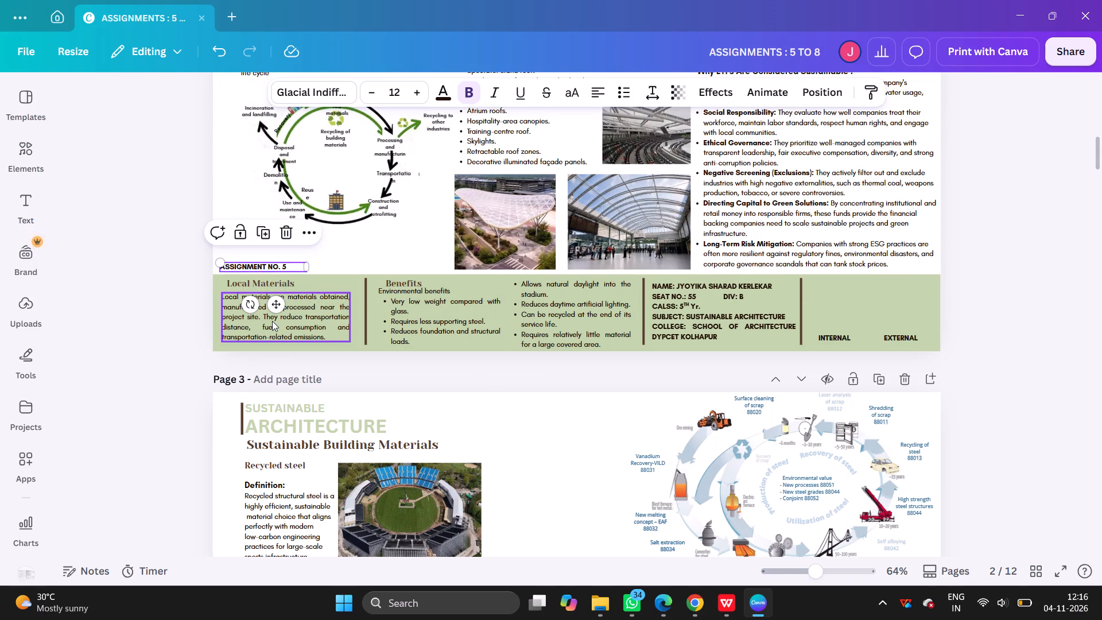
{"action": "left_click_drag", "start_coordinate": [272, 321], "coordinate": [272, 313], "text": "shift"}
{"action": "key", "text": "ctrl+z"}
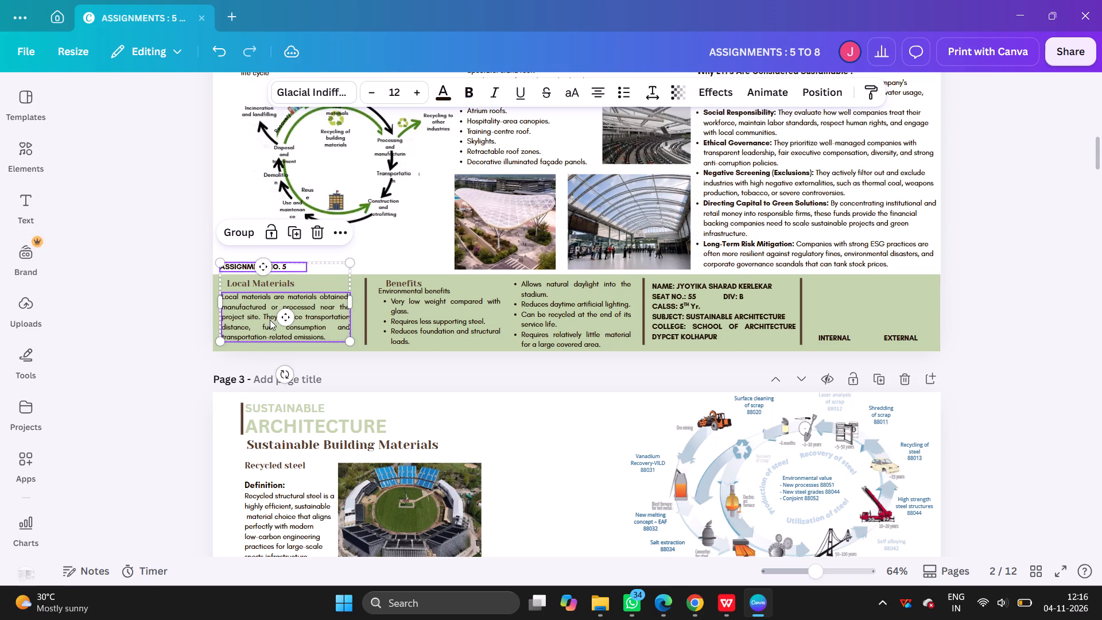
{"action": "left_click", "coordinate": [394, 362]}
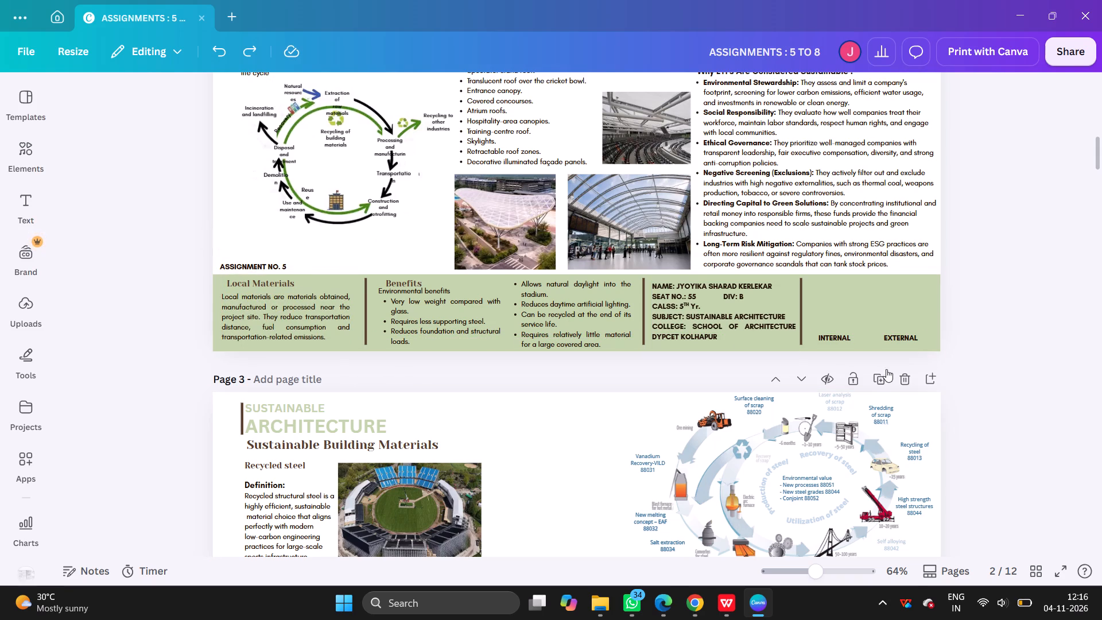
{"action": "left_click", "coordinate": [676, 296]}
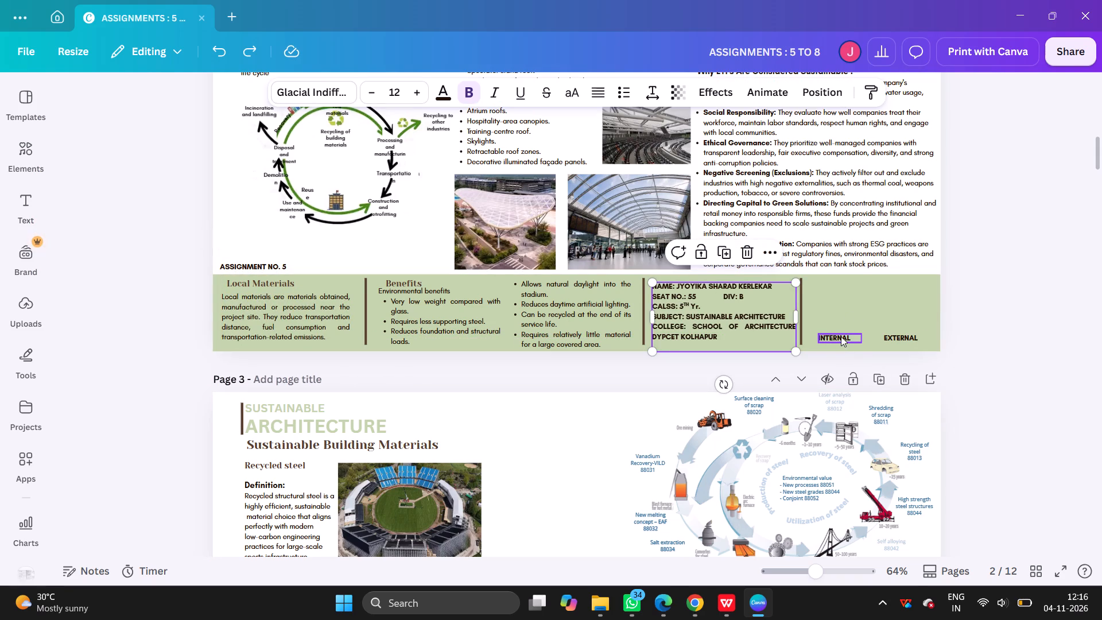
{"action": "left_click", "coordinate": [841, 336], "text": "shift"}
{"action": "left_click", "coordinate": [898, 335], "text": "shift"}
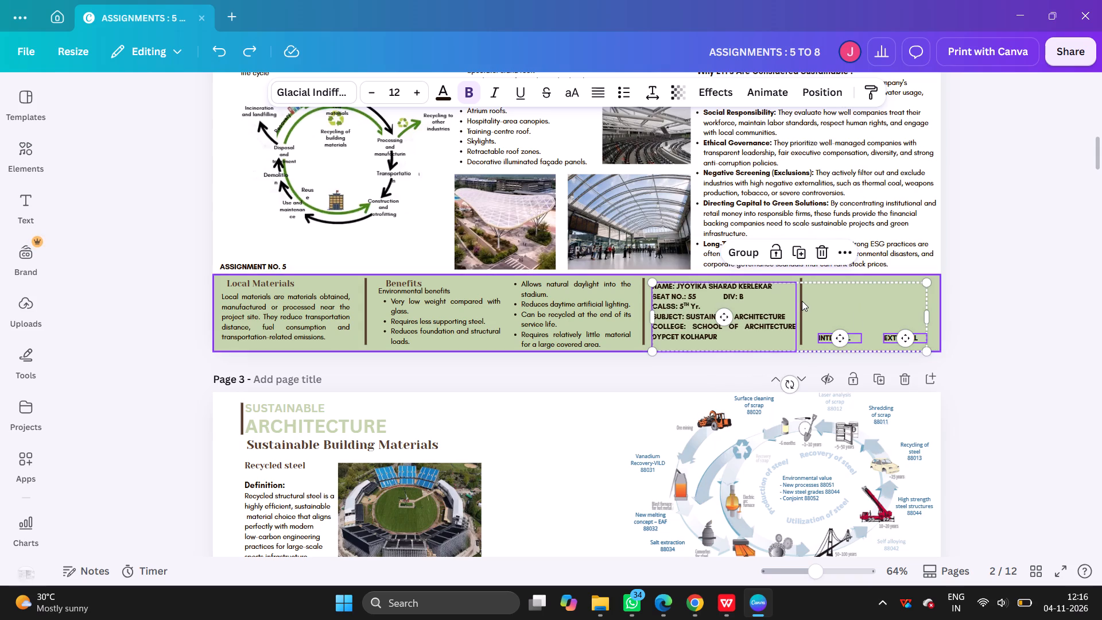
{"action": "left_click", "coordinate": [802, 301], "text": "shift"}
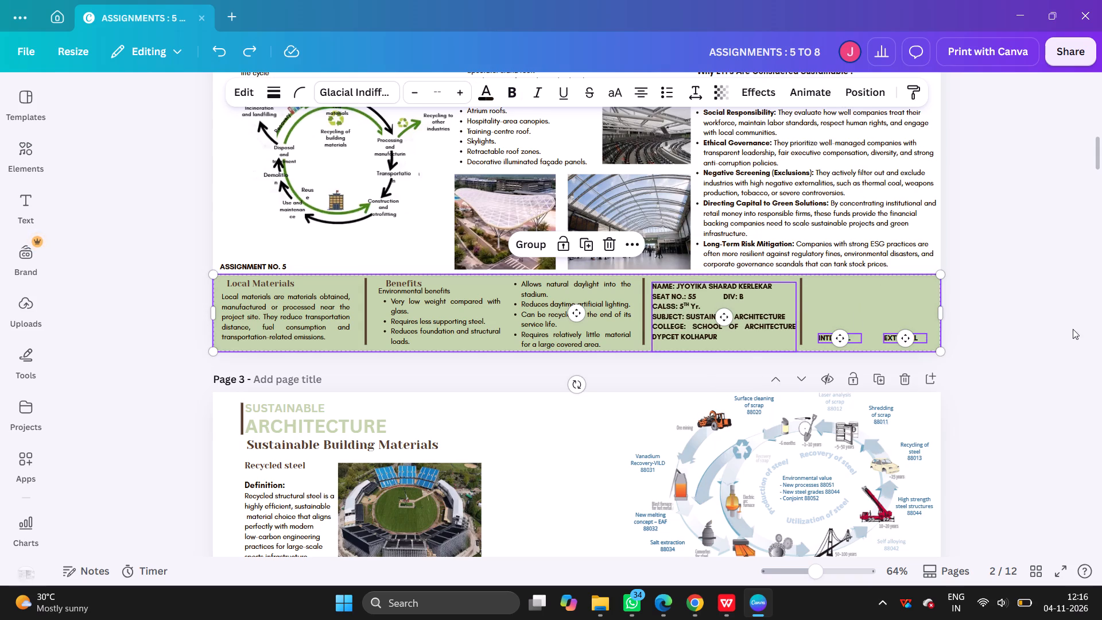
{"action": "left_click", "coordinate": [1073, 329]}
Group page 2's footer student details, the divider line beside them and the "INTERNAL" and "EXTERNAL" labels, and copy the group.
{"action": "left_click", "coordinate": [801, 279]}
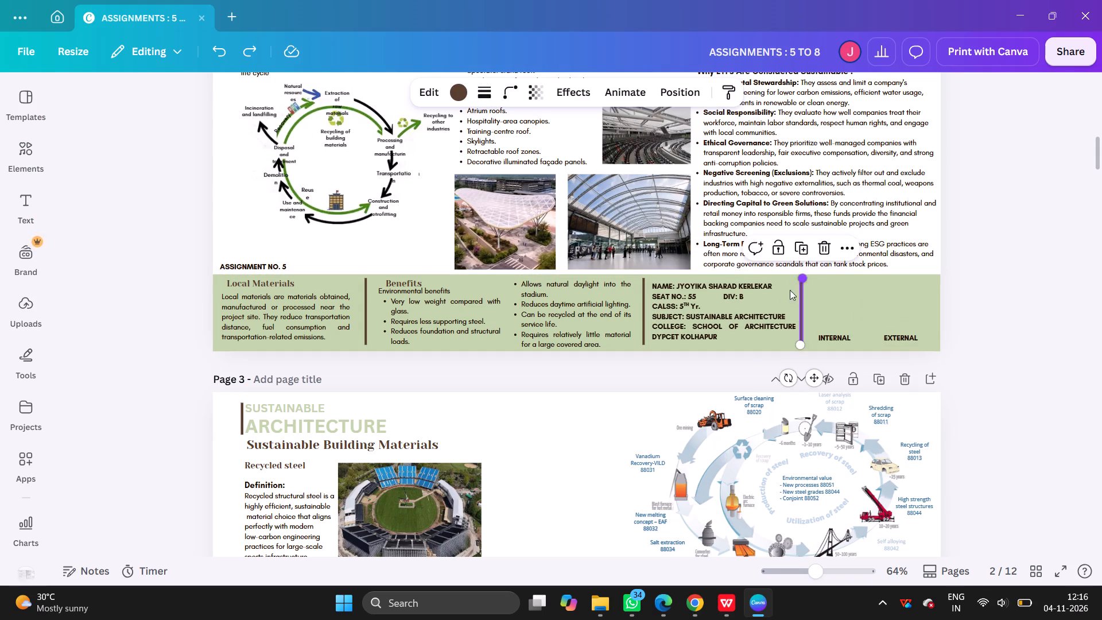
{"action": "left_click", "coordinate": [736, 321], "text": "shift"}
{"action": "left_click", "coordinate": [837, 338], "text": "shift"}
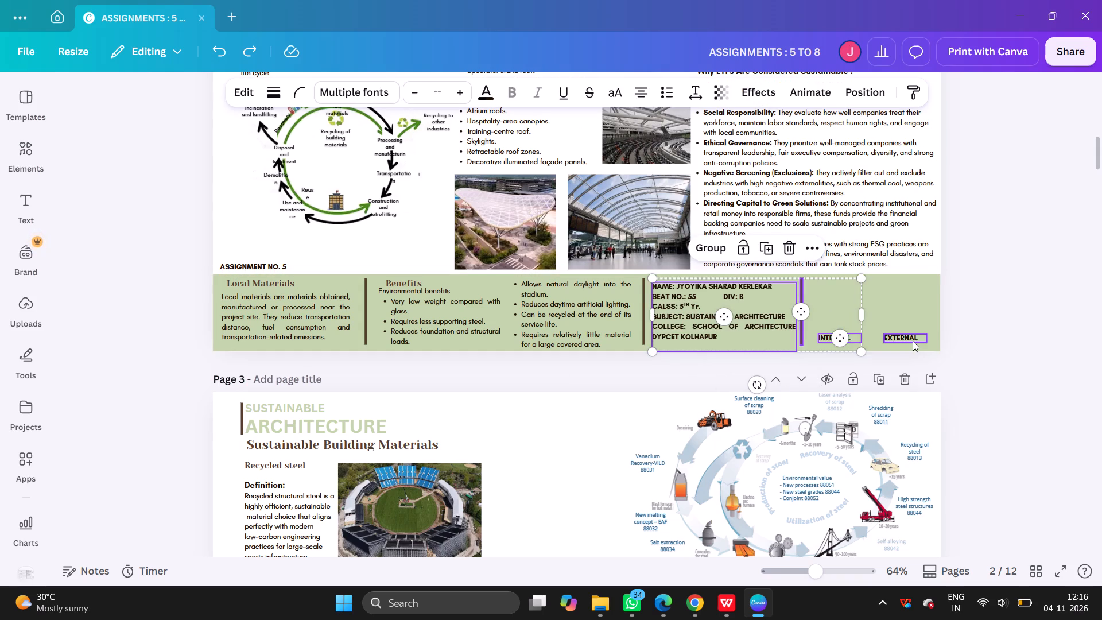
{"action": "left_click", "coordinate": [913, 341], "text": "shift"}
{"action": "left_click", "coordinate": [752, 246]}
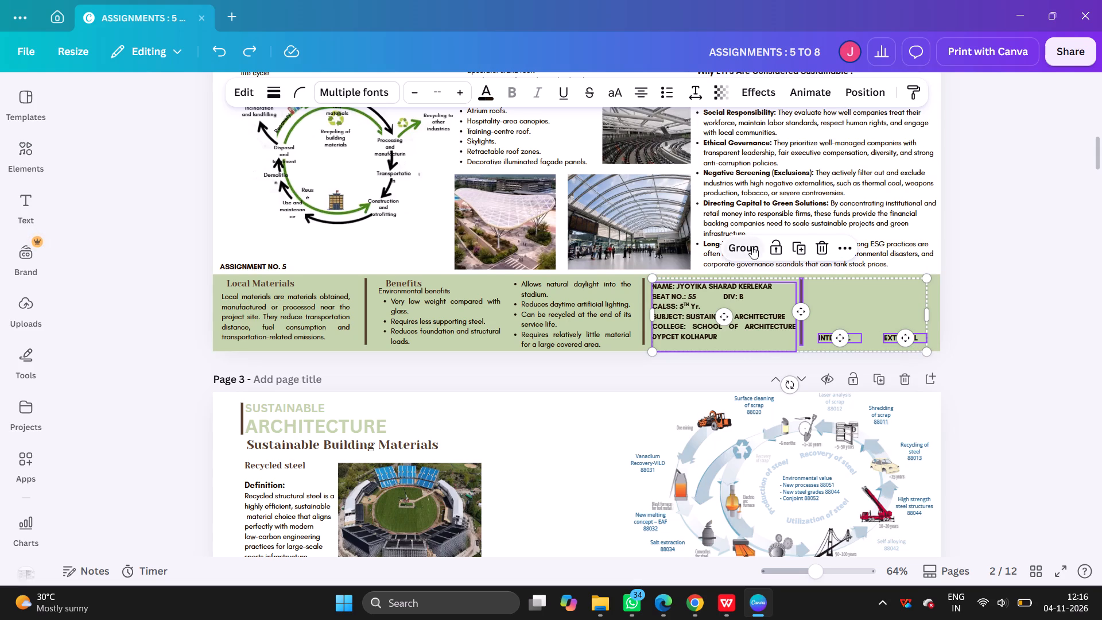
{"action": "key", "text": "ctrl+c"}
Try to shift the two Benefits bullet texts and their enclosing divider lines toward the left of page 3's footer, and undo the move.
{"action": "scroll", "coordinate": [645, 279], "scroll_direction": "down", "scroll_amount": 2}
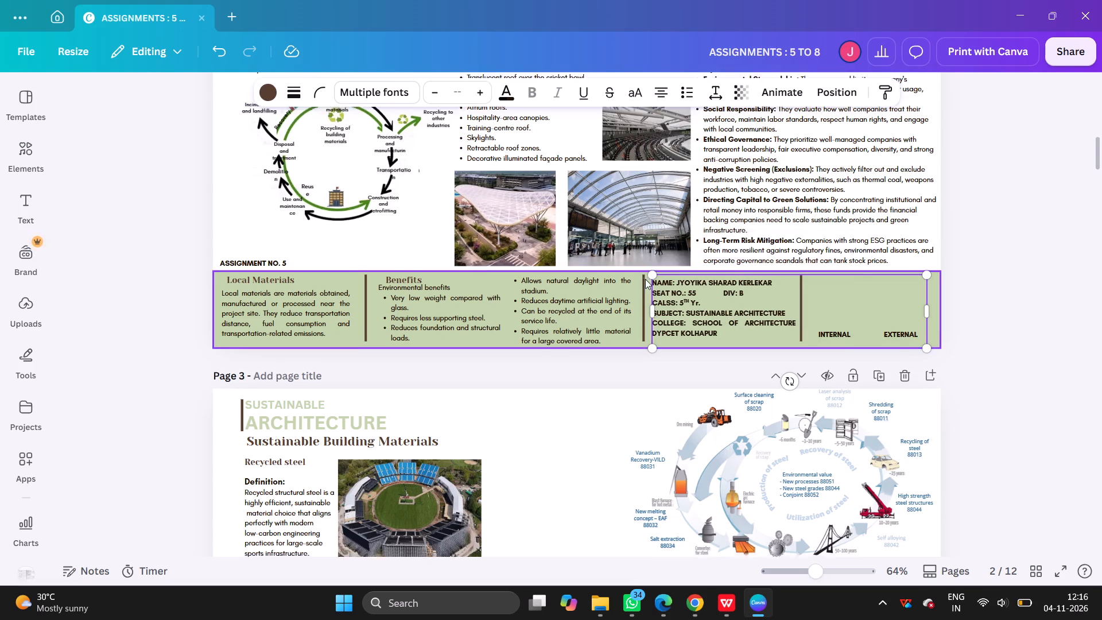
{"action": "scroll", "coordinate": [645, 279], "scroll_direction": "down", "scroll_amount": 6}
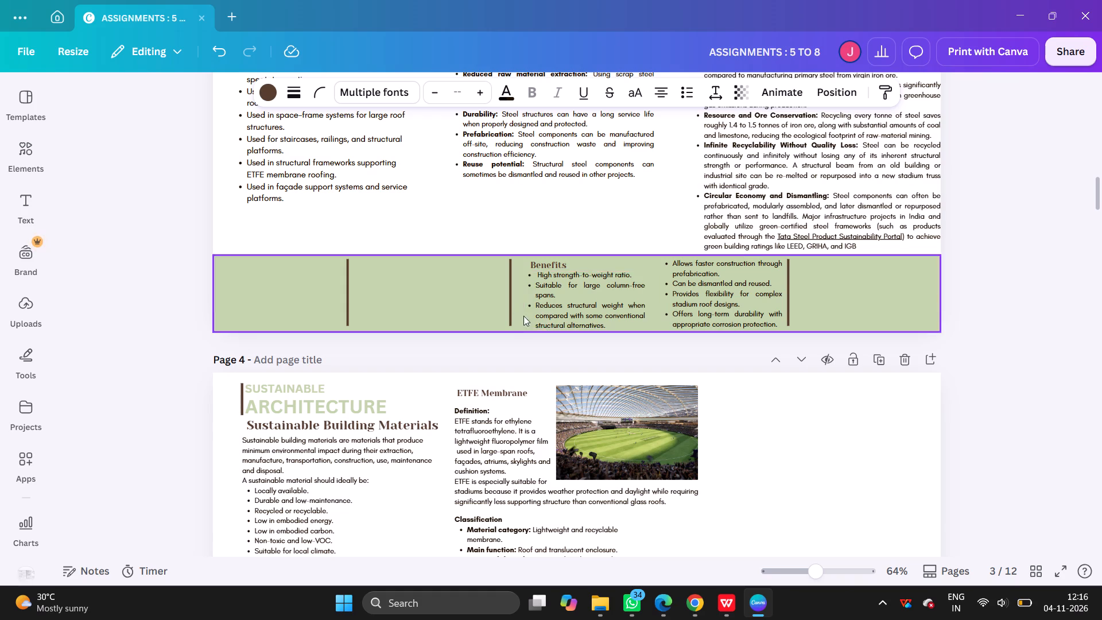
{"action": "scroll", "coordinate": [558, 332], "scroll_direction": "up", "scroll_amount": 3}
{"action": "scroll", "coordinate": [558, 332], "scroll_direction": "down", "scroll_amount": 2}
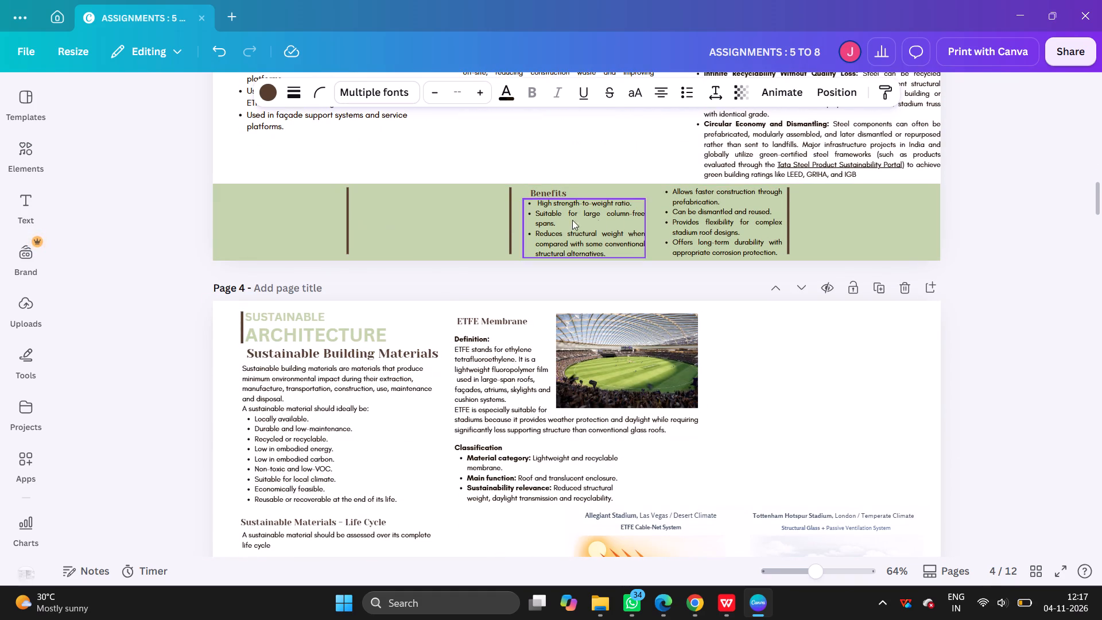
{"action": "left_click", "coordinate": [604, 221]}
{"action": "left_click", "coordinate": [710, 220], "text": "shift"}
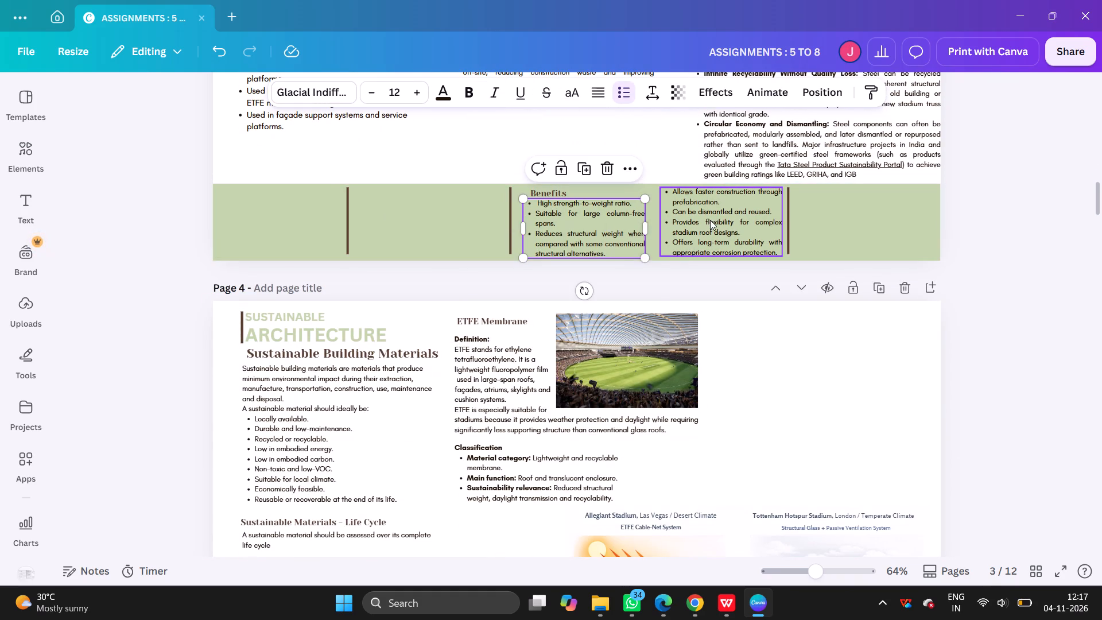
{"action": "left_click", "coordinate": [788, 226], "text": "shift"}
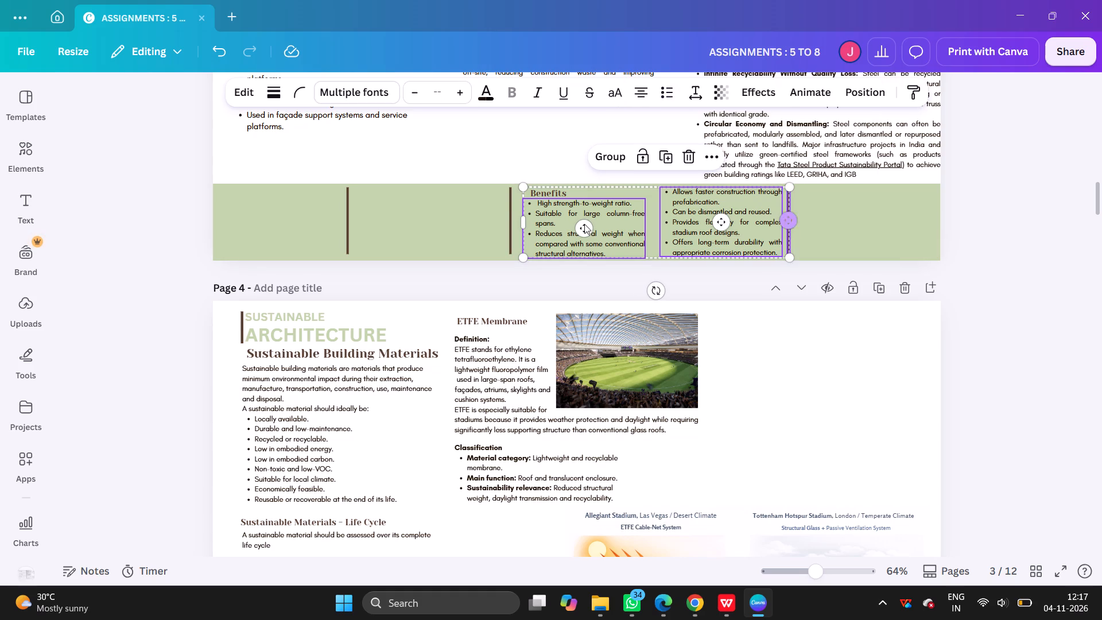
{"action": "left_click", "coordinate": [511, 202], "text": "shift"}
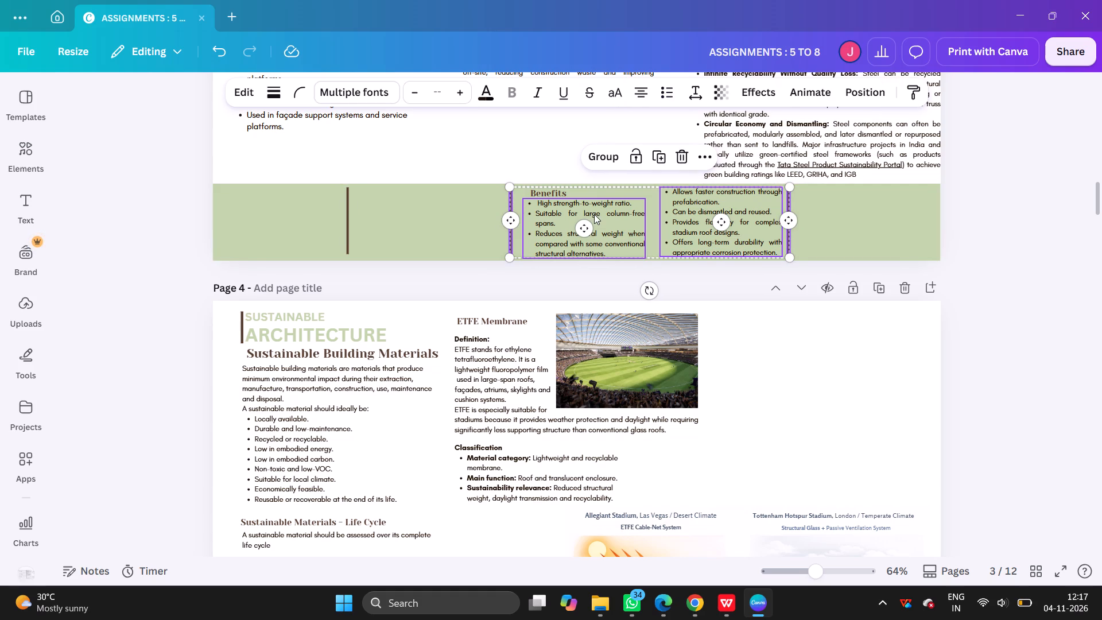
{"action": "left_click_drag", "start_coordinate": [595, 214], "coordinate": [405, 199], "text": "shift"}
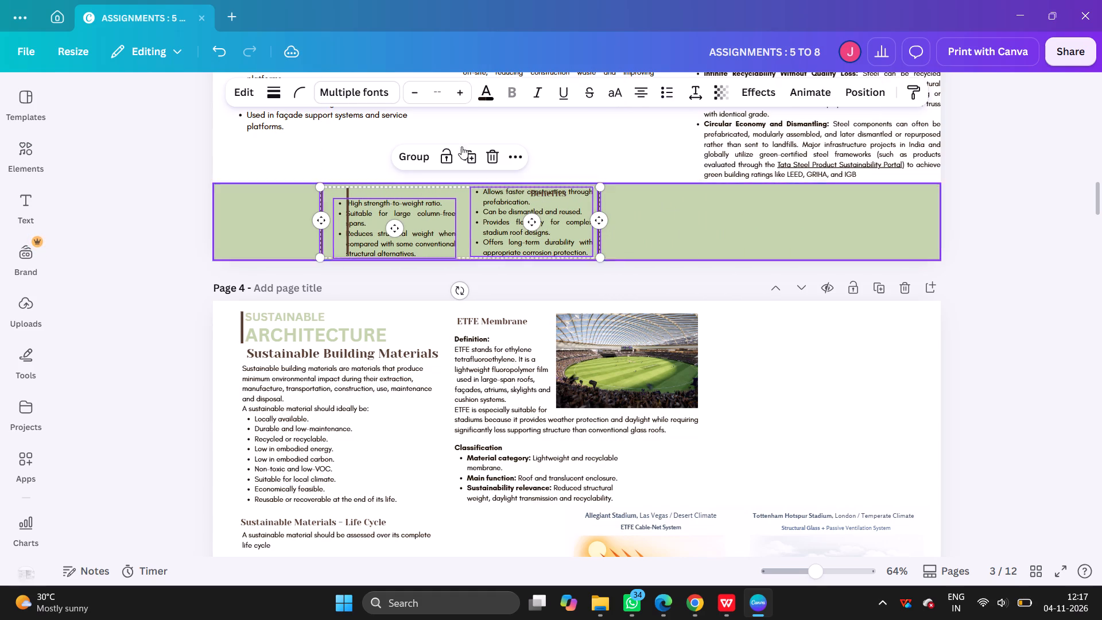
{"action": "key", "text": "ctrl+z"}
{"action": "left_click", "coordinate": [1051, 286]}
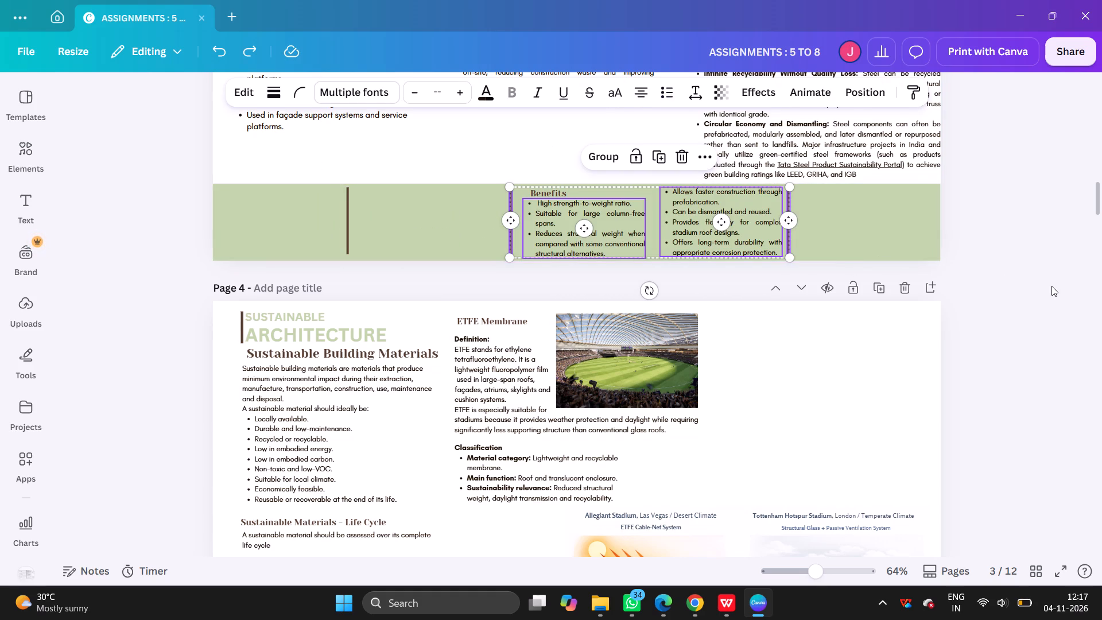
Paste the copied student details group into the footer of page 5, the first "ASSIGNMENT NO. 6" sheet.
{"action": "scroll", "coordinate": [707, 352], "scroll_direction": "down", "scroll_amount": 10}
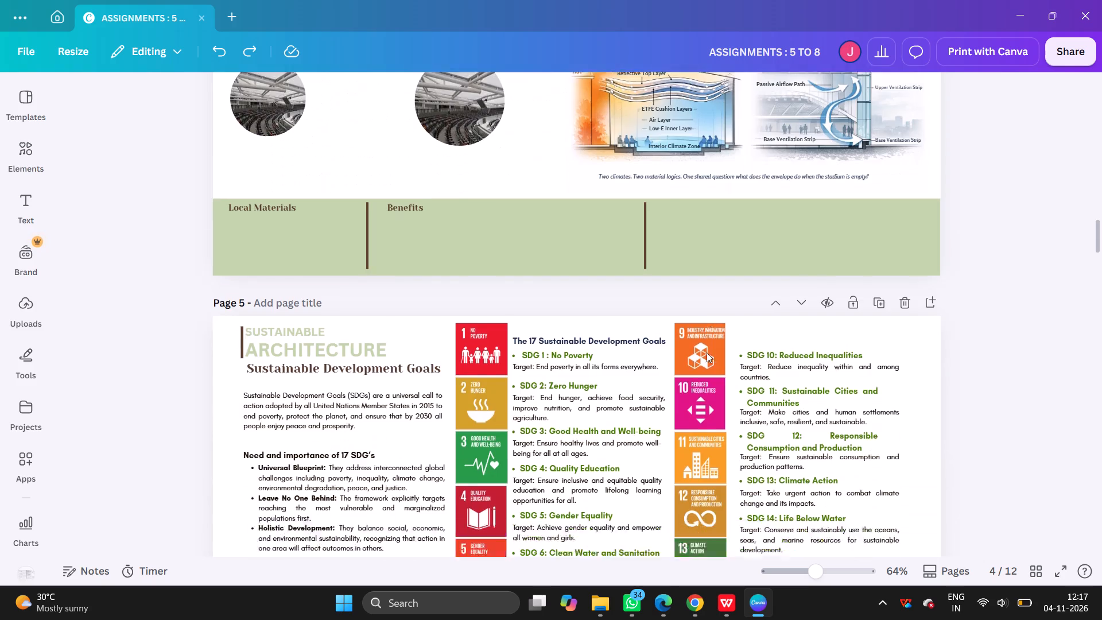
{"action": "scroll", "coordinate": [707, 352], "scroll_direction": "down", "scroll_amount": 5}
{"action": "left_click", "coordinate": [343, 165]}
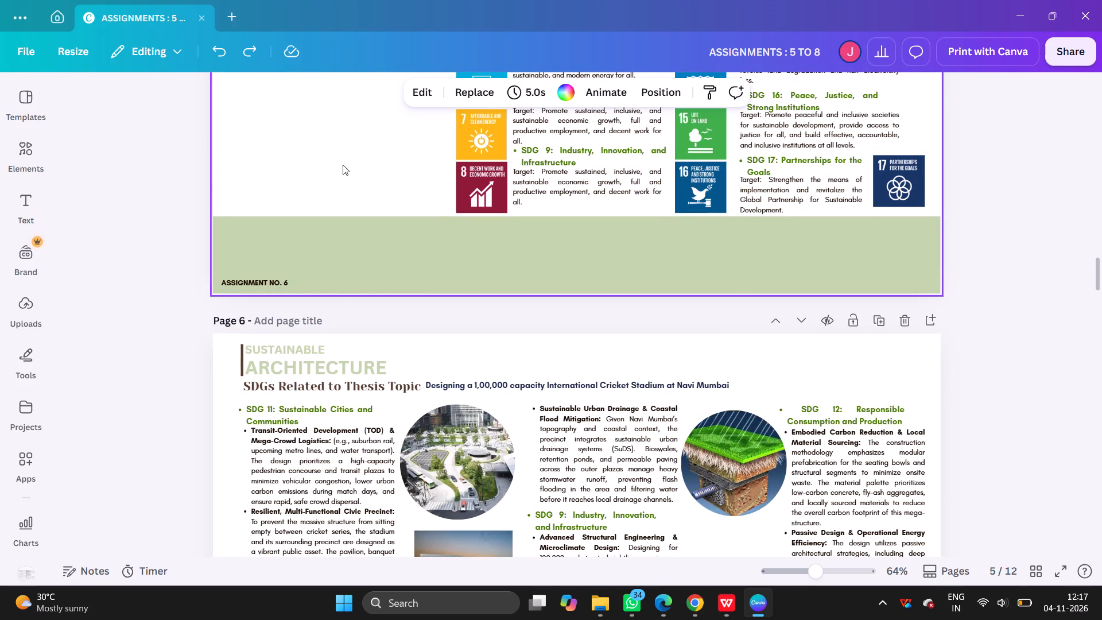
{"action": "key", "text": "ctrl+v"}
Paste the student details group into page 6's footer, on the SDGs Related to Thesis Topic sheet.
{"action": "scroll", "coordinate": [349, 177], "scroll_direction": "down", "scroll_amount": 4}
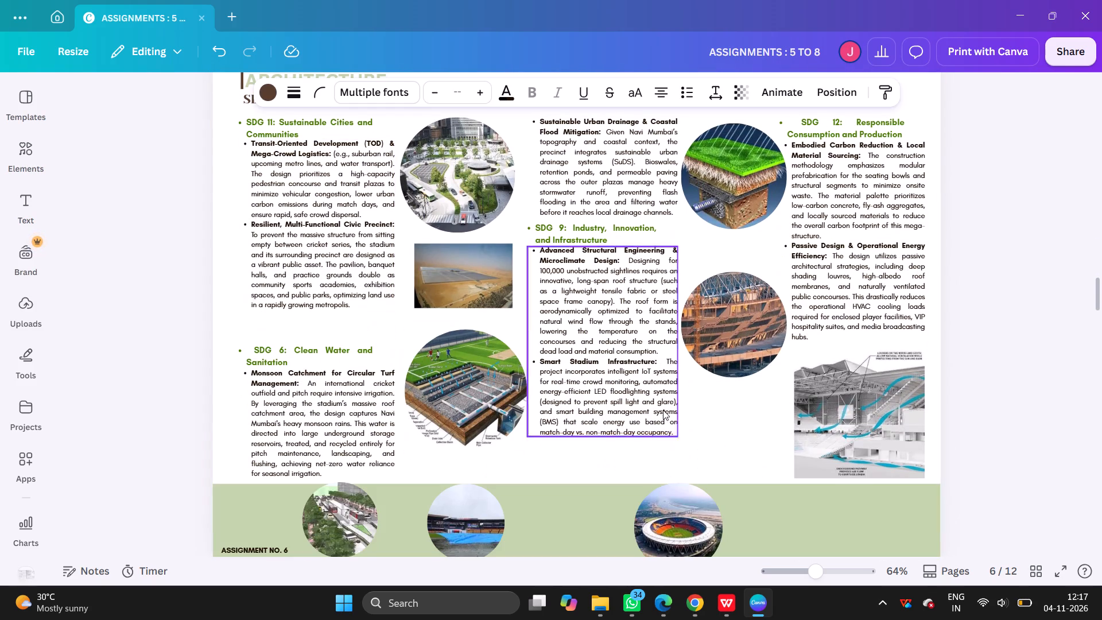
{"action": "scroll", "coordinate": [731, 430], "scroll_direction": "down", "scroll_amount": 3}
{"action": "left_click", "coordinate": [709, 232]}
{"action": "key", "text": "ctrl+v"}
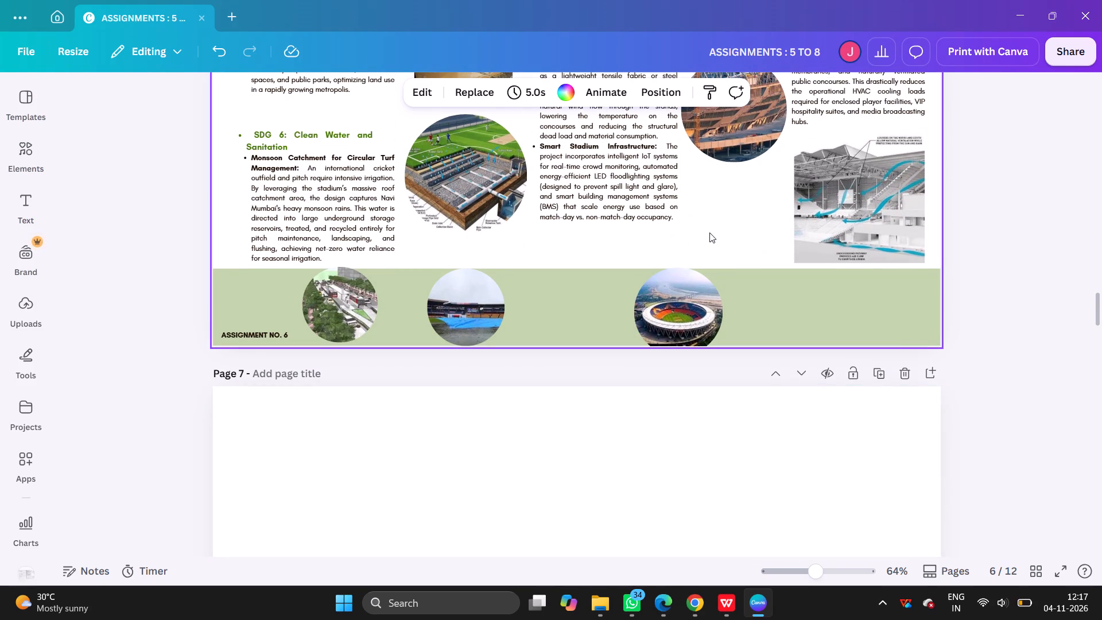
Move page 8's "EEWH (Taiwan)" heading and its Focus Areas text out of the footer, to just above it beneath the logos.
{"action": "scroll", "coordinate": [709, 232], "scroll_direction": "down", "scroll_amount": 10}
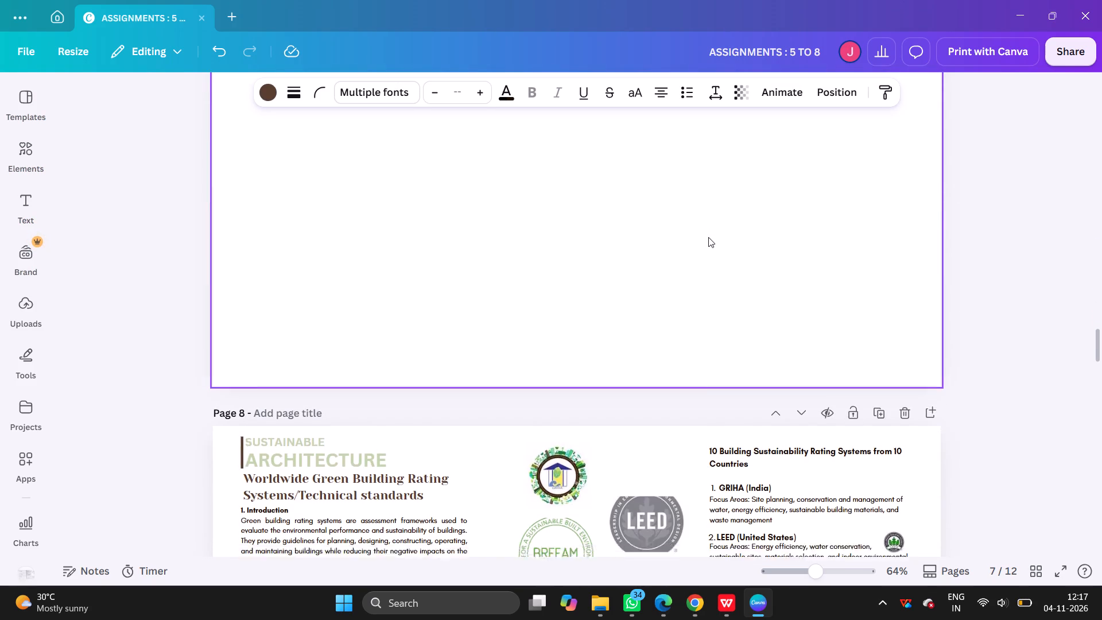
{"action": "scroll", "coordinate": [708, 237], "scroll_direction": "down", "scroll_amount": 4}
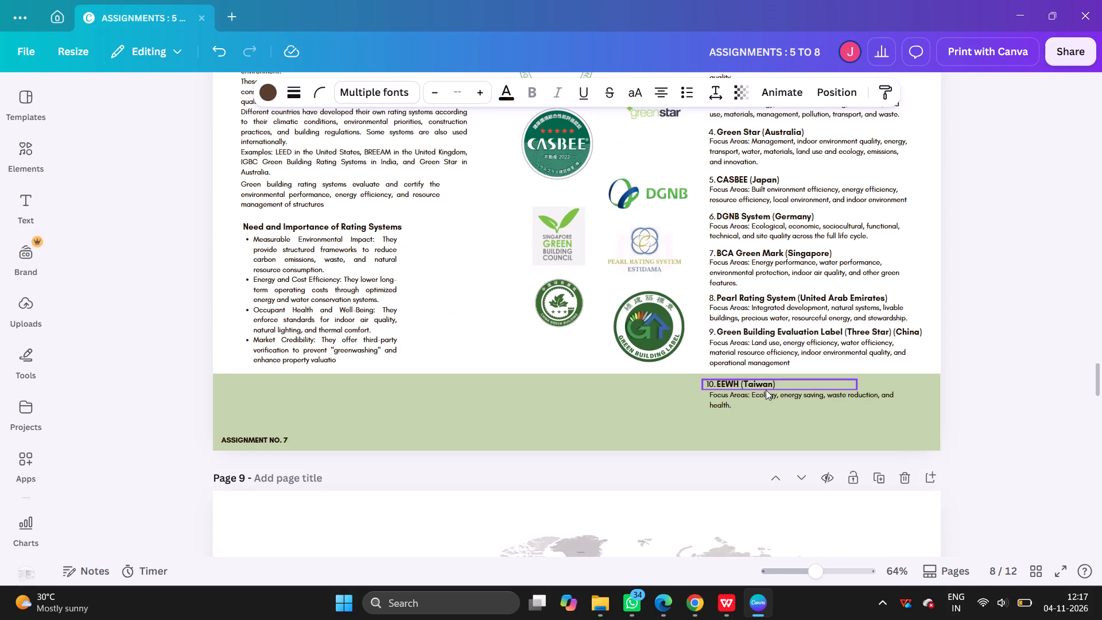
{"action": "scroll", "coordinate": [721, 381], "scroll_direction": "up", "scroll_amount": 2}
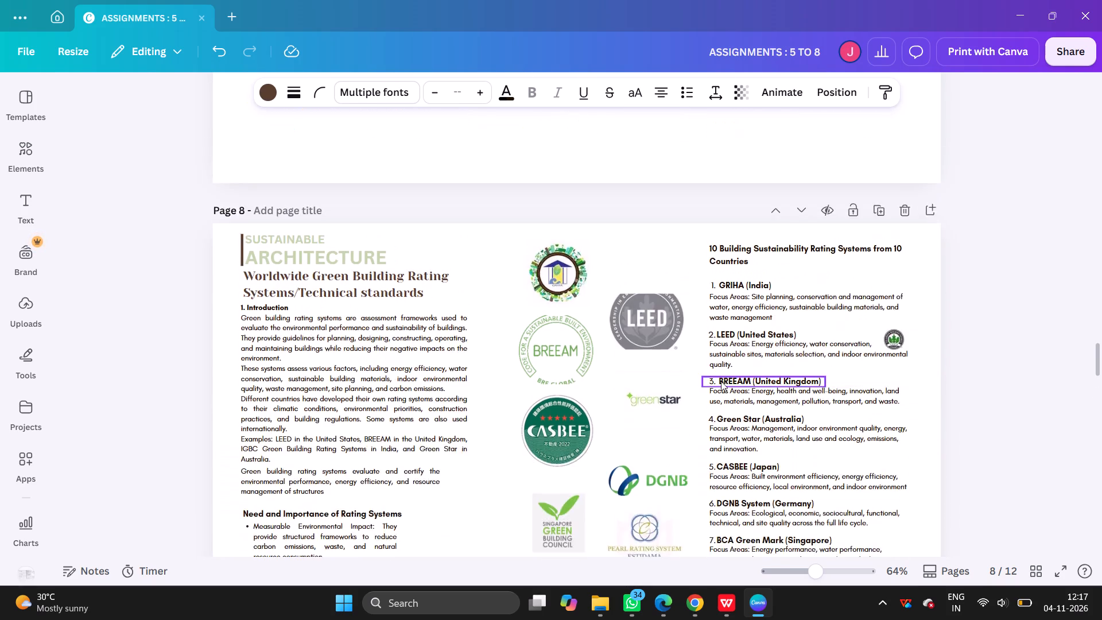
{"action": "scroll", "coordinate": [721, 381], "scroll_direction": "down", "scroll_amount": 2}
{"action": "left_click", "coordinate": [734, 451]}
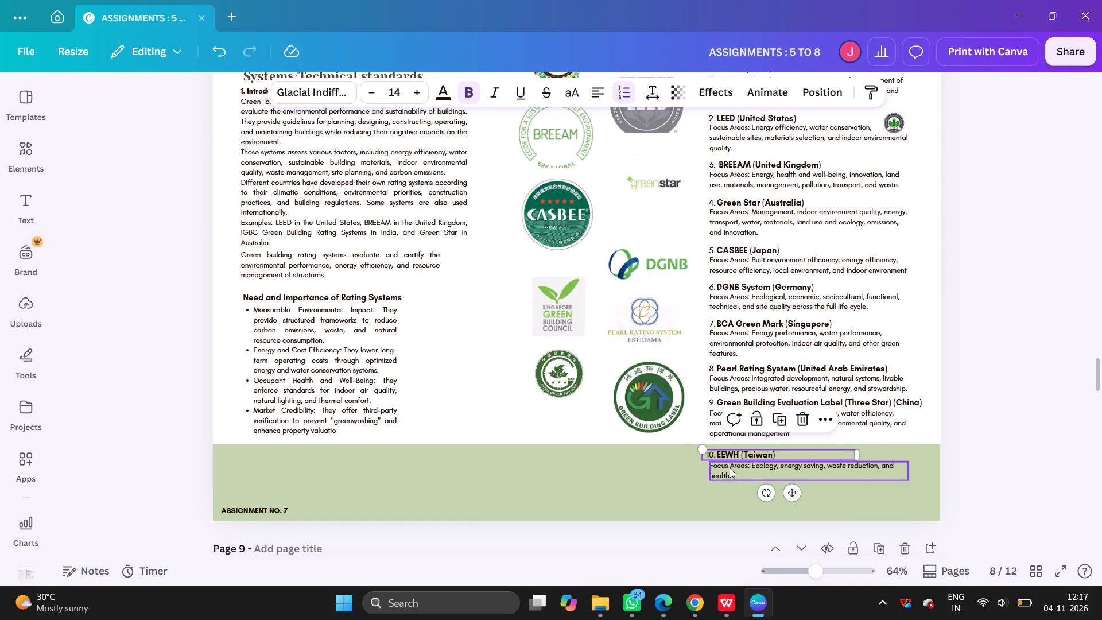
{"action": "left_click", "coordinate": [729, 468], "text": "shift"}
{"action": "left_click_drag", "start_coordinate": [731, 449], "coordinate": [569, 417], "text": "shift"}
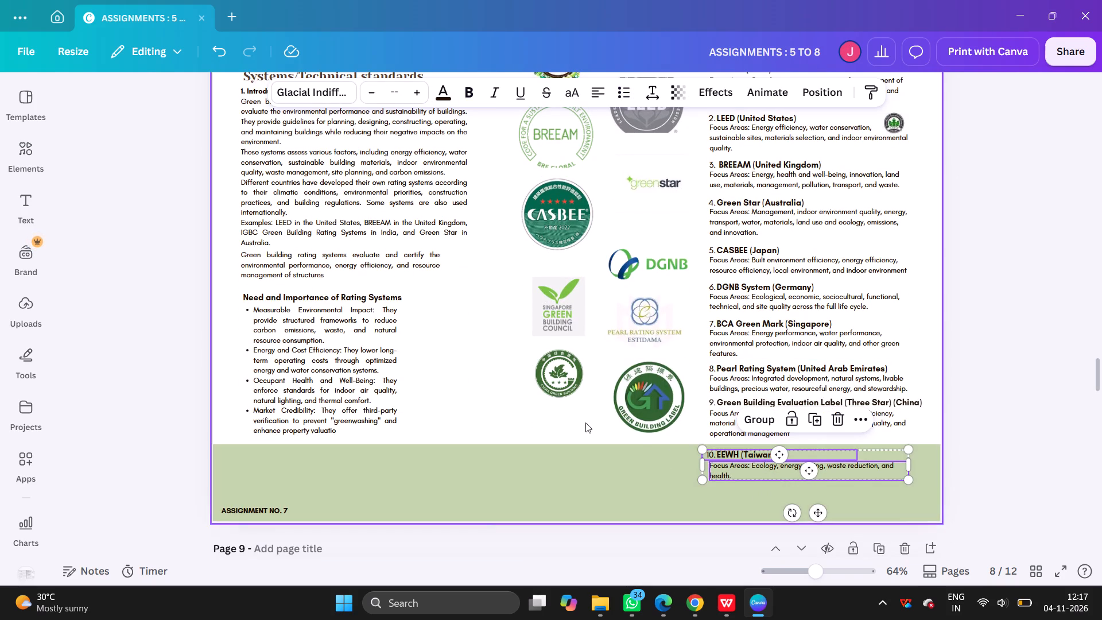
{"action": "left_click_drag", "start_coordinate": [730, 455], "coordinate": [458, 377], "text": "shift"}
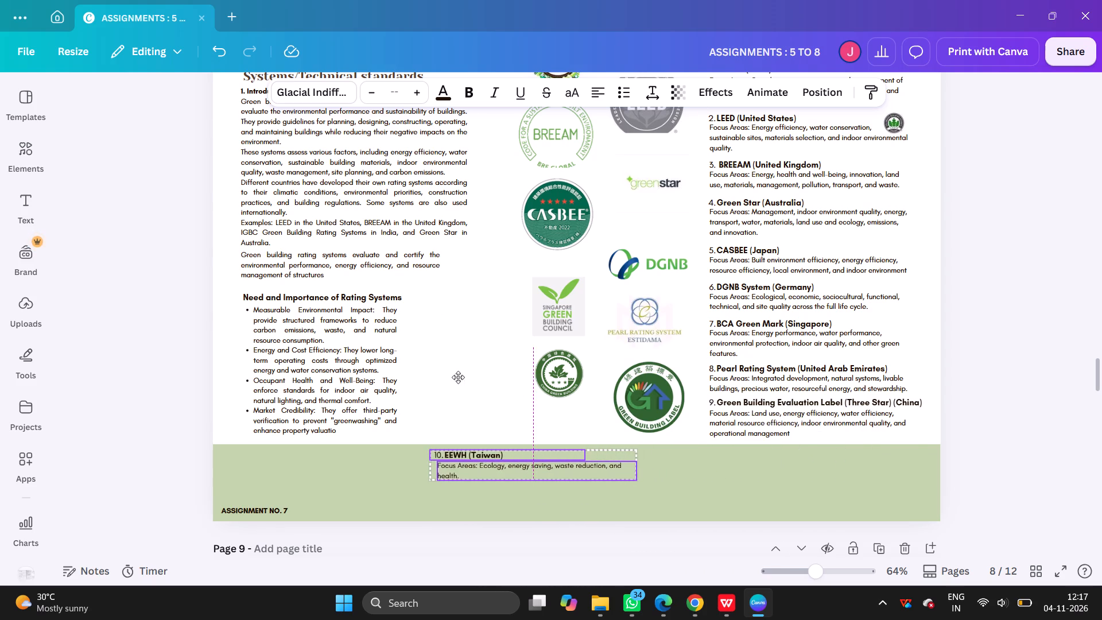
{"action": "left_click_drag", "start_coordinate": [458, 377], "coordinate": [453, 411], "text": "shift"}
{"action": "scroll", "coordinate": [513, 373], "scroll_direction": "down", "scroll_amount": 2}
{"action": "scroll", "coordinate": [621, 324], "scroll_direction": "up", "scroll_amount": 3}
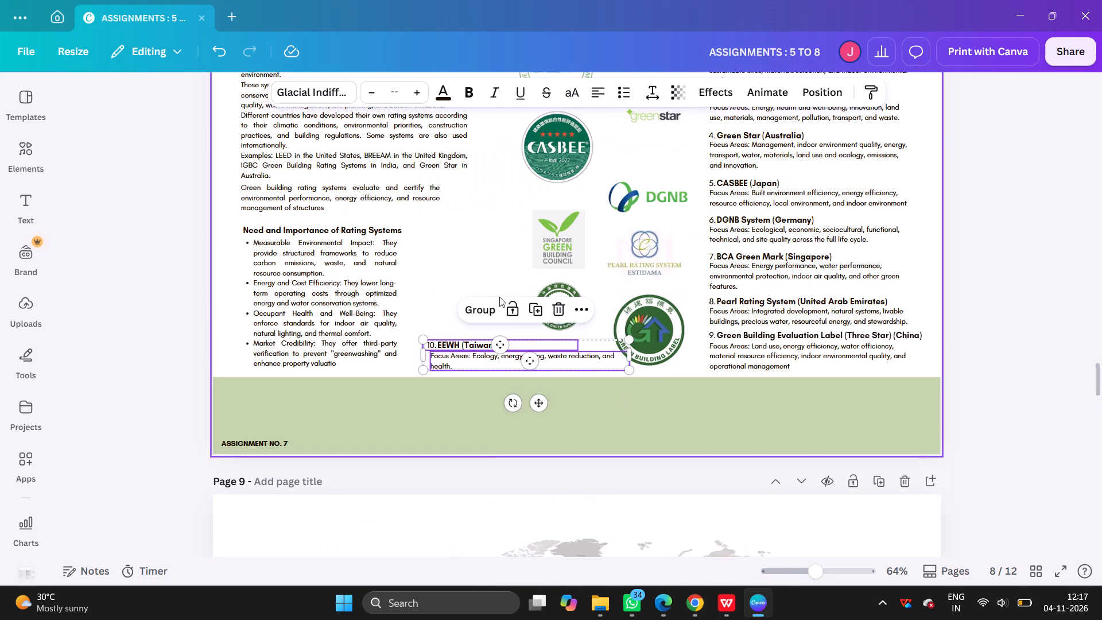
Paste the student details group into the footer of page 8, the "ASSIGNMENT NO. 7" sheet.
{"action": "left_click", "coordinate": [470, 257]}
{"action": "key", "text": "ctrl+v"}
Paste the student details group into page 1's footer, on the Sustainable Building Materials cover sheet.
{"action": "scroll", "coordinate": [470, 257], "scroll_direction": "down", "scroll_amount": 4}
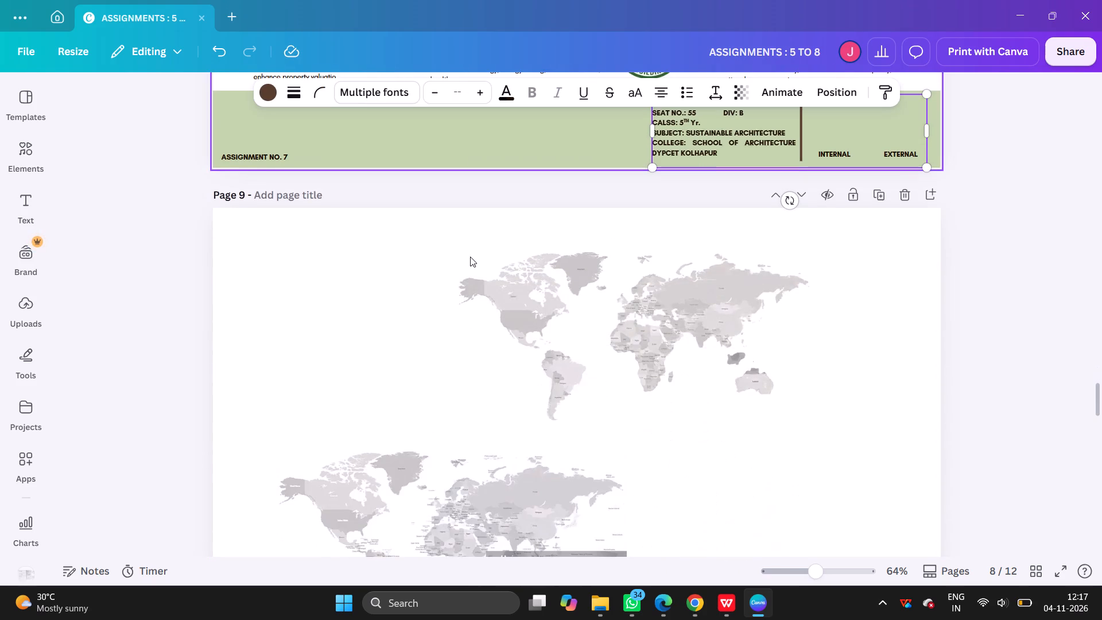
{"action": "scroll", "coordinate": [803, 429], "scroll_direction": "up", "scroll_amount": 20}
{"action": "scroll", "coordinate": [803, 429], "scroll_direction": "up", "scroll_amount": 1}
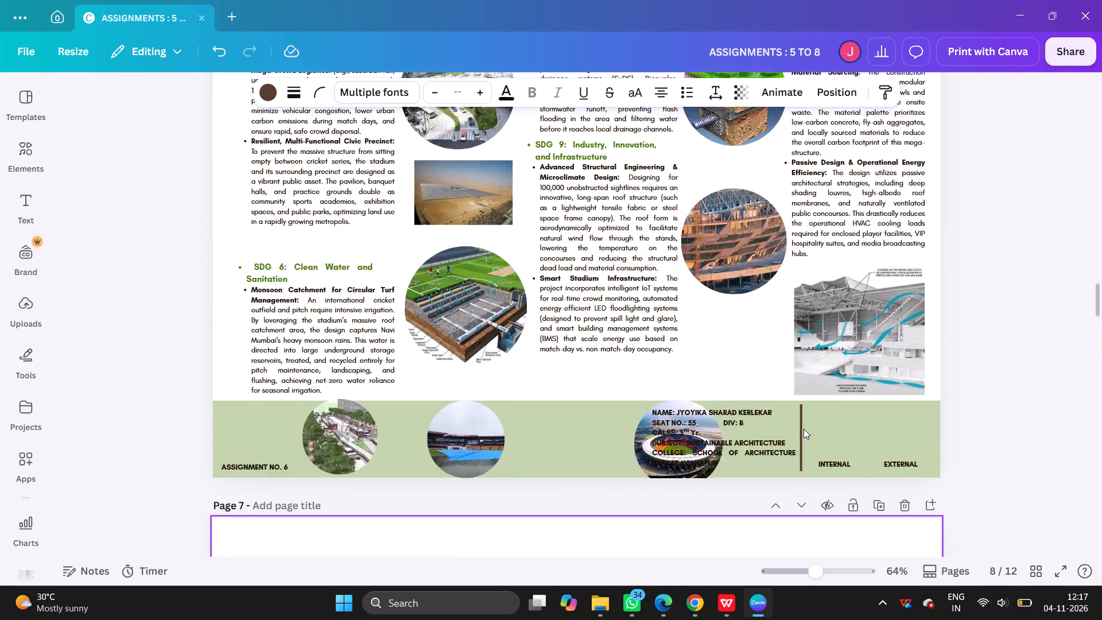
{"action": "scroll", "coordinate": [804, 429], "scroll_direction": "up", "scroll_amount": 20}
{"action": "scroll", "coordinate": [804, 429], "scroll_direction": "up", "scroll_amount": 11}
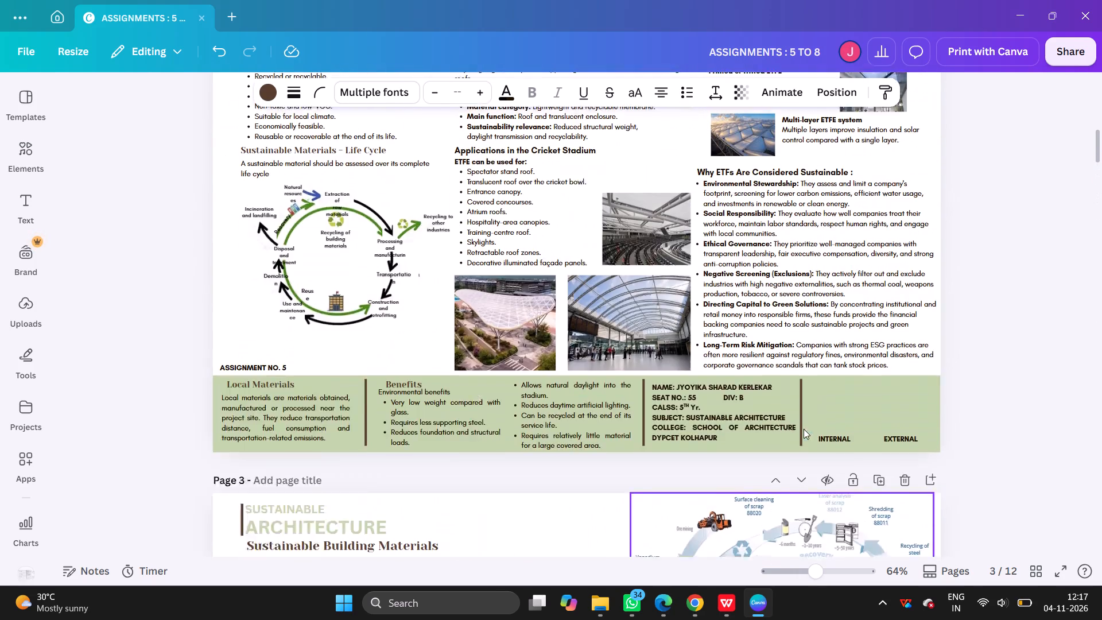
{"action": "scroll", "coordinate": [804, 429], "scroll_direction": "up", "scroll_amount": 9}
{"action": "scroll", "coordinate": [804, 428], "scroll_direction": "down", "scroll_amount": 3}
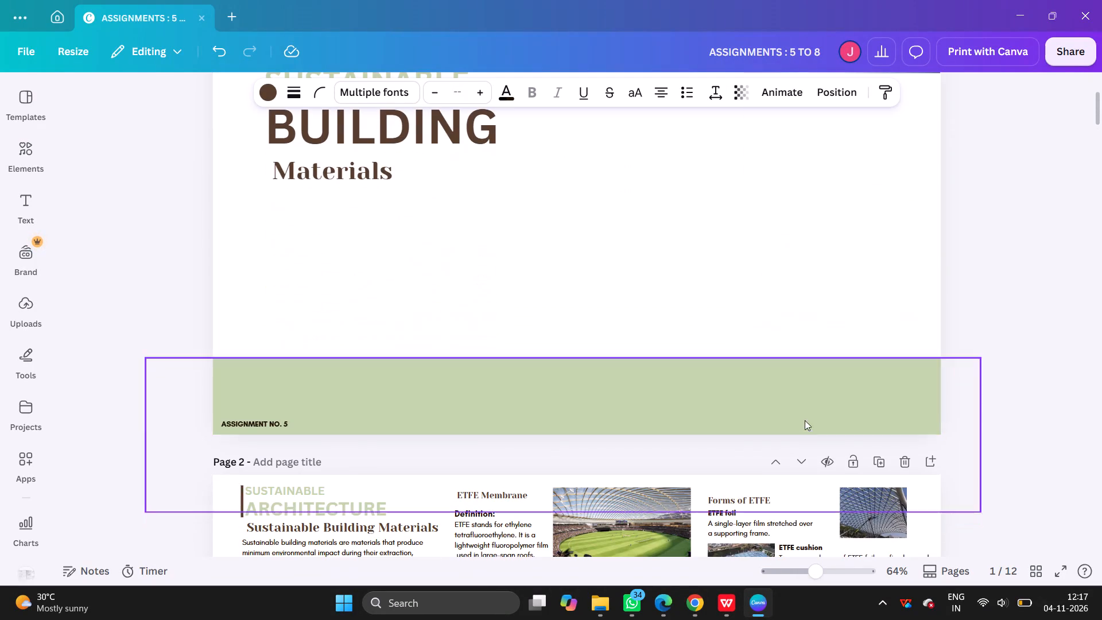
{"action": "left_click", "coordinate": [797, 314]}
{"action": "key", "text": "ctrl+v"}
{"action": "left_click", "coordinate": [998, 297]}
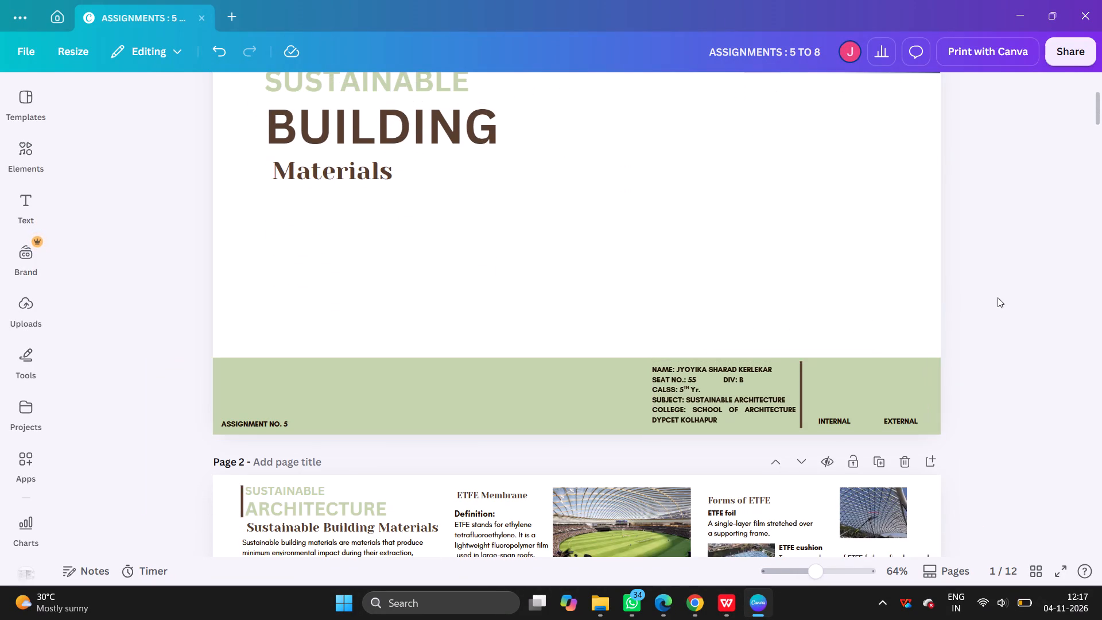
Group page 3's footer "Benefits" heading with its two bullet texts and move the group just above the footer.
{"action": "scroll", "coordinate": [684, 309], "scroll_direction": "down", "scroll_amount": 13}
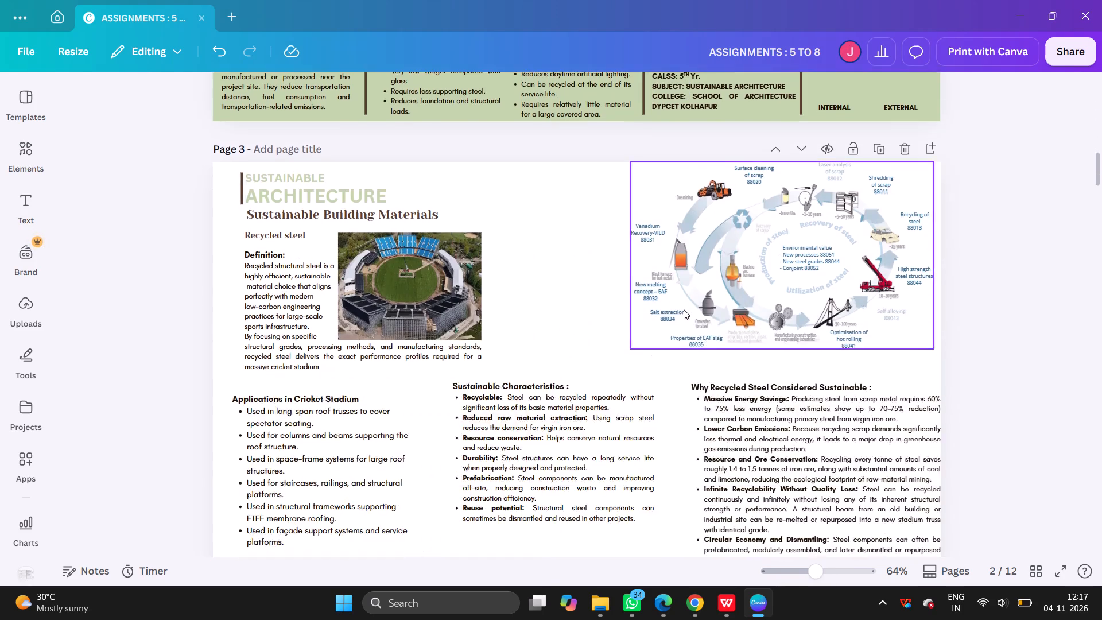
{"action": "scroll", "coordinate": [534, 322], "scroll_direction": "down", "scroll_amount": 3}
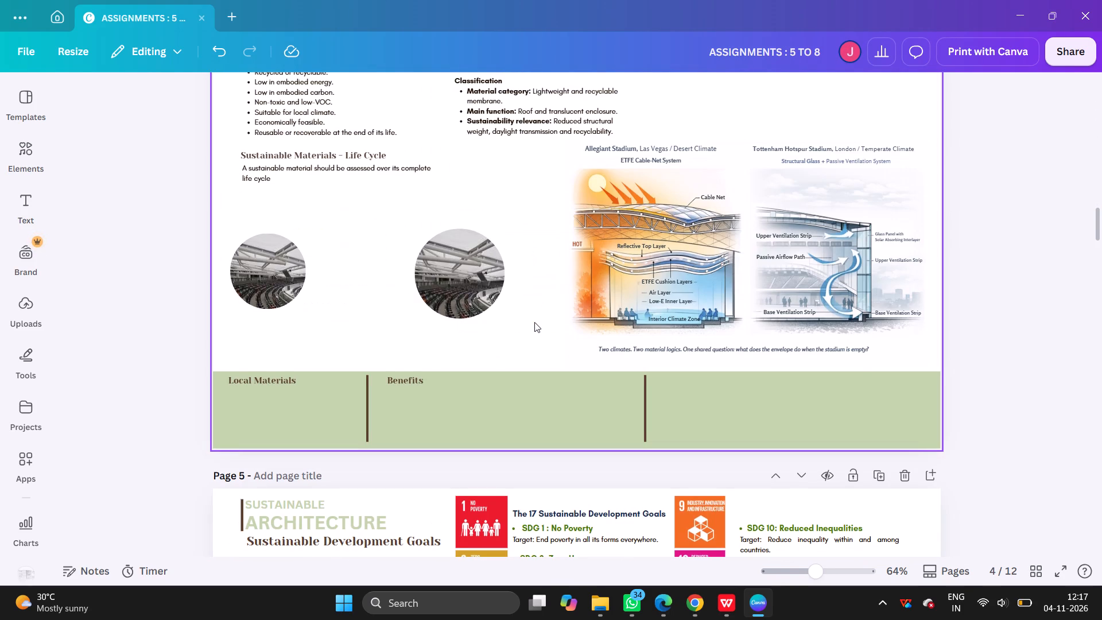
{"action": "scroll", "coordinate": [534, 322], "scroll_direction": "up", "scroll_amount": 5}
{"action": "scroll", "coordinate": [622, 258], "scroll_direction": "up", "scroll_amount": 2}
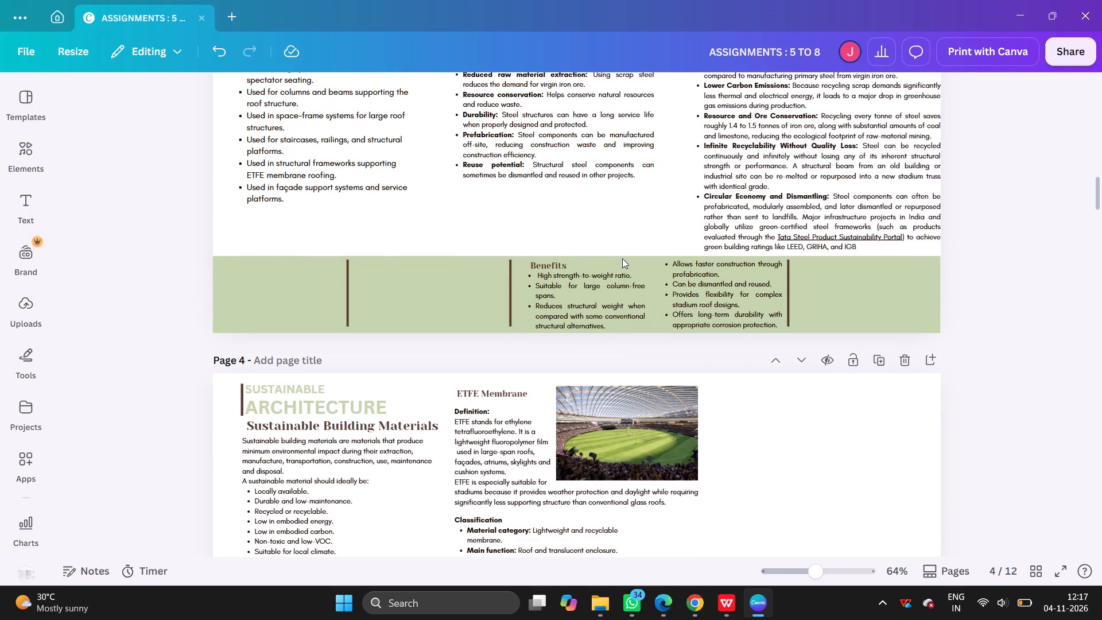
{"action": "scroll", "coordinate": [622, 258], "scroll_direction": "up", "scroll_amount": 4}
{"action": "scroll", "coordinate": [616, 270], "scroll_direction": "down", "scroll_amount": 7}
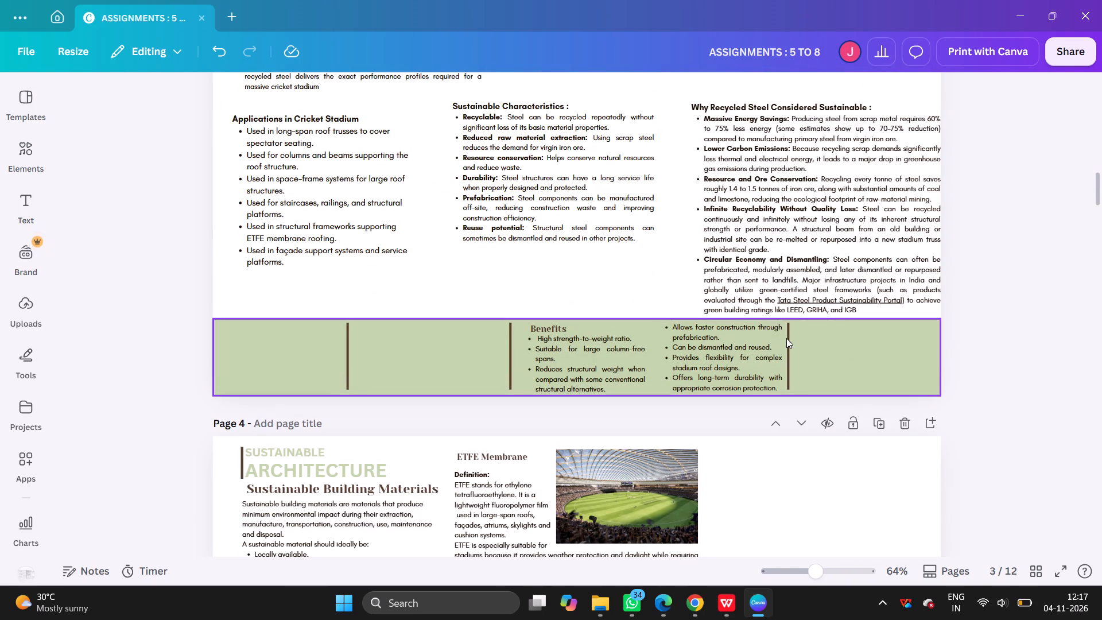
{"action": "left_click", "coordinate": [610, 361]}
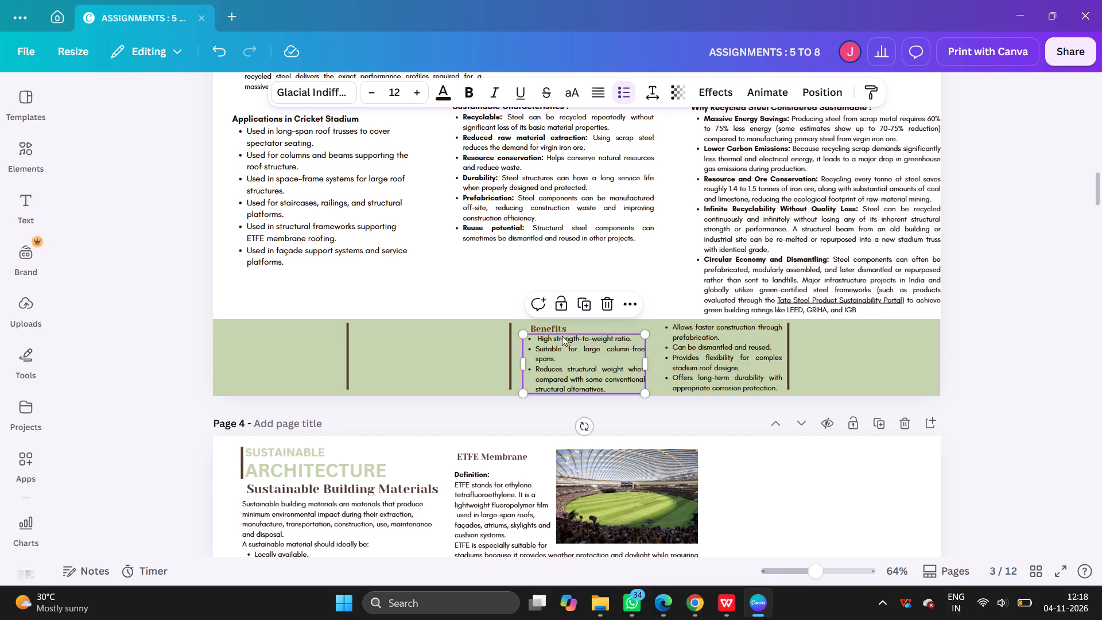
{"action": "left_click", "coordinate": [554, 328], "text": "shift"}
{"action": "left_click", "coordinate": [724, 350], "text": "shift"}
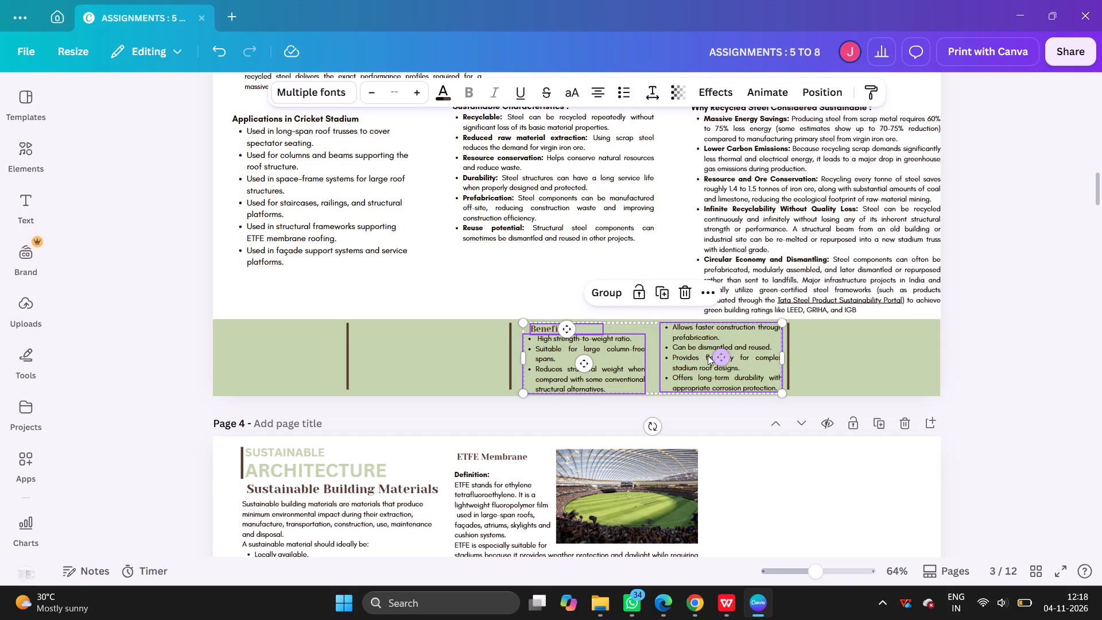
{"action": "left_click", "coordinate": [610, 289]}
{"action": "left_click_drag", "start_coordinate": [696, 354], "coordinate": [567, 274]}
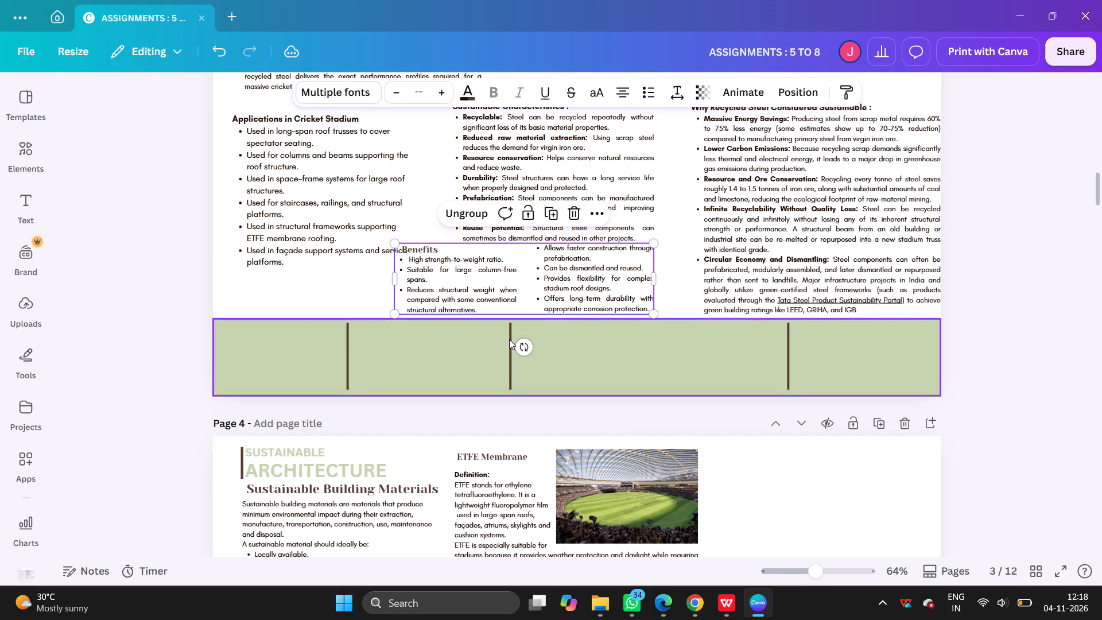
Delete the three vertical divider lines from page 3's footer.
{"action": "left_click", "coordinate": [508, 340]}
{"action": "left_click", "coordinate": [511, 335]}
{"action": "key", "text": "Delete"}
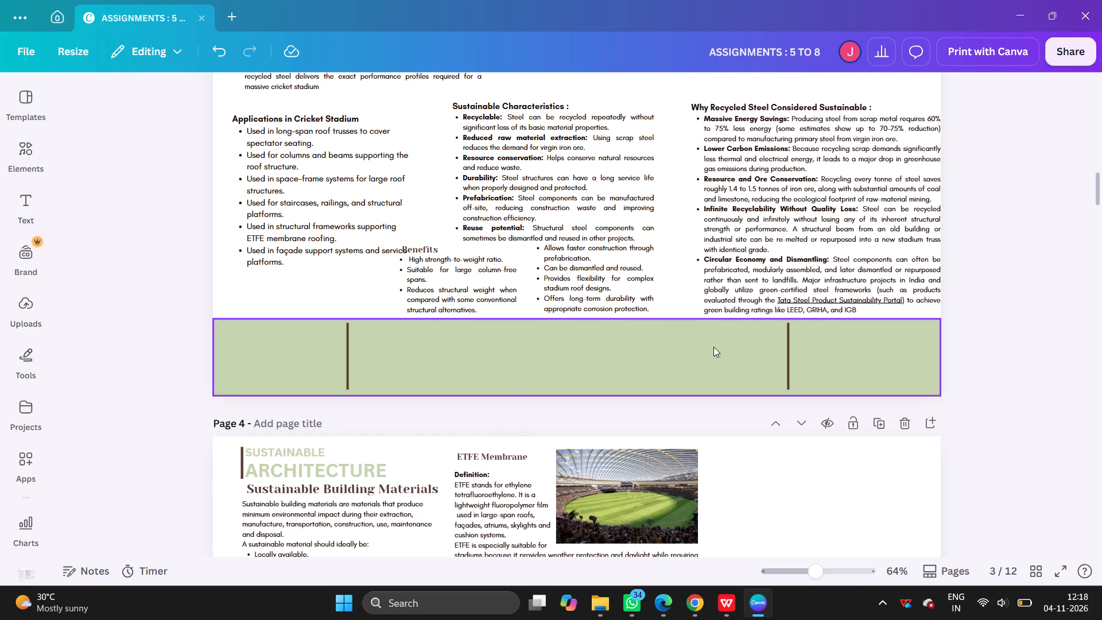
{"action": "left_click", "coordinate": [789, 342]}
{"action": "key", "text": "Delete"}
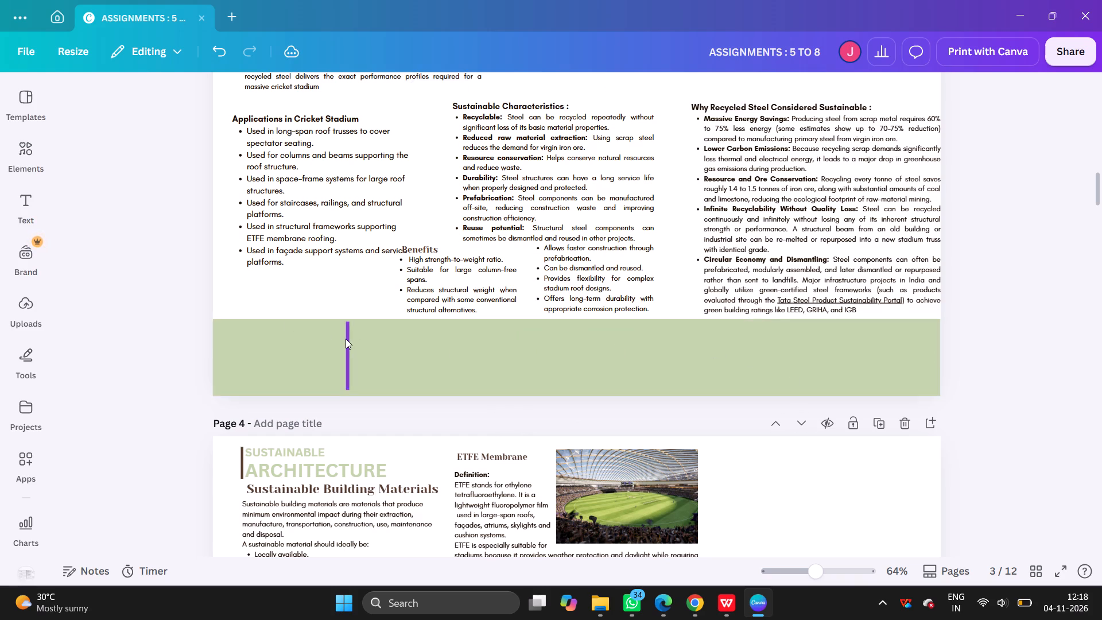
{"action": "left_click", "coordinate": [346, 339]}
{"action": "key", "text": "Delete"}
{"action": "key", "text": "ctrl+z"}
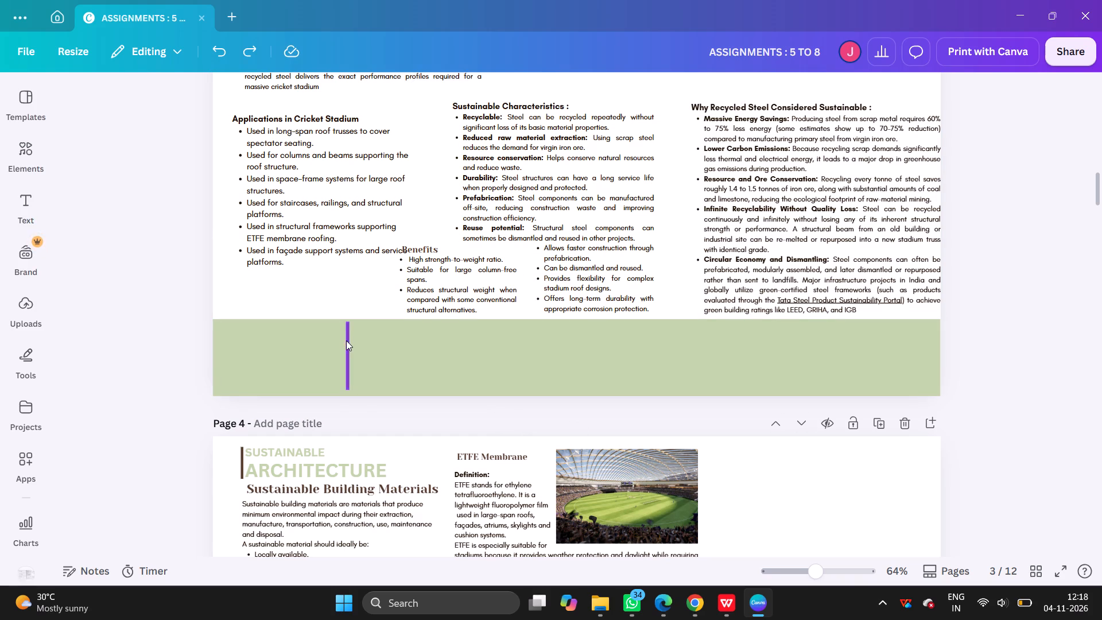
{"action": "left_click", "coordinate": [346, 340]}
{"action": "key", "text": "Delete"}
Paste the student details group into page 3's footer, on the Recycled steel sheet.
{"action": "left_click", "coordinate": [349, 292]}
{"action": "key", "text": "ctrl+v"}
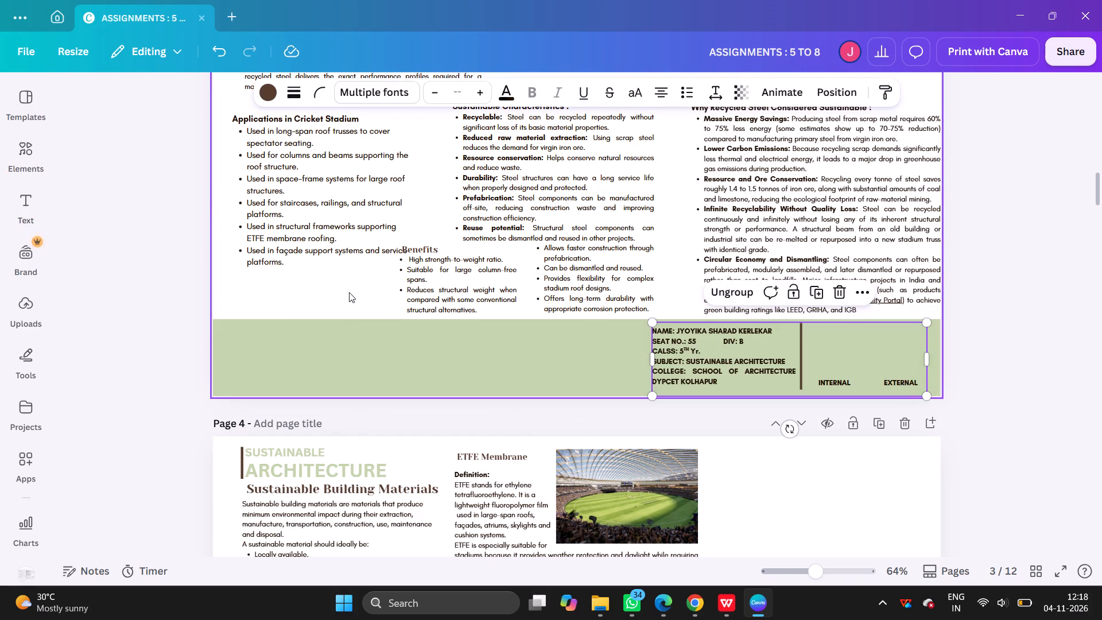
{"action": "left_click", "coordinate": [1033, 354]}
Copy page 2's footer "Local Materials" heading and paragraph with the two dividers left of the student details into page 3's footer.
{"action": "scroll", "coordinate": [816, 365], "scroll_direction": "up", "scroll_amount": 3}
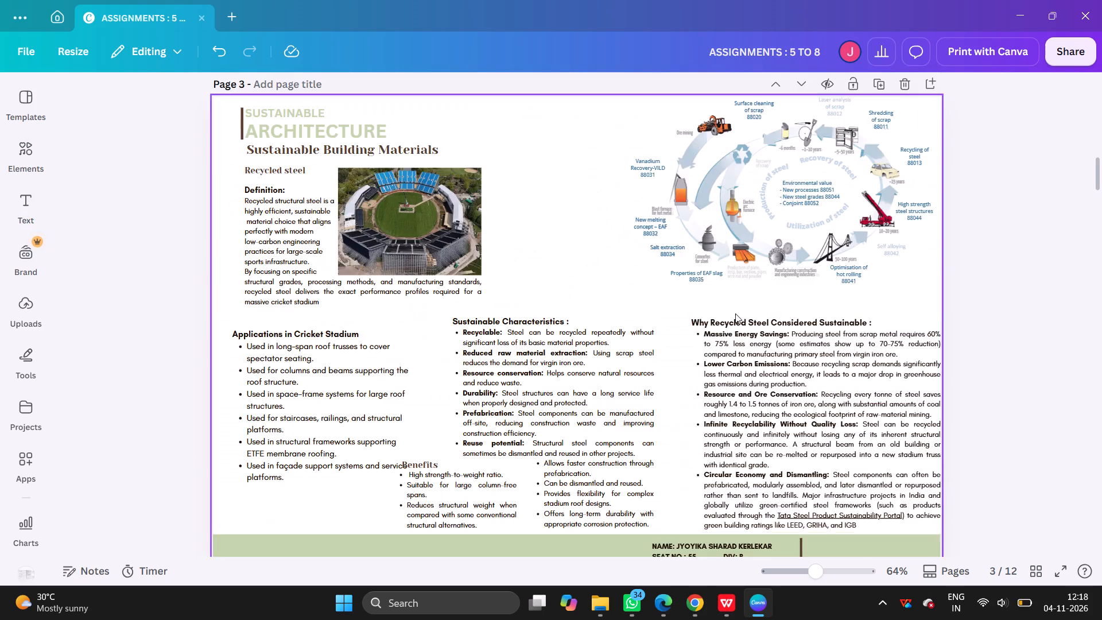
{"action": "scroll", "coordinate": [735, 313], "scroll_direction": "up", "scroll_amount": 3}
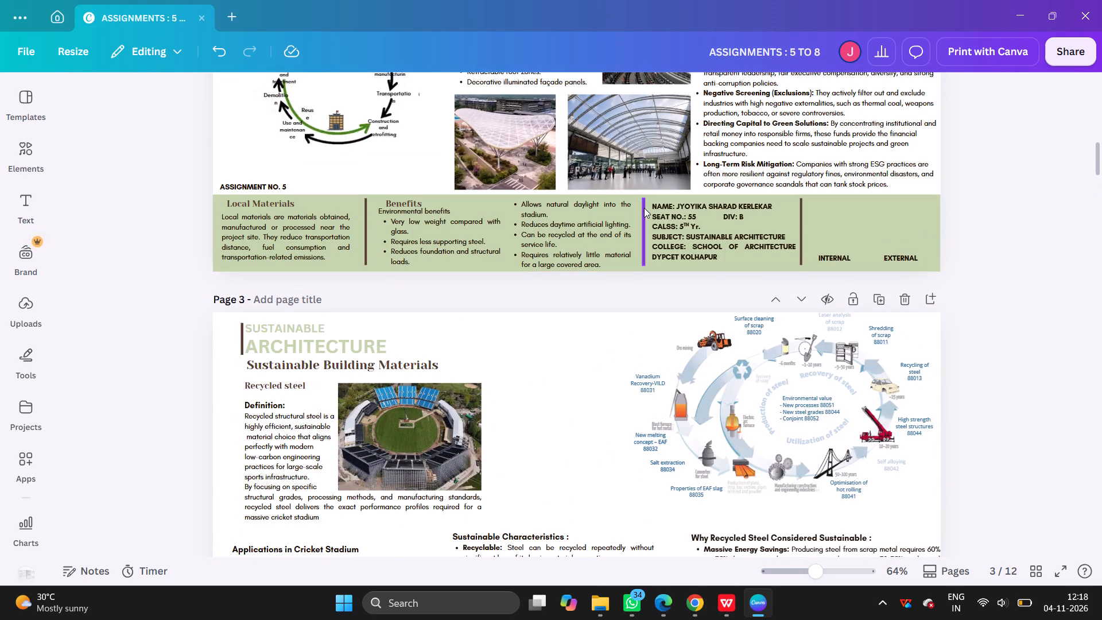
{"action": "left_click", "coordinate": [644, 208]}
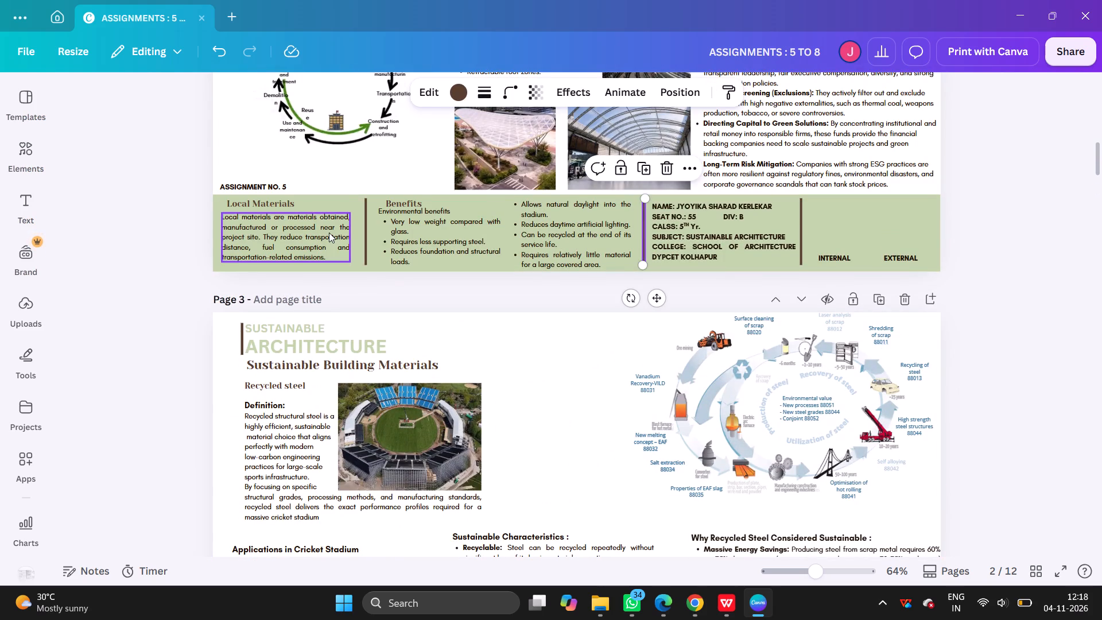
{"action": "left_click", "coordinate": [329, 232], "text": "shift"}
{"action": "left_click", "coordinate": [289, 204], "text": "shift"}
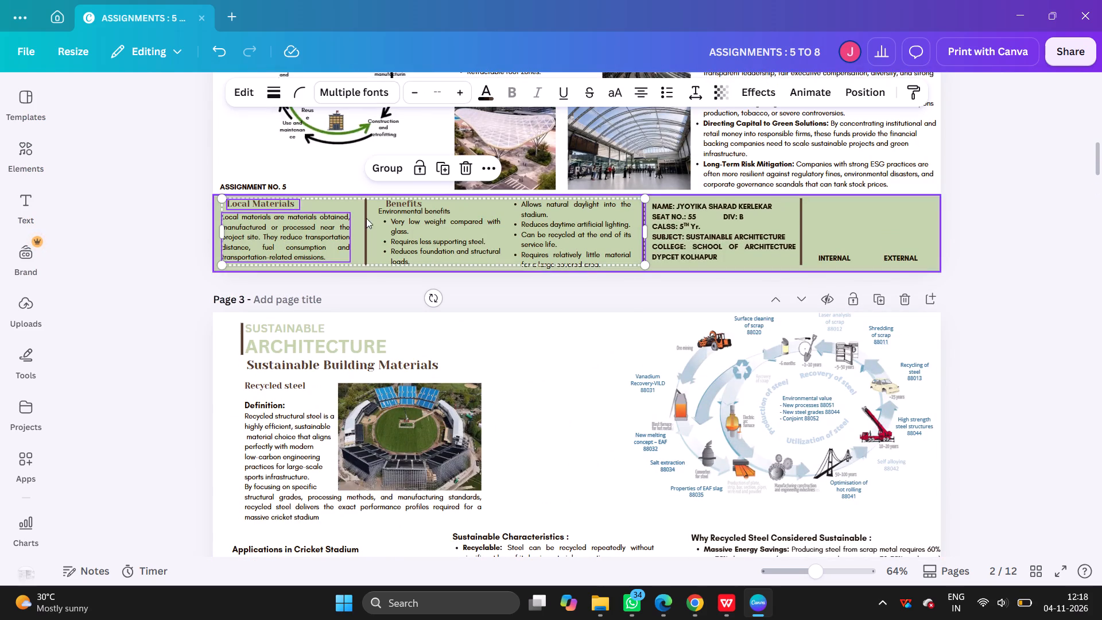
{"action": "left_click", "coordinate": [365, 220], "text": "shift"}
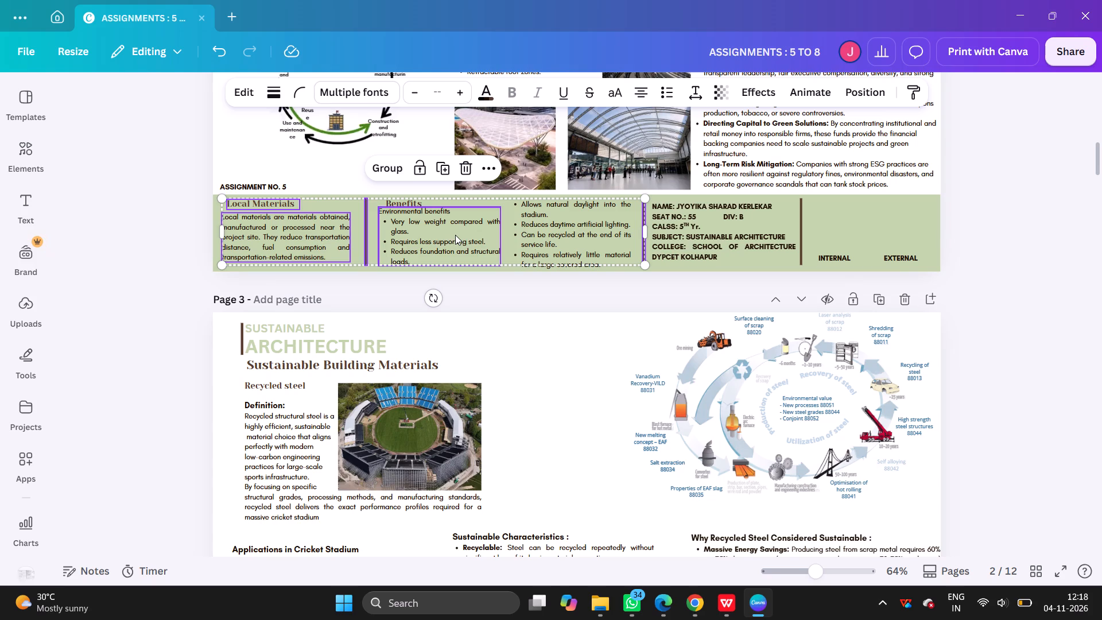
{"action": "key", "text": "ctrl+c"}
{"action": "scroll", "coordinate": [482, 241], "scroll_direction": "down", "scroll_amount": 3}
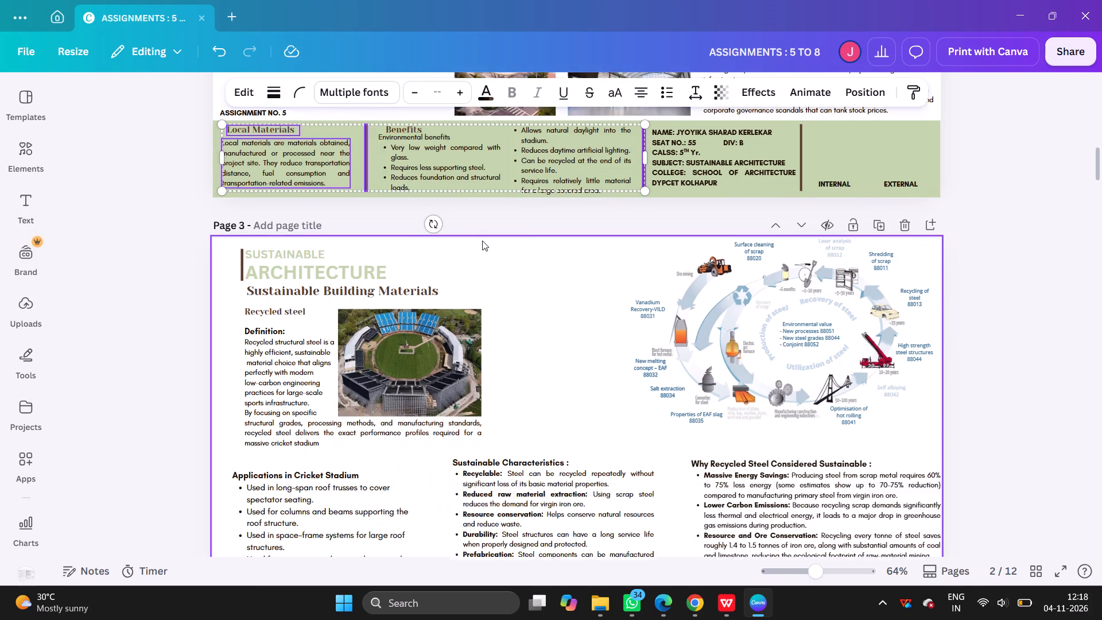
{"action": "scroll", "coordinate": [482, 241], "scroll_direction": "down", "scroll_amount": 1}
{"action": "left_click", "coordinate": [330, 161]}
{"action": "key", "text": "ctrl+v"}
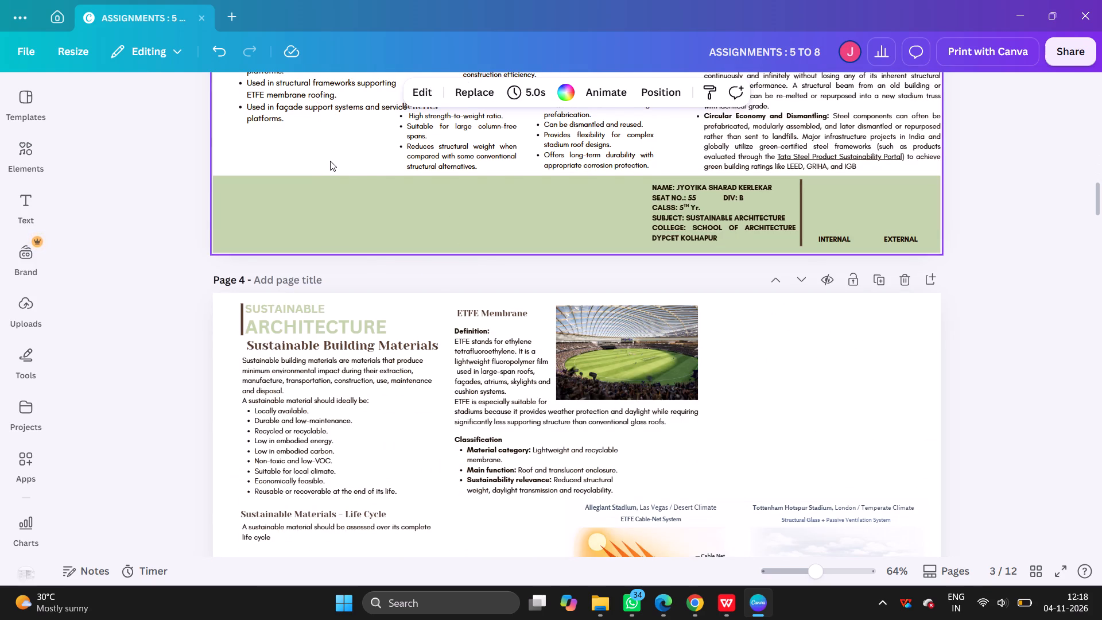
Copy the "Benefits" heading and its two bullet texts from page 2's footer into page 3's footer.
{"action": "scroll", "coordinate": [362, 234], "scroll_direction": "up", "scroll_amount": 2}
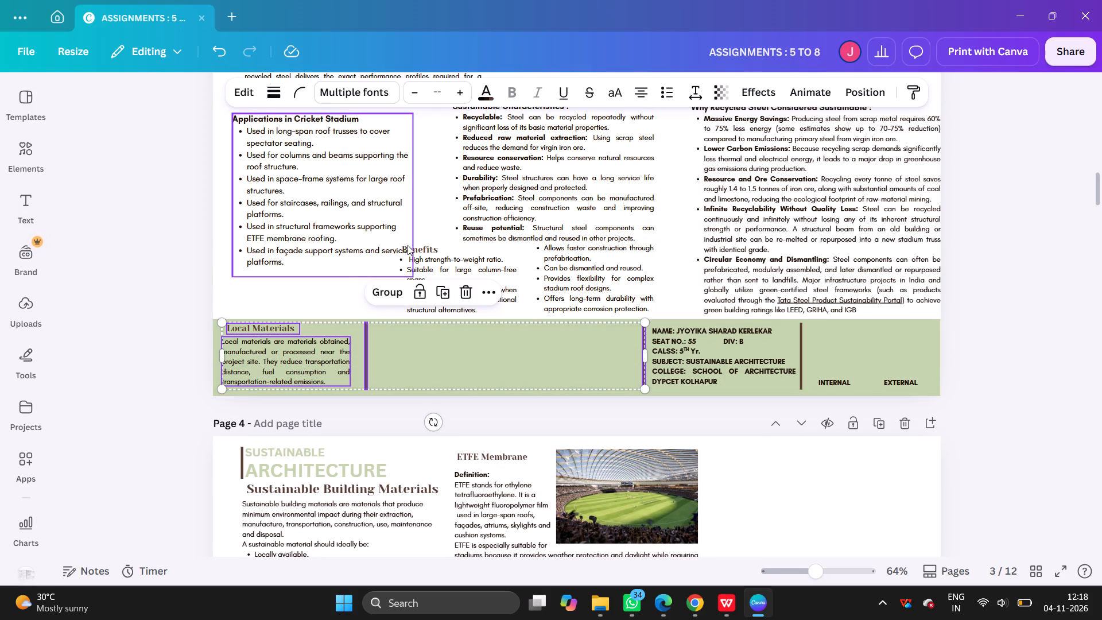
{"action": "scroll", "coordinate": [437, 269], "scroll_direction": "up", "scroll_amount": 8}
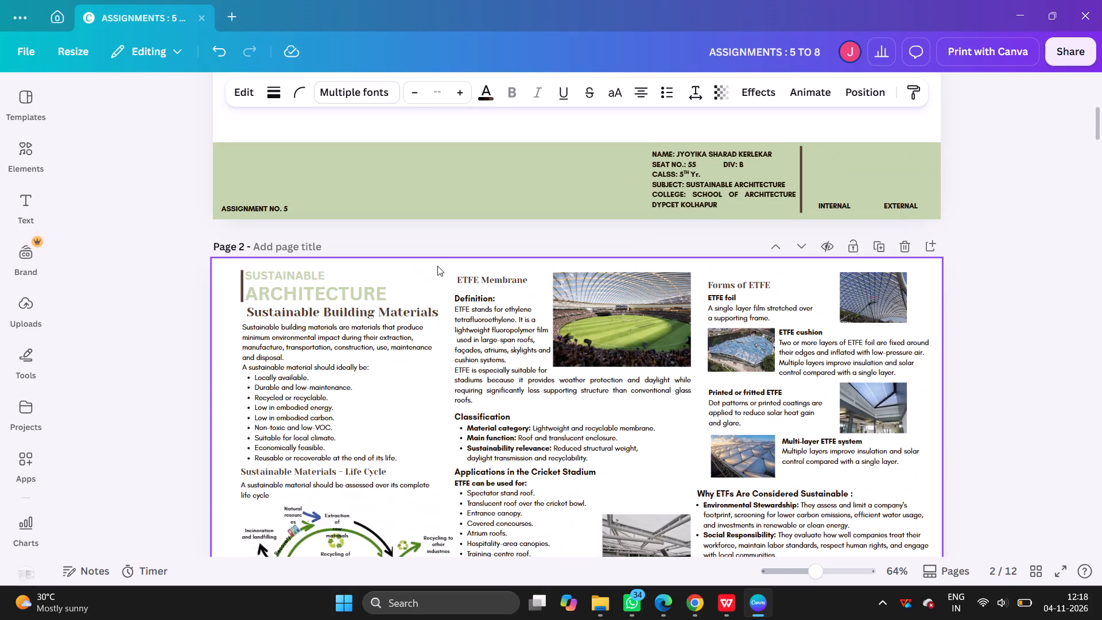
{"action": "scroll", "coordinate": [425, 252], "scroll_direction": "up", "scroll_amount": 3}
{"action": "scroll", "coordinate": [425, 252], "scroll_direction": "down", "scroll_amount": 4}
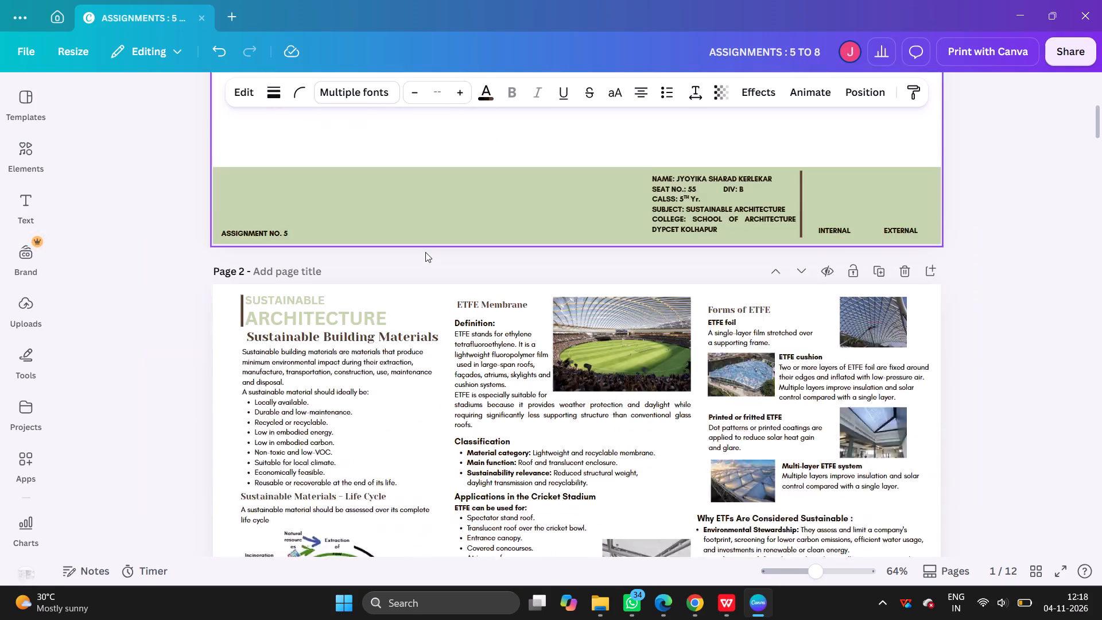
{"action": "scroll", "coordinate": [425, 252], "scroll_direction": "down", "scroll_amount": 5}
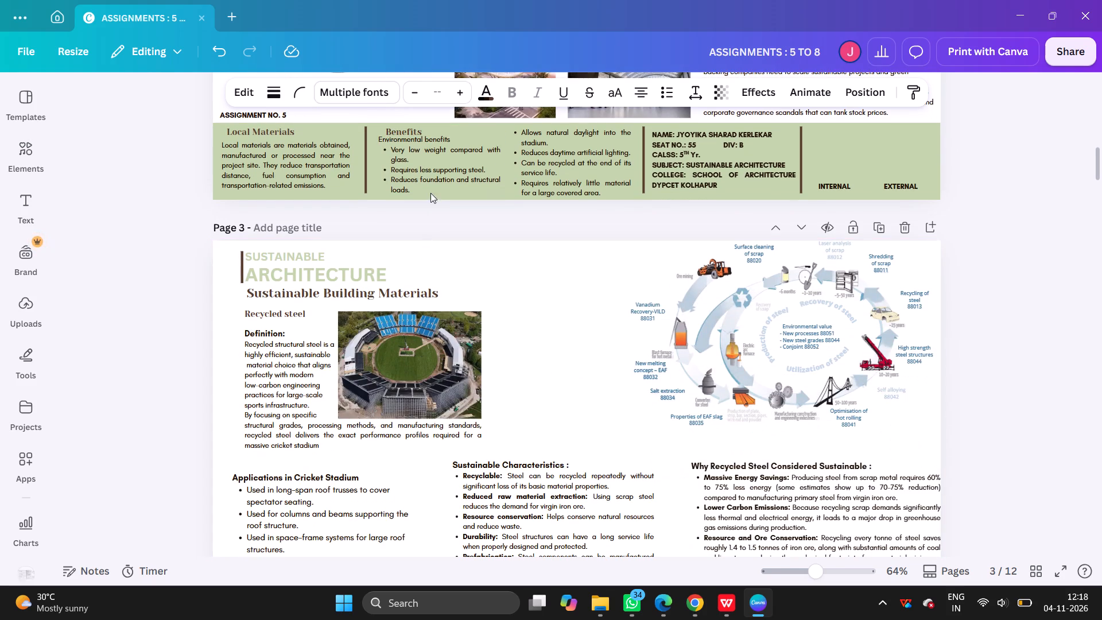
{"action": "left_click", "coordinate": [431, 176]}
{"action": "left_click", "coordinate": [408, 132], "text": "shift"}
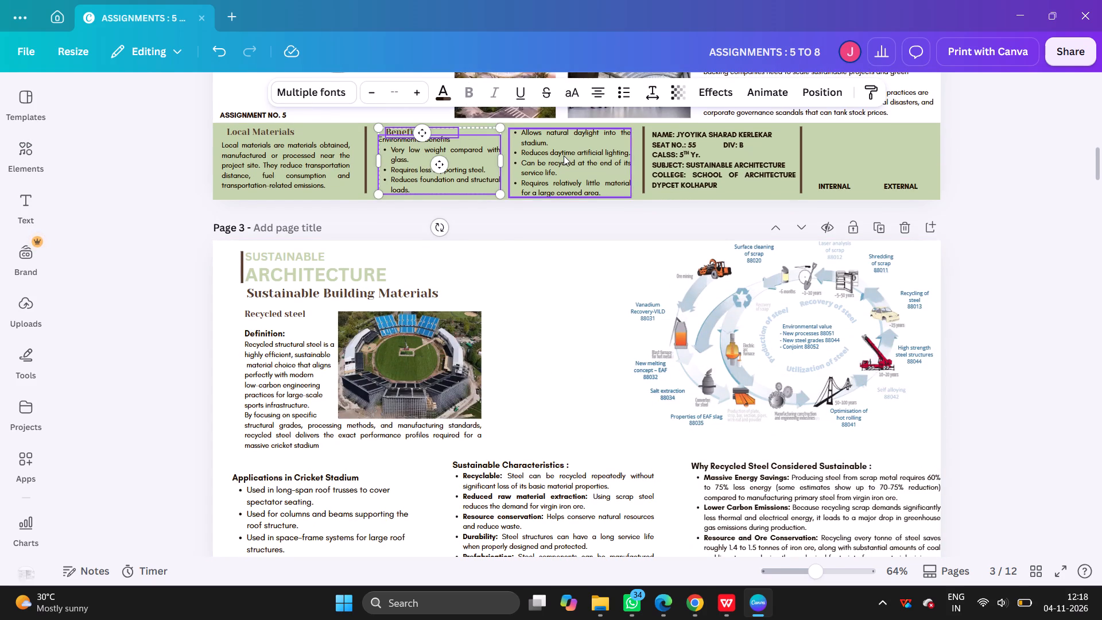
{"action": "left_click", "coordinate": [564, 156], "text": "shift"}
{"action": "key", "text": "ctrl+c"}
{"action": "scroll", "coordinate": [557, 161], "scroll_direction": "down", "scroll_amount": 3}
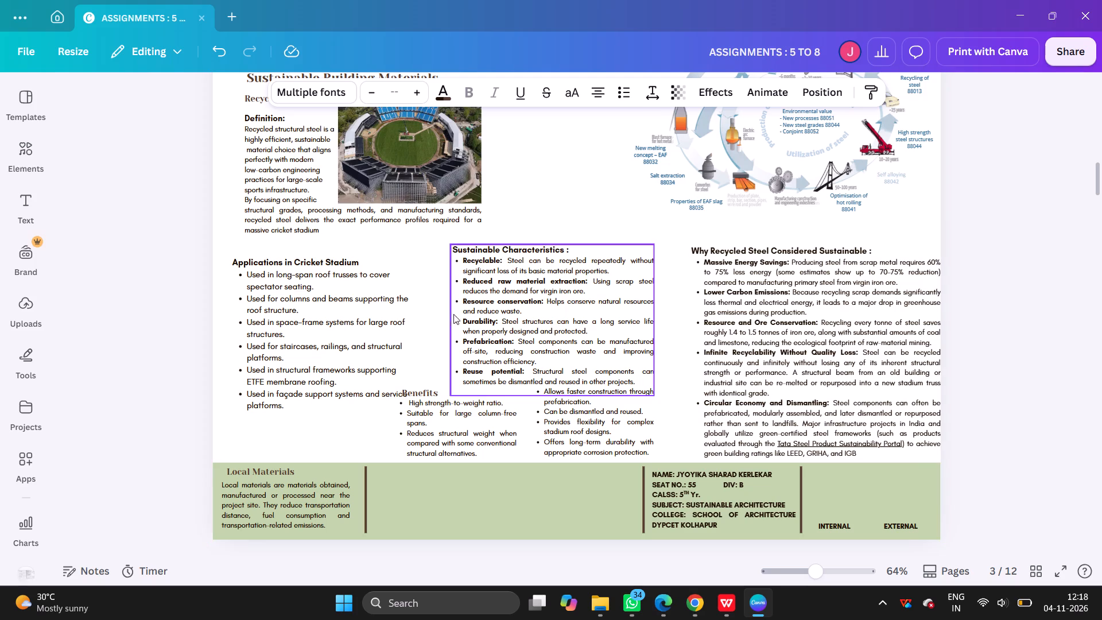
{"action": "left_click", "coordinate": [355, 444]}
{"action": "key", "text": "ctrl+v"}
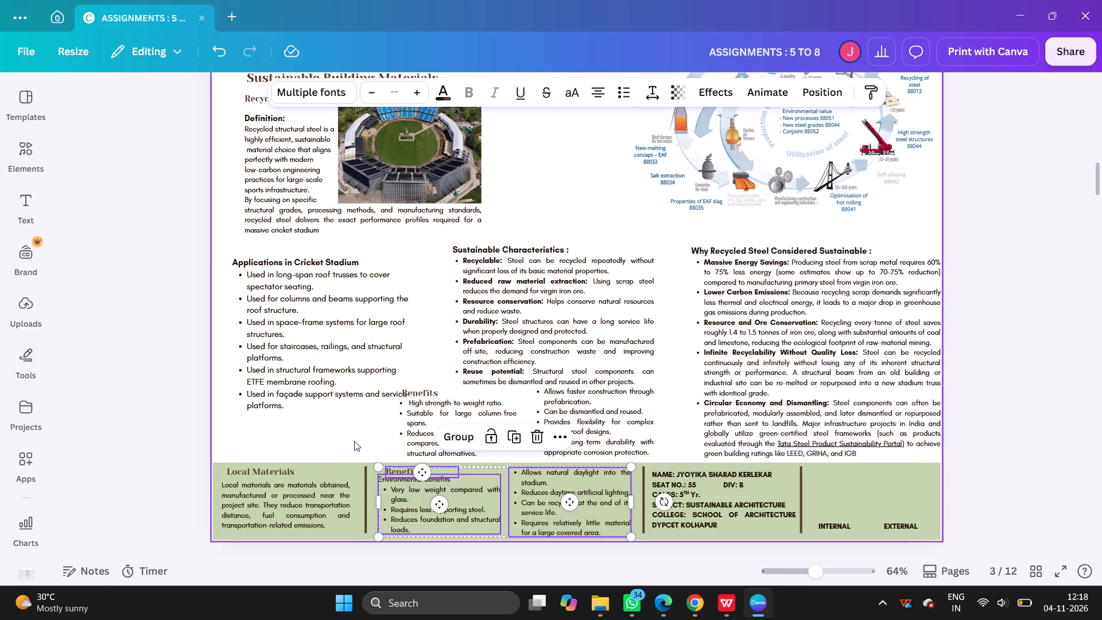
Replace the first Benefits column in page 3's footer with the steel bullets starting "High strength-to-weight ratio", leaving no empty trailing lines.
{"action": "left_click", "coordinate": [380, 443]}
{"action": "double_click", "coordinate": [434, 431]}
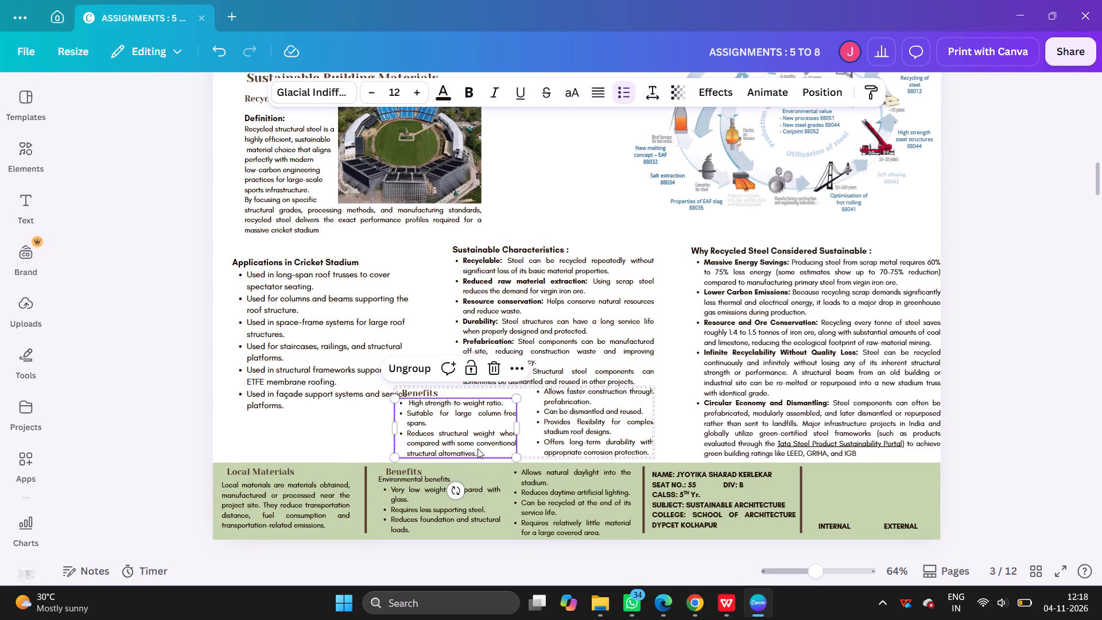
{"action": "key", "text": "ctrl+c"}
{"action": "left_click", "coordinate": [419, 532]}
{"action": "left_click", "coordinate": [419, 524]}
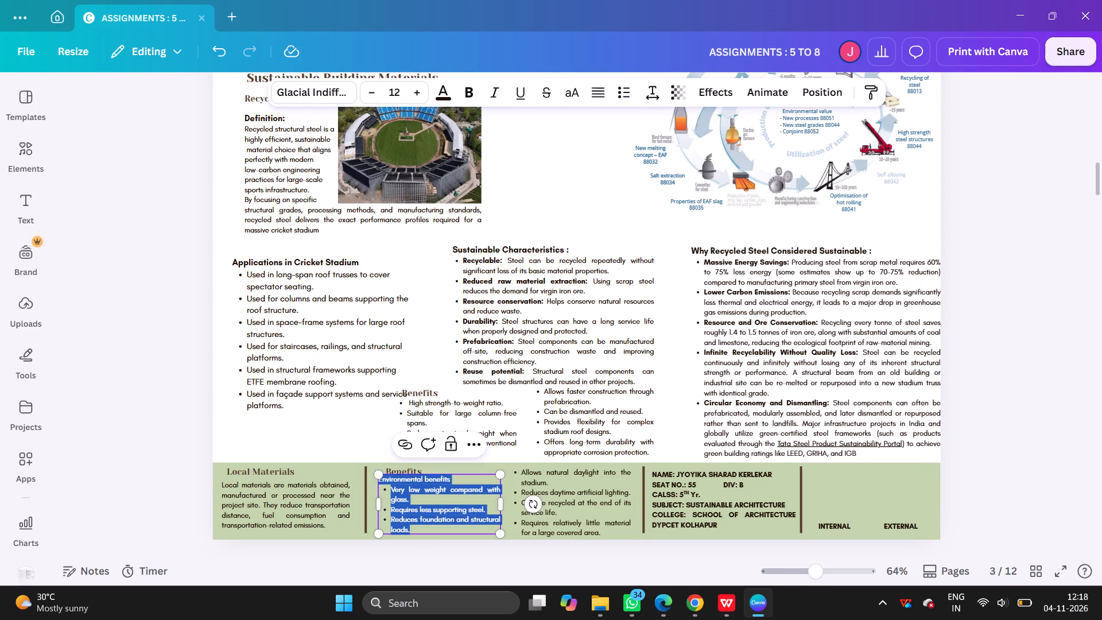
{"action": "key", "text": "ctrl+v"}
{"action": "key", "text": "BackSpace"}
{"action": "key", "text": "BackSpace"}
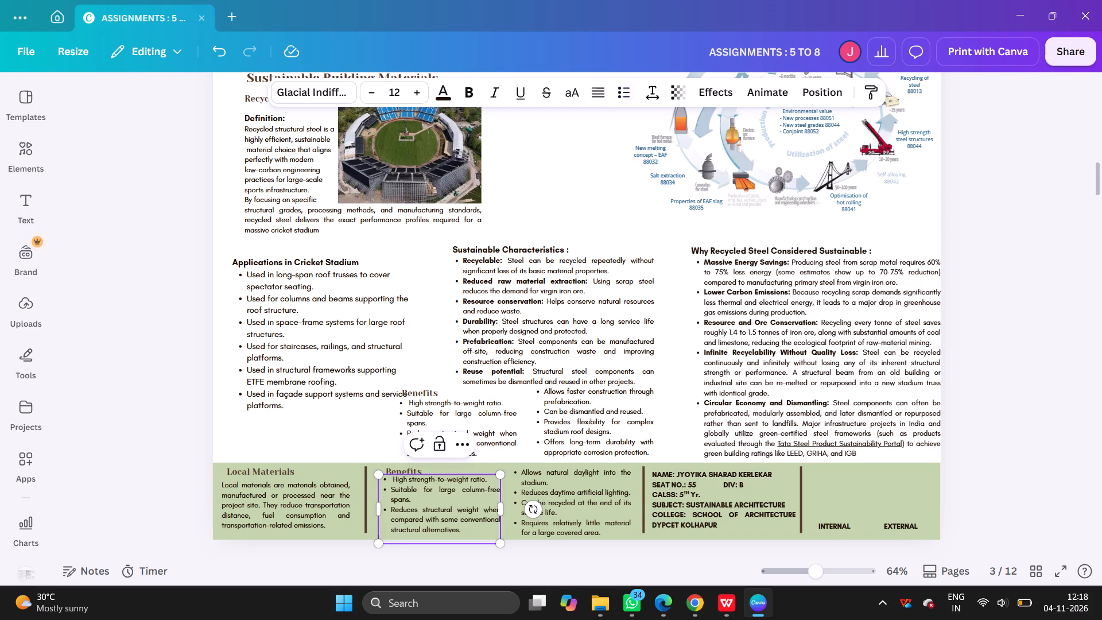
{"action": "left_click", "coordinate": [321, 433]}
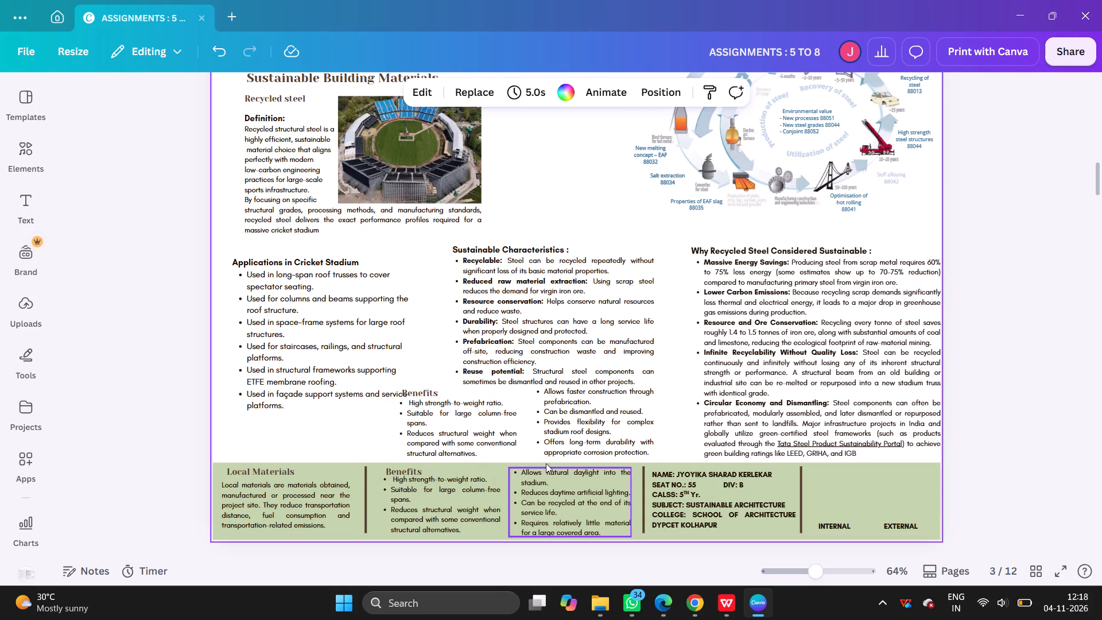
Replace the second Benefits column in page 3's footer with the steel bullets starting "Allows faster construction through prefabrication", without a trailing empty bullet.
{"action": "double_click", "coordinate": [588, 437]}
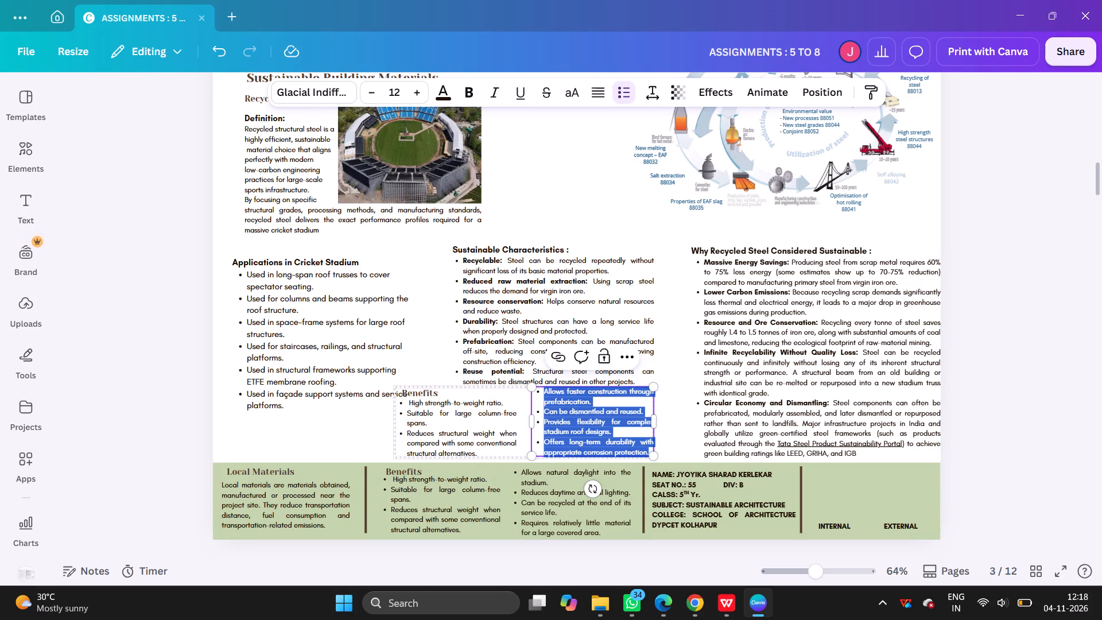
{"action": "key", "text": "ctrl+c"}
{"action": "double_click", "coordinate": [561, 524]}
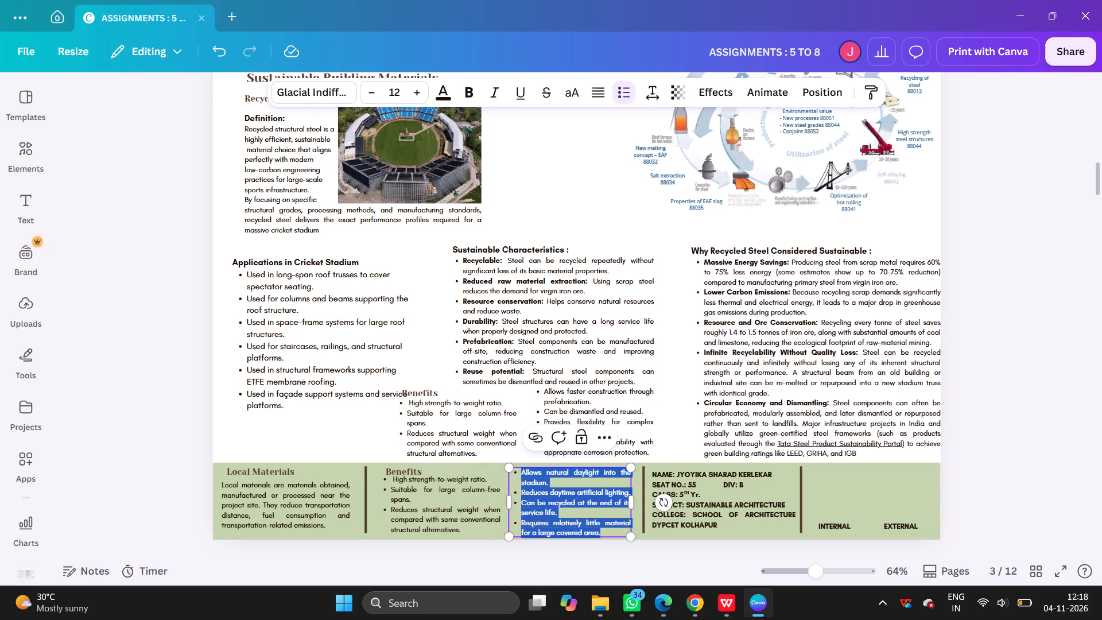
{"action": "key", "text": "ctrl+v"}
{"action": "key", "text": "BackSpace"}
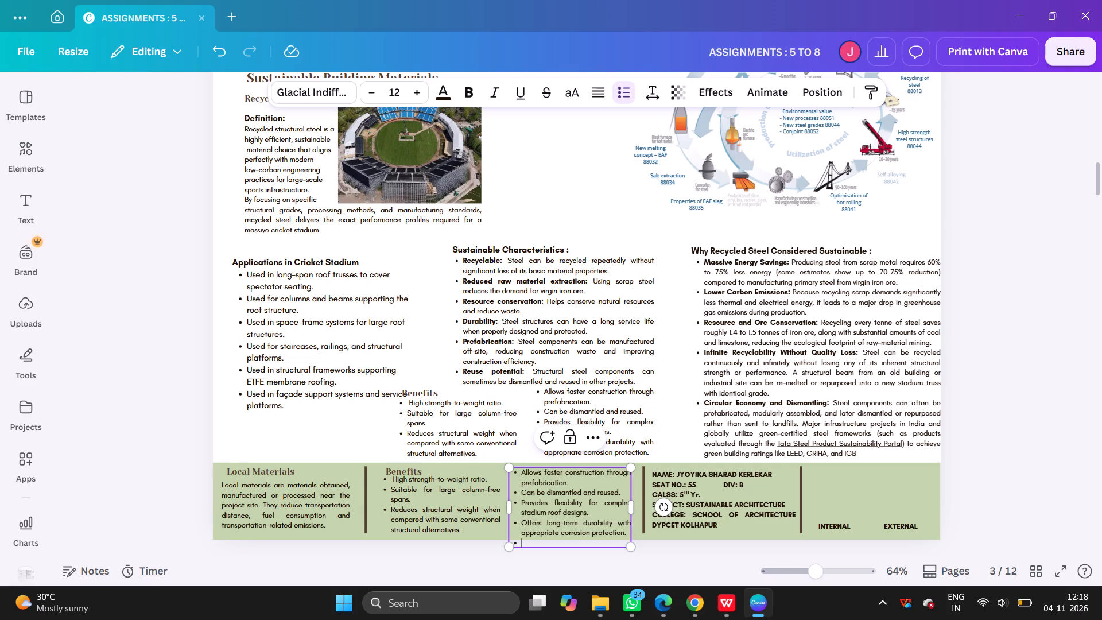
{"action": "key", "text": "BackSpace"}
{"action": "left_click", "coordinate": [1057, 458]}
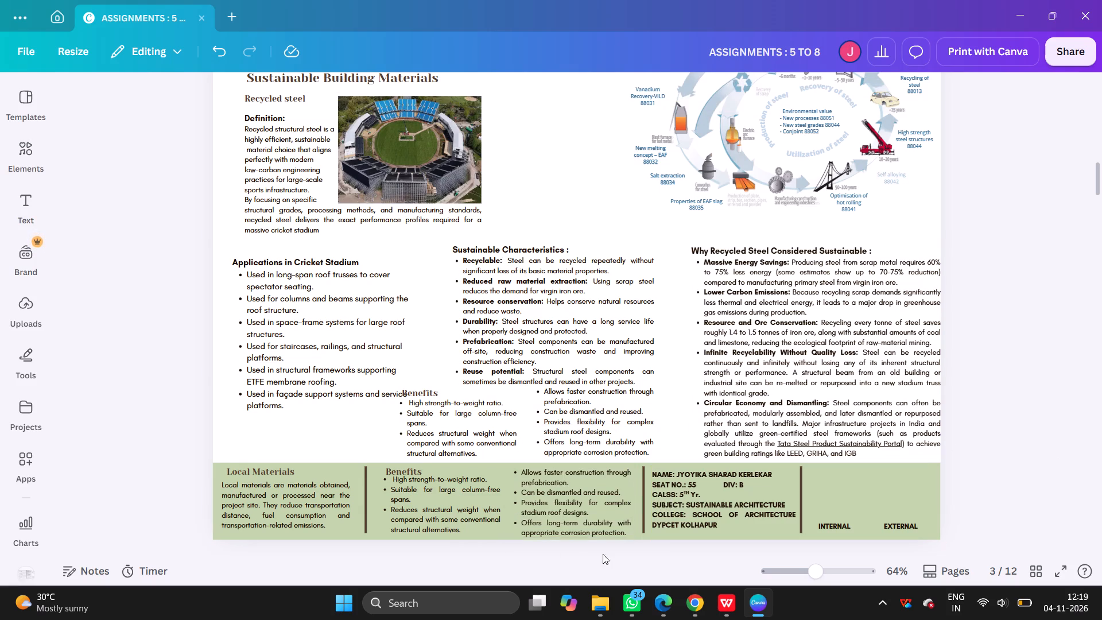
Delete the old Benefits group sitting above page 3's footer.
{"action": "left_click", "coordinate": [571, 429]}
{"action": "key", "text": "Delete"}
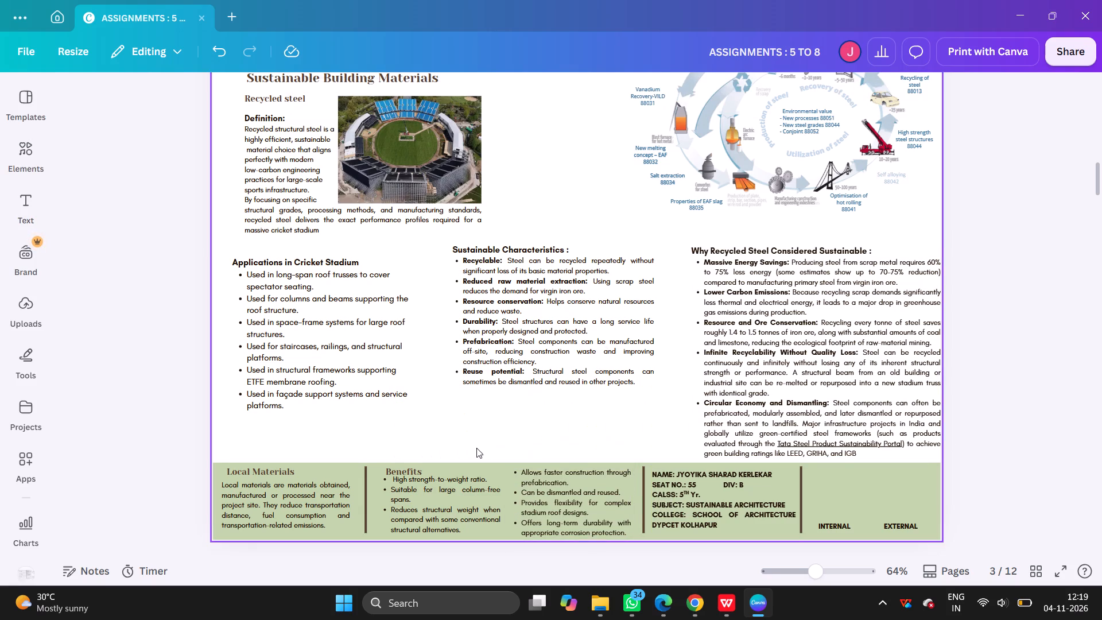
{"action": "scroll", "coordinate": [414, 534], "scroll_direction": "up", "scroll_amount": 1, "text": "ctrl"}
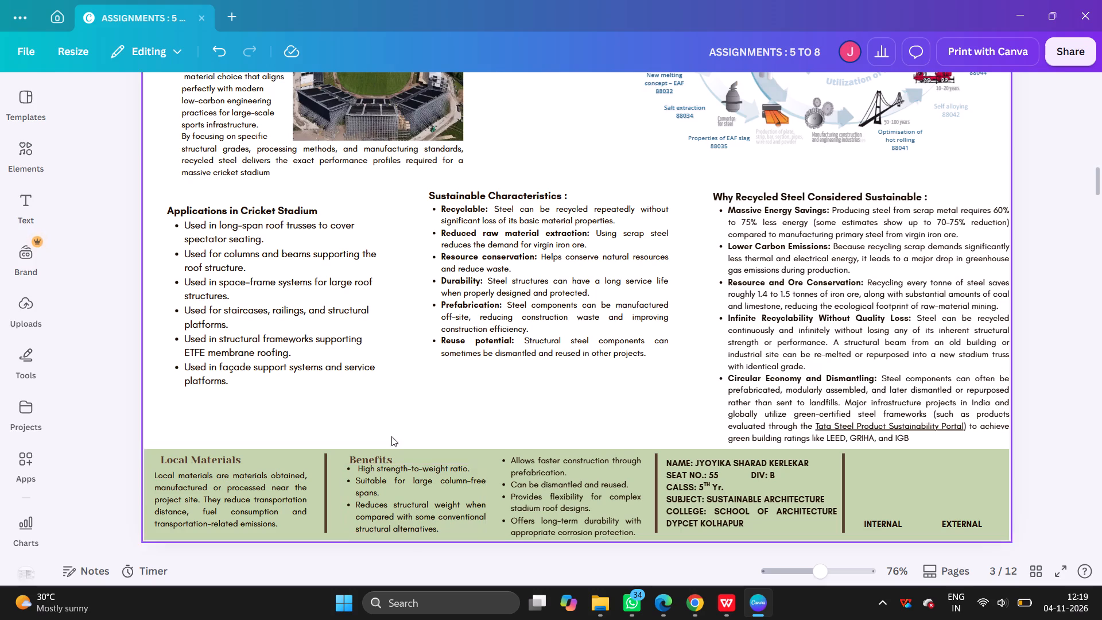
Widen both Benefits bullet columns in page 3's footer to fill the space between the dividers, the second about 7.5 wide.
{"action": "left_click", "coordinate": [387, 481]}
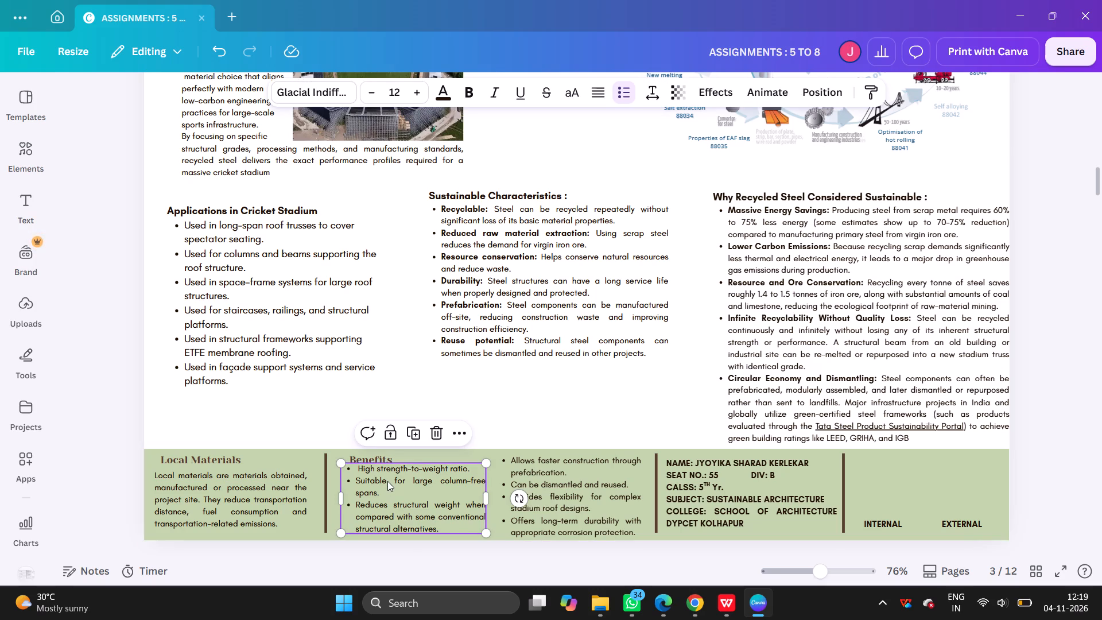
{"action": "left_click", "coordinate": [542, 487]}
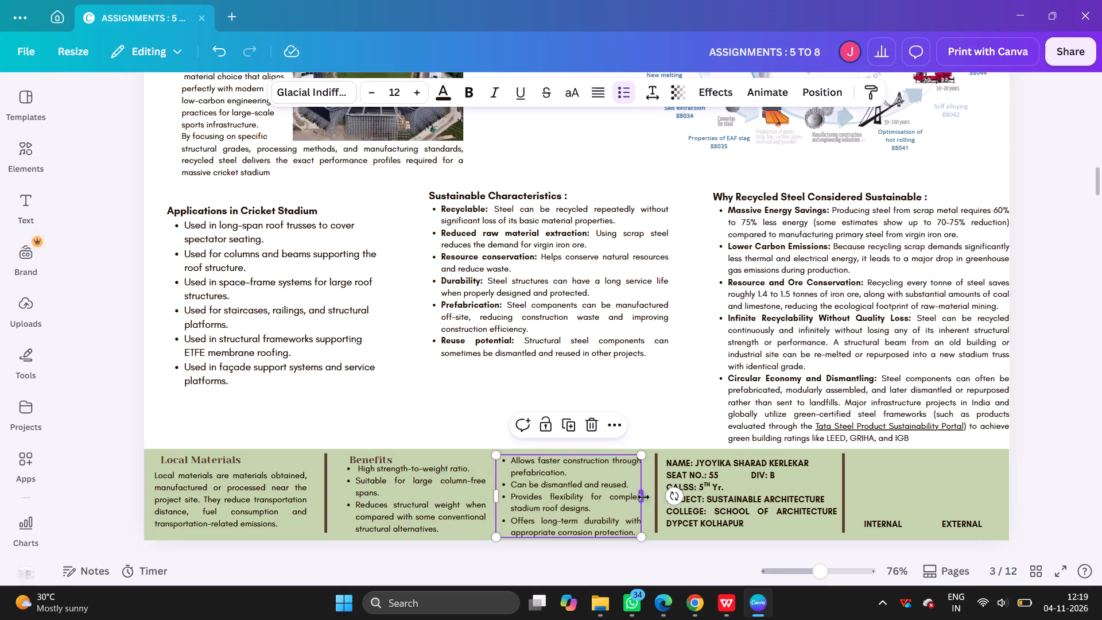
{"action": "left_click", "coordinate": [643, 497]}
{"action": "left_click", "coordinate": [387, 509]}
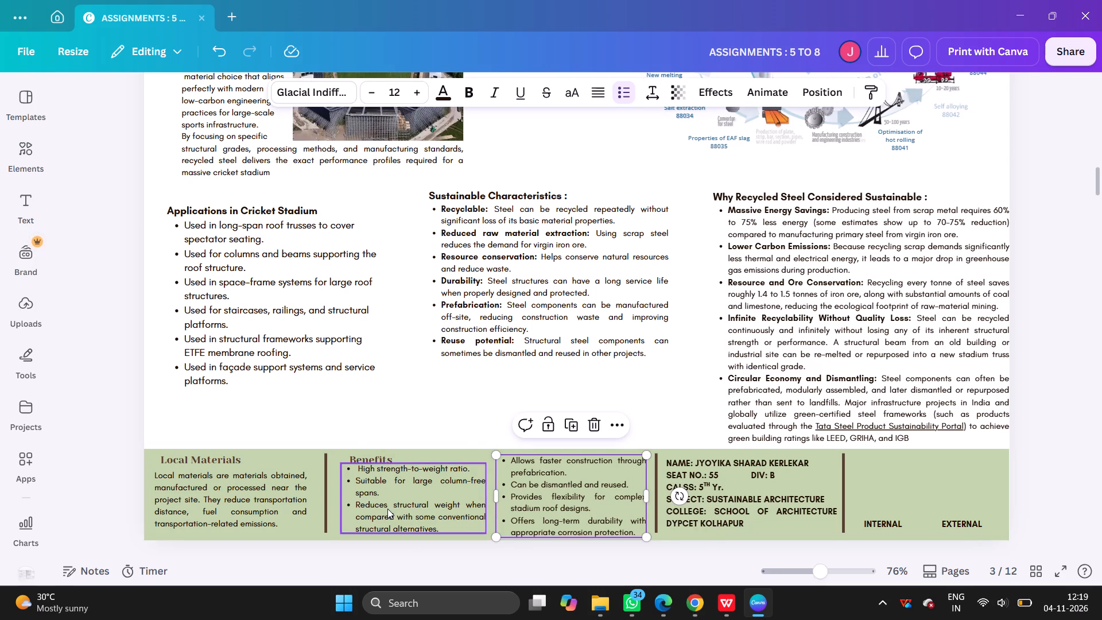
{"action": "left_click_drag", "start_coordinate": [339, 496], "coordinate": [329, 495]}
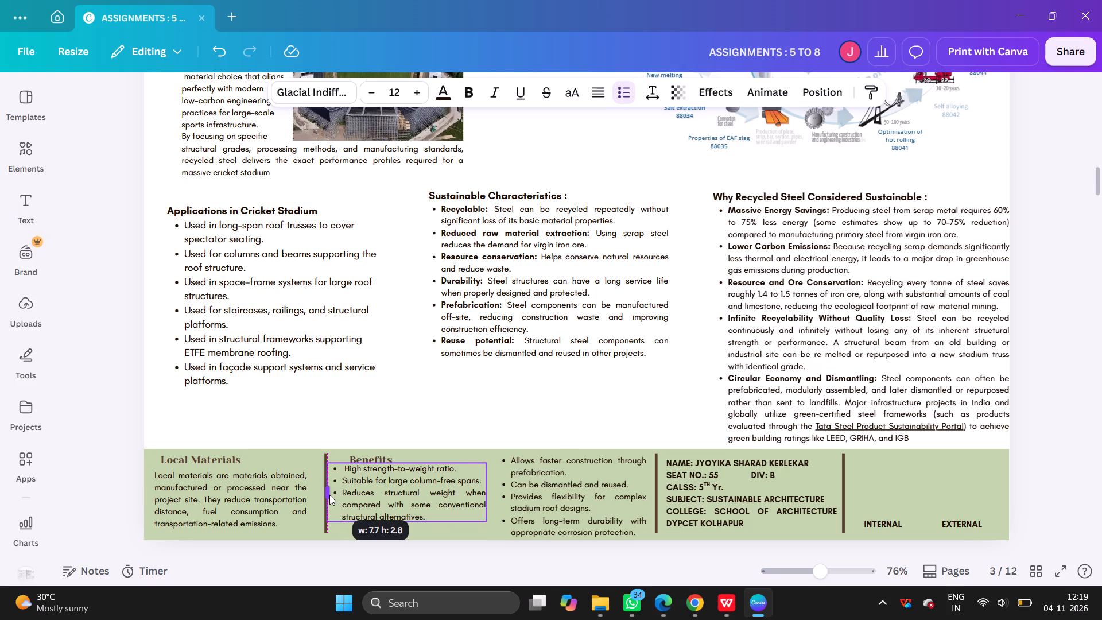
{"action": "left_click_drag", "start_coordinate": [329, 495], "coordinate": [331, 495]}
{"action": "left_click", "coordinate": [568, 490]}
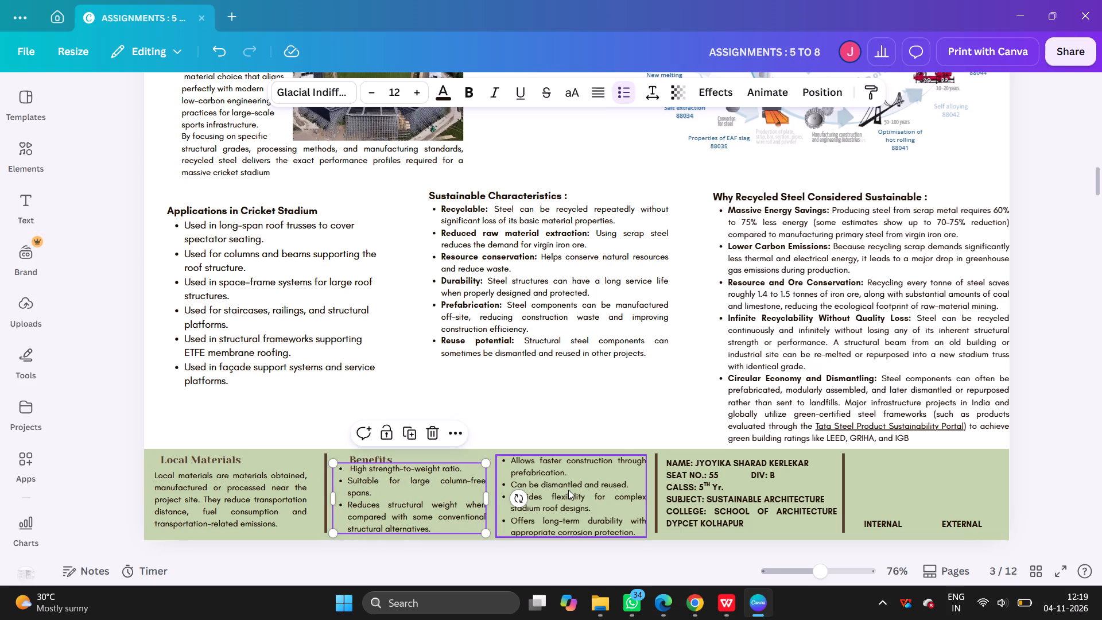
{"action": "left_click", "coordinate": [493, 491]}
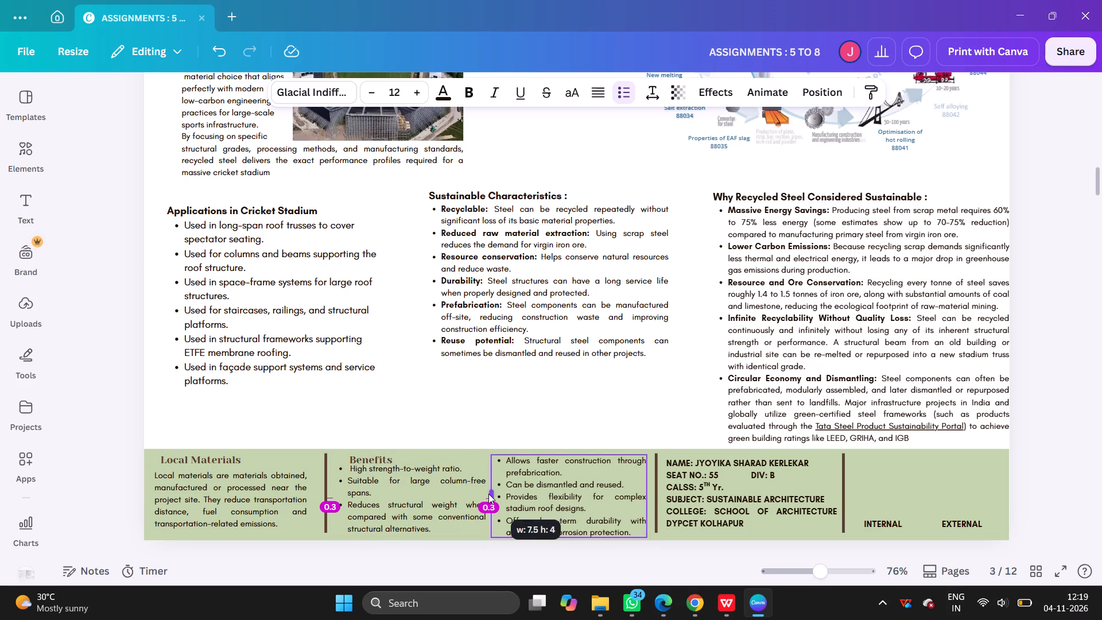
{"action": "left_click", "coordinate": [500, 397]}
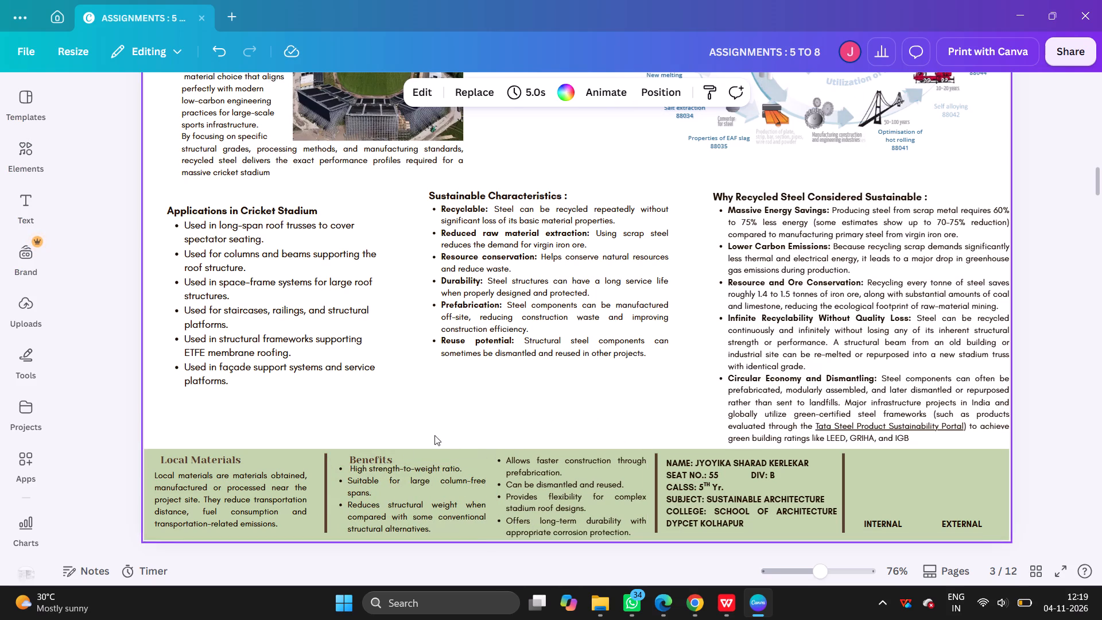
Lower the first Benefits bullet column in page 3's footer slightly so that it clears the heading.
{"action": "left_click", "coordinate": [374, 483]}
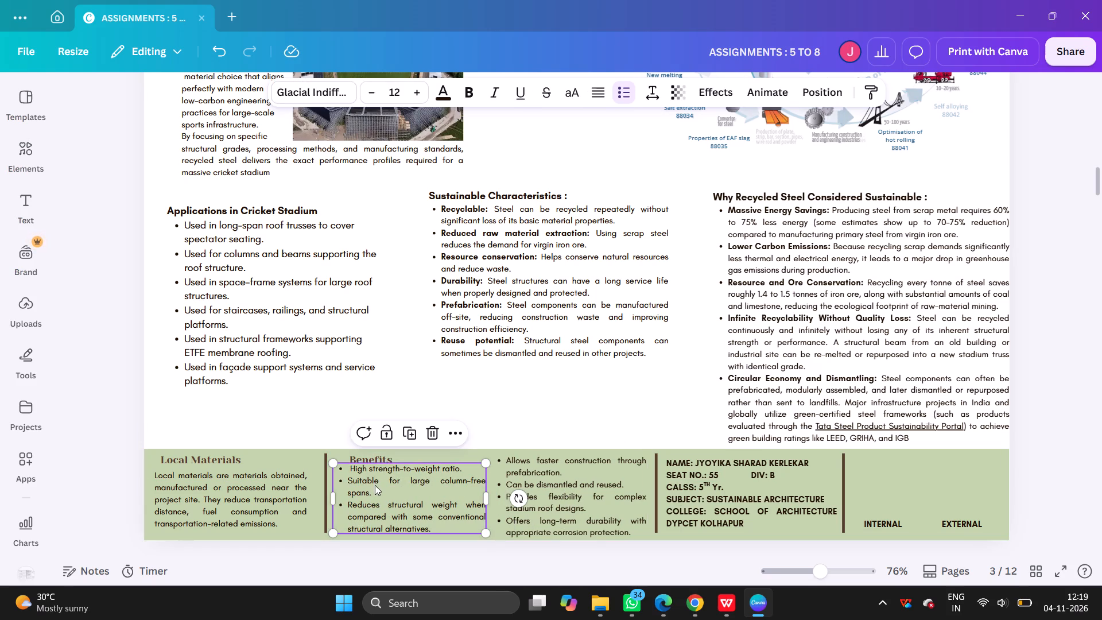
{"action": "left_click", "coordinate": [434, 389]}
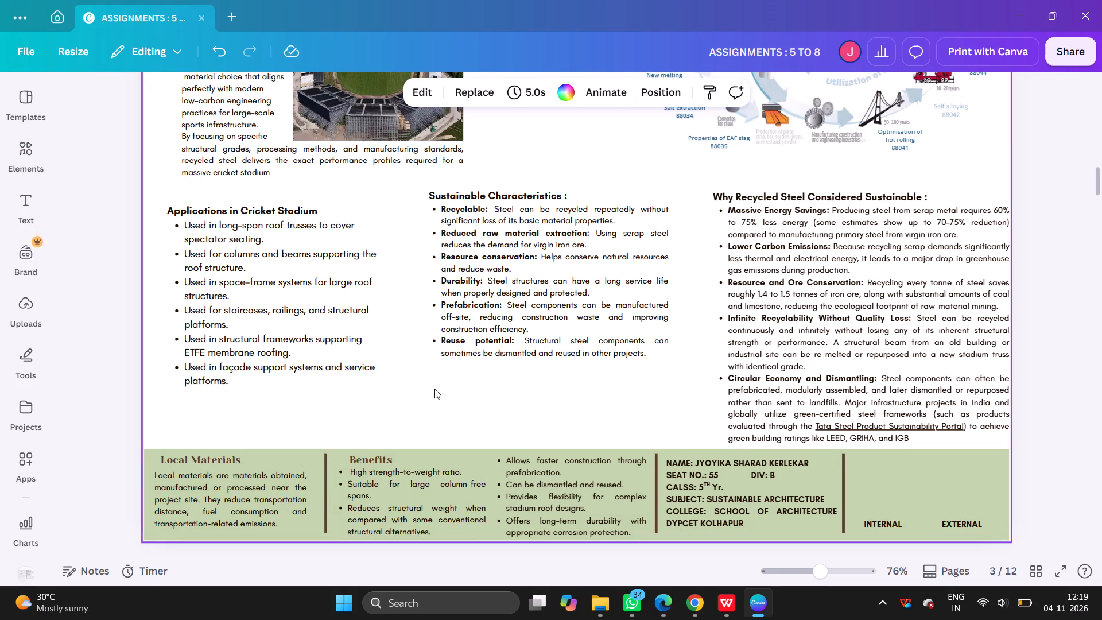
Shift the "Benefits" and "Local Materials" headings in page 3's footer to line up with the left edges of their texts.
{"action": "left_click_drag", "start_coordinate": [379, 458], "coordinate": [377, 459]}
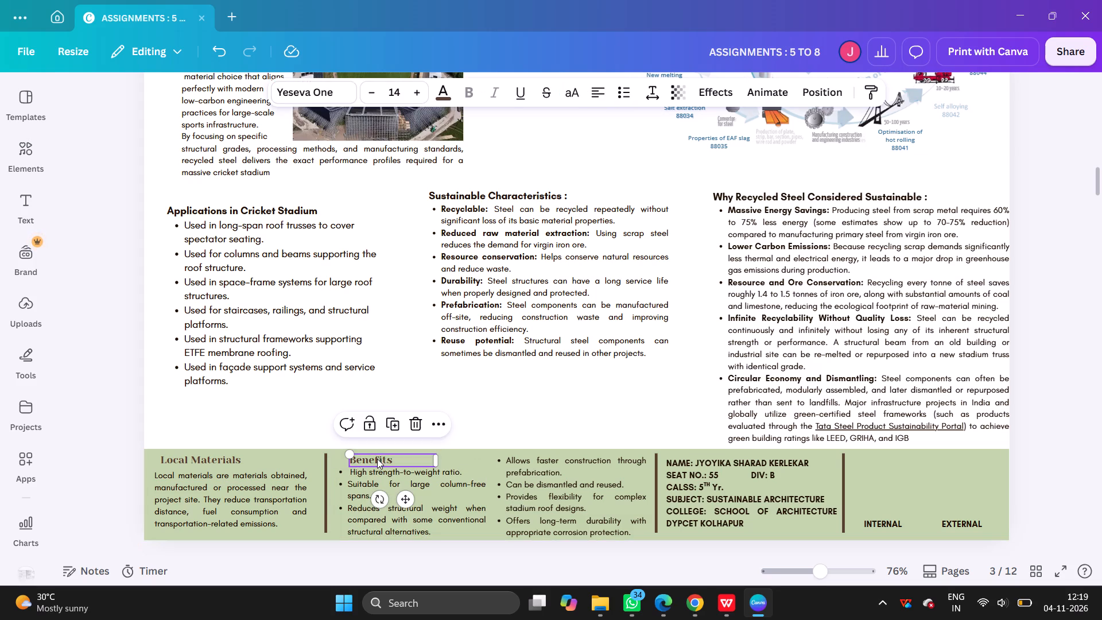
{"action": "left_click_drag", "start_coordinate": [377, 459], "coordinate": [373, 458]}
{"action": "key", "text": "ctrl+z"}
{"action": "left_click_drag", "start_coordinate": [372, 457], "coordinate": [362, 457], "text": "shift"}
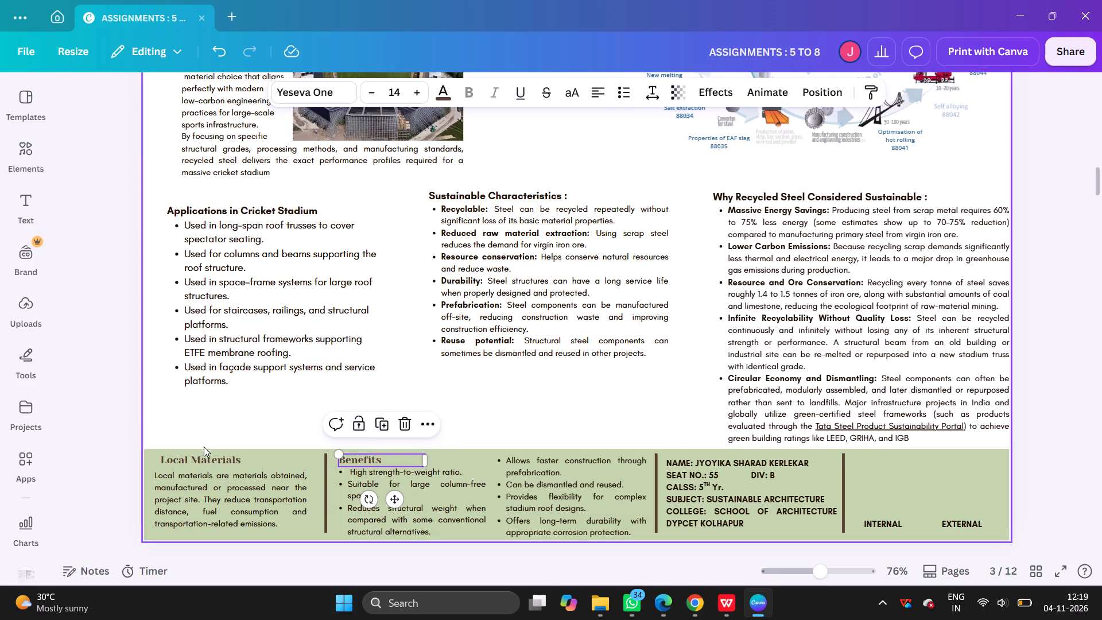
{"action": "left_click_drag", "start_coordinate": [207, 459], "coordinate": [201, 457], "text": "shift"}
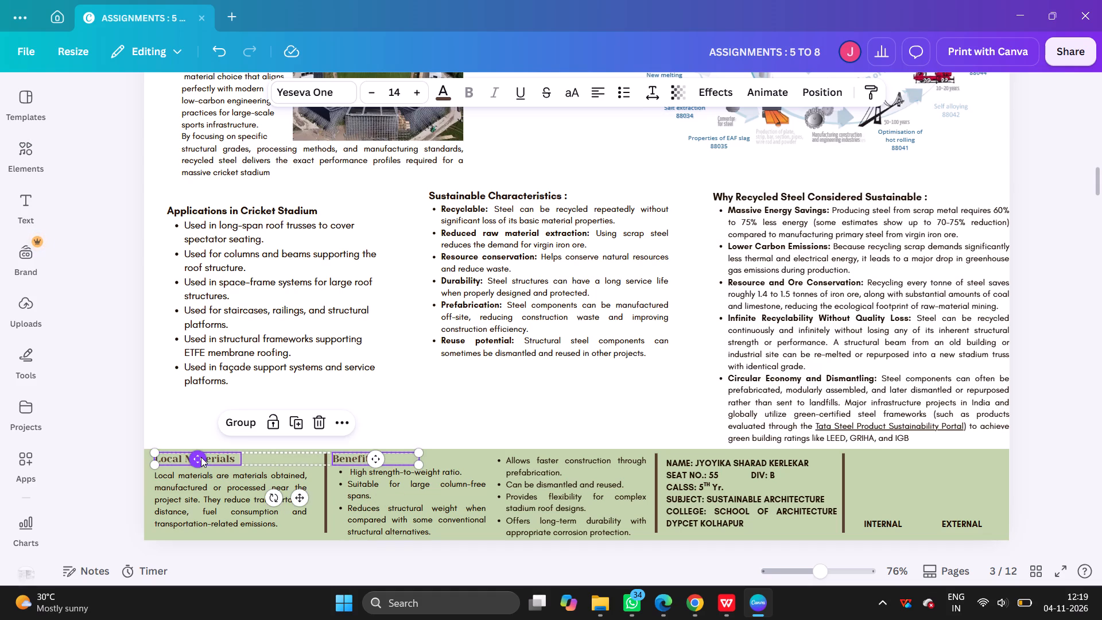
{"action": "key", "text": "ctrl+z"}
{"action": "left_click", "coordinate": [202, 413]}
{"action": "left_click", "coordinate": [197, 462], "text": "shift"}
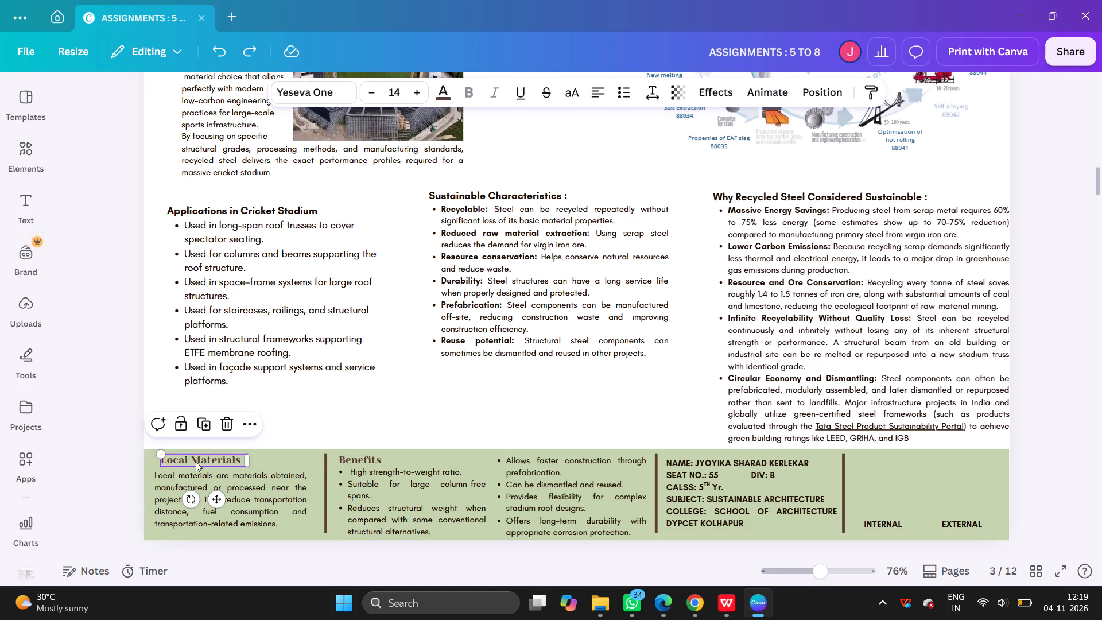
{"action": "left_click", "coordinate": [385, 405]}
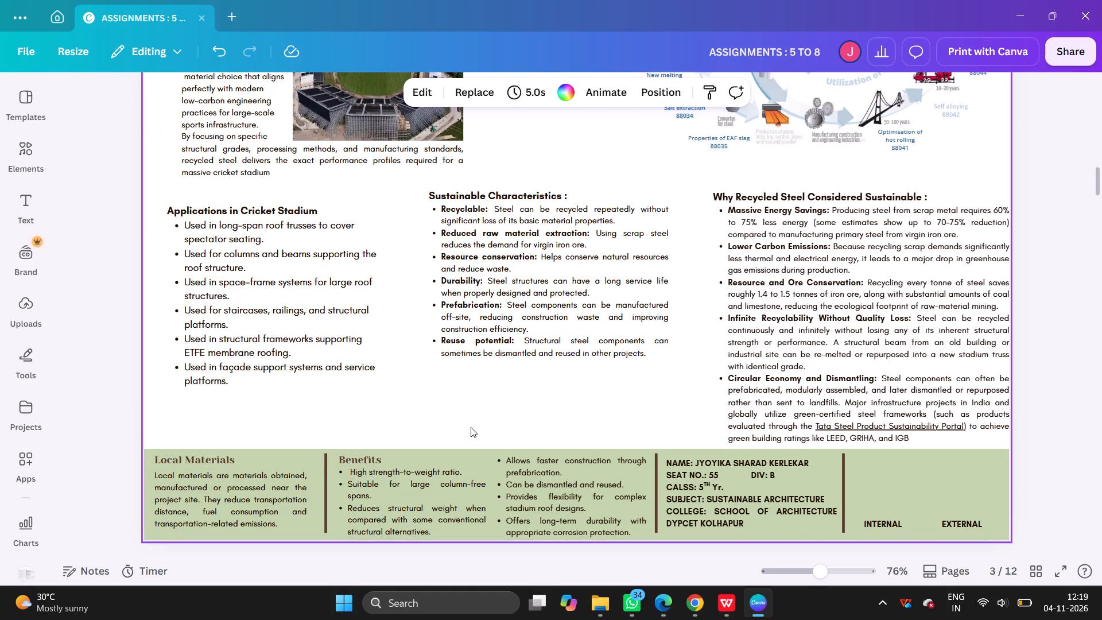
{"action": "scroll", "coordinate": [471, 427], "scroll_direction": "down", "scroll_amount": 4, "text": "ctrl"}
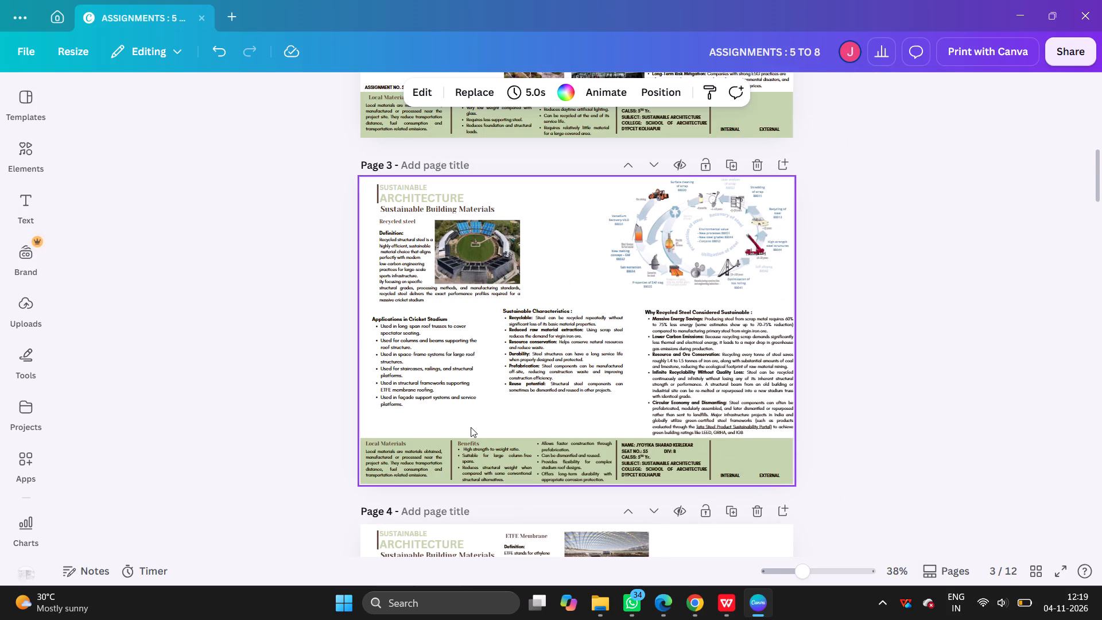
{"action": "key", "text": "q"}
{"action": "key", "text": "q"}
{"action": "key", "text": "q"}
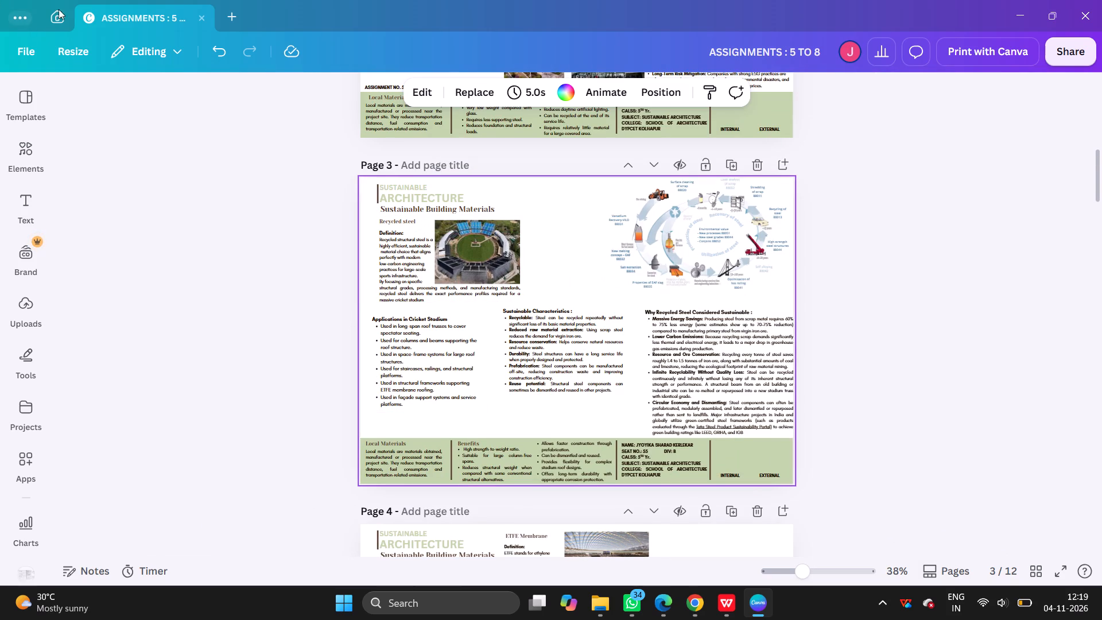
Make the Assignments 5 to 8 design available offline.
{"action": "left_click", "coordinate": [292, 45]}
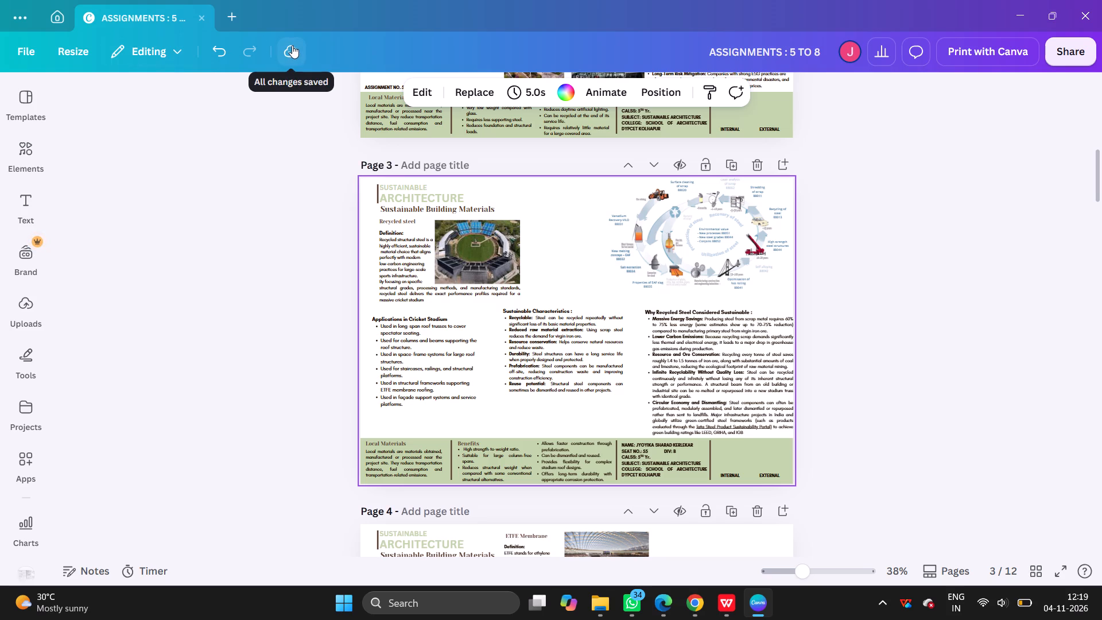
{"action": "left_click", "coordinate": [370, 316]}
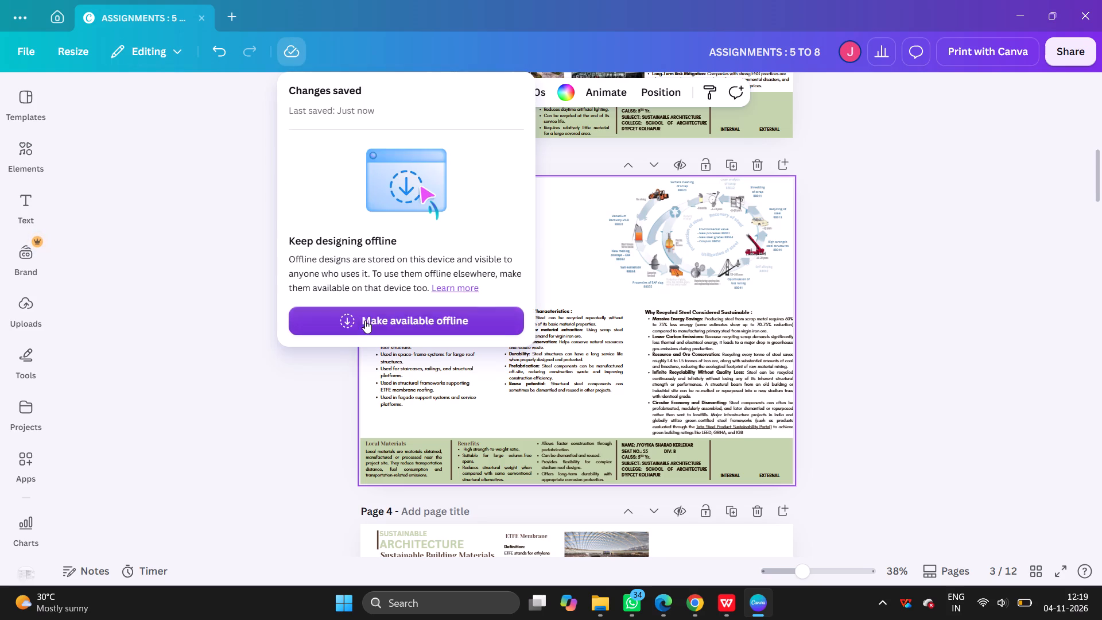
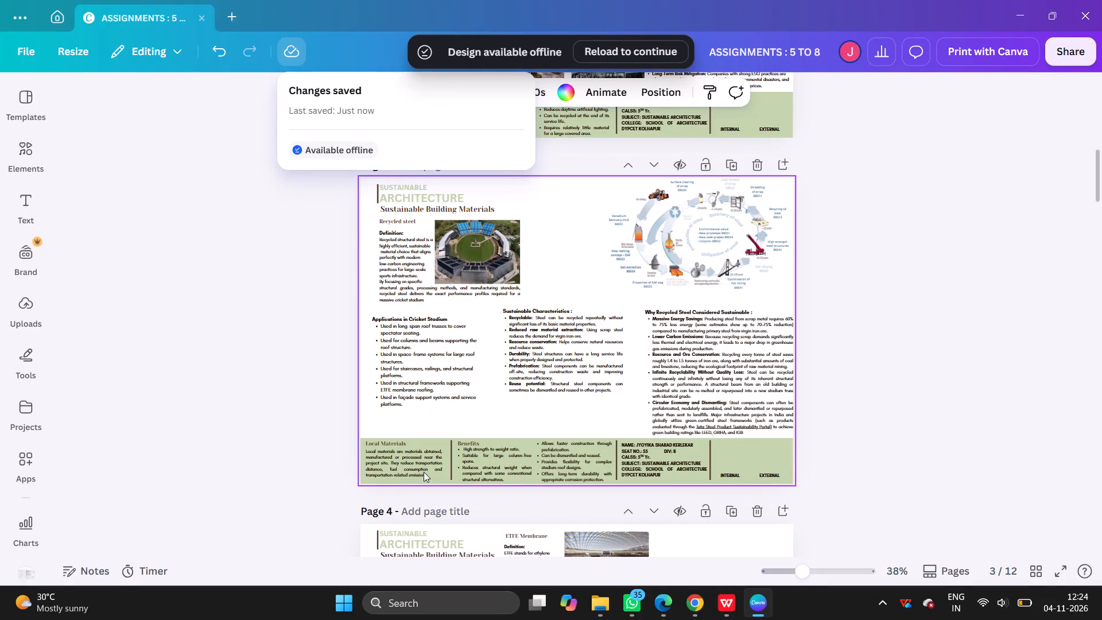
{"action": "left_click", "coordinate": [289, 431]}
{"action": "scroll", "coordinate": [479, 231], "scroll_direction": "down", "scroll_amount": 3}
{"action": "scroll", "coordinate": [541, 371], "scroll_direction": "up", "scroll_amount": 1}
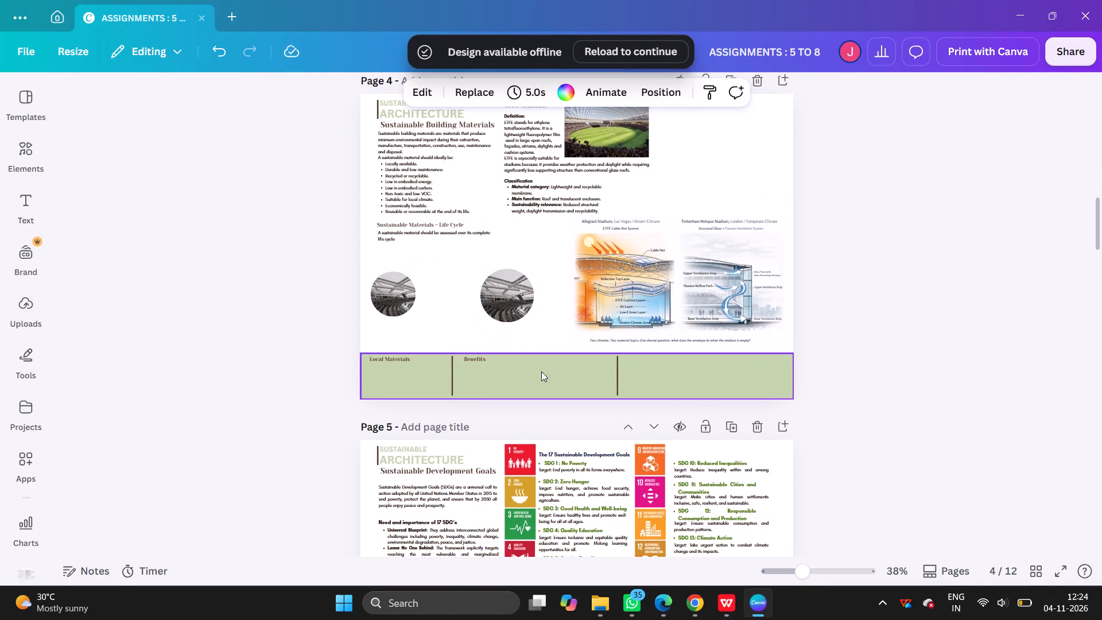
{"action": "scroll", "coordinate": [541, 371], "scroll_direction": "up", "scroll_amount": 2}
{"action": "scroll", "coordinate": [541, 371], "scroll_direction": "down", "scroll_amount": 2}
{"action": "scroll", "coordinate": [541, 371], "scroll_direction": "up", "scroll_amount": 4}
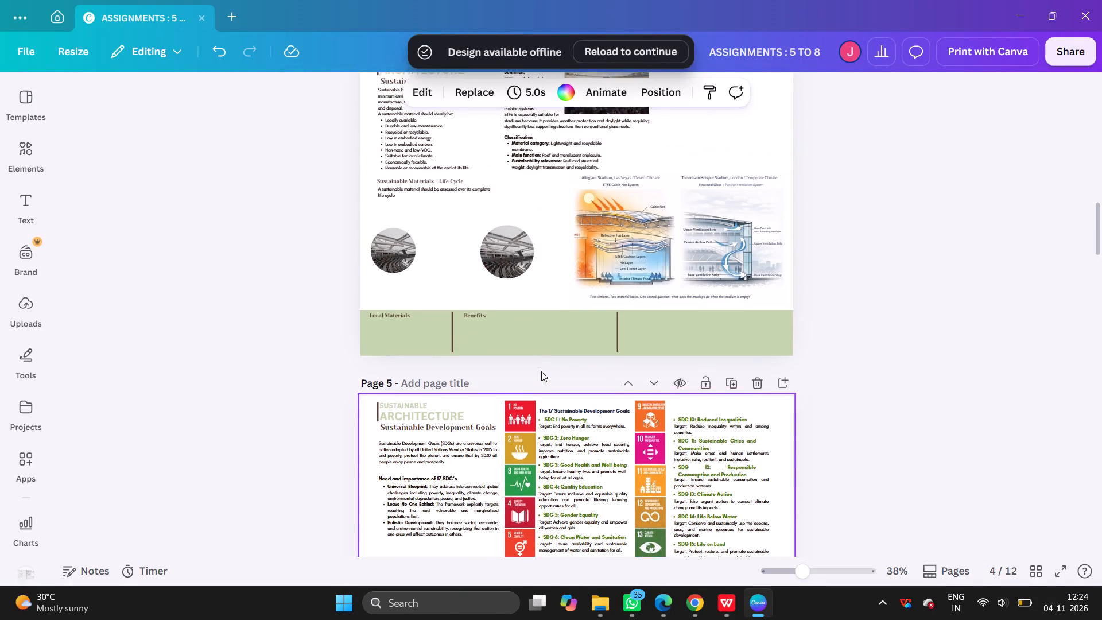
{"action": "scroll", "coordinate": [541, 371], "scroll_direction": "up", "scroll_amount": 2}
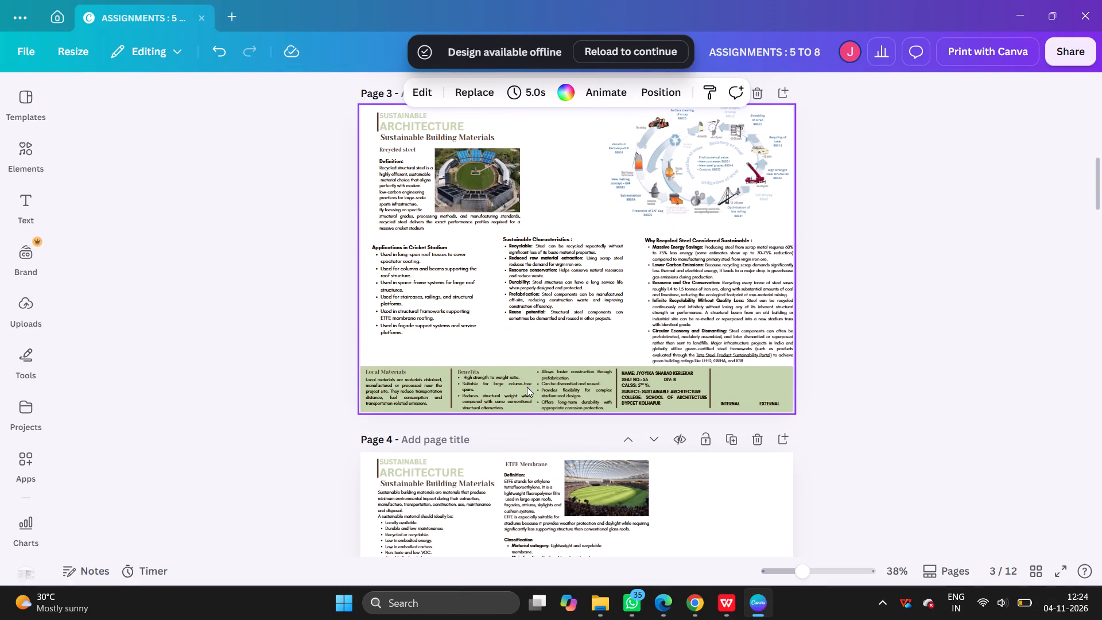
{"action": "left_click", "coordinate": [706, 596]}
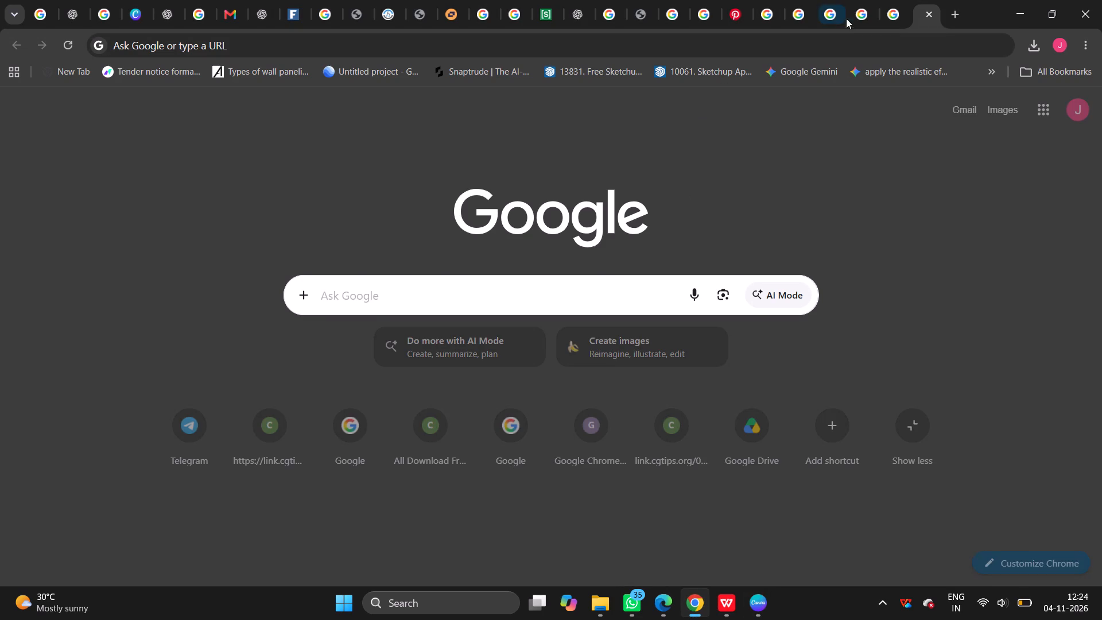
{"action": "left_click", "coordinate": [890, 3]}
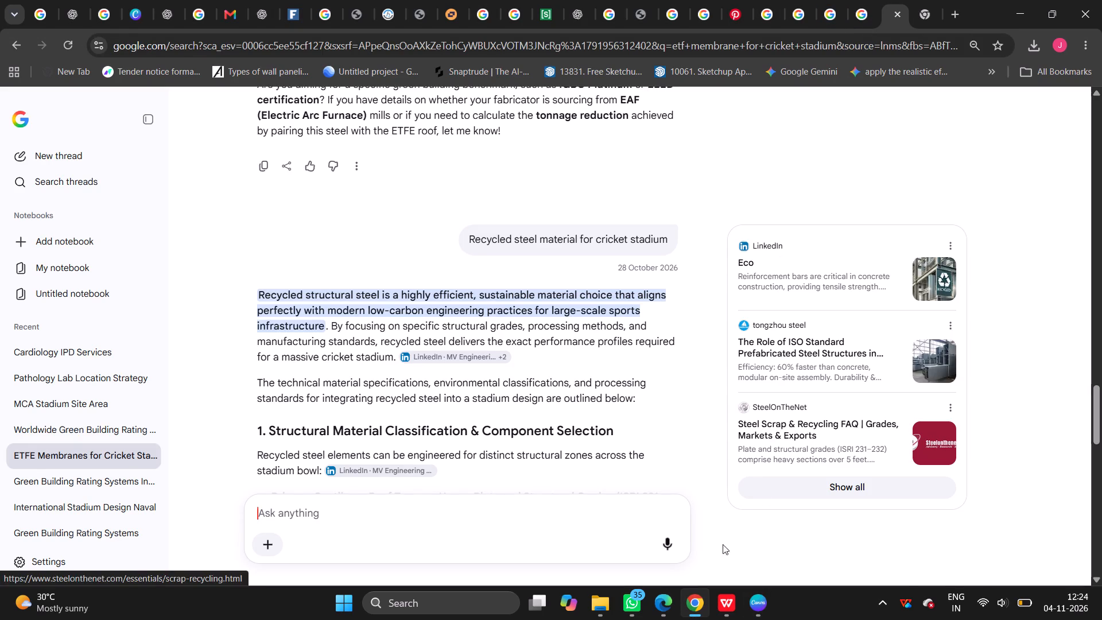
{"action": "scroll", "coordinate": [541, 370], "scroll_direction": "up", "scroll_amount": 8}
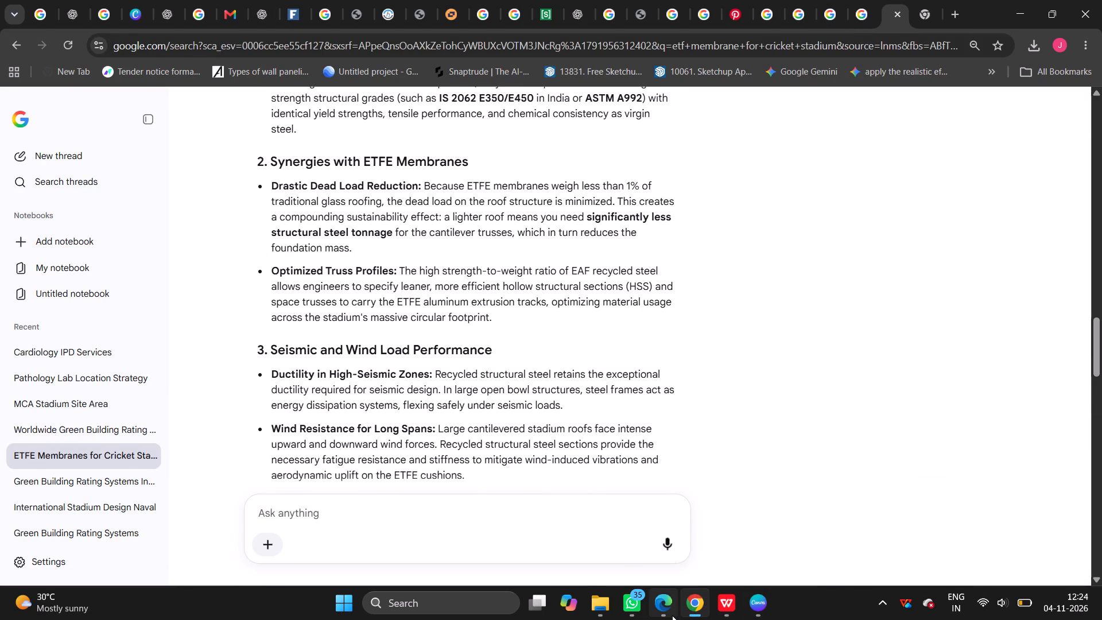
{"action": "left_click", "coordinate": [74, 15]}
{"action": "scroll", "coordinate": [688, 355], "scroll_direction": "up", "scroll_amount": 2}
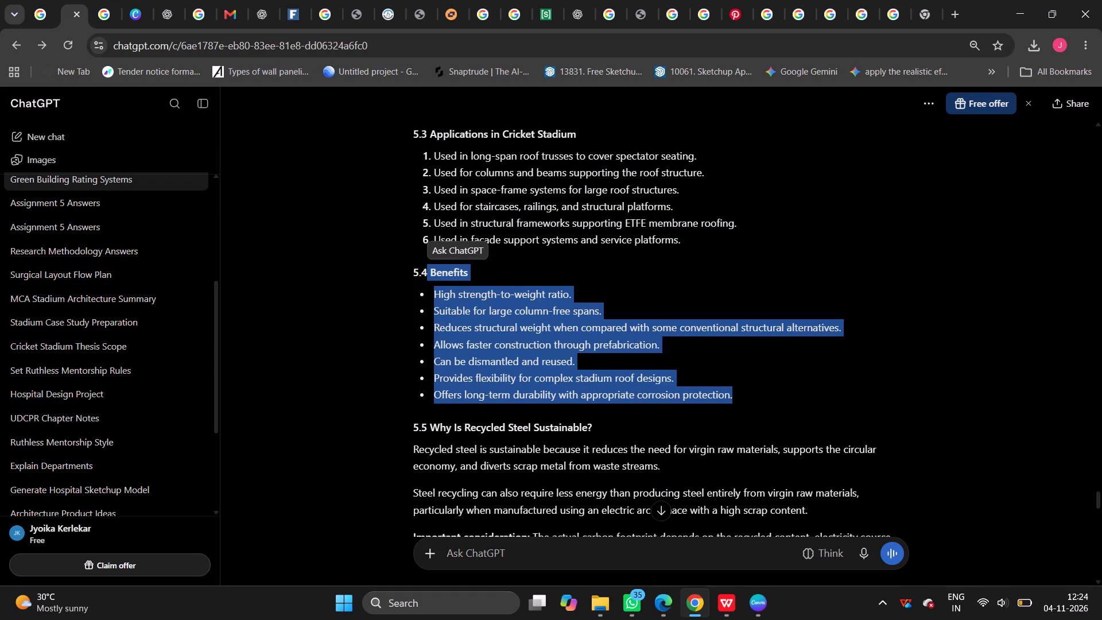
{"action": "scroll", "coordinate": [688, 355], "scroll_direction": "up", "scroll_amount": 17}
{"action": "scroll", "coordinate": [689, 355], "scroll_direction": "down", "scroll_amount": 8}
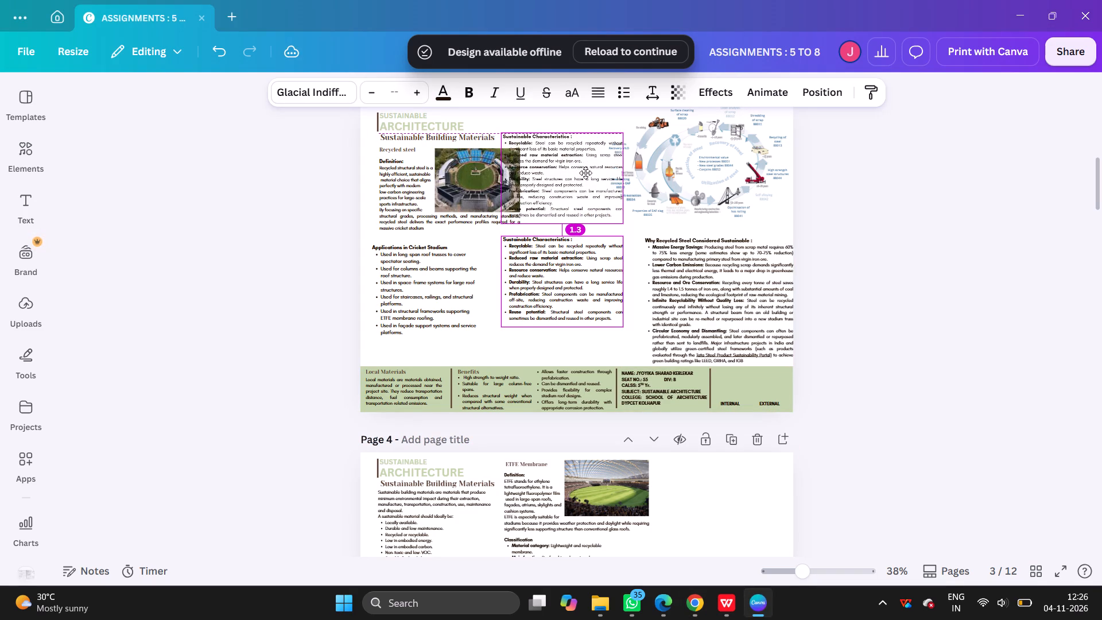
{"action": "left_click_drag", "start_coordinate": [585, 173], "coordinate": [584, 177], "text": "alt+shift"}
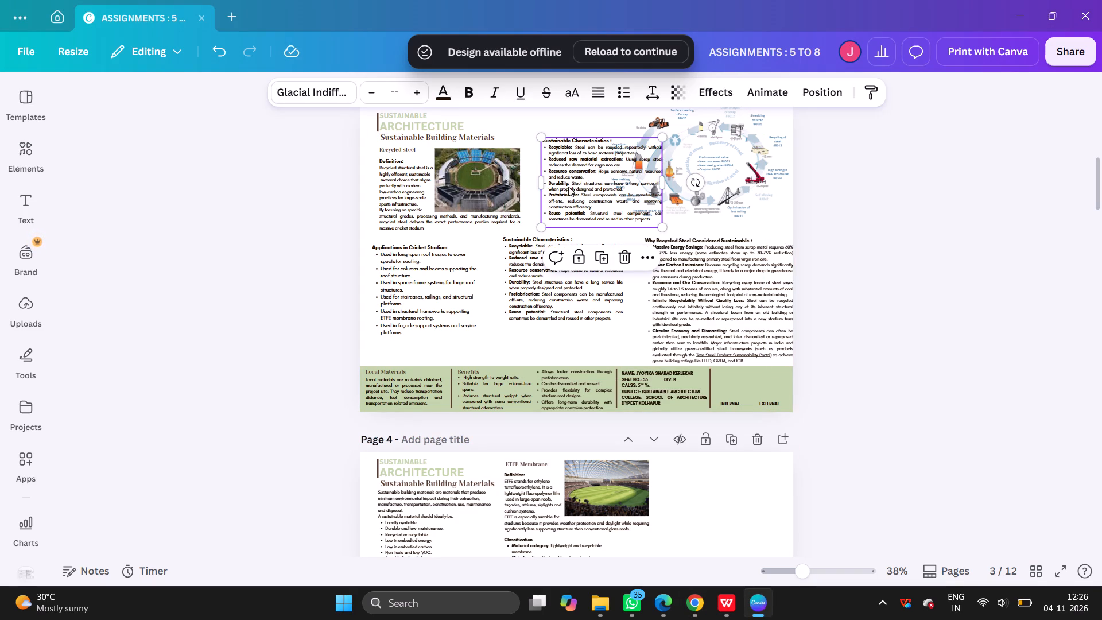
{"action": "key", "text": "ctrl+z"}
Duplicate the Sustainable Characteristics text box directly above the original on page 3 and replace its text with the copied Example of Application content.
{"action": "left_click", "coordinate": [538, 294]}
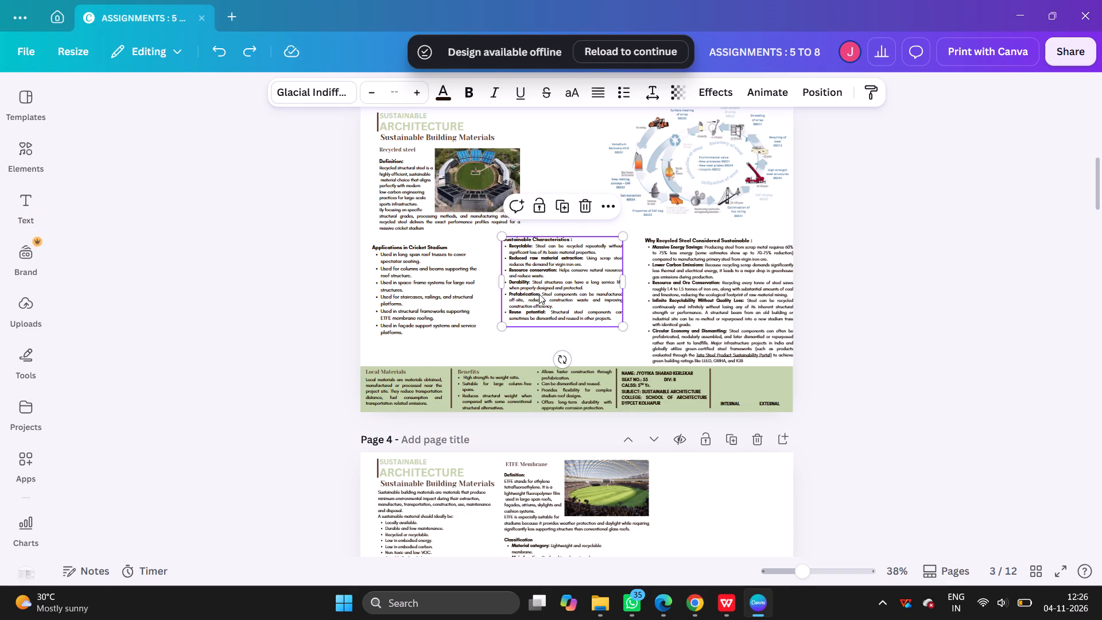
{"action": "left_click_drag", "start_coordinate": [539, 294], "coordinate": [543, 193], "text": "alt+shift"}
{"action": "left_click", "coordinate": [543, 201]}
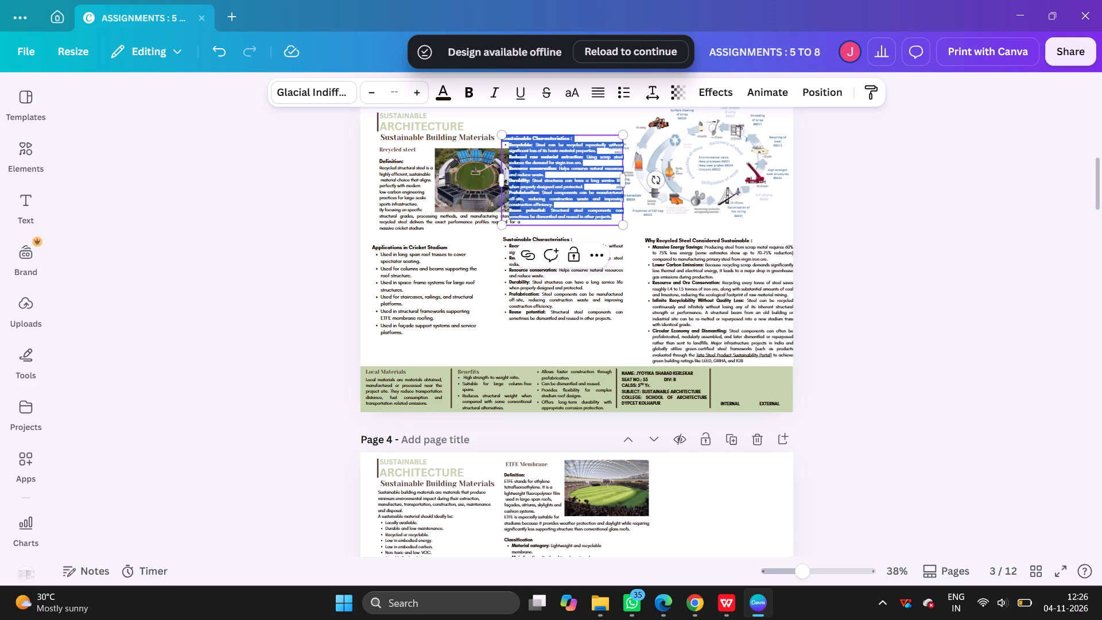
{"action": "key", "text": "ctrl+v"}
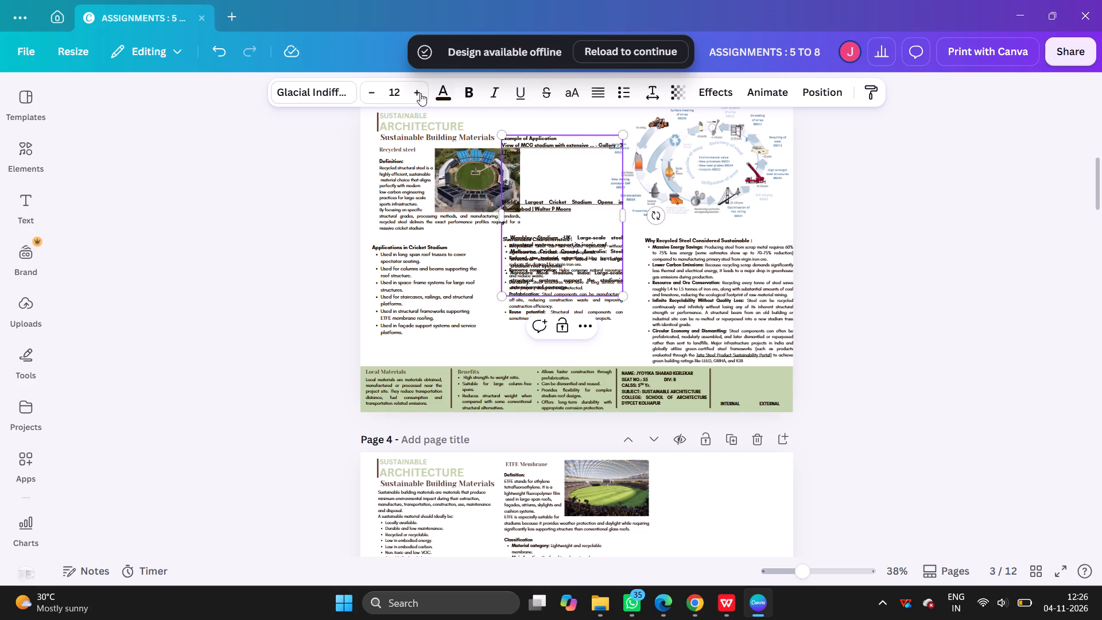
{"action": "left_click", "coordinate": [639, 338]}
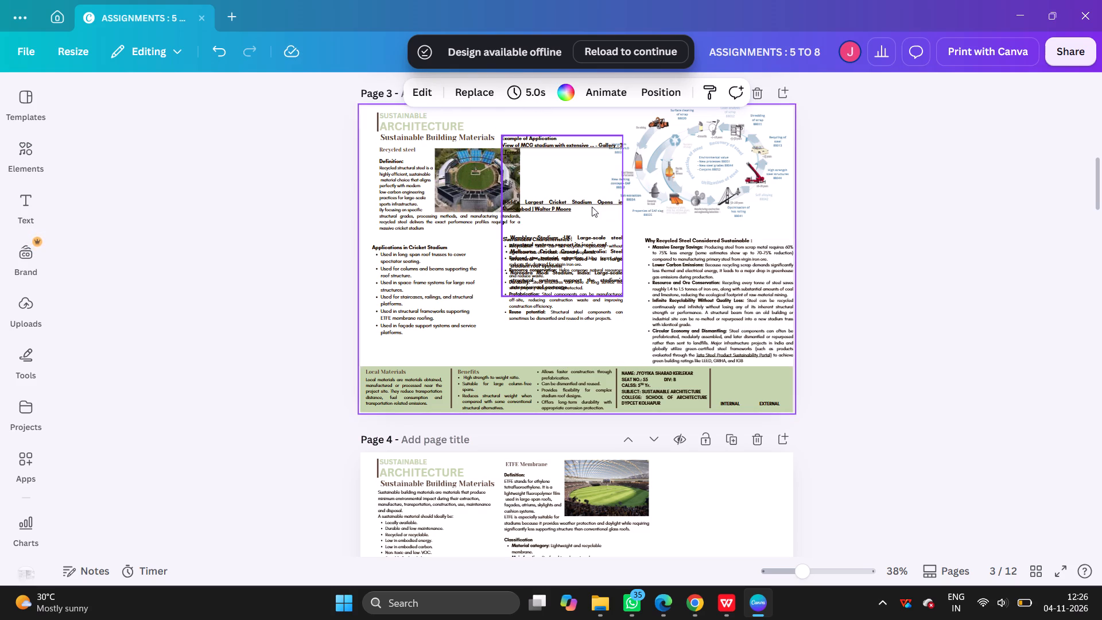
Remove the bold and underline formatting from the whole Example of Application text box.
{"action": "left_click", "coordinate": [589, 203]}
{"action": "key", "text": "ctrl+b"}
{"action": "key", "text": "ctrl+b"}
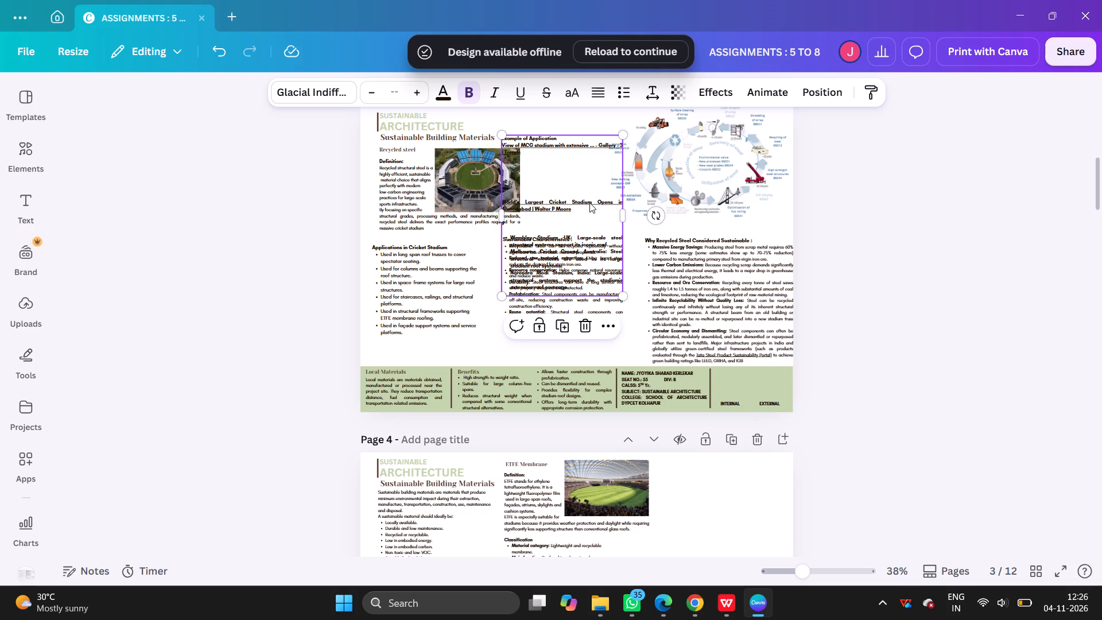
{"action": "left_click", "coordinate": [521, 96]}
{"action": "left_click", "coordinate": [521, 96]}
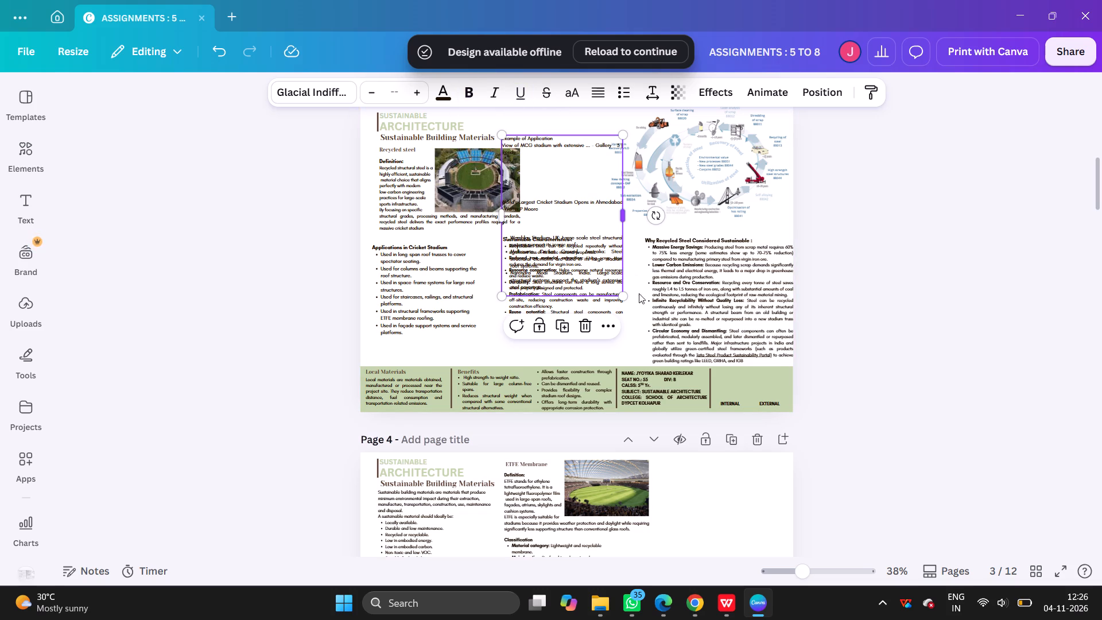
{"action": "left_click", "coordinate": [639, 297]}
Move the original Sustainable Characteristics text box down until it sits just above the green footer band.
{"action": "left_click_drag", "start_coordinate": [591, 305], "coordinate": [591, 318]}
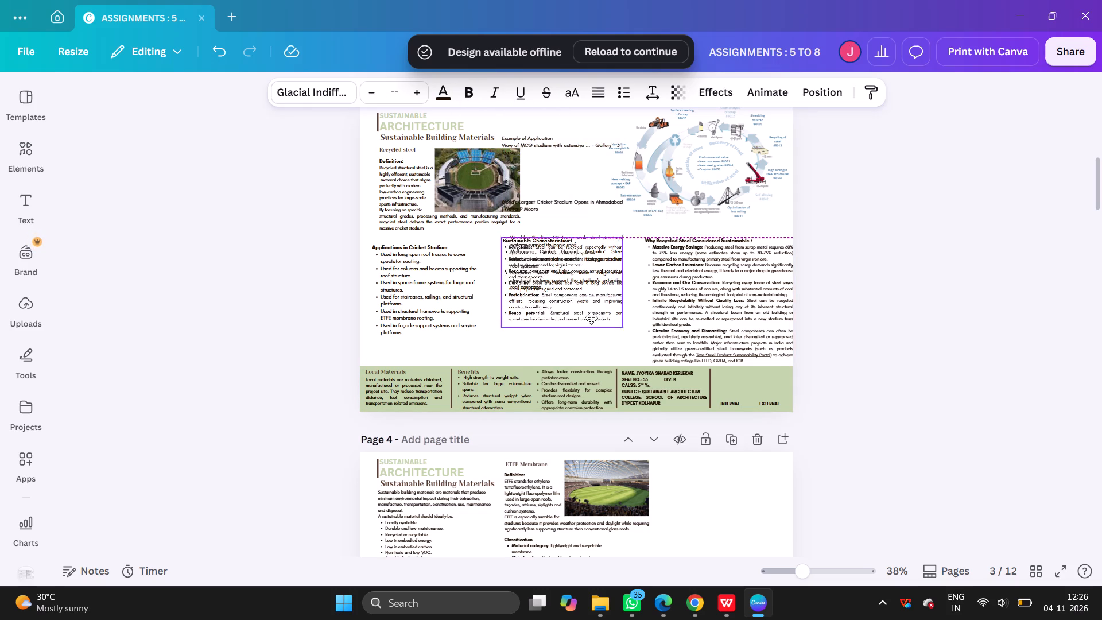
{"action": "left_click_drag", "start_coordinate": [591, 318], "coordinate": [591, 344]}
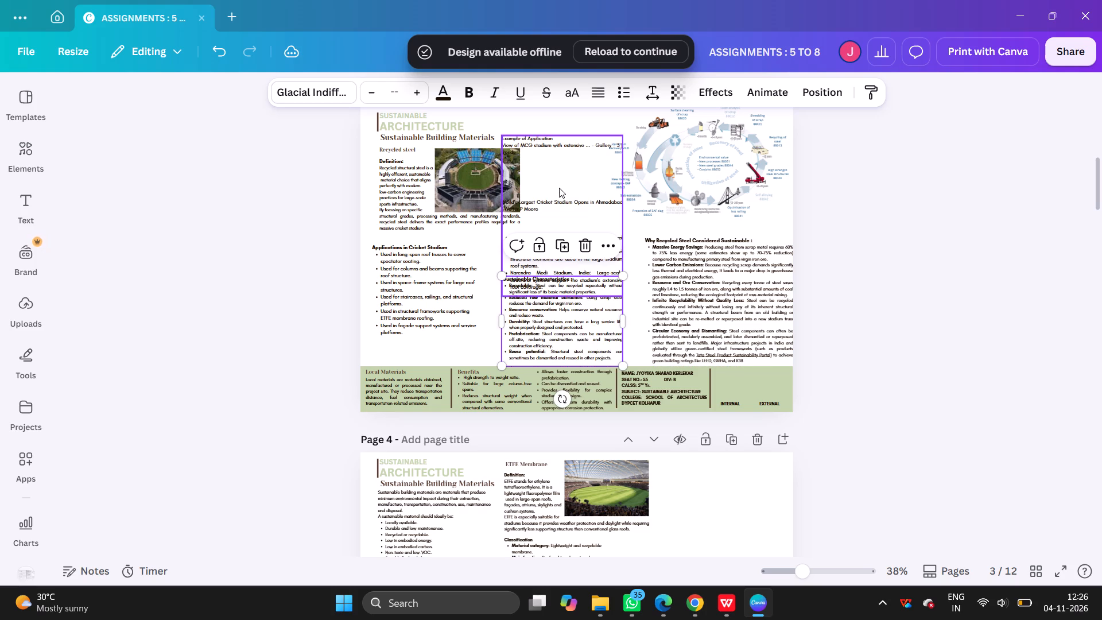
{"action": "left_click", "coordinate": [559, 191]}
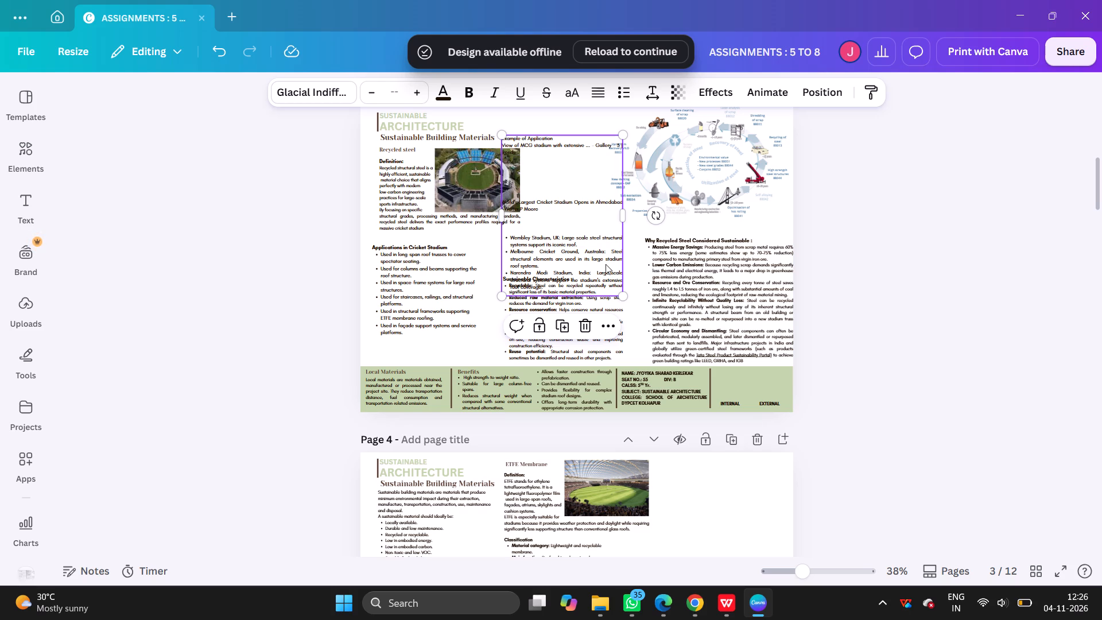
{"action": "left_click", "coordinate": [634, 267]}
Shrink the steel recycling cycle diagram and place it above the Why Recycled Steel Considered Sustainable text, aligned to that column.
{"action": "left_click", "coordinate": [667, 177]}
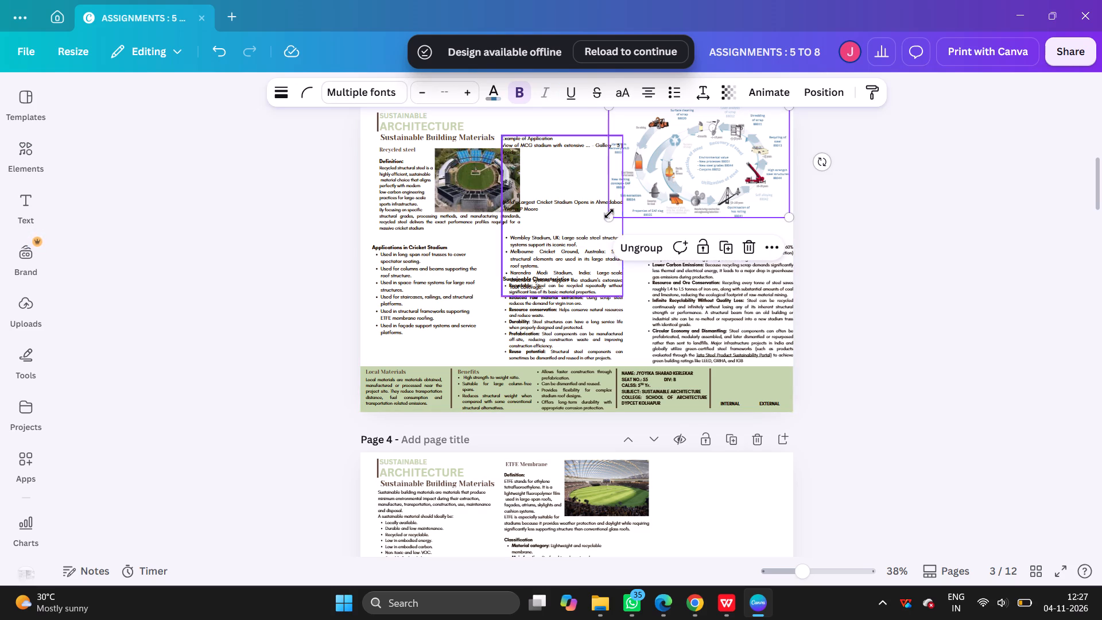
{"action": "left_click_drag", "start_coordinate": [608, 214], "coordinate": [660, 212]}
{"action": "left_click_drag", "start_coordinate": [694, 154], "coordinate": [696, 158]}
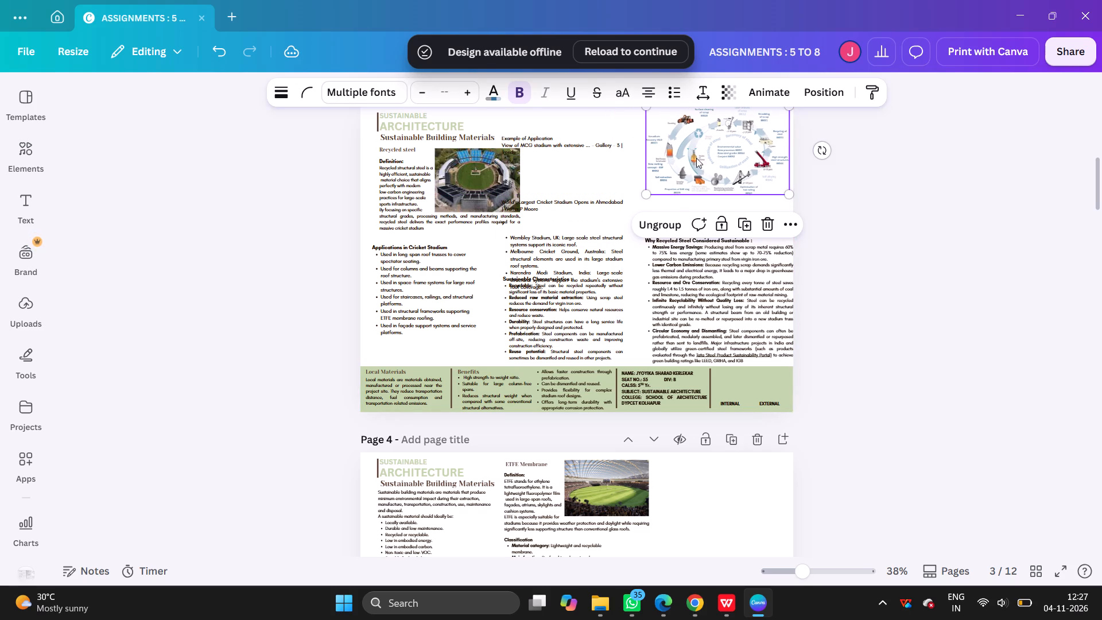
{"action": "left_click_drag", "start_coordinate": [696, 158], "coordinate": [700, 175]}
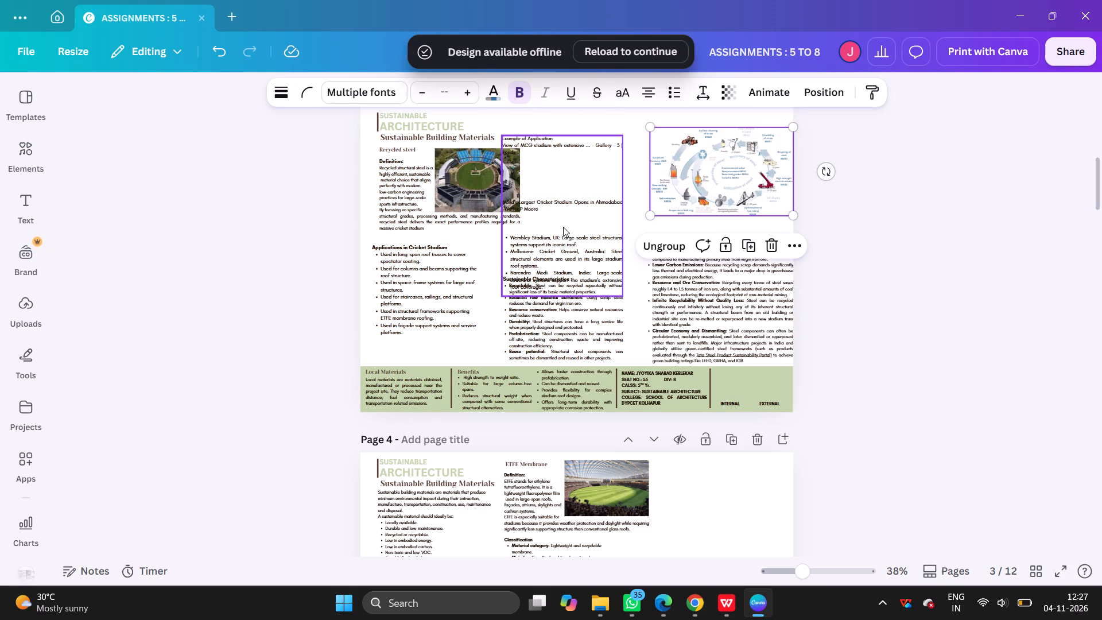
Narrow the recycled steel Definition text box from its right edge to clear the Example of Application column.
{"action": "left_click", "coordinate": [472, 195]}
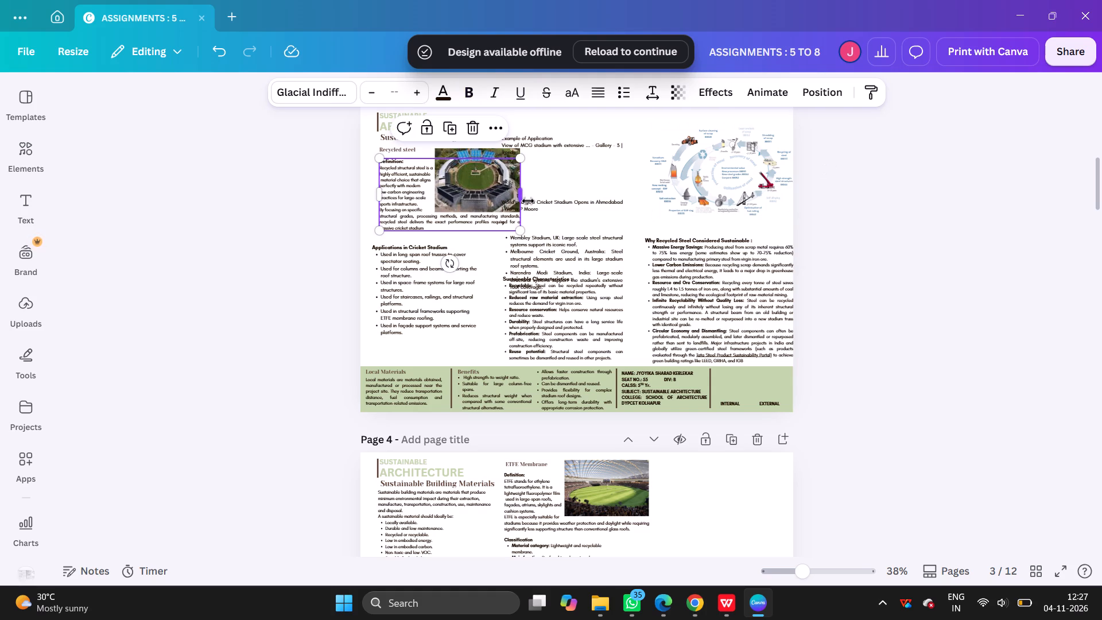
{"action": "left_click_drag", "start_coordinate": [522, 195], "coordinate": [511, 195]}
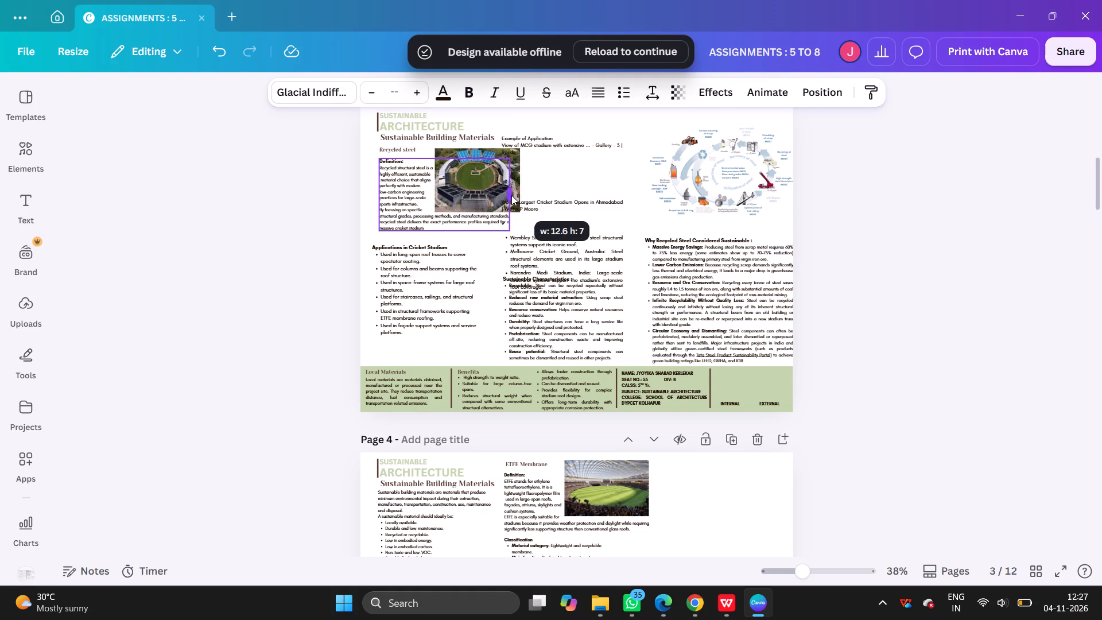
{"action": "left_click_drag", "start_coordinate": [511, 195], "coordinate": [509, 195]}
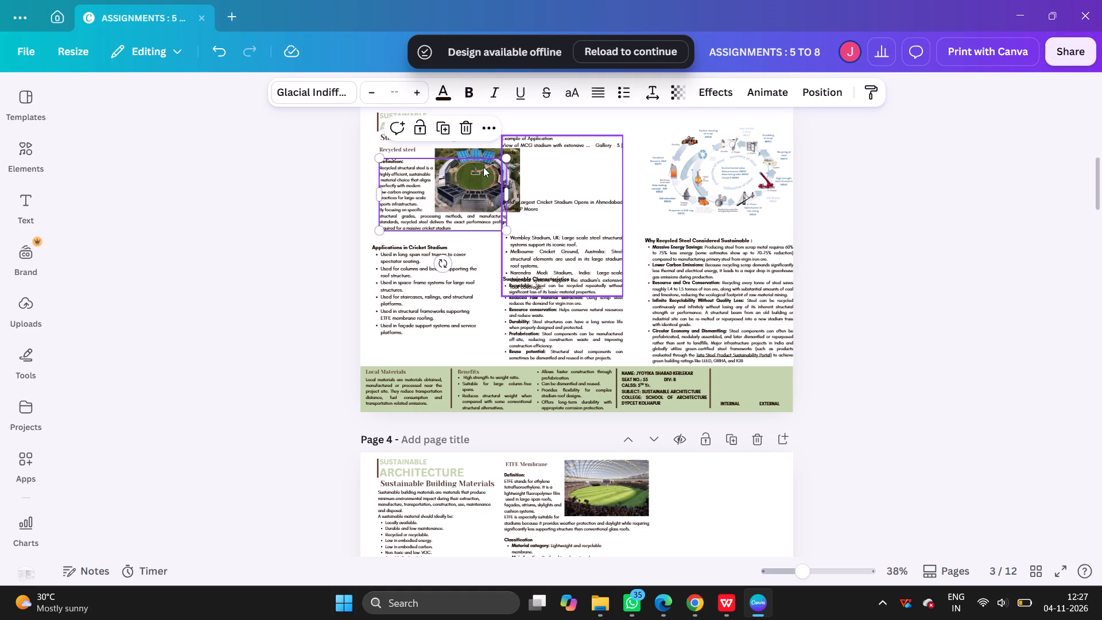
Shift the stadium photo slightly left towards the Definition text, away from the Example of Application column.
{"action": "left_click", "coordinate": [476, 153]}
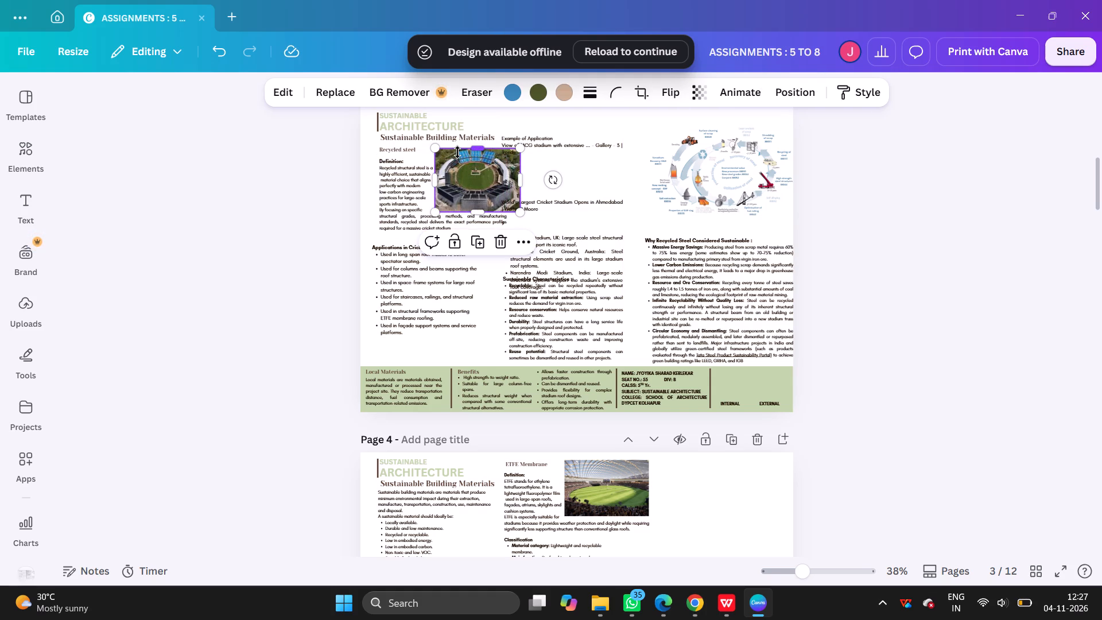
{"action": "scroll", "coordinate": [456, 159], "scroll_direction": "up", "scroll_amount": 4, "text": "ctrl"}
{"action": "left_click_drag", "start_coordinate": [403, 148], "coordinate": [403, 148]}
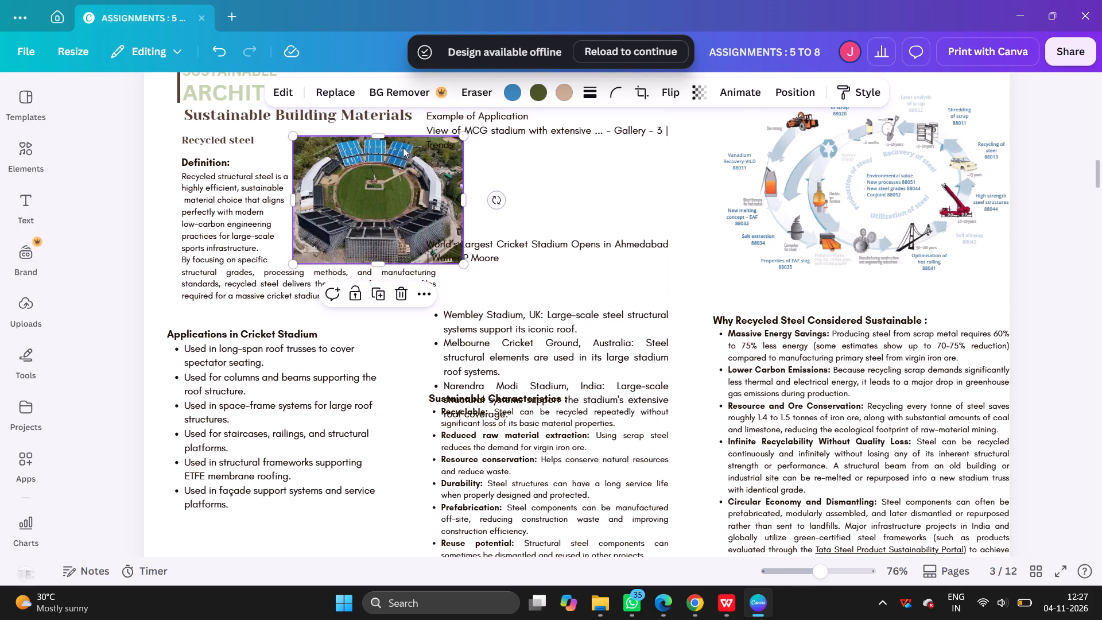
{"action": "left_click_drag", "start_coordinate": [403, 148], "coordinate": [386, 148]}
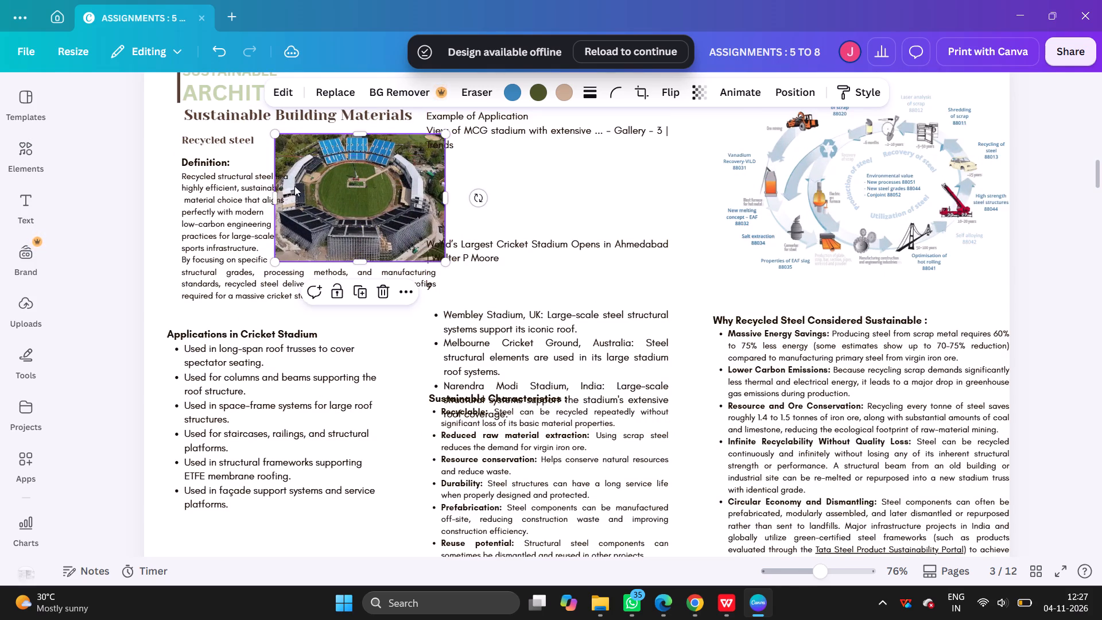
Re-break the opening lines of the recycled steel Definition paragraph so the wording through "choice that aligns" fits in the narrow space beside the stadium photo.
{"action": "left_click", "coordinate": [235, 198]}
{"action": "left_click", "coordinate": [254, 176]}
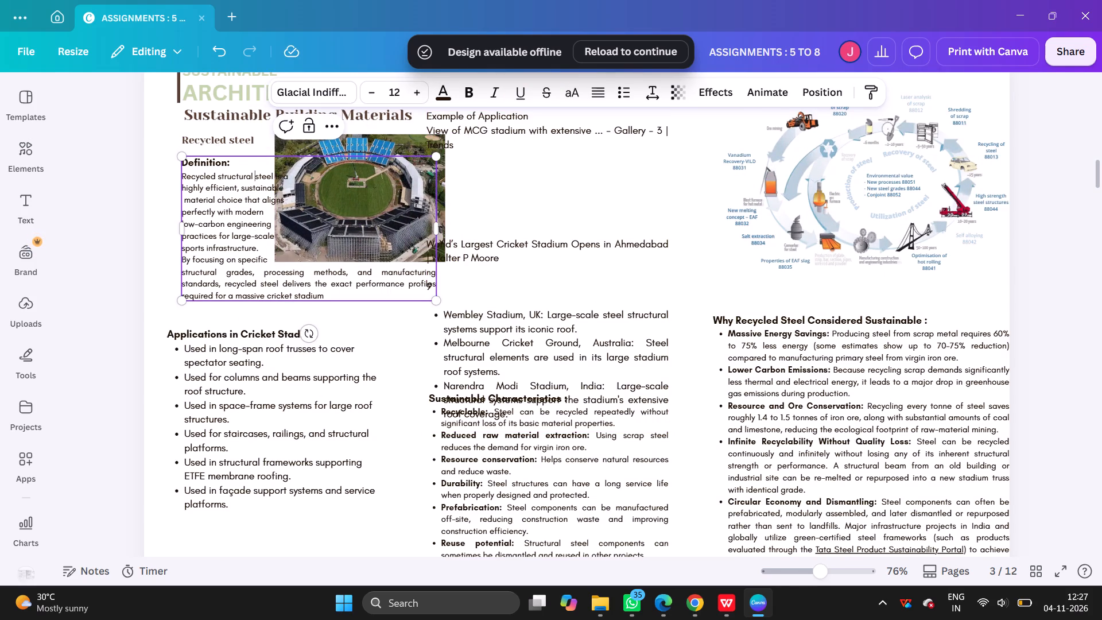
{"action": "key", "text": "Return"}
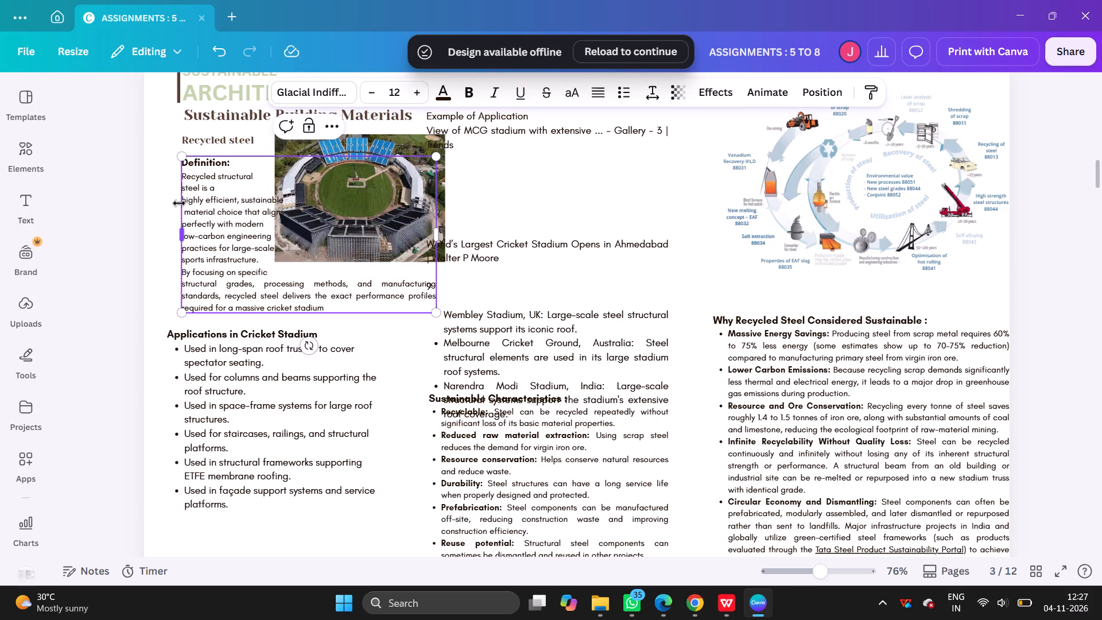
{"action": "left_click", "coordinate": [184, 203]}
{"action": "key", "text": "BackSpace"}
{"action": "key", "text": "ctrl+z"}
{"action": "key", "text": "BackSpace"}
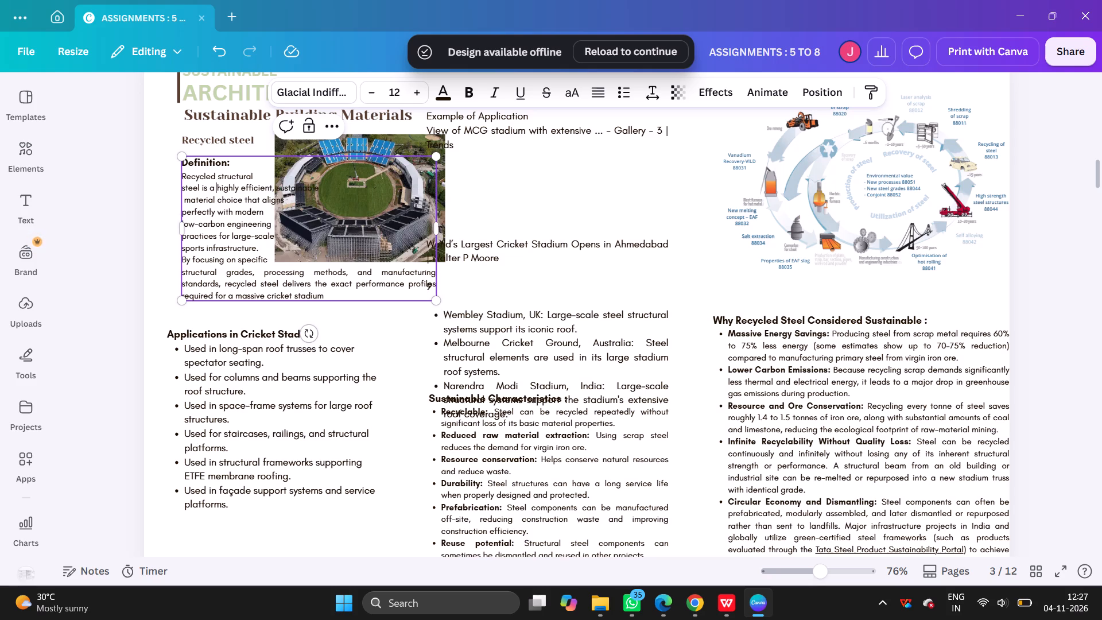
{"action": "left_click", "coordinate": [273, 187]}
{"action": "key", "text": "Return"}
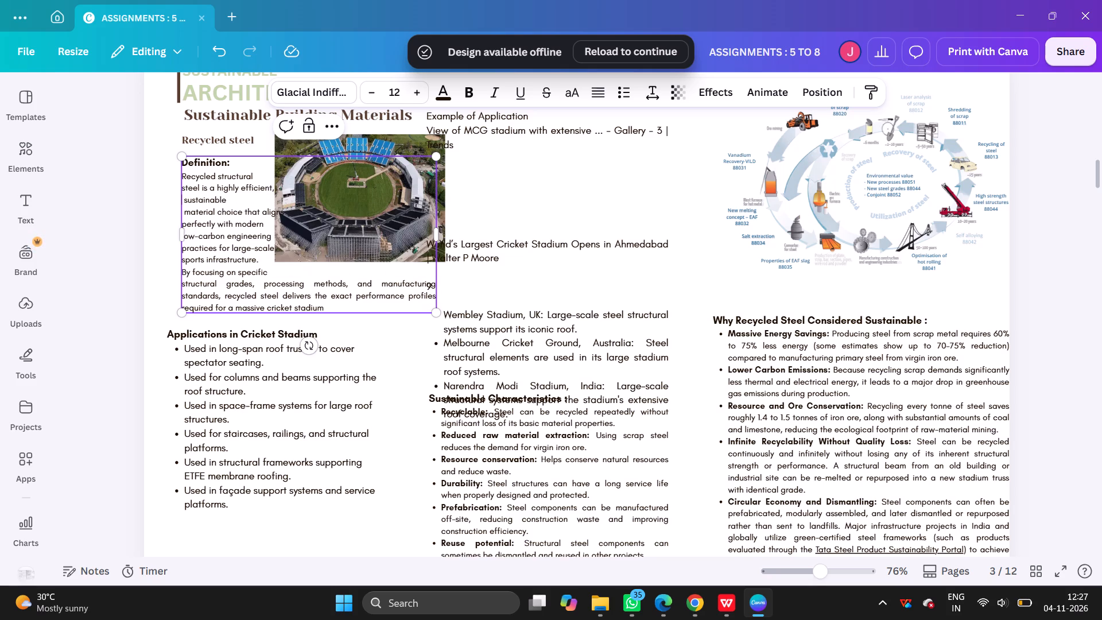
{"action": "left_click", "coordinate": [186, 212]}
{"action": "key", "text": "BackSpace"}
{"action": "key", "text": "BackSpace"}
{"action": "key", "text": "space"}
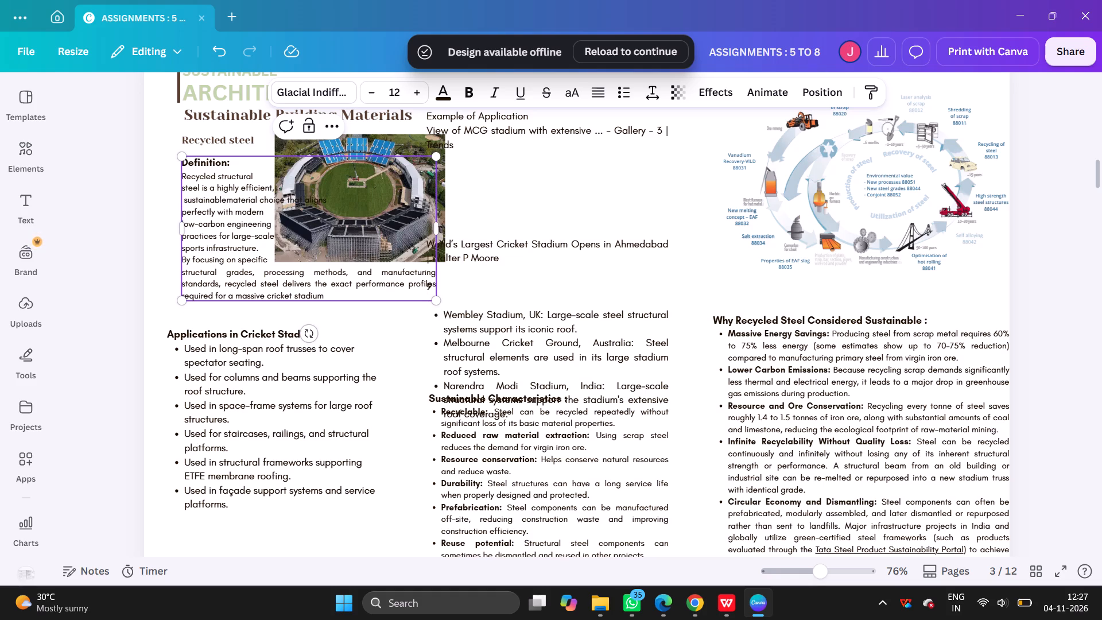
{"action": "left_click", "coordinate": [263, 201]}
{"action": "key", "text": "Return"}
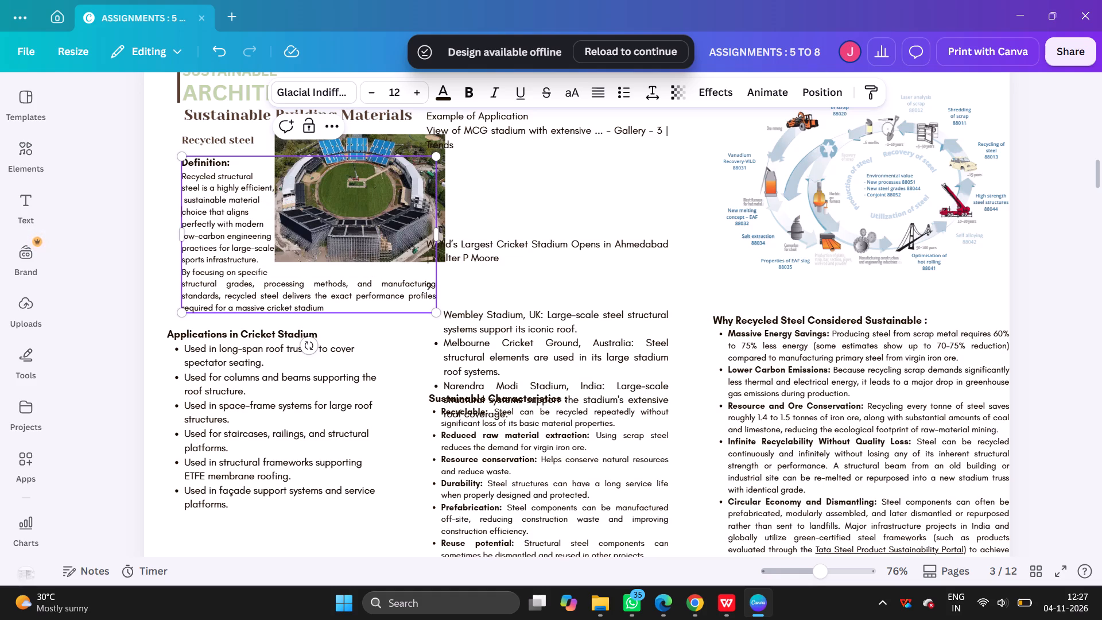
Narrow the Definition text box from its right edge to end just before the Example of Application column.
{"action": "left_click", "coordinate": [264, 273]}
{"action": "left_click_drag", "start_coordinate": [436, 235], "coordinate": [421, 236]}
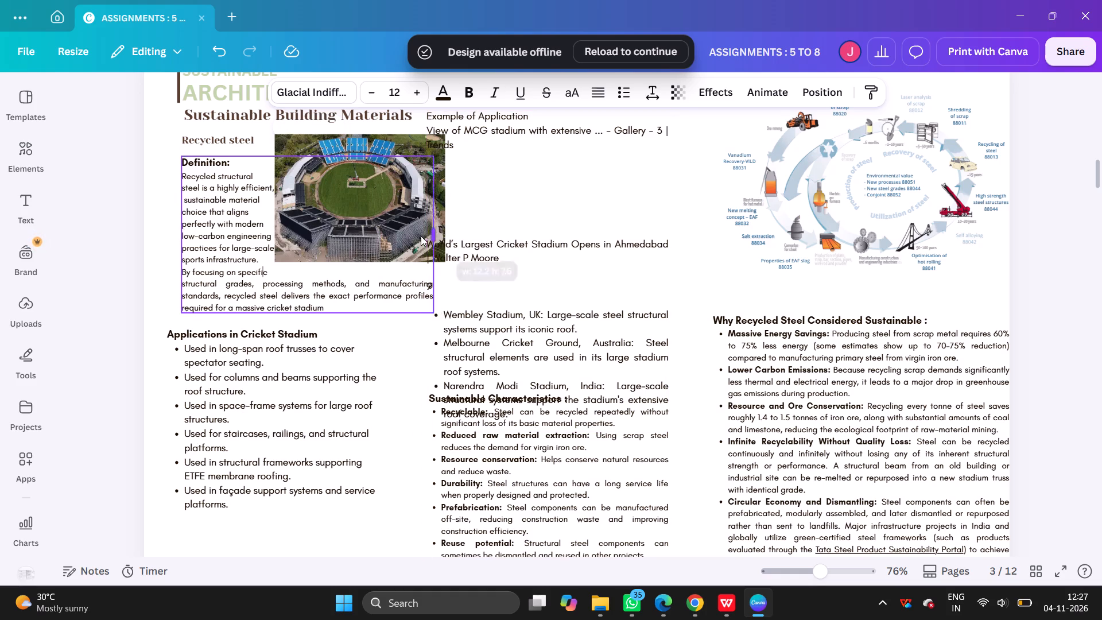
{"action": "left_click_drag", "start_coordinate": [421, 236], "coordinate": [406, 238]}
{"action": "left_click_drag", "start_coordinate": [411, 233], "coordinate": [418, 233]}
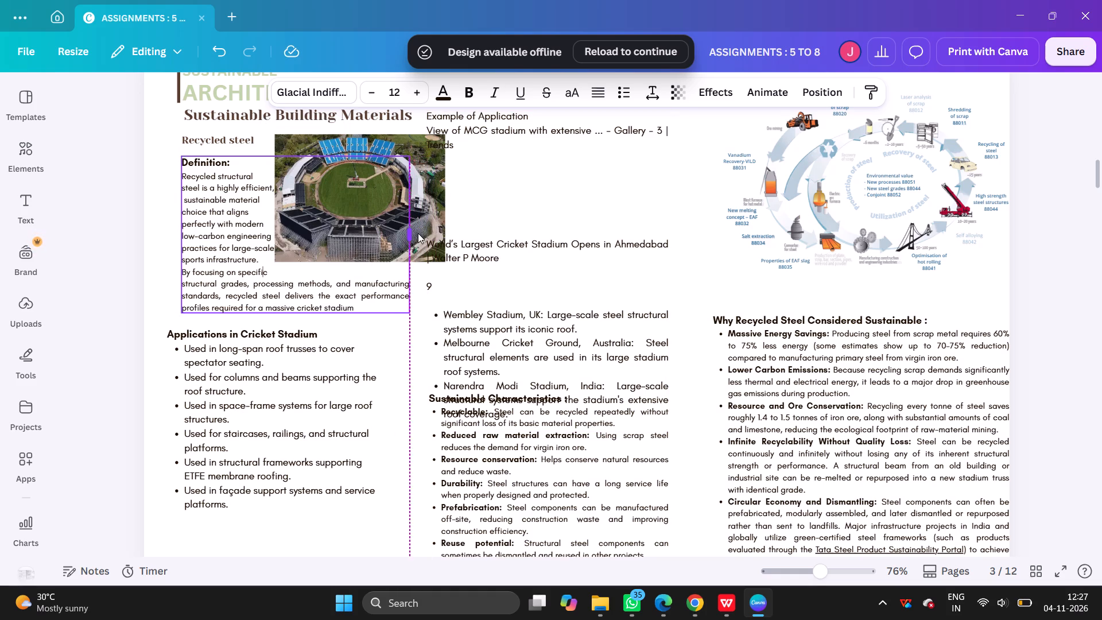
{"action": "left_click_drag", "start_coordinate": [418, 233], "coordinate": [422, 233]}
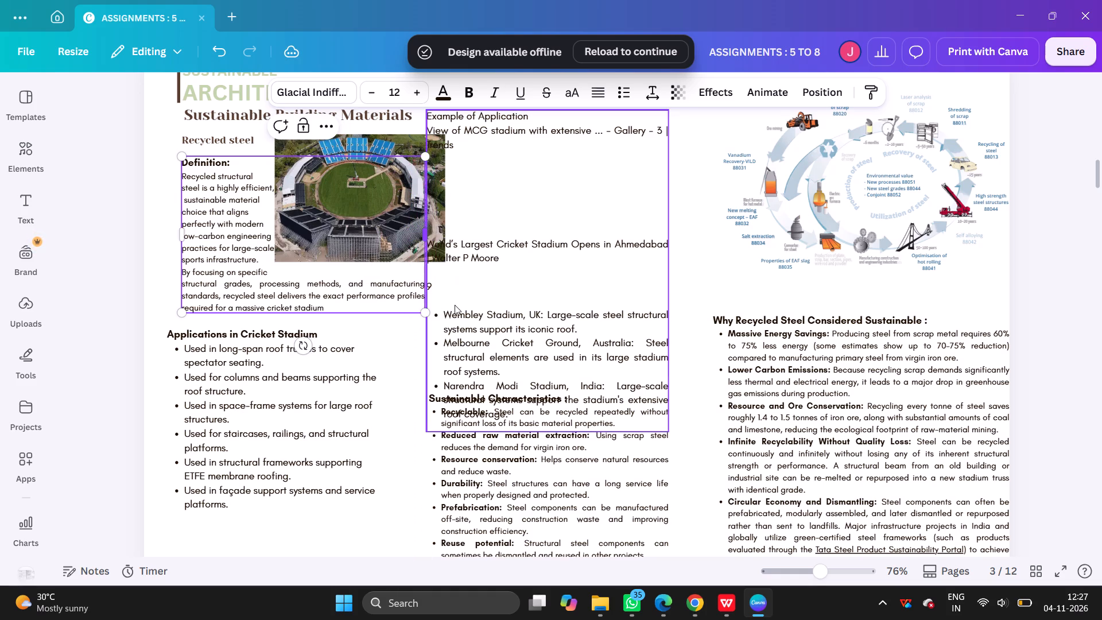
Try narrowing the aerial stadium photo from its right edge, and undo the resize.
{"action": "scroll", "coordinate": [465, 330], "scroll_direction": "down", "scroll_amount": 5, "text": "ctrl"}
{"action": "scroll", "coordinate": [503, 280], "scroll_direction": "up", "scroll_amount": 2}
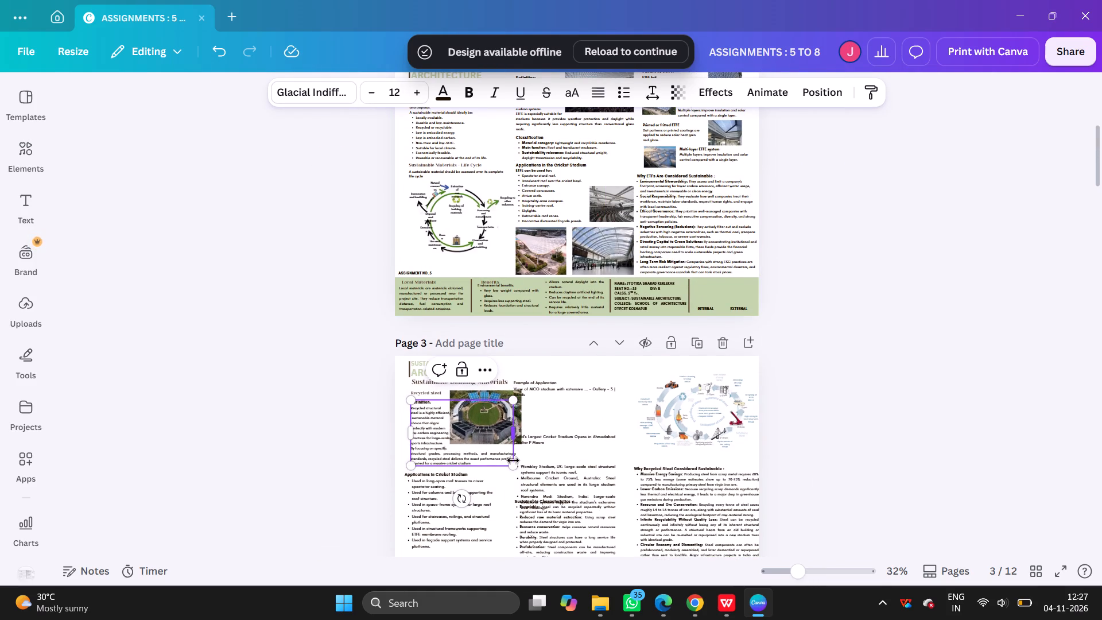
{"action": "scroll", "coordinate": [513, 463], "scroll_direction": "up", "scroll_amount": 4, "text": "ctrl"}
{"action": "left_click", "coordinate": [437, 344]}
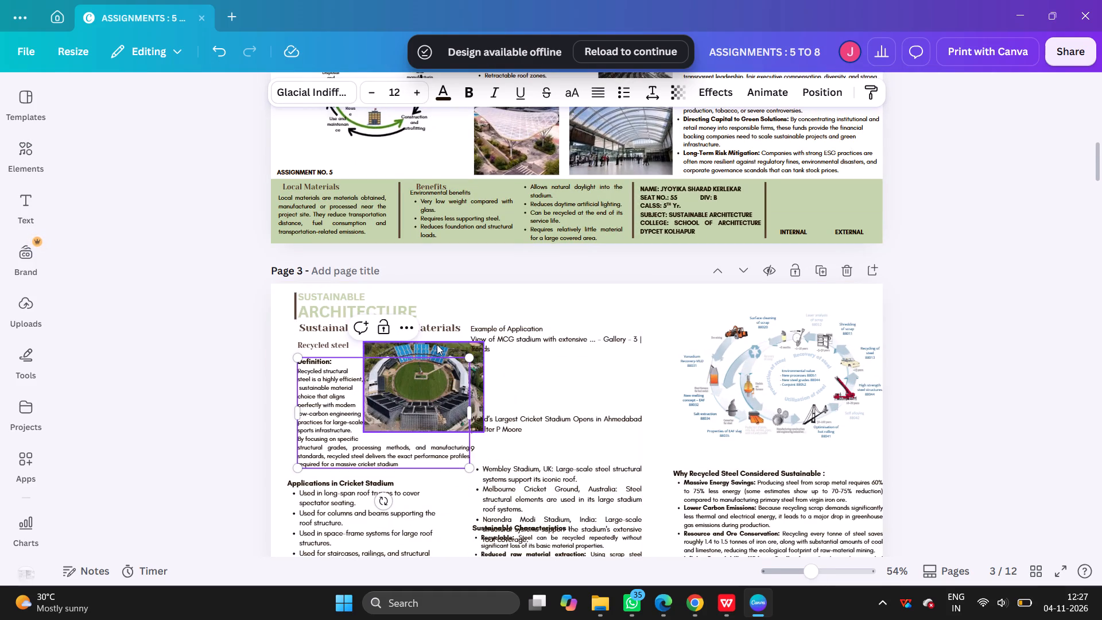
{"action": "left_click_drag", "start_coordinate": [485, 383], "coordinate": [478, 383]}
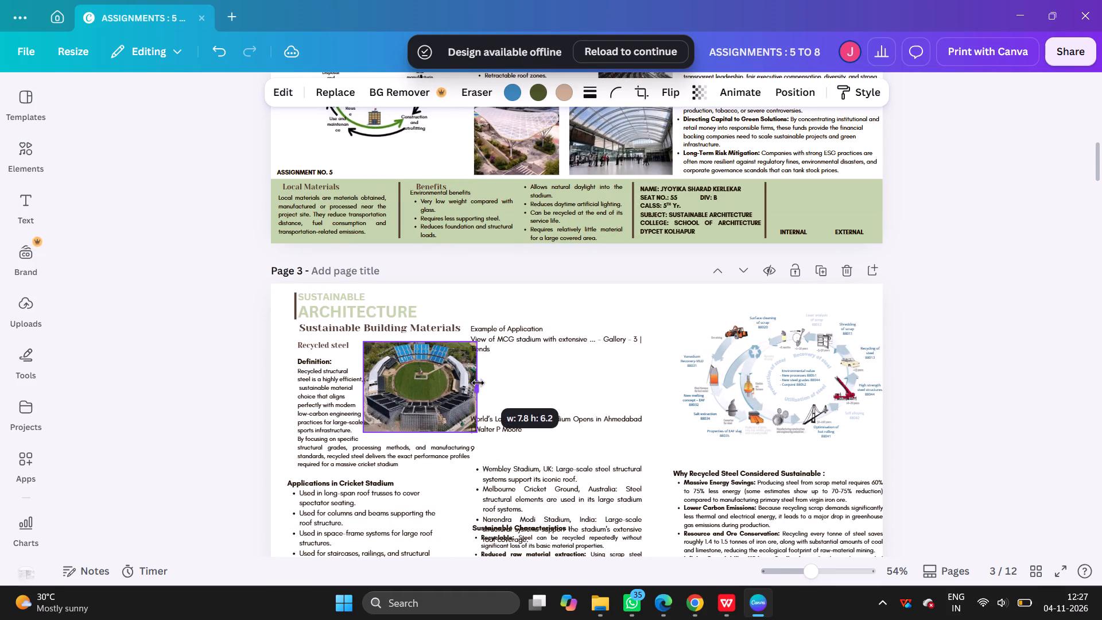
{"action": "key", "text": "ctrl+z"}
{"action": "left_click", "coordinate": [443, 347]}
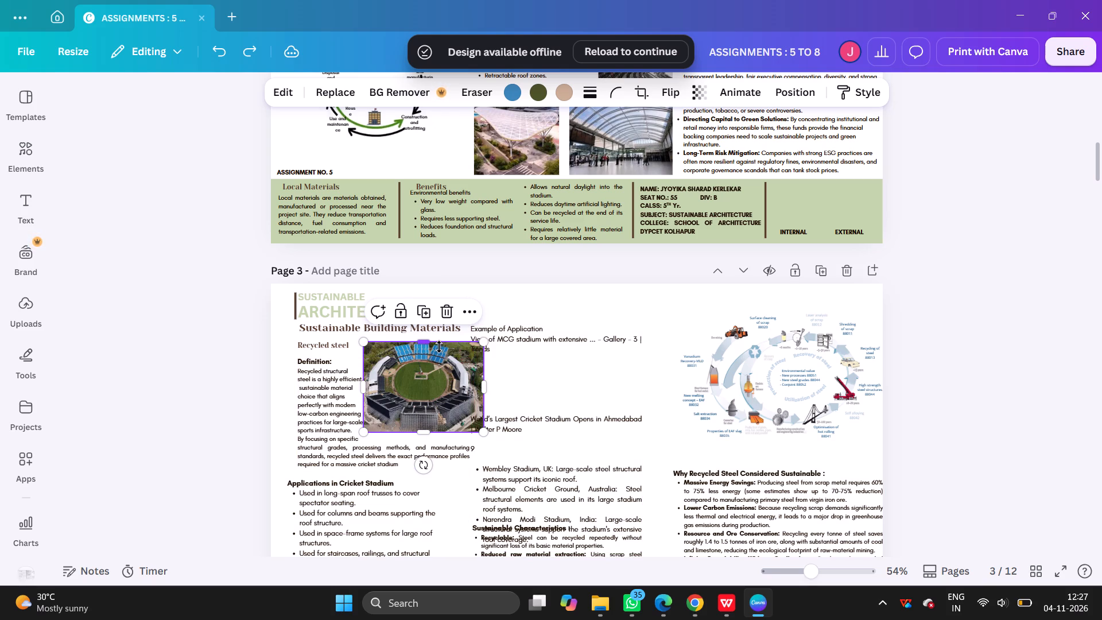
Insert the stadium interior photo with blue and green seating, file name starting 06hH7xgKh4uDnbs, from the images folder onto page 3.
{"action": "left_click", "coordinate": [592, 604]}
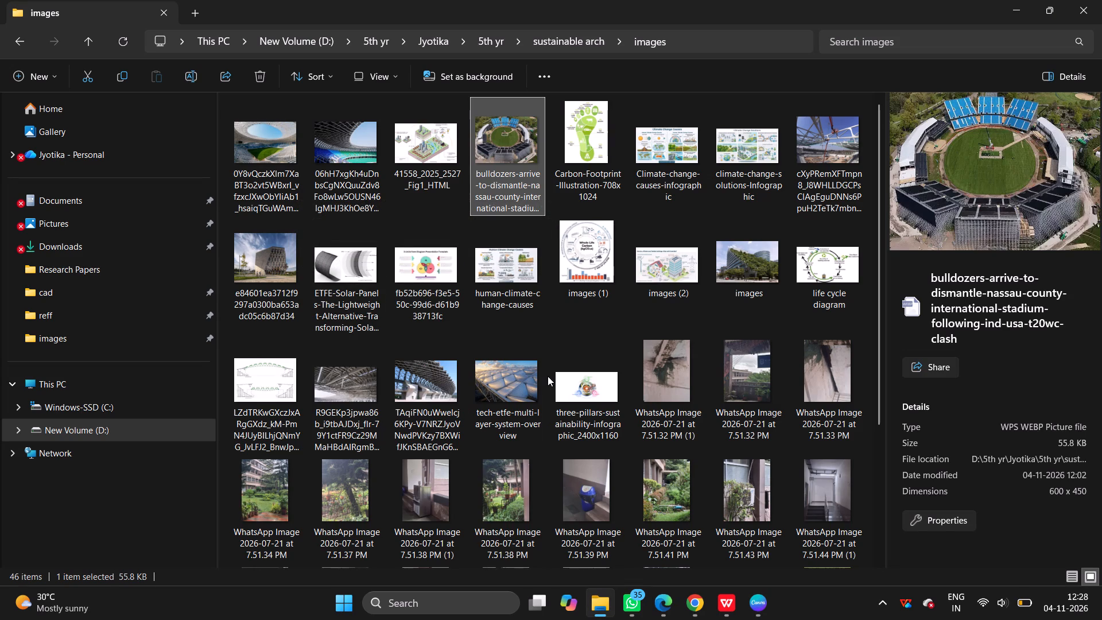
{"action": "scroll", "coordinate": [548, 376], "scroll_direction": "down", "scroll_amount": 4}
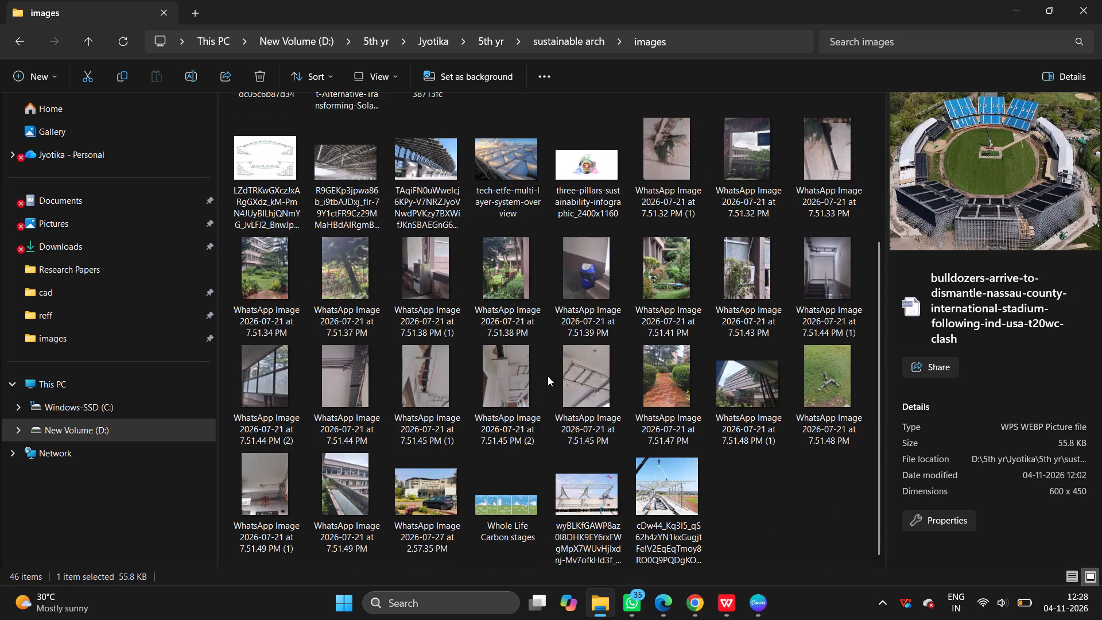
{"action": "scroll", "coordinate": [548, 376], "scroll_direction": "up", "scroll_amount": 4}
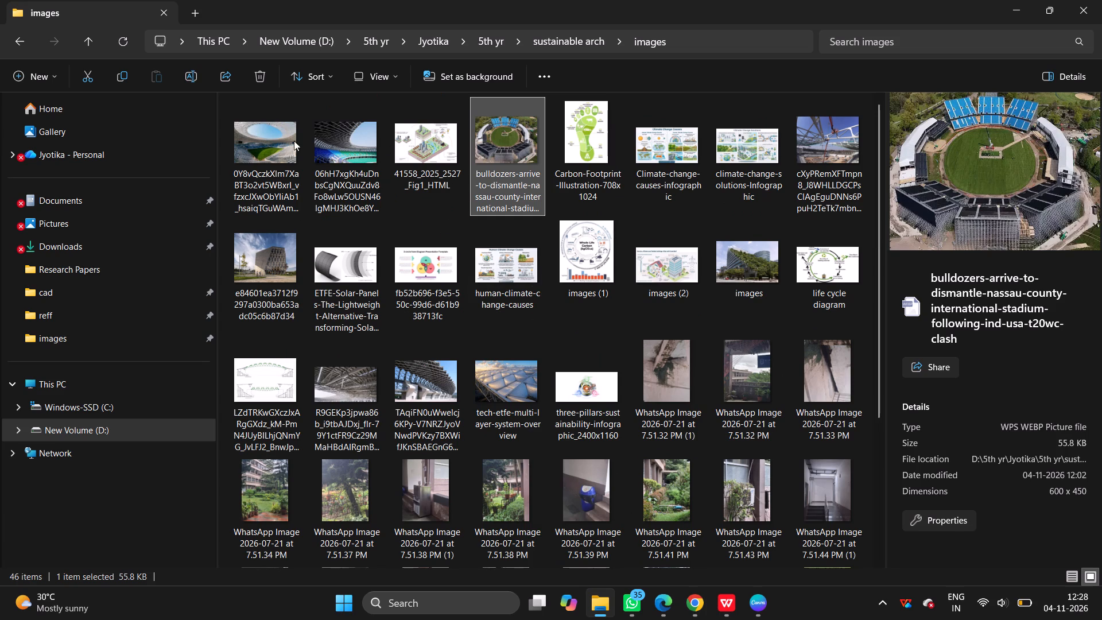
{"action": "left_click", "coordinate": [258, 144]}
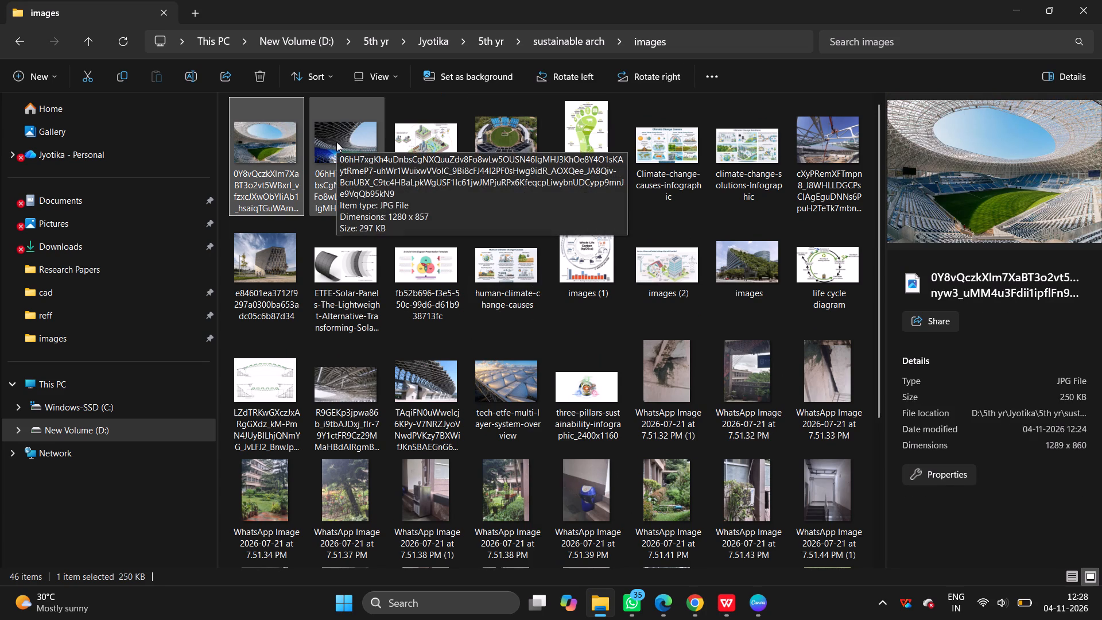
{"action": "left_click_drag", "start_coordinate": [345, 138], "coordinate": [349, 139]}
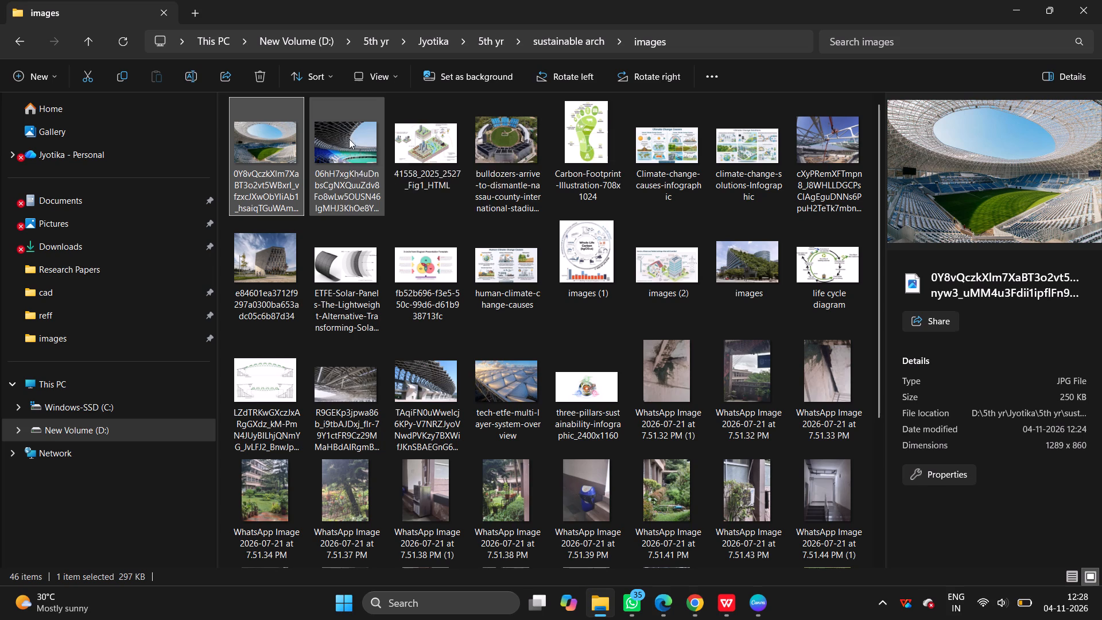
{"action": "left_click_drag", "start_coordinate": [349, 139], "coordinate": [558, 335]}
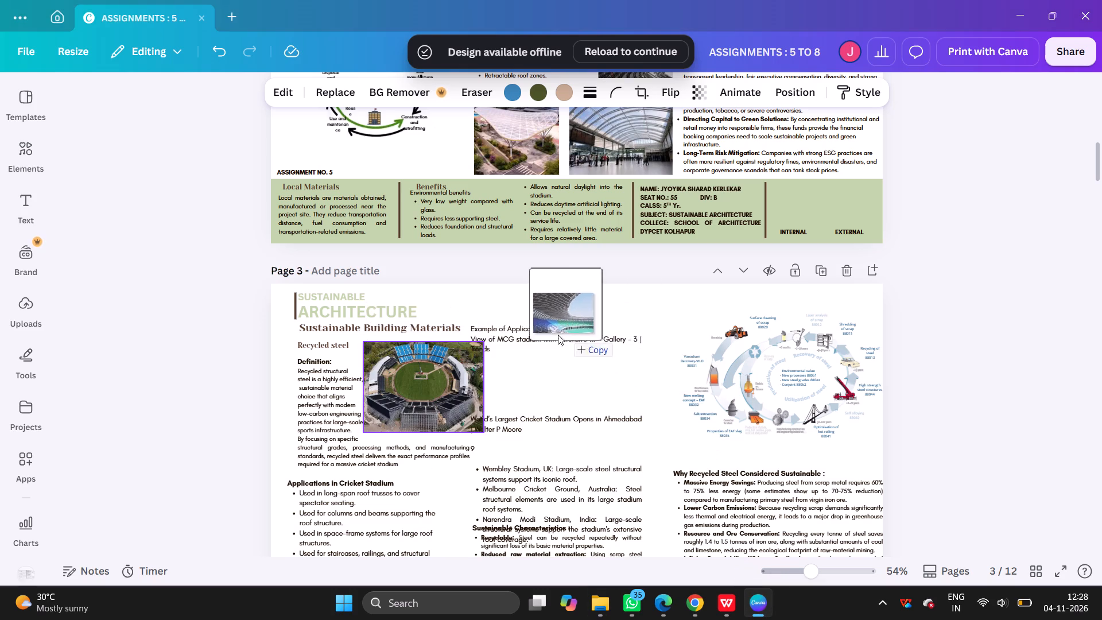
{"action": "left_click_drag", "start_coordinate": [558, 335], "coordinate": [558, 381]}
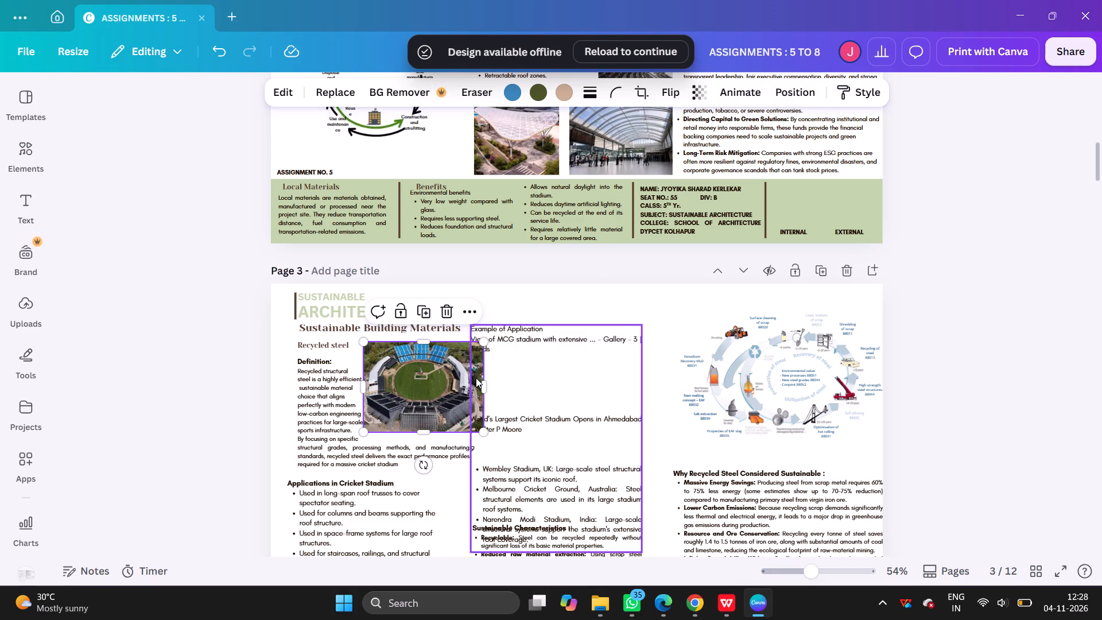
{"action": "scroll", "coordinate": [515, 358], "scroll_direction": "down", "scroll_amount": 3}
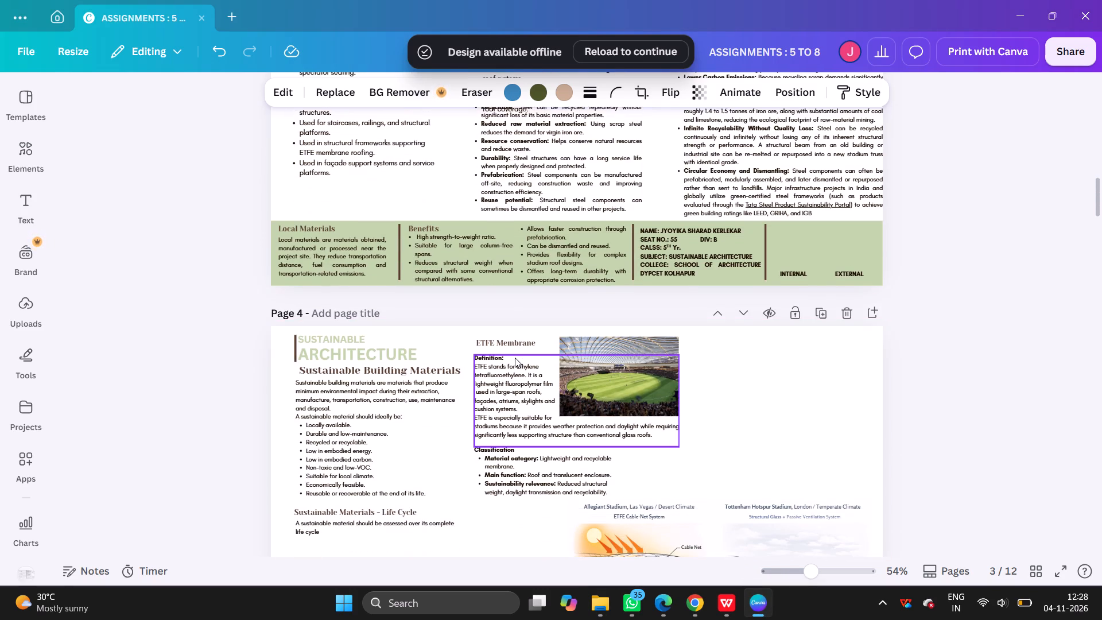
{"action": "scroll", "coordinate": [515, 358], "scroll_direction": "up", "scroll_amount": 3}
{"action": "scroll", "coordinate": [511, 360], "scroll_direction": "down", "scroll_amount": 1}
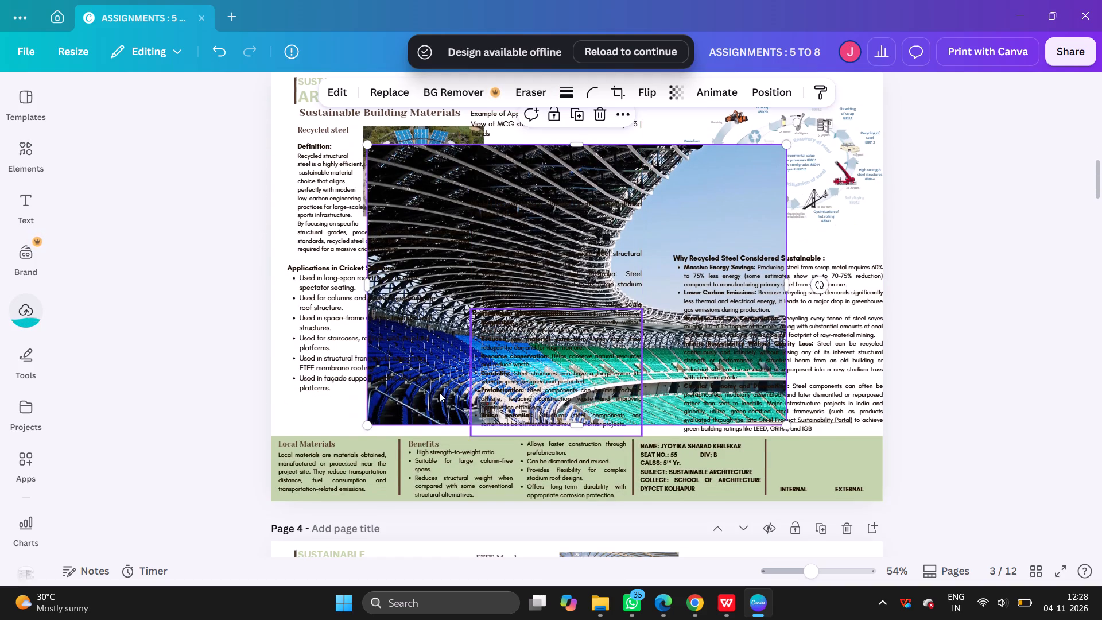
Shrink the stadium interior photo and place it beside the Definition text, moving the aerial stadium photo down onto the Sustainable Characteristics text.
{"action": "left_click_drag", "start_coordinate": [367, 428], "coordinate": [673, 282]}
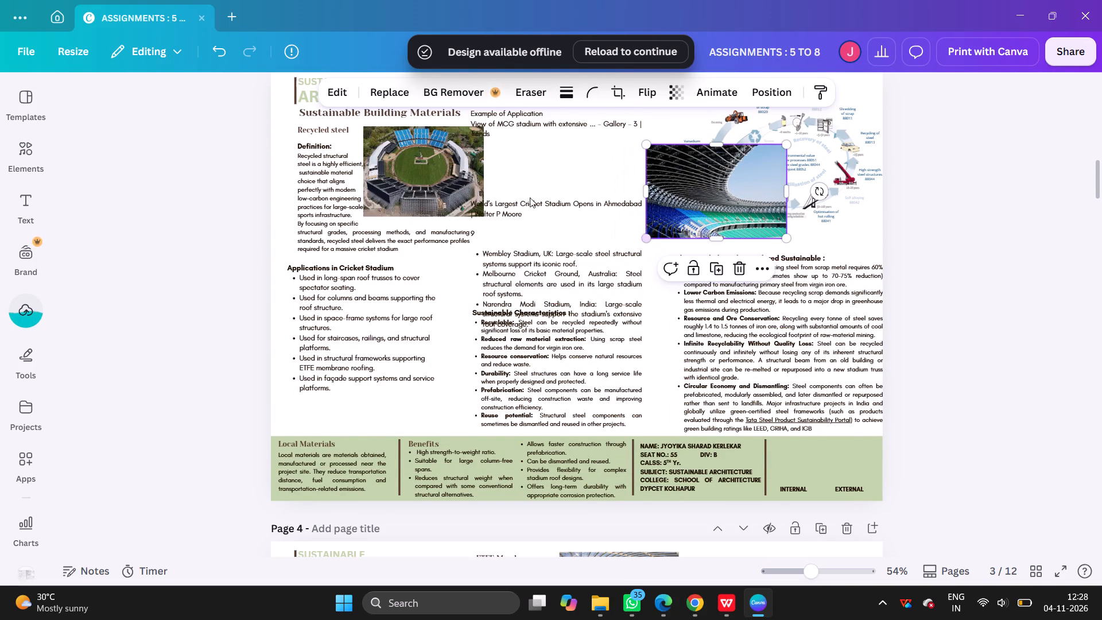
{"action": "left_click_drag", "start_coordinate": [451, 133], "coordinate": [618, 342]}
{"action": "left_click_drag", "start_coordinate": [657, 150], "coordinate": [391, 144]}
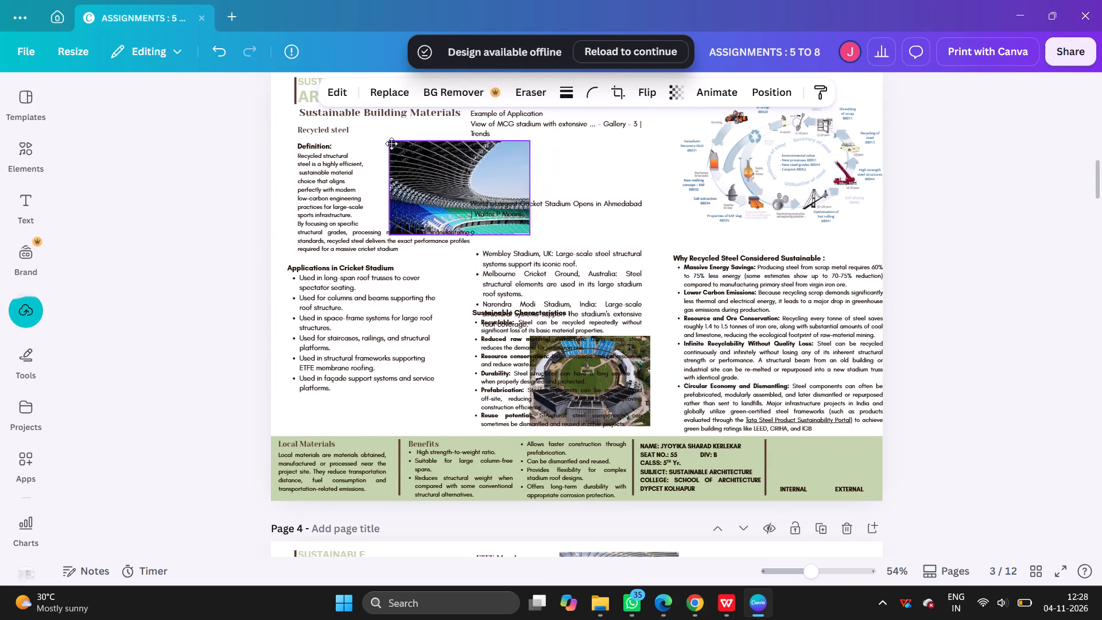
{"action": "left_click_drag", "start_coordinate": [391, 144], "coordinate": [376, 143]}
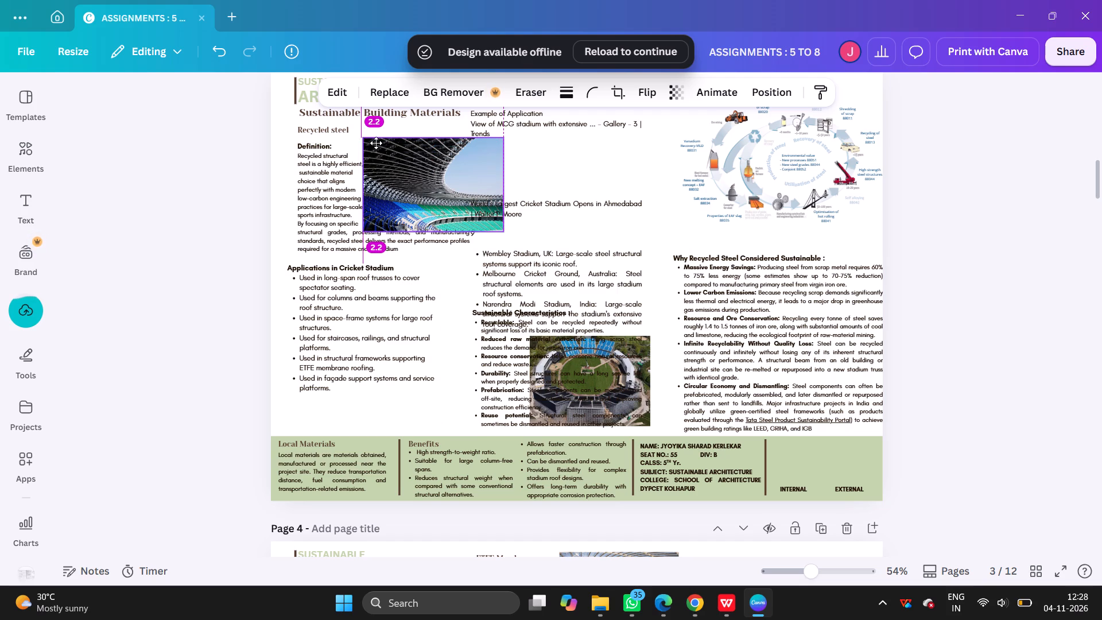
{"action": "left_click_drag", "start_coordinate": [376, 143], "coordinate": [379, 142]}
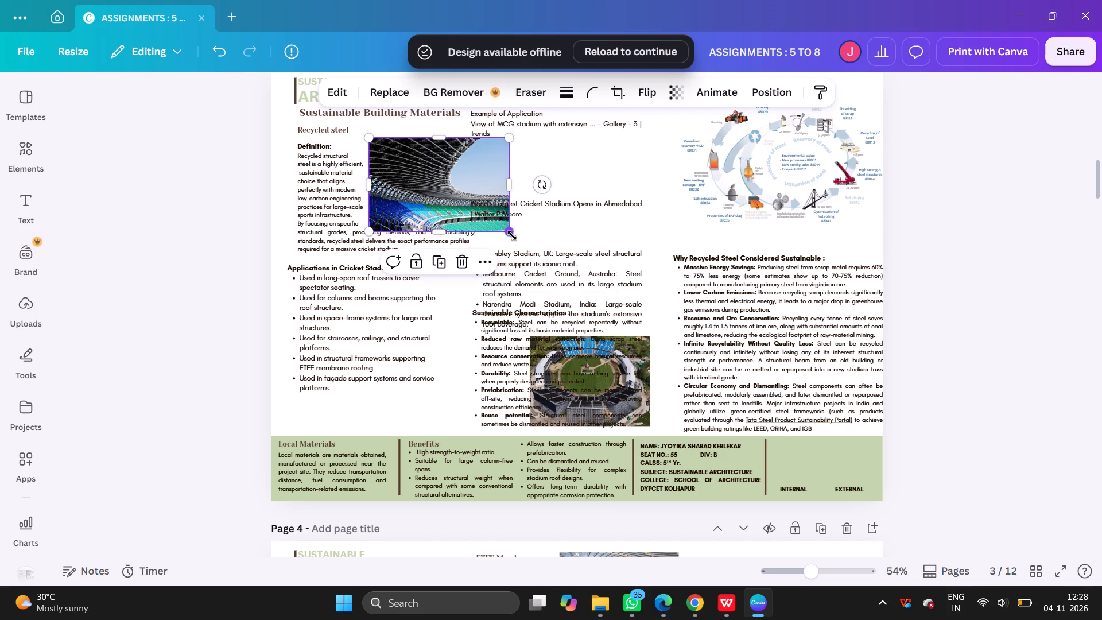
{"action": "left_click_drag", "start_coordinate": [512, 235], "coordinate": [489, 229]}
Move the Example of Application text box right and slightly up, clear of the stadium interior photo.
{"action": "scroll", "coordinate": [582, 302], "scroll_direction": "up", "scroll_amount": 2}
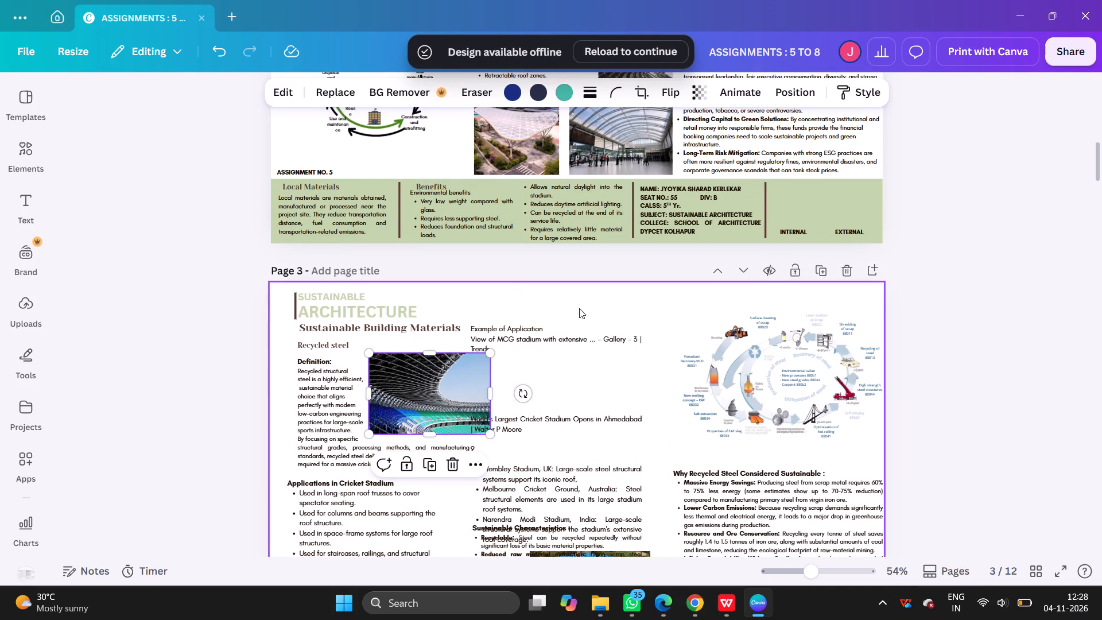
{"action": "left_click_drag", "start_coordinate": [546, 334], "coordinate": [590, 315]}
Delete the blank lines between the MCG stadium caption and the "World's Largest Cricket Stadium Opens in Ahmedabad" caption.
{"action": "left_click", "coordinate": [545, 343]}
{"action": "left_click", "coordinate": [527, 381]}
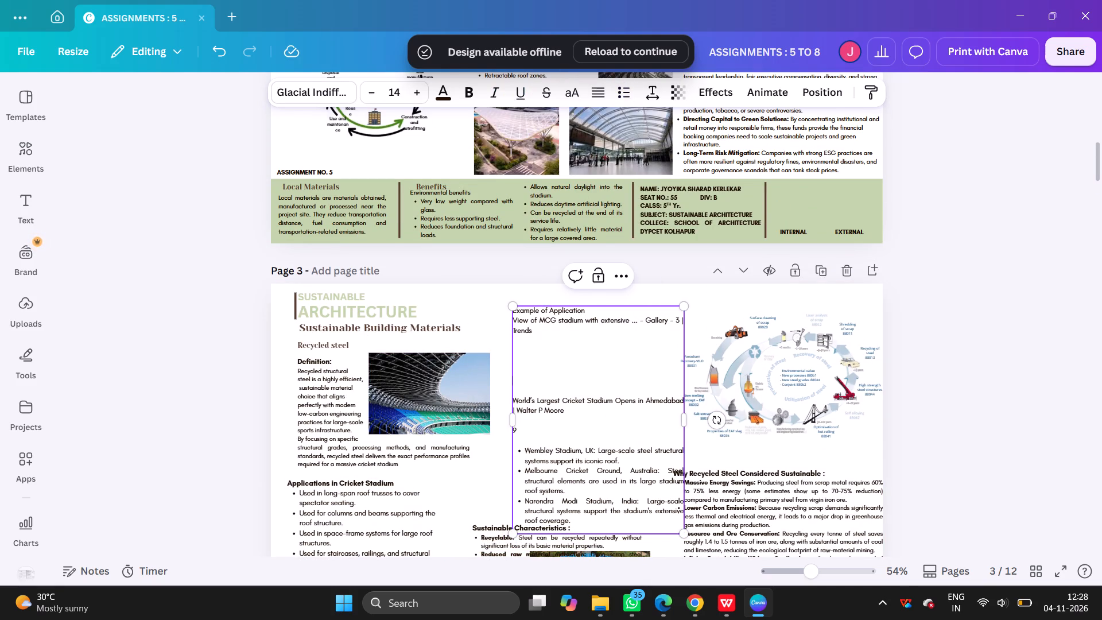
{"action": "left_click", "coordinate": [518, 397]}
{"action": "key", "text": "Left"}
{"action": "key", "text": "BackSpace"}
{"action": "key", "text": "BackSpace"}
{"action": "key", "text": "BackSpace"}
{"action": "key", "text": "BackSpace"}
{"action": "key", "text": "BackSpace"}
{"action": "key", "text": "BackSpace"}
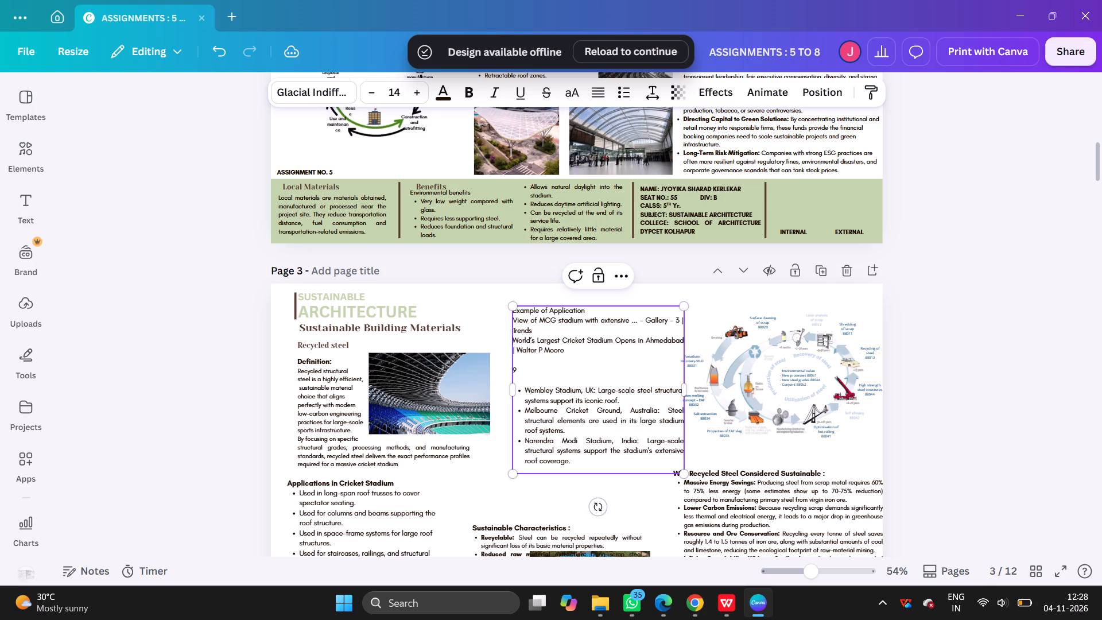
Make the "Example of Application" heading bold.
{"action": "left_click_drag", "start_coordinate": [593, 311], "coordinate": [512, 313]}
{"action": "key", "text": "ctrl+b"}
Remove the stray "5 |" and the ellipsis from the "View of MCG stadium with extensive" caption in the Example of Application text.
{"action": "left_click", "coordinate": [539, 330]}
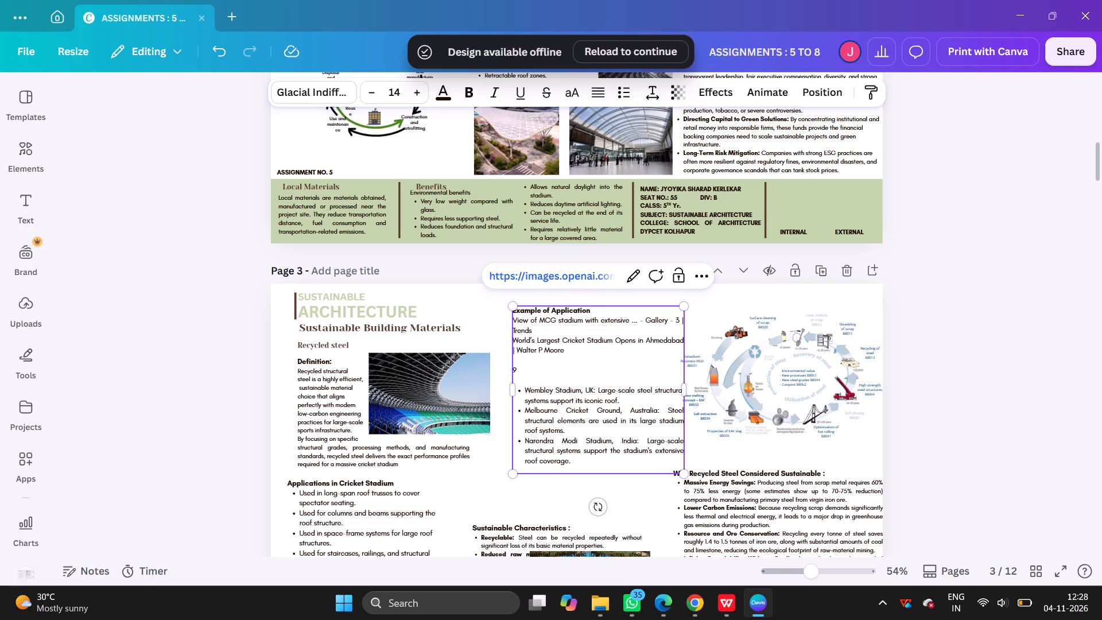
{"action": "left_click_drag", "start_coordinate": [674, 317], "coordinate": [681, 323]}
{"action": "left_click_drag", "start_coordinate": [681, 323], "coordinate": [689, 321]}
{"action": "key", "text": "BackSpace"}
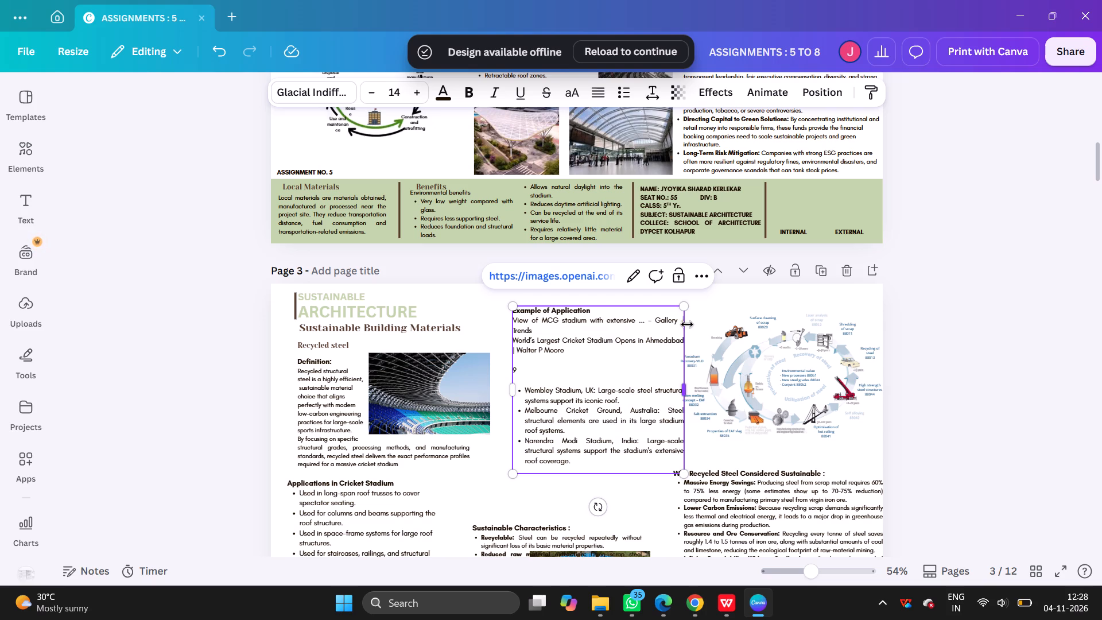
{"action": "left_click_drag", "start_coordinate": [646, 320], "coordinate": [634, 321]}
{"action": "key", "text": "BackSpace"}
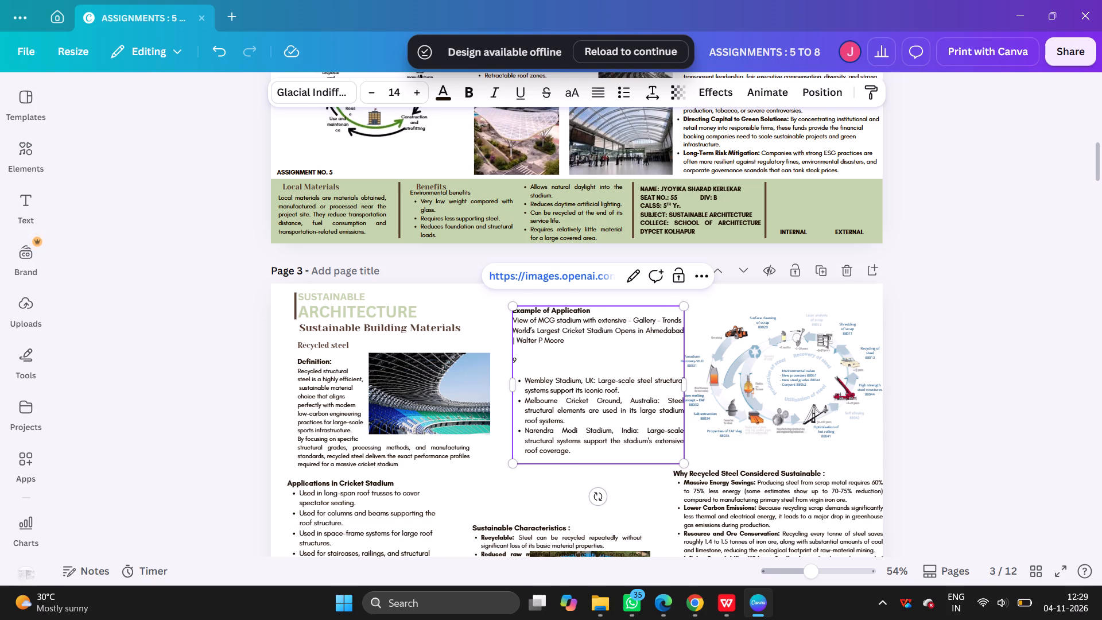
Delete the stray "9" and the extra blank lines above the Wembley Stadium bullet, keeping the caption text intact.
{"action": "left_click", "coordinate": [529, 365]}
{"action": "left_click_drag", "start_coordinate": [529, 363], "coordinate": [511, 359]}
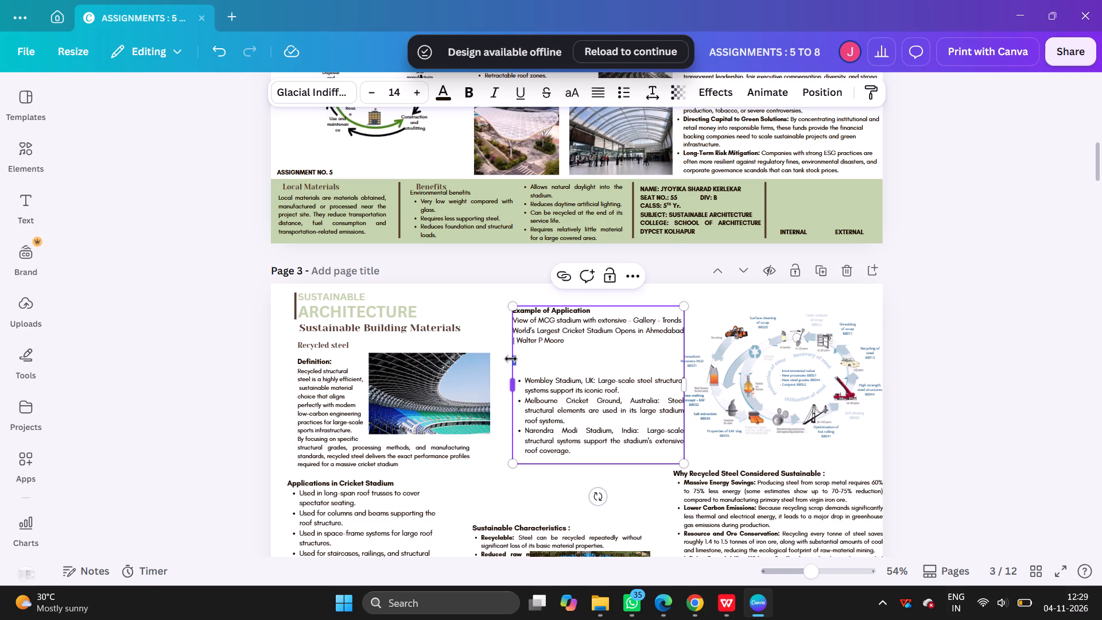
{"action": "key", "text": "BackSpace"}
{"action": "key", "text": "BackSpace"}
{"action": "key", "text": "BackSpace"}
{"action": "key", "text": "BackSpace"}
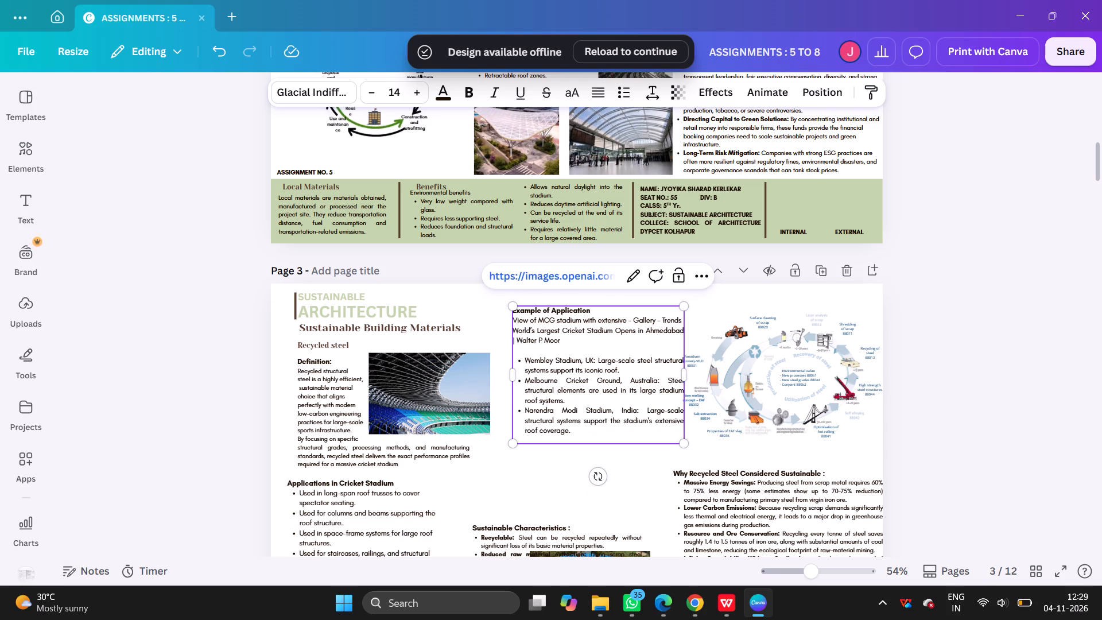
{"action": "key", "text": "ctrl+z"}
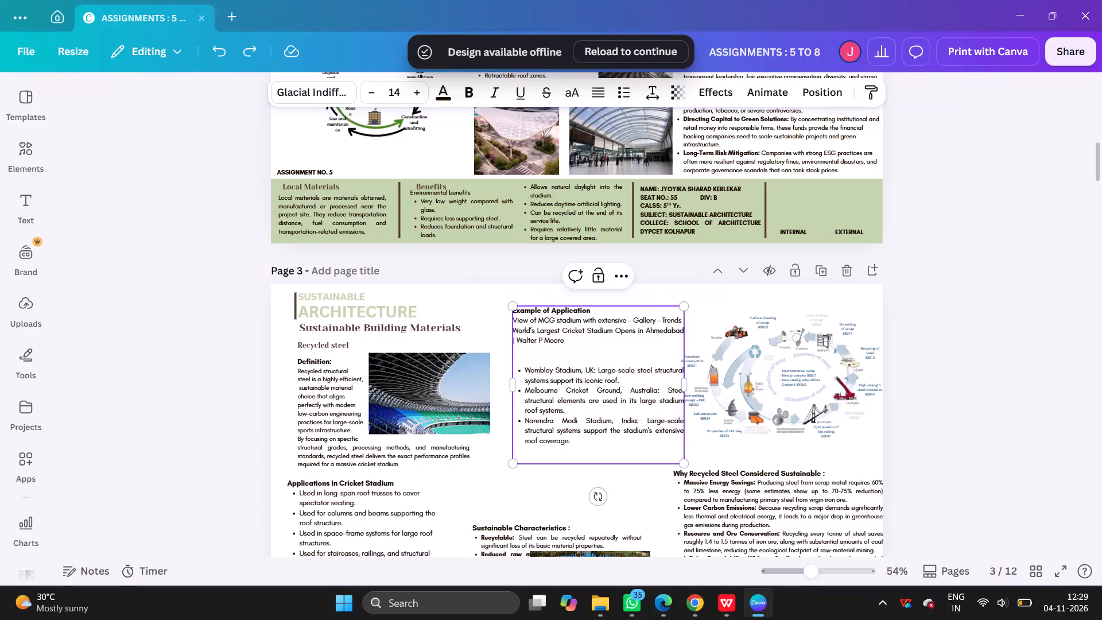
{"action": "left_click", "coordinate": [525, 355]}
{"action": "key", "text": "BackSpace"}
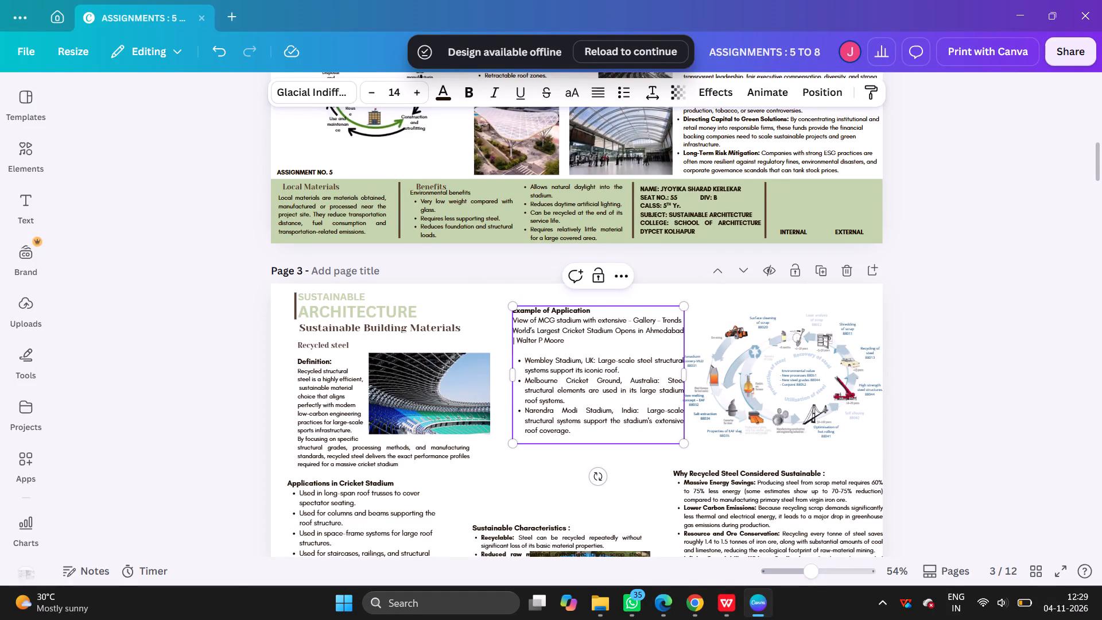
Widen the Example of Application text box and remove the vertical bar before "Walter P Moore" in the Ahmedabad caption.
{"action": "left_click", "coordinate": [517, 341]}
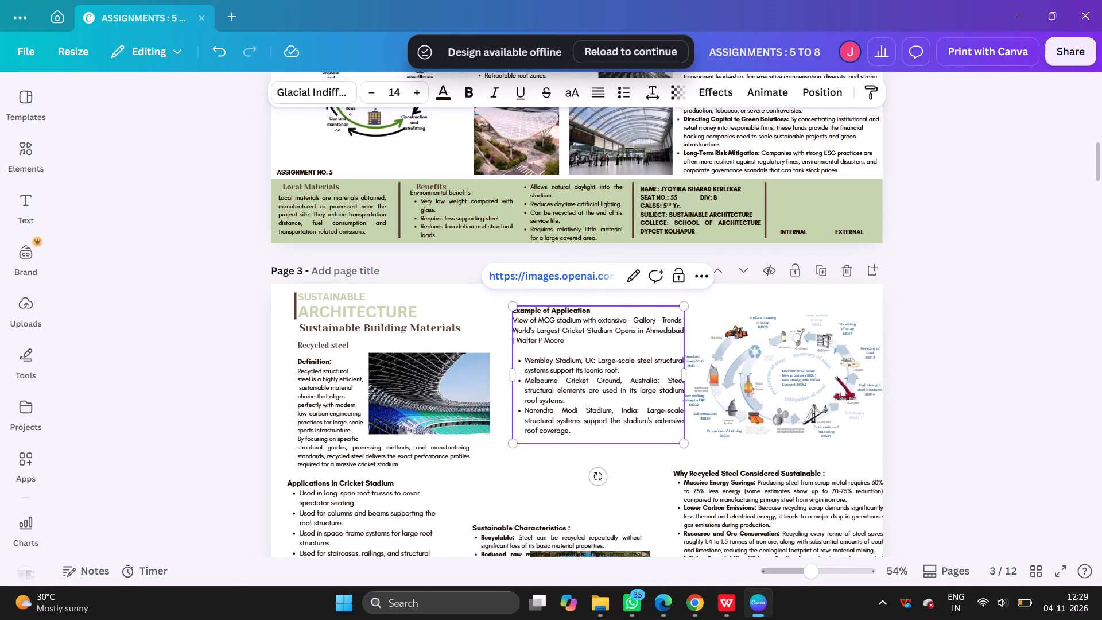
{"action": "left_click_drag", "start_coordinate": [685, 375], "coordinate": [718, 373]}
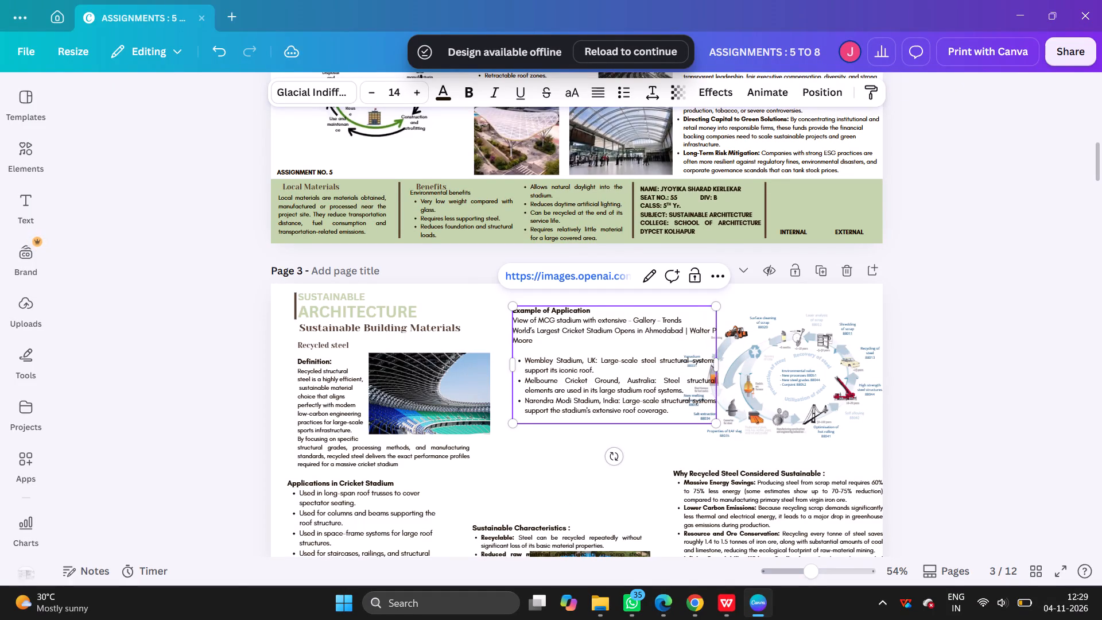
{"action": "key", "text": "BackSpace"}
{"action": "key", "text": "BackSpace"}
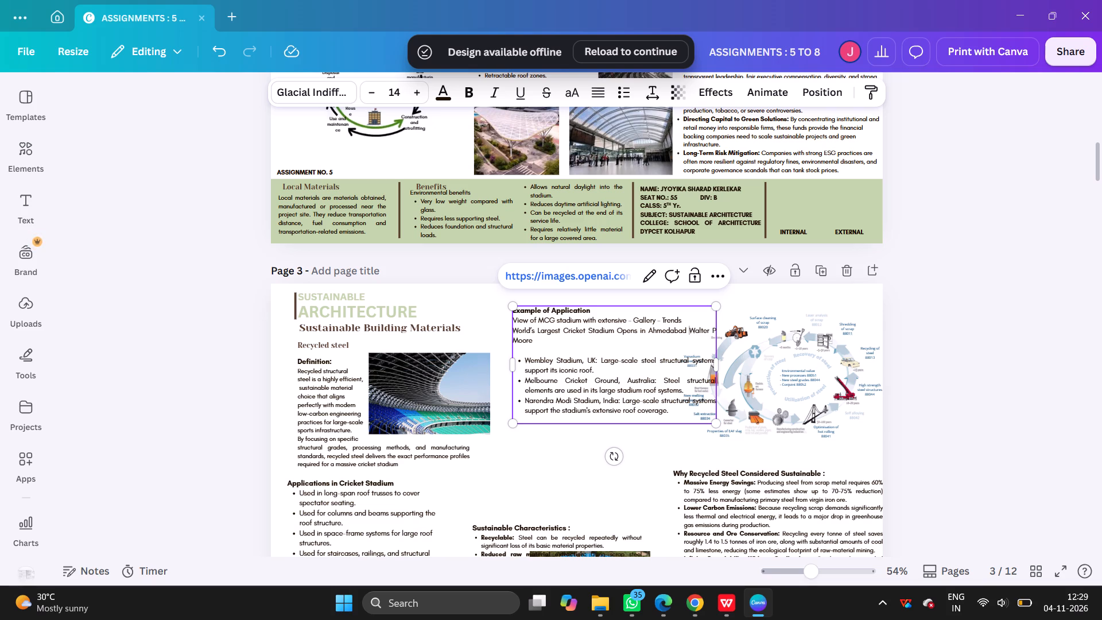
{"action": "left_click", "coordinate": [686, 602]}
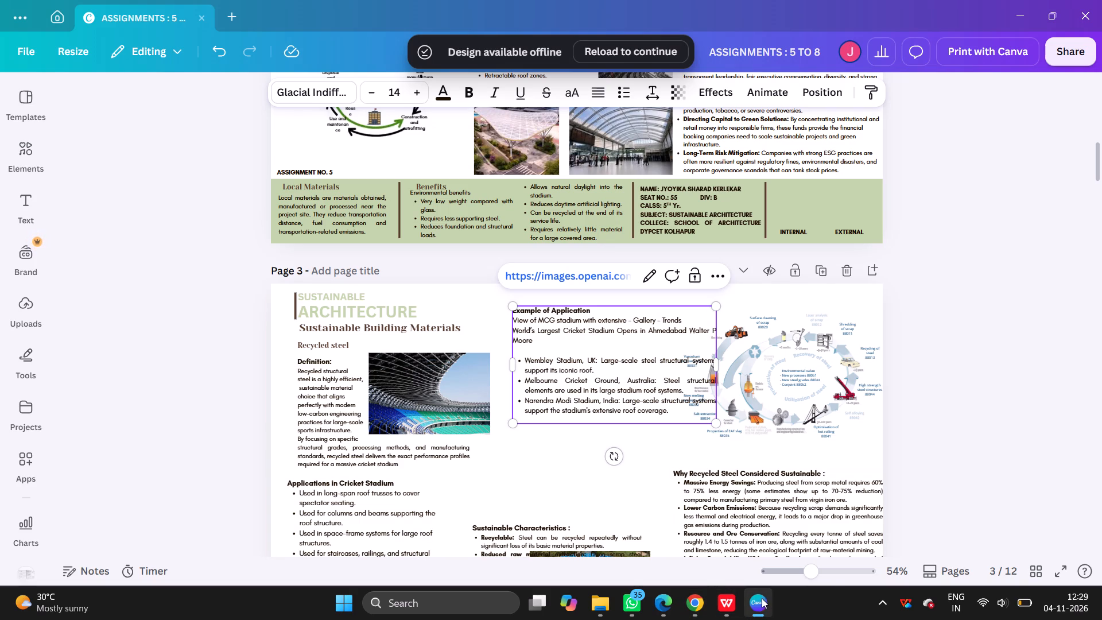
{"action": "left_click", "coordinate": [693, 592]}
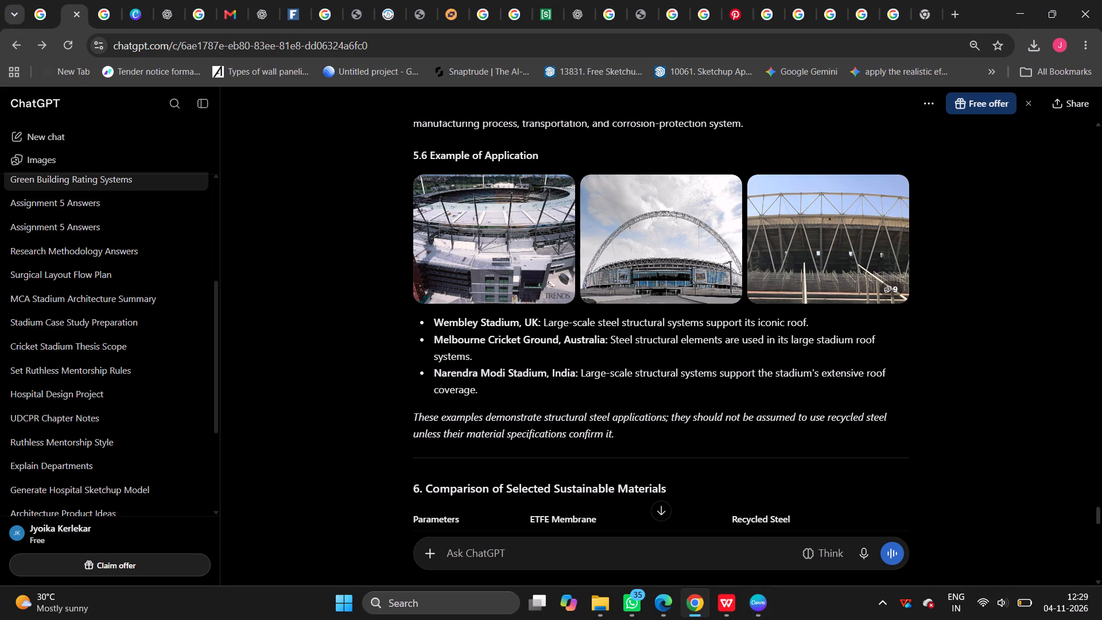
{"action": "left_click", "coordinate": [757, 617]}
{"action": "left_click_drag", "start_coordinate": [539, 342], "coordinate": [512, 319]}
{"action": "key", "text": "BackSpace"}
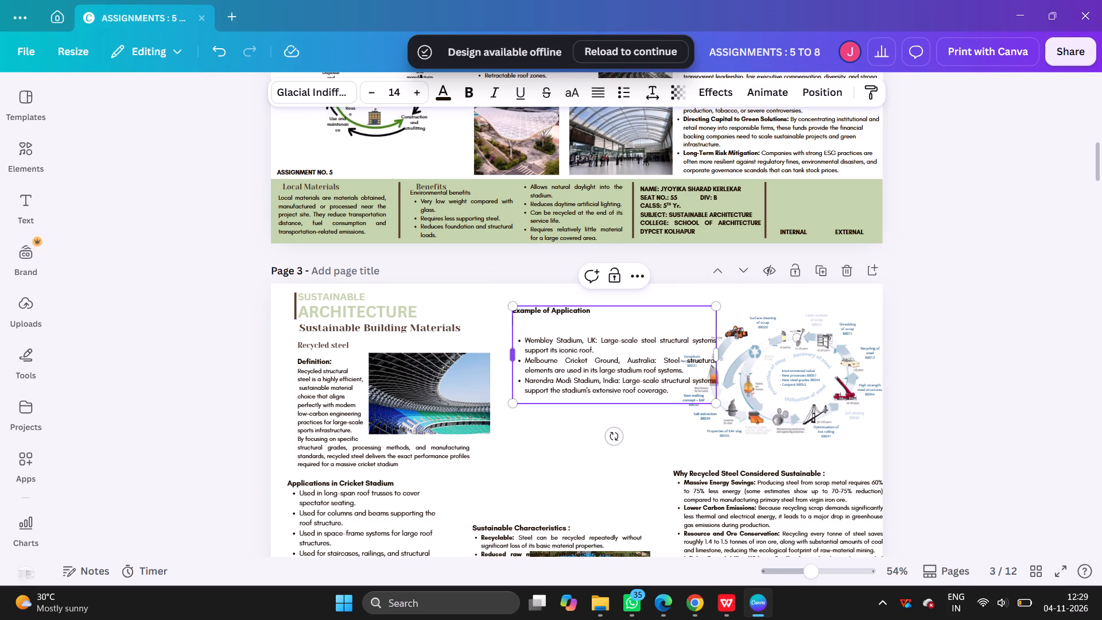
Remove the blank lines between the "Example of Application" heading and its bullets, and end the heading with a colon.
{"action": "key", "text": "BackSpace"}
{"action": "key", "text": "BackSpace"}
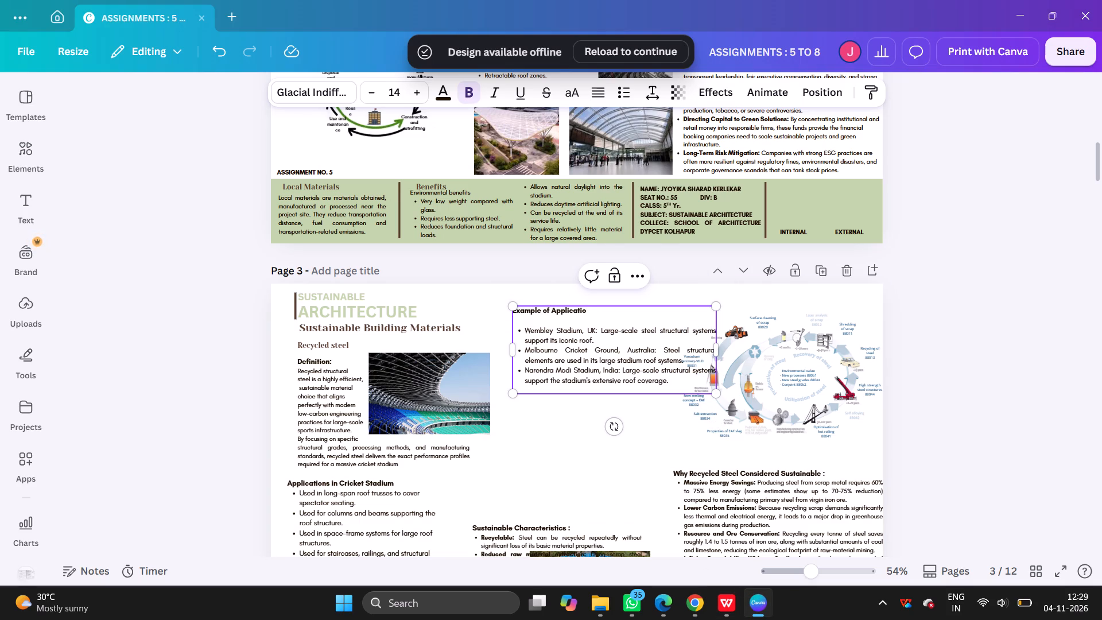
{"action": "key", "text": "ctrl+z"}
{"action": "left_click", "coordinate": [517, 330]}
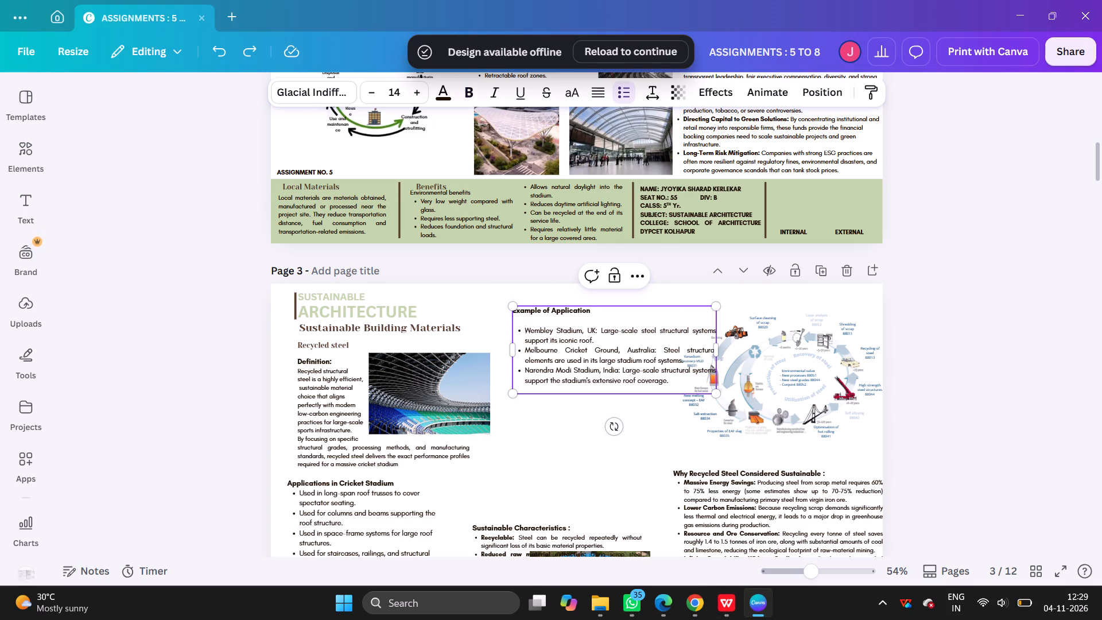
{"action": "left_click", "coordinate": [528, 320]}
{"action": "key", "text": "BackSpace"}
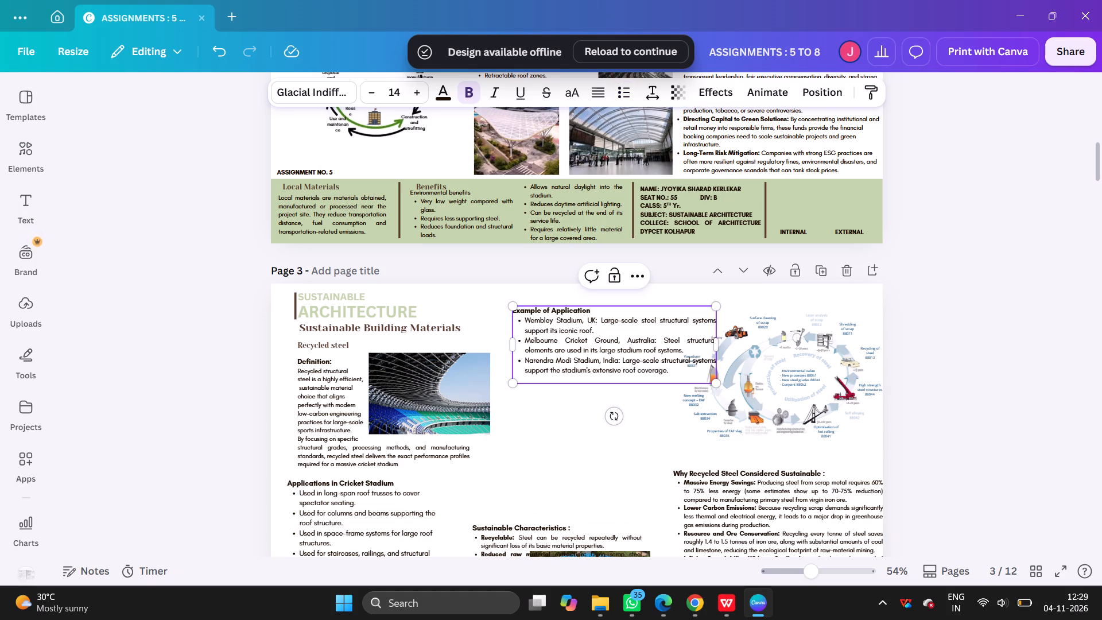
{"action": "key", "text": "shift+colon"}
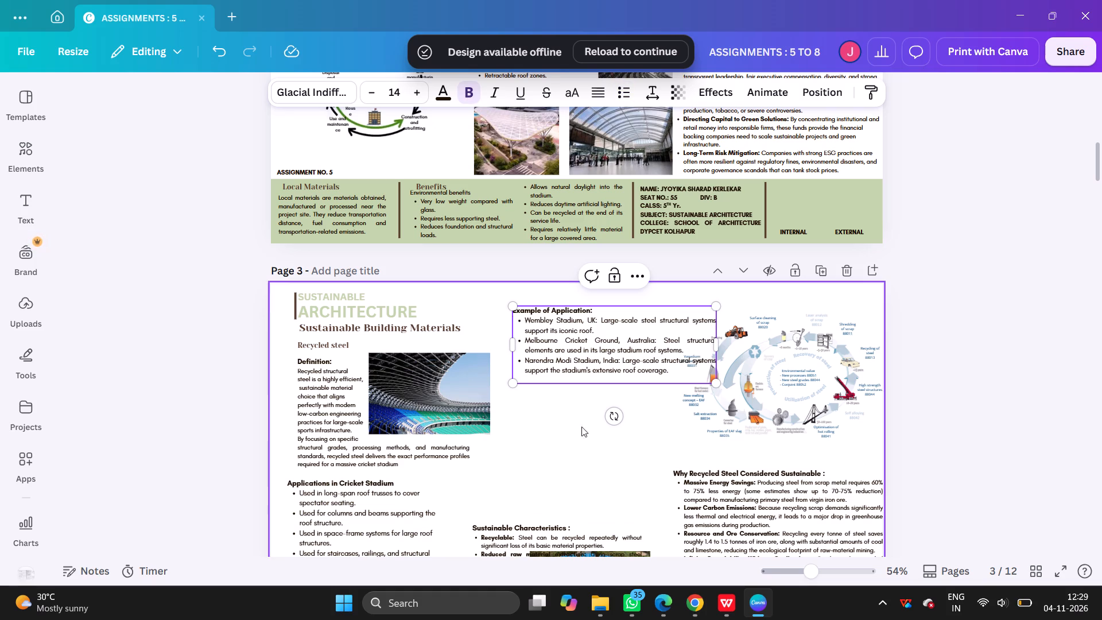
Move the Example of Application text box slightly left and up, and narrow it to clear the steel recycling diagram.
{"action": "left_click_drag", "start_coordinate": [561, 352], "coordinate": [548, 351]}
{"action": "left_click", "coordinate": [571, 427]}
{"action": "left_click_drag", "start_coordinate": [569, 347], "coordinate": [550, 344]}
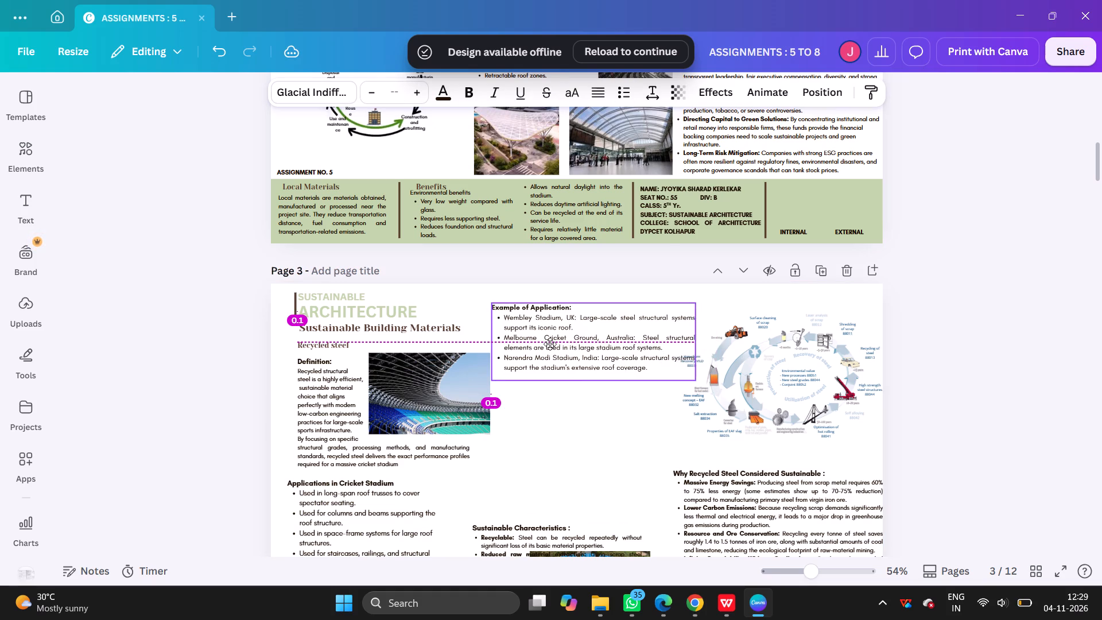
{"action": "left_click_drag", "start_coordinate": [550, 344], "coordinate": [556, 344]}
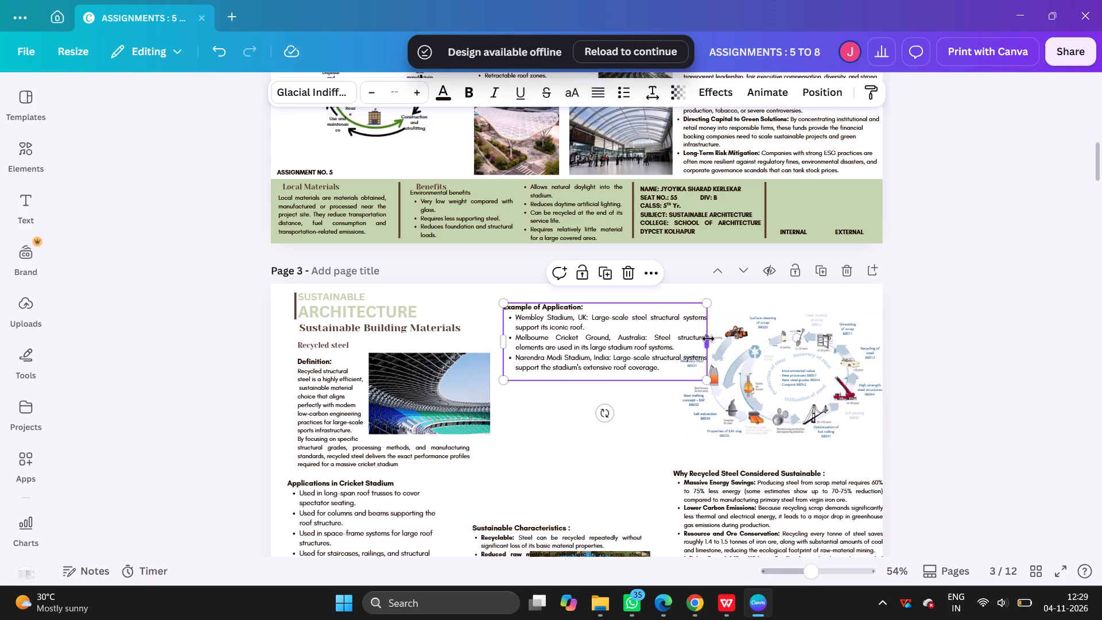
{"action": "left_click_drag", "start_coordinate": [708, 339], "coordinate": [659, 339]}
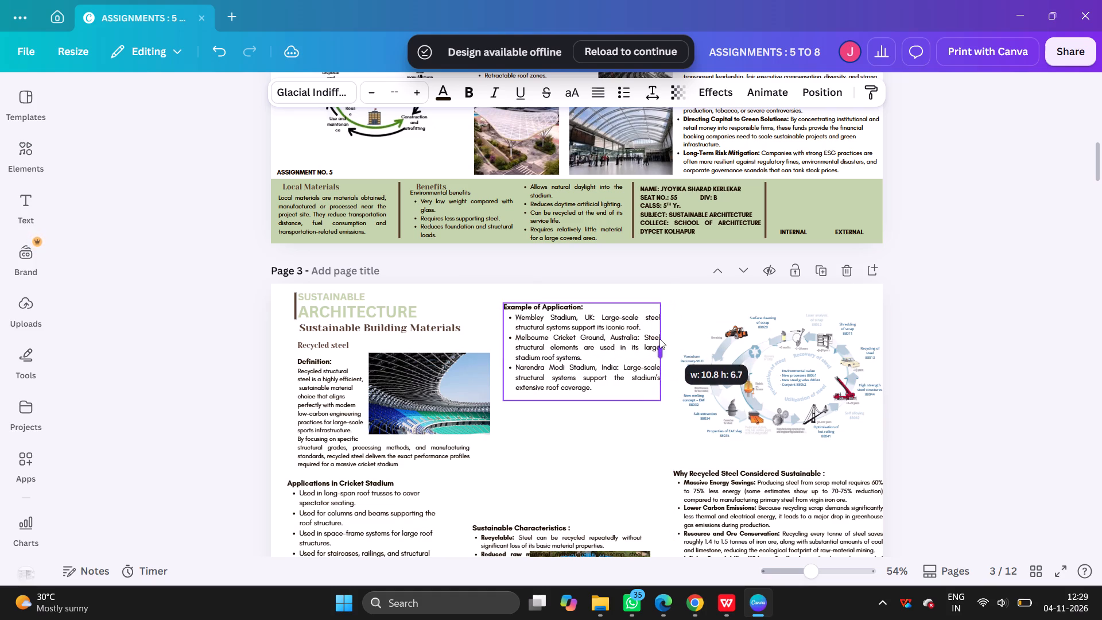
{"action": "left_click_drag", "start_coordinate": [659, 339], "coordinate": [653, 339]}
Move the aerial stadium photo into the gap between the Example of Application and Sustainable Characteristics text.
{"action": "scroll", "coordinate": [653, 339], "scroll_direction": "down", "scroll_amount": 3}
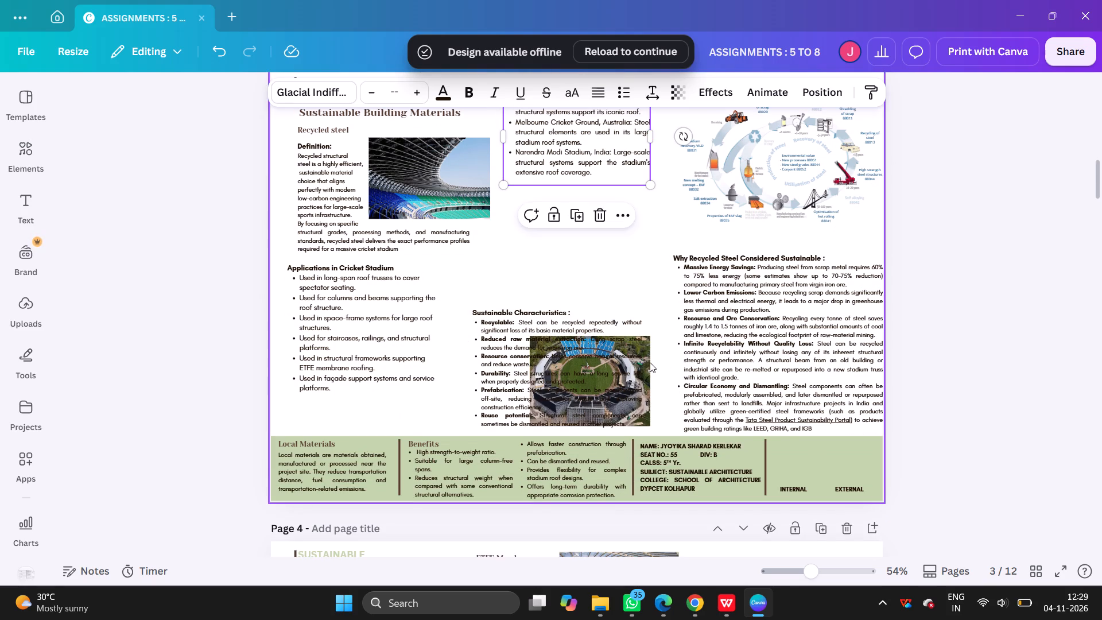
{"action": "left_click_drag", "start_coordinate": [642, 373], "coordinate": [889, 371]}
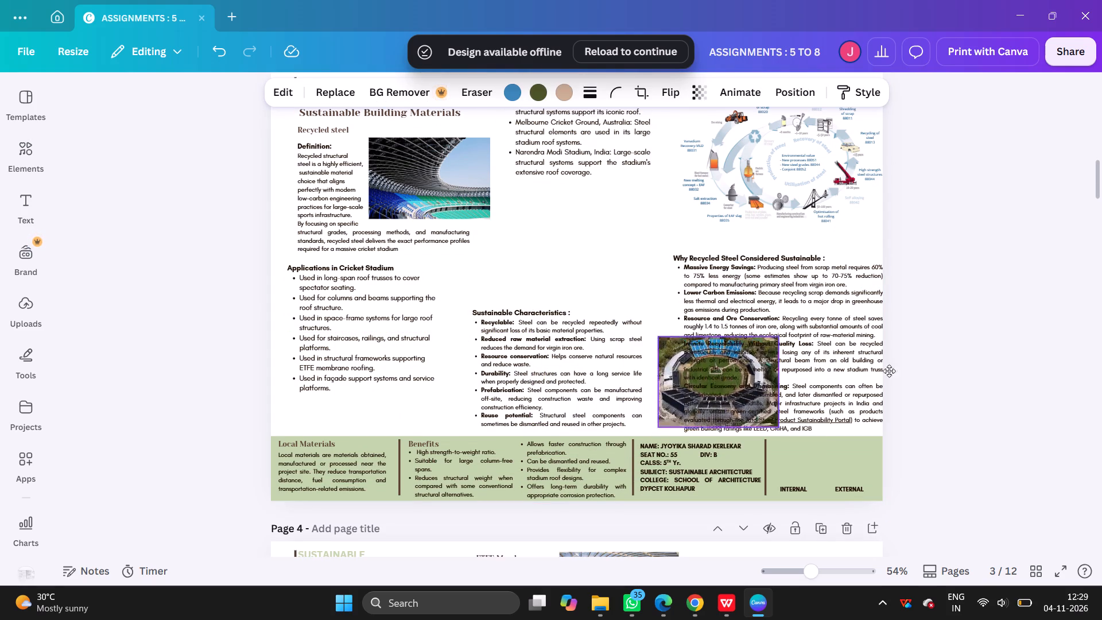
{"action": "left_click_drag", "start_coordinate": [889, 371], "coordinate": [635, 241]}
Widen the Sustainable Characteristics text box rightward, close to the "Why Recycled Steel Considered Sustainable" column.
{"action": "left_click", "coordinate": [618, 395]}
{"action": "left_click_drag", "start_coordinate": [644, 370], "coordinate": [655, 370]}
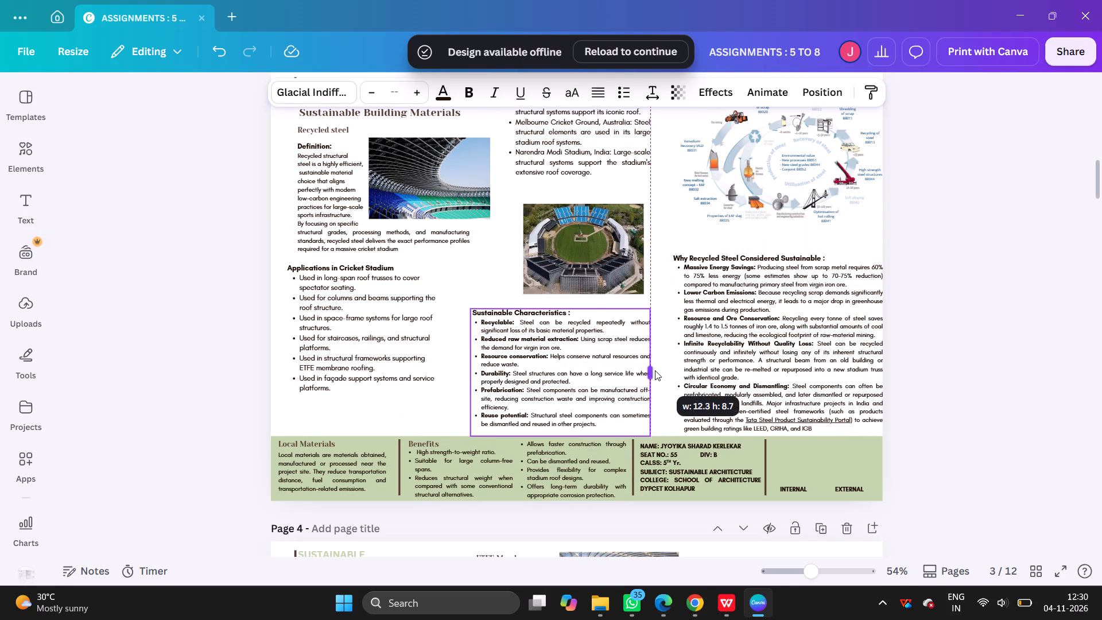
{"action": "left_click_drag", "start_coordinate": [655, 370], "coordinate": [668, 371]}
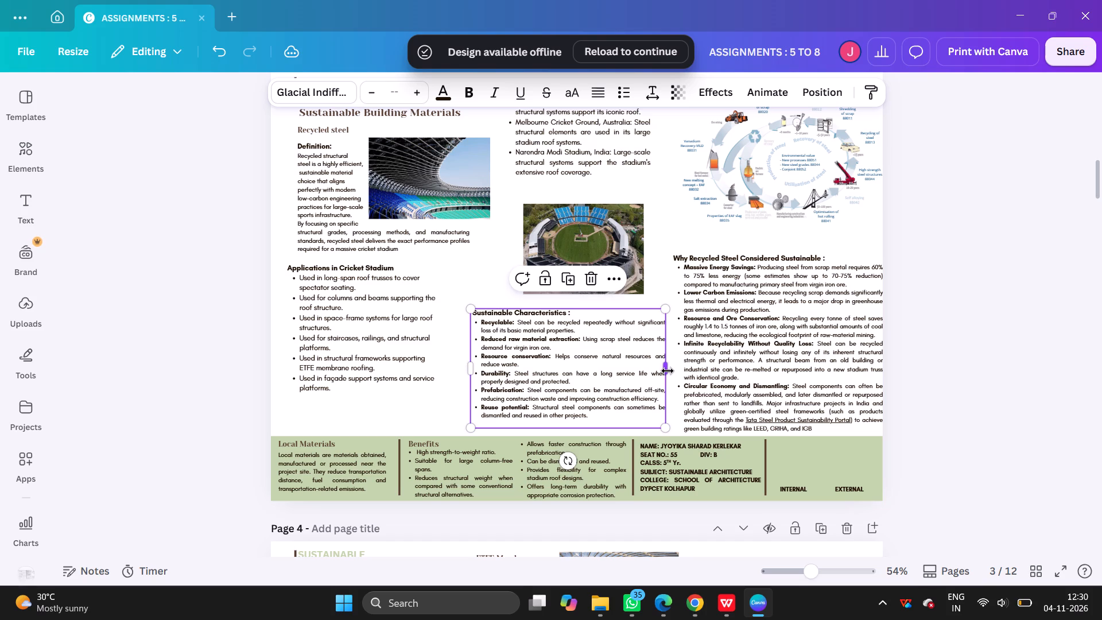
{"action": "scroll", "coordinate": [668, 371], "scroll_direction": "down", "scroll_amount": 3}
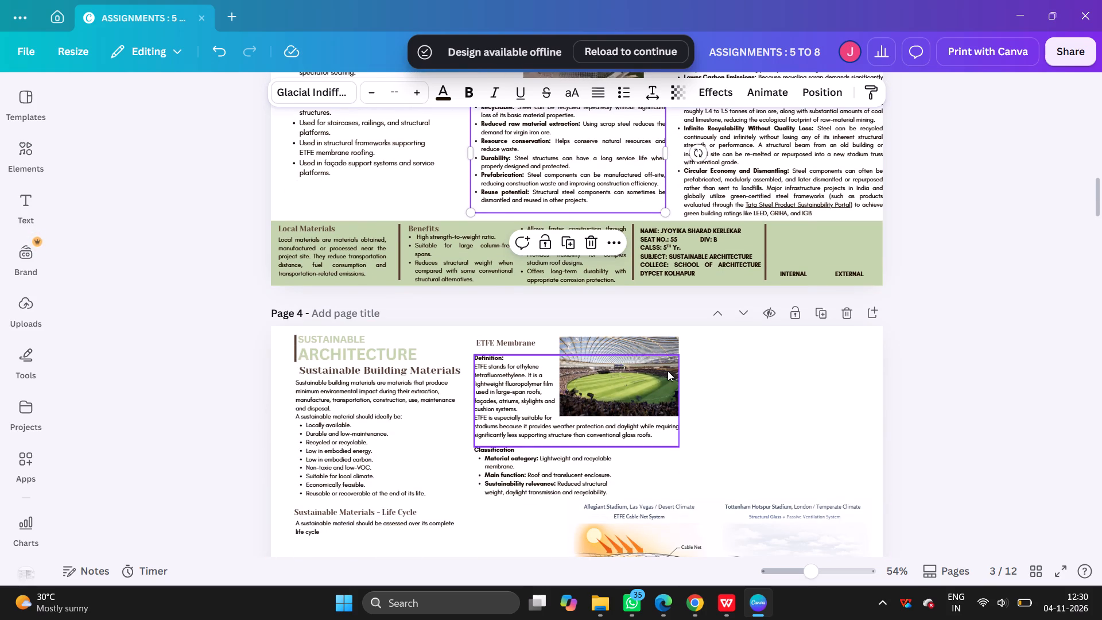
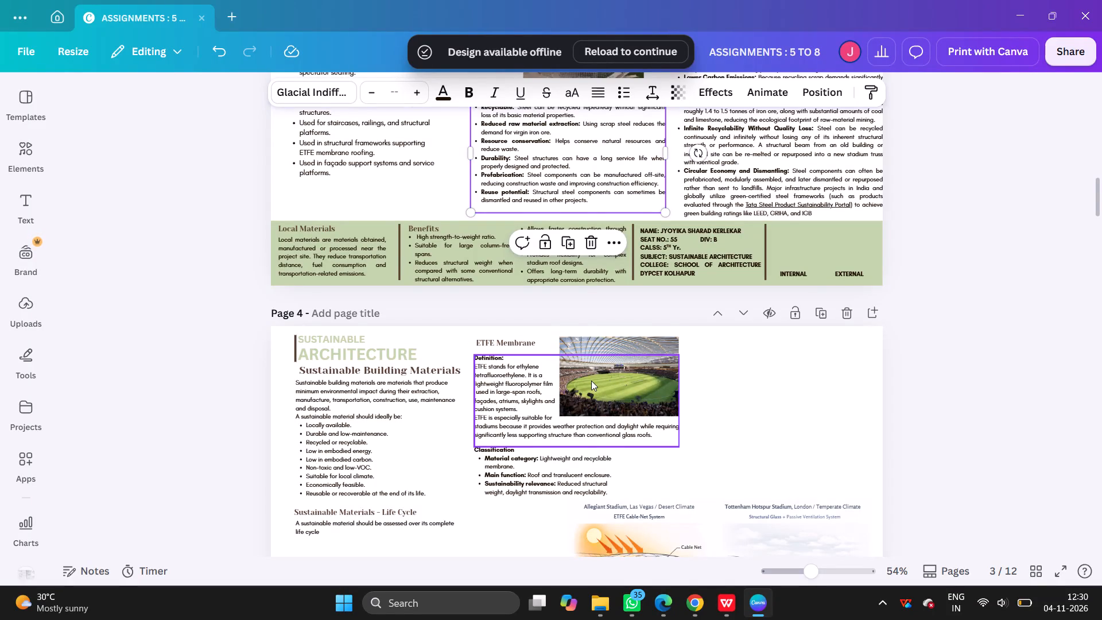
Delete the aerial cricket stadium photo above Sustainable Characteristics on page 3.
{"action": "scroll", "coordinate": [591, 381], "scroll_direction": "down", "scroll_amount": 2}
{"action": "scroll", "coordinate": [583, 377], "scroll_direction": "up", "scroll_amount": 2}
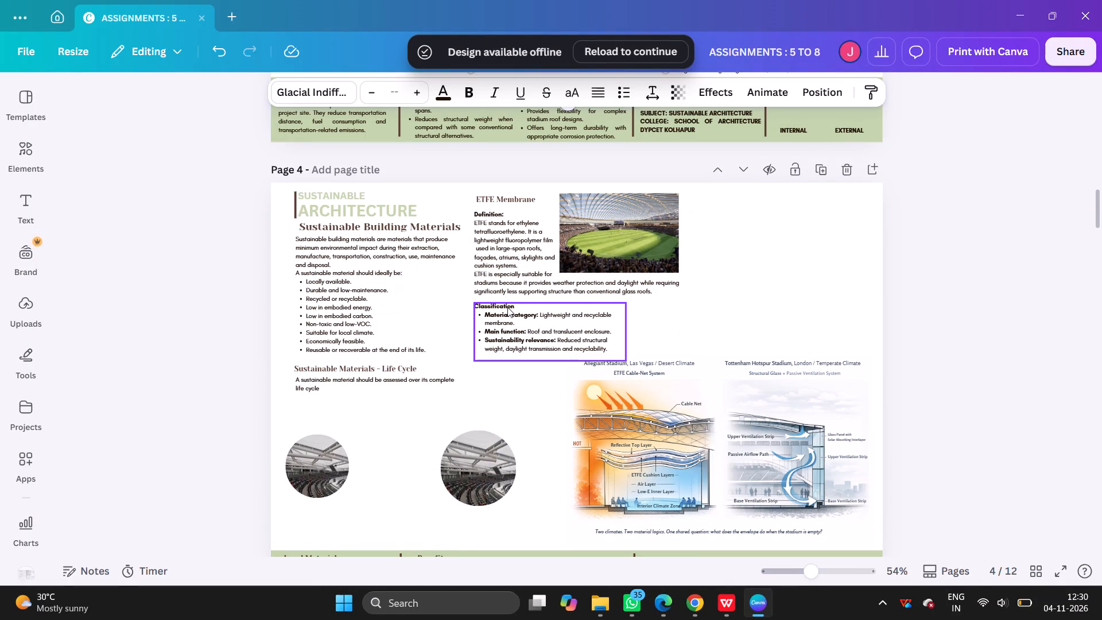
{"action": "scroll", "coordinate": [511, 321], "scroll_direction": "up", "scroll_amount": 4}
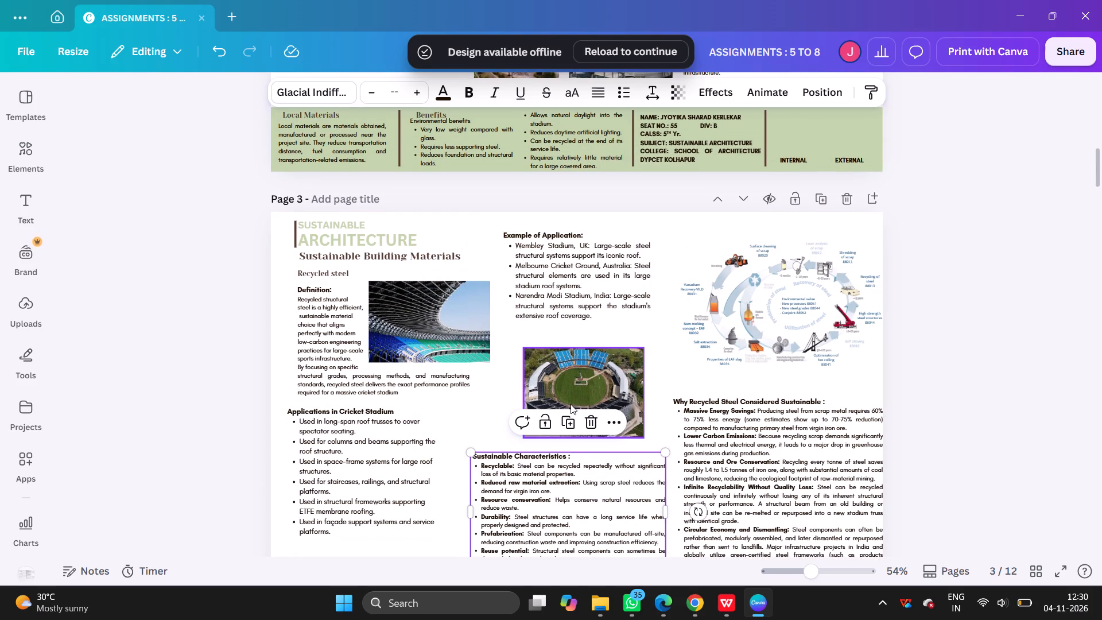
{"action": "left_click", "coordinate": [587, 371]}
{"action": "key", "text": "Delete"}
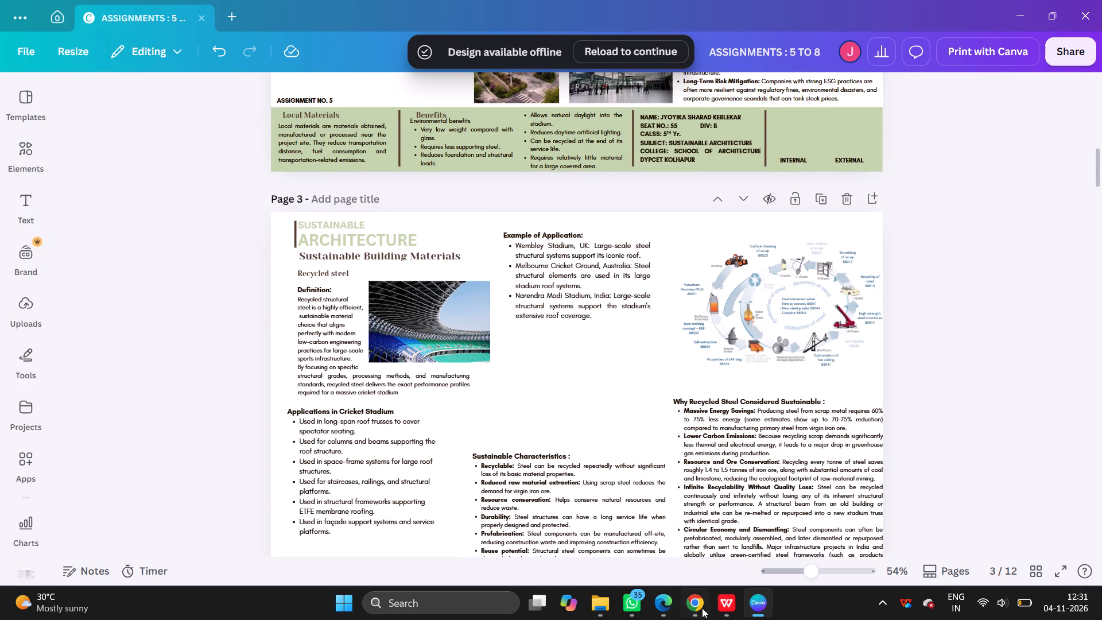
Add the steel roof construction photo from the images folder to page 3, shrunk and placed above Sustainable Characteristics near the middle column's outer edge.
{"action": "left_click", "coordinate": [604, 610]}
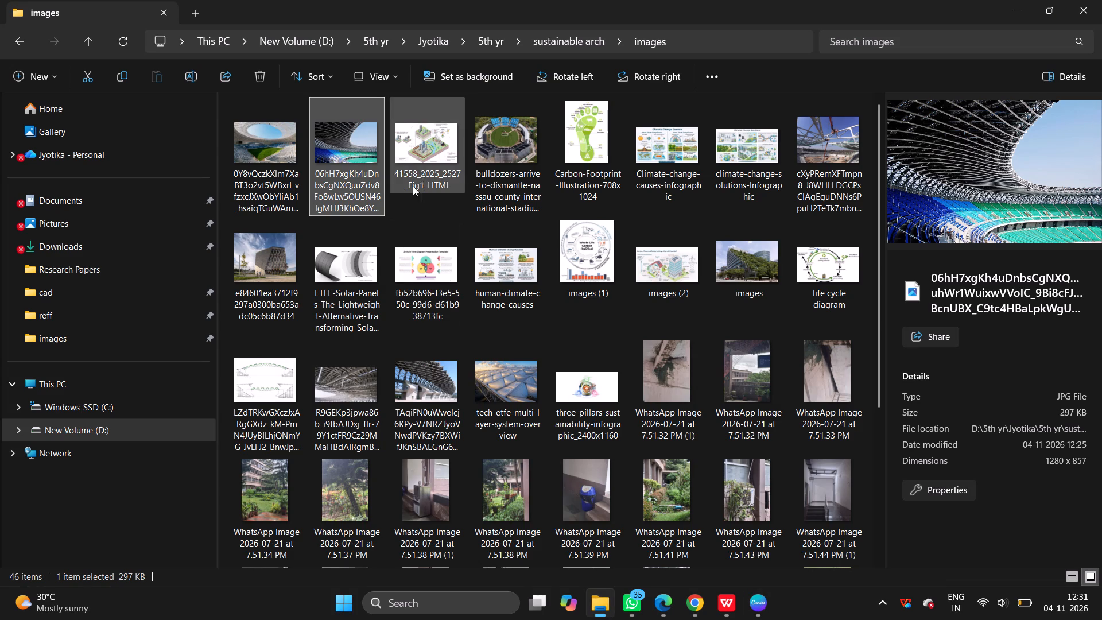
{"action": "left_click_drag", "start_coordinate": [821, 145], "coordinate": [762, 562]}
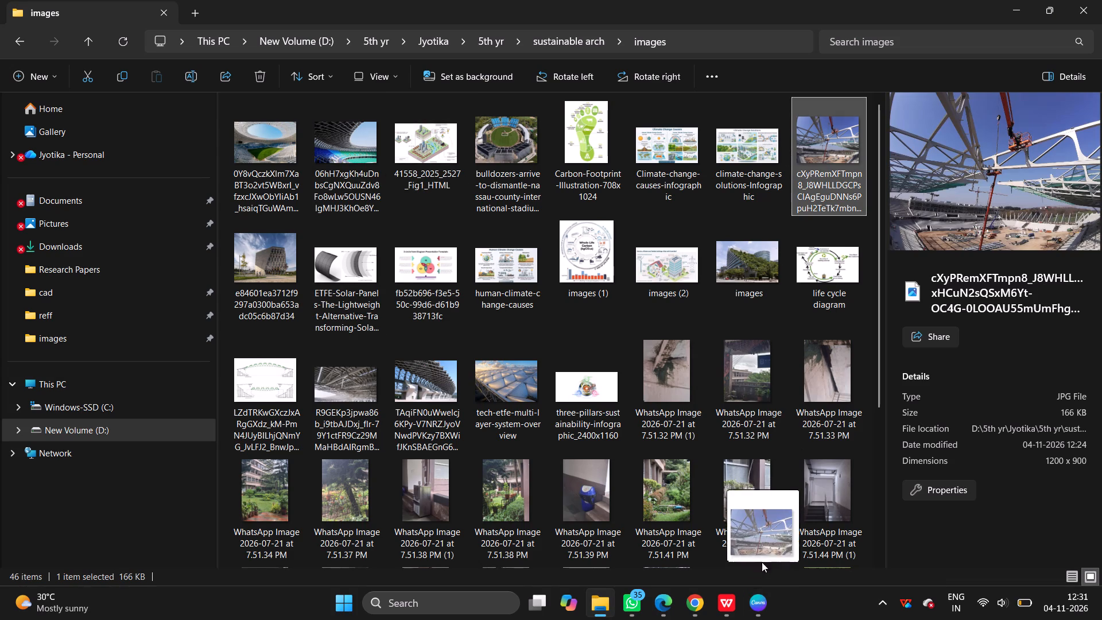
{"action": "left_click_drag", "start_coordinate": [762, 562], "coordinate": [629, 424]}
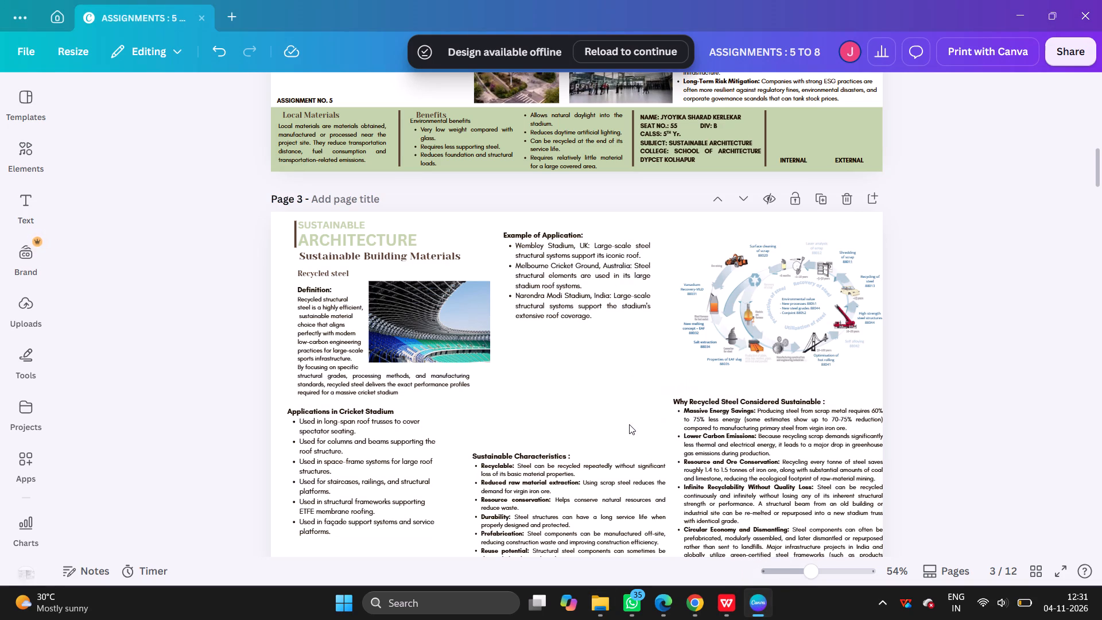
{"action": "scroll", "coordinate": [648, 401], "scroll_direction": "down", "scroll_amount": 2}
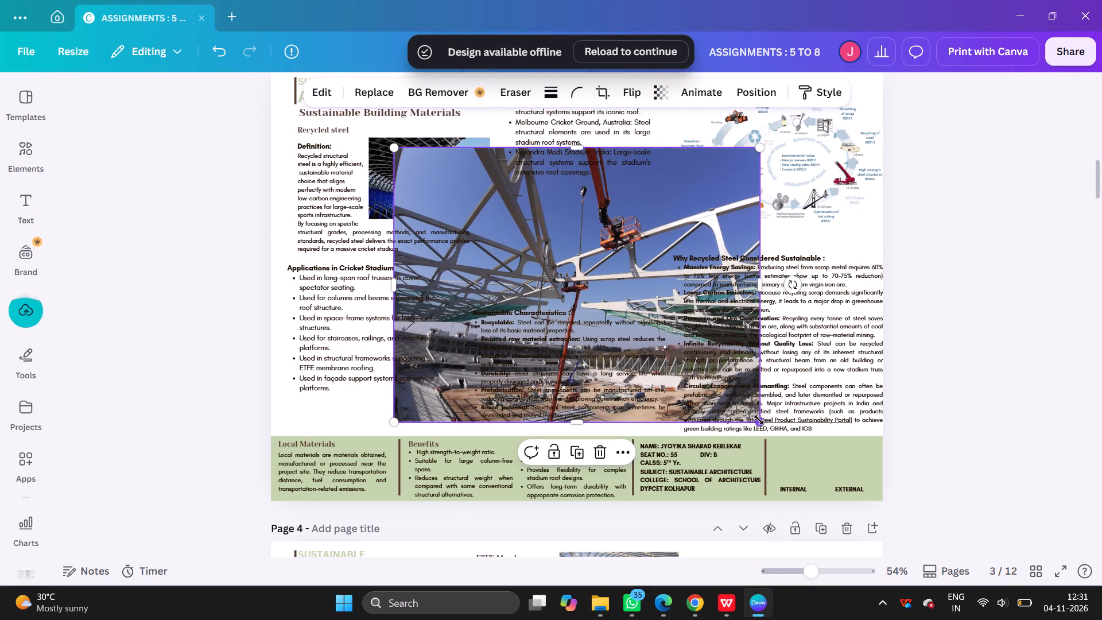
{"action": "left_click_drag", "start_coordinate": [759, 420], "coordinate": [499, 203]}
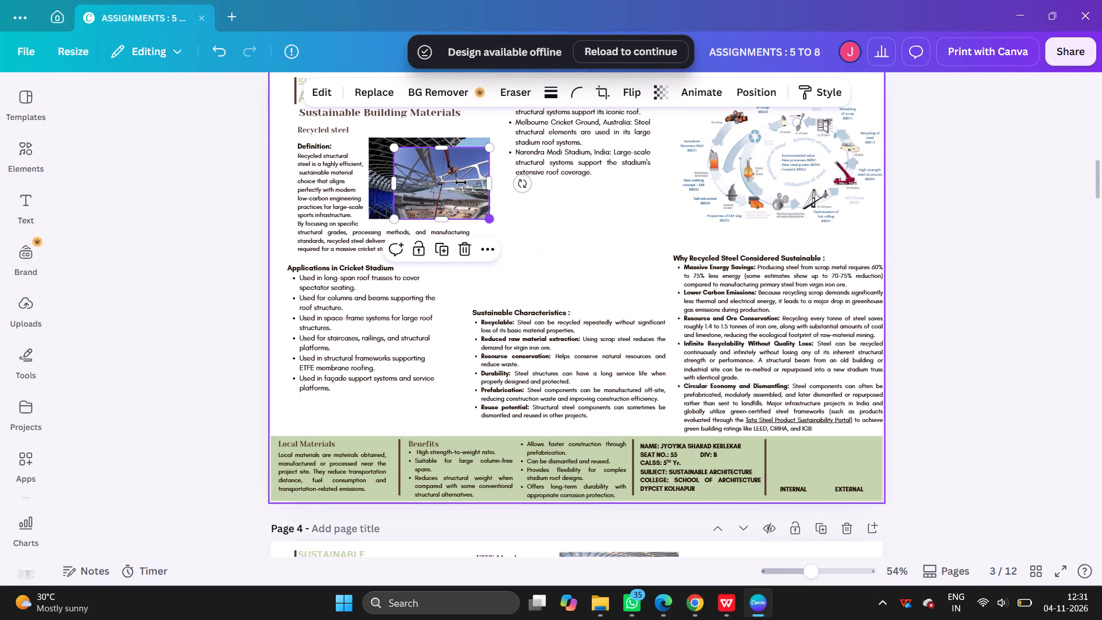
{"action": "left_click_drag", "start_coordinate": [449, 179], "coordinate": [634, 259]}
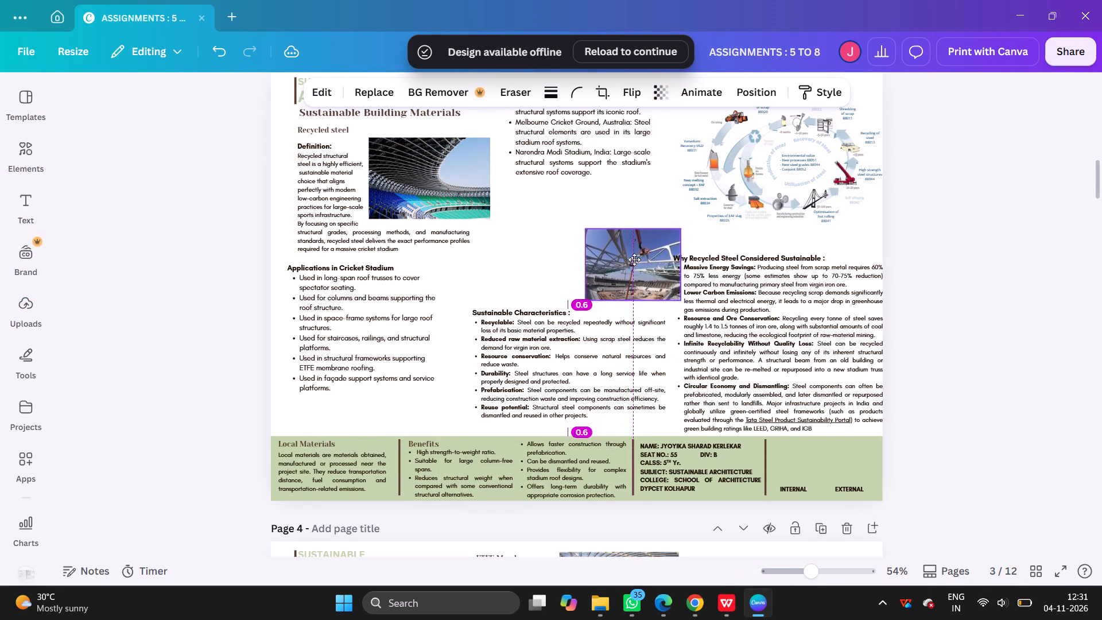
{"action": "left_click_drag", "start_coordinate": [634, 259], "coordinate": [623, 228]}
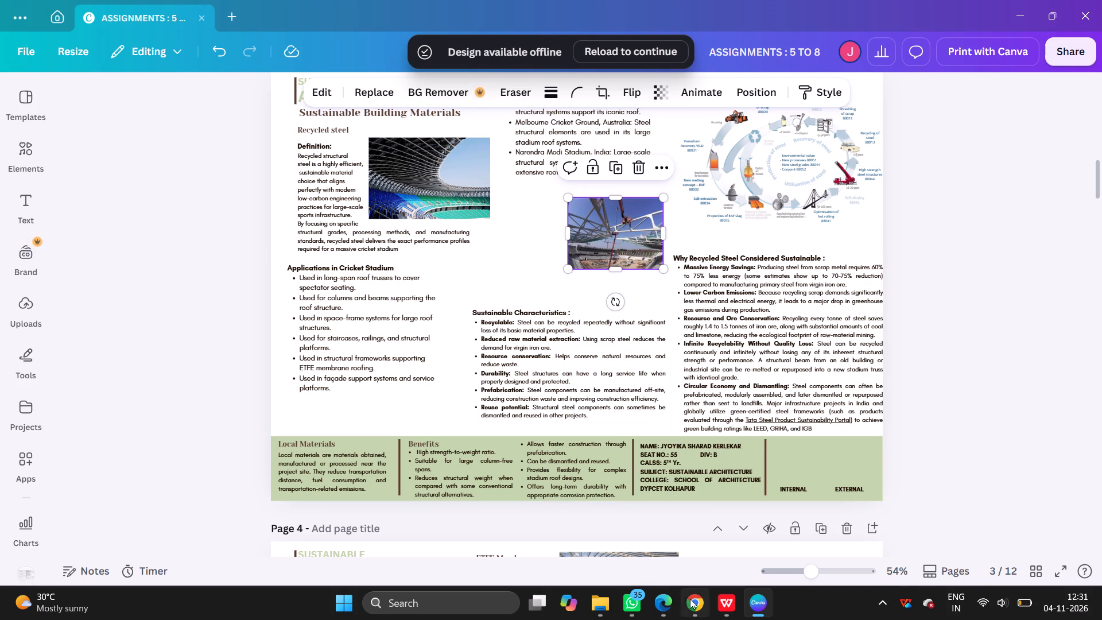
Add the stadium exterior photo with the steel lattice roof to page 3, shrunk and placed beside the roof construction photo.
{"action": "left_click", "coordinate": [600, 602]}
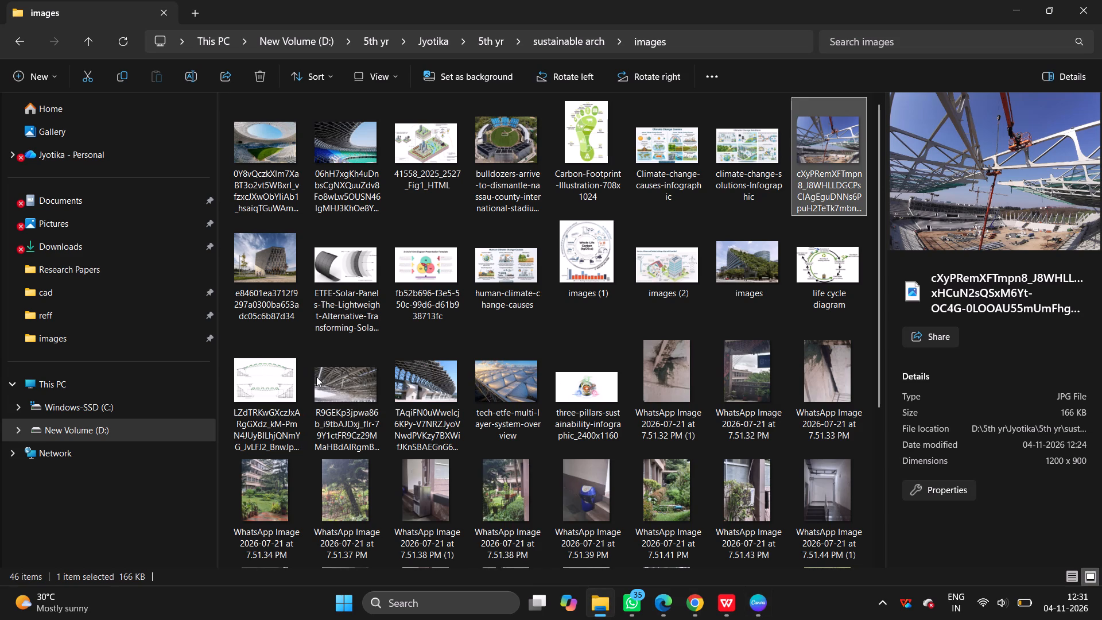
{"action": "left_click_drag", "start_coordinate": [418, 373], "coordinate": [746, 587]}
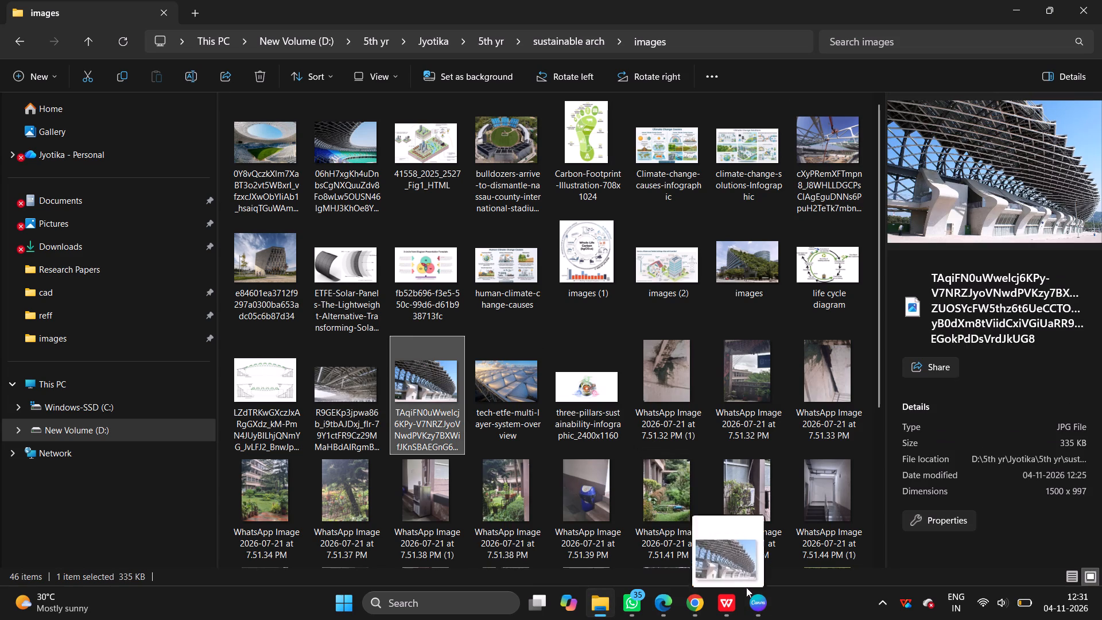
{"action": "left_click_drag", "start_coordinate": [746, 587], "coordinate": [526, 295]}
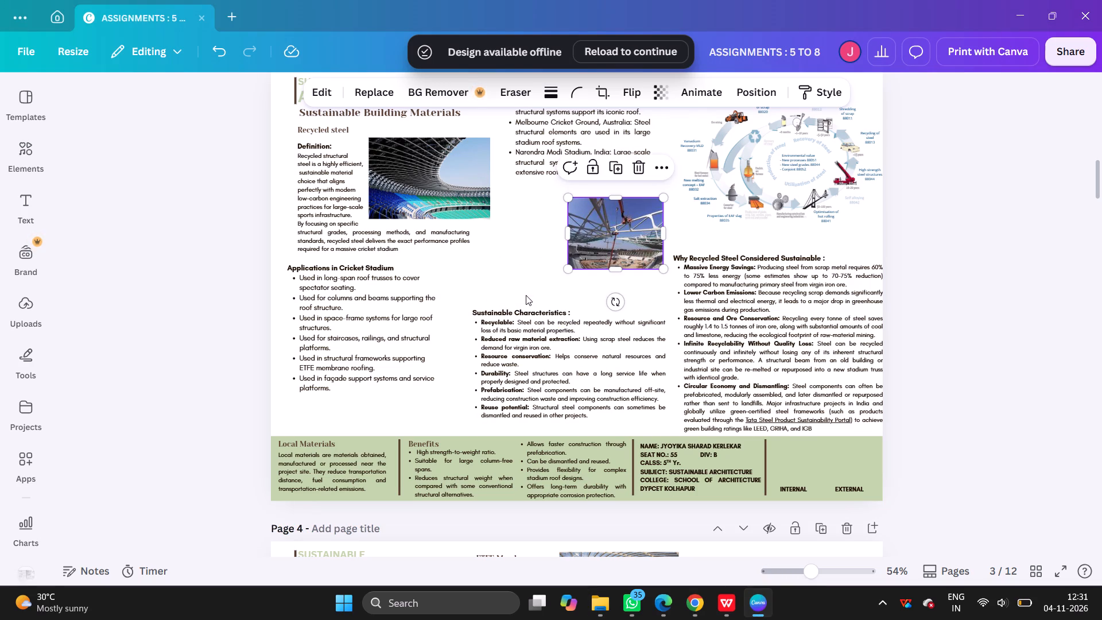
{"action": "left_click_drag", "start_coordinate": [793, 431], "coordinate": [527, 268]}
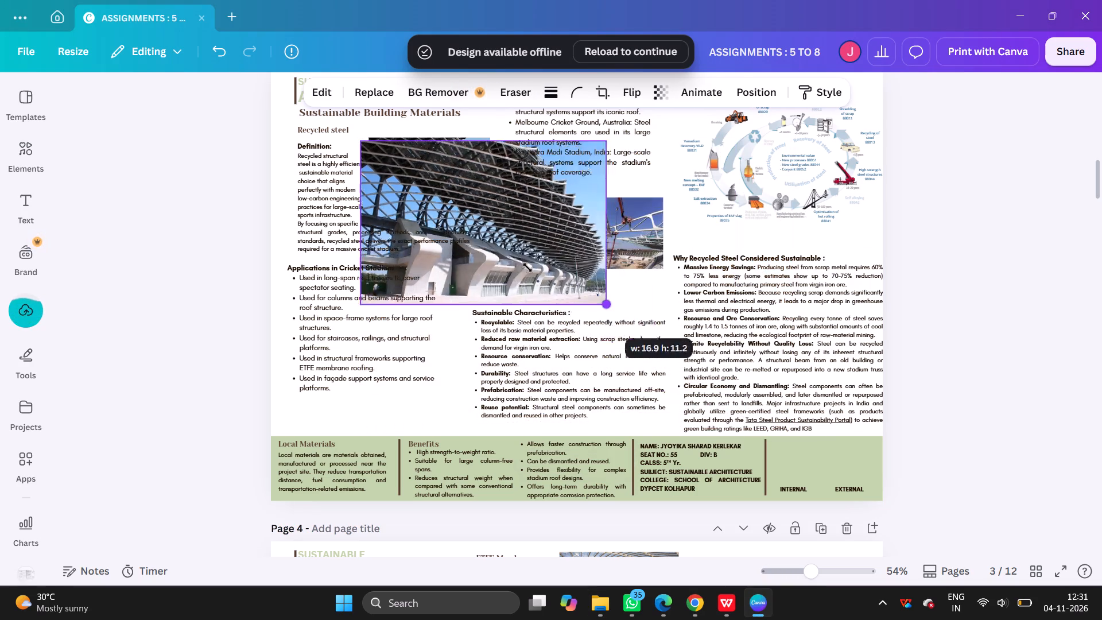
{"action": "left_click_drag", "start_coordinate": [527, 268], "coordinate": [468, 222]}
{"action": "left_click_drag", "start_coordinate": [425, 165], "coordinate": [537, 259]}
Copy the "Forms of ETFE" heading from page 2.
{"action": "scroll", "coordinate": [654, 378], "scroll_direction": "up", "scroll_amount": 8}
{"action": "scroll", "coordinate": [654, 378], "scroll_direction": "down", "scroll_amount": 1}
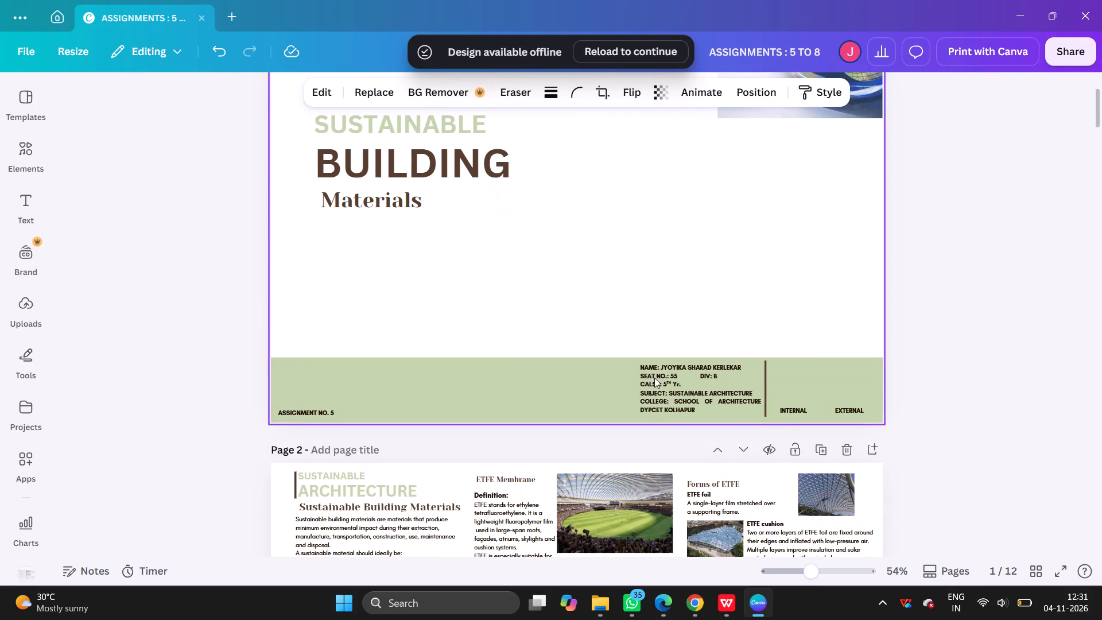
{"action": "left_click", "coordinate": [735, 483]}
{"action": "key", "text": "ctrl+c"}
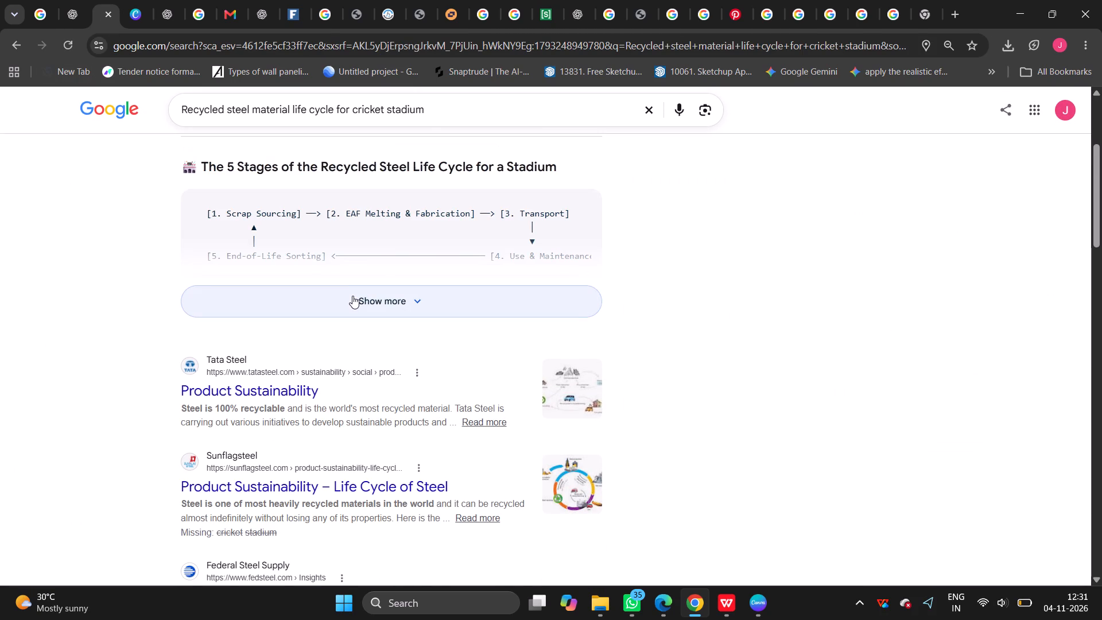
{"action": "left_click", "coordinate": [352, 296]}
{"action": "scroll", "coordinate": [352, 296], "scroll_direction": "down", "scroll_amount": 12}
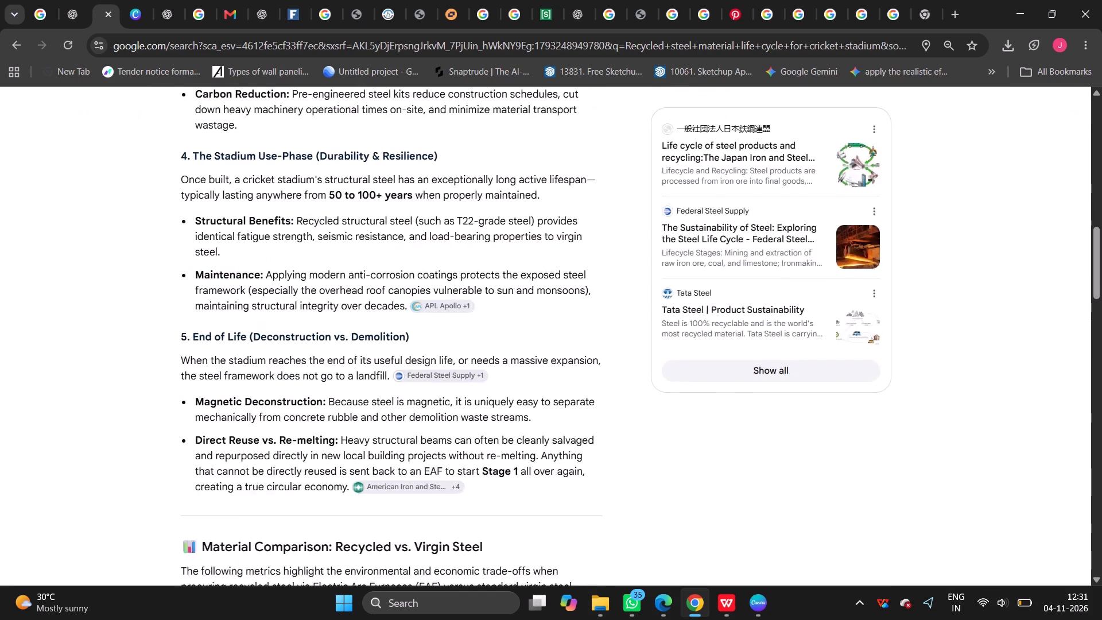
{"action": "scroll", "coordinate": [352, 296], "scroll_direction": "down", "scroll_amount": 5}
{"action": "scroll", "coordinate": [352, 296], "scroll_direction": "up", "scroll_amount": 4}
{"action": "scroll", "coordinate": [352, 296], "scroll_direction": "down", "scroll_amount": 5}
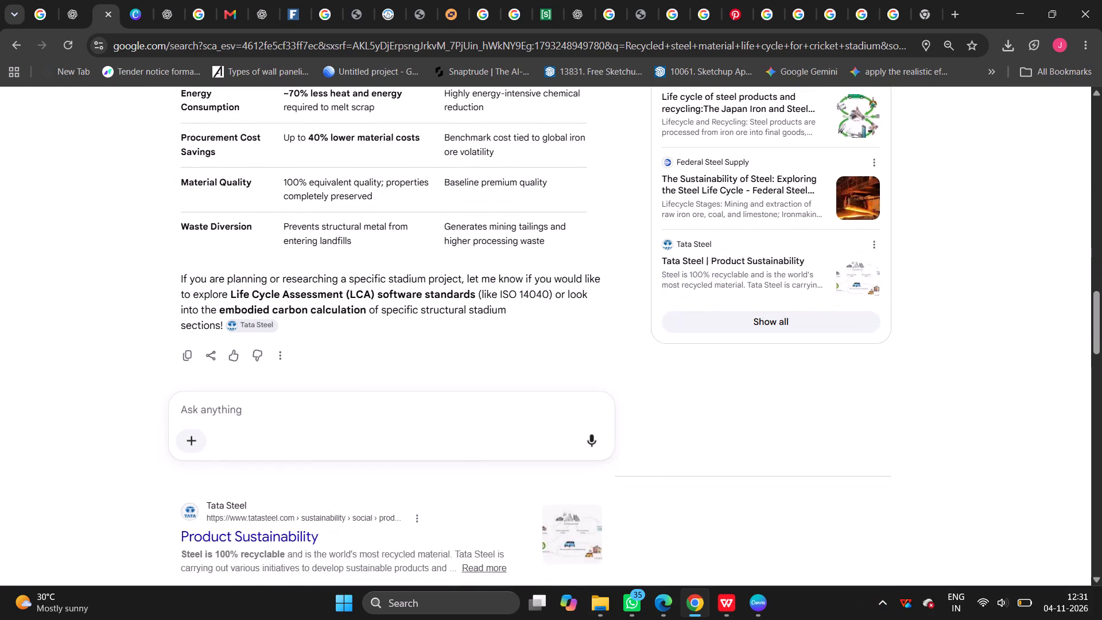
{"action": "scroll", "coordinate": [352, 296], "scroll_direction": "down", "scroll_amount": 1}
Ask the follow-up question "Forms of Recycled Steel", reusing the copied heading with ETFE replaced by Recycled Steel.
{"action": "left_click", "coordinate": [339, 323]}
{"action": "key", "text": "ctrl+v"}
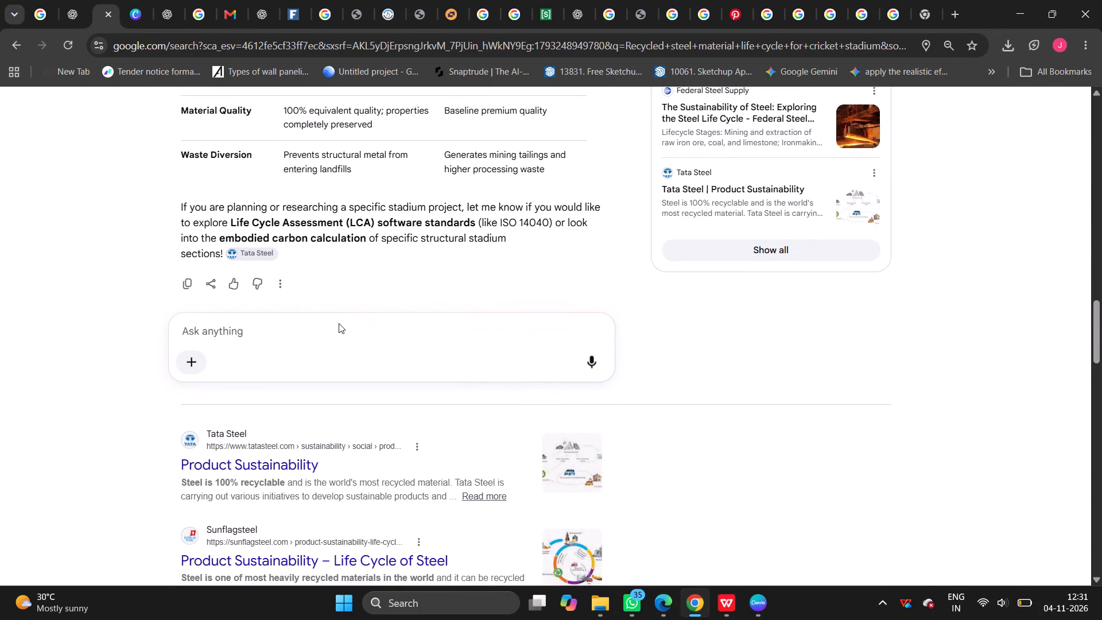
{"action": "scroll", "coordinate": [349, 244], "scroll_direction": "up", "scroll_amount": 3}
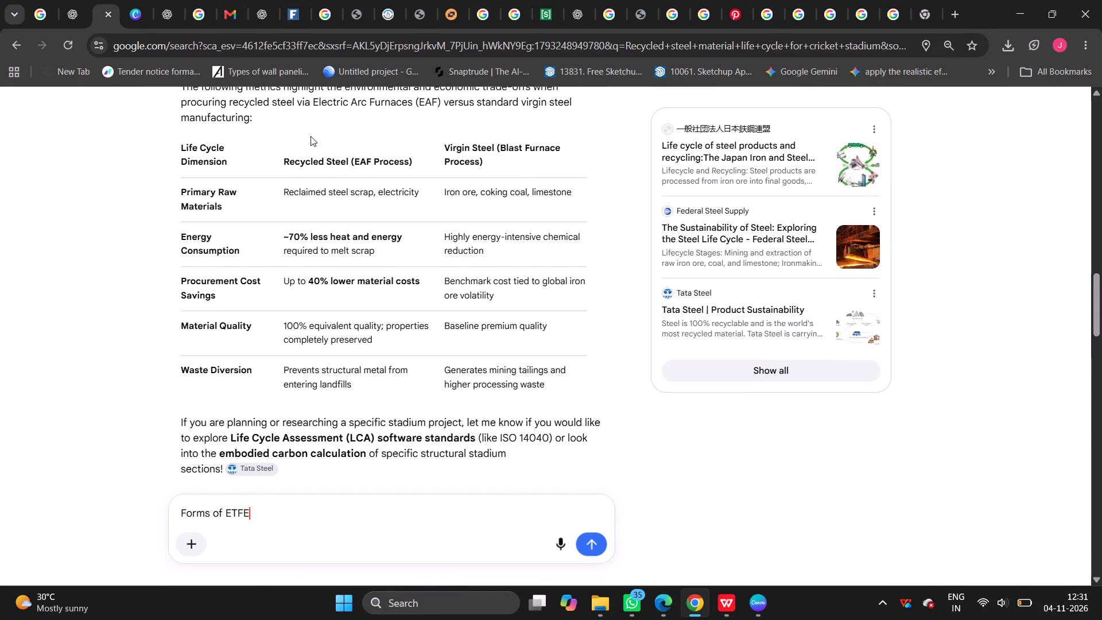
{"action": "left_click_drag", "start_coordinate": [283, 157], "coordinate": [349, 160]}
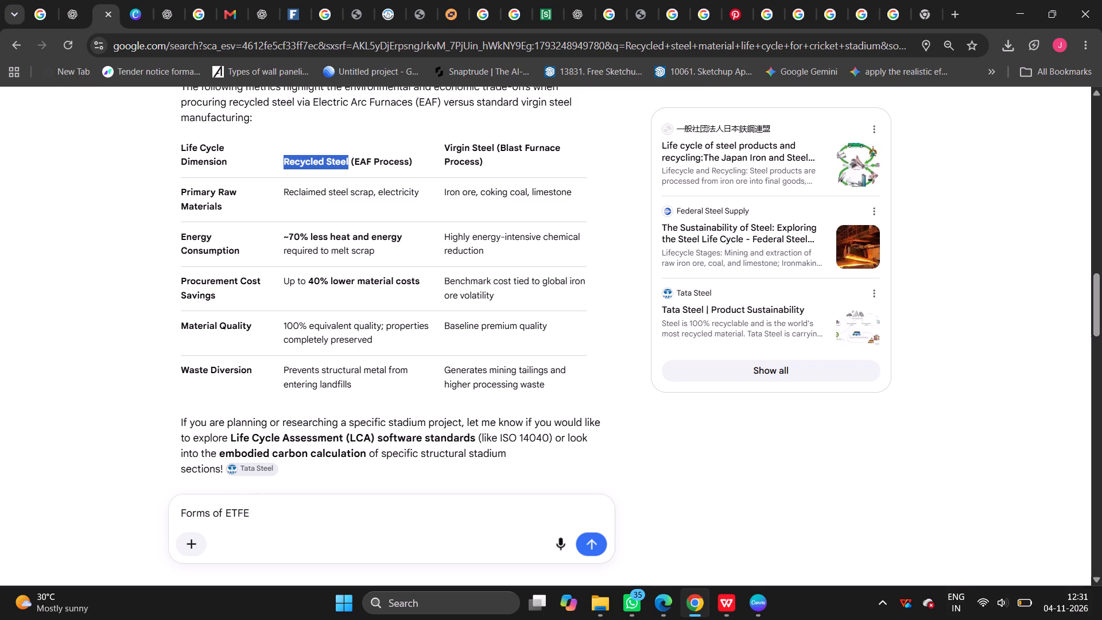
{"action": "key", "text": "ctrl+c"}
{"action": "scroll", "coordinate": [350, 161], "scroll_direction": "down", "scroll_amount": 4}
{"action": "left_click", "coordinate": [285, 258]}
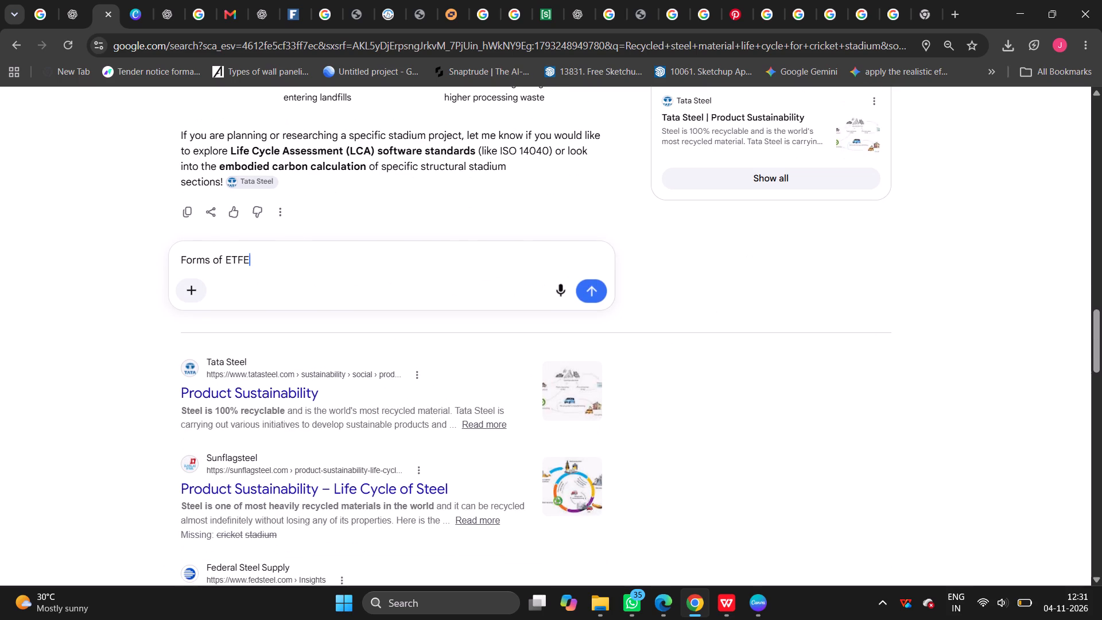
{"action": "left_click_drag", "start_coordinate": [254, 265], "coordinate": [225, 261]}
{"action": "key", "text": "ctrl+v"}
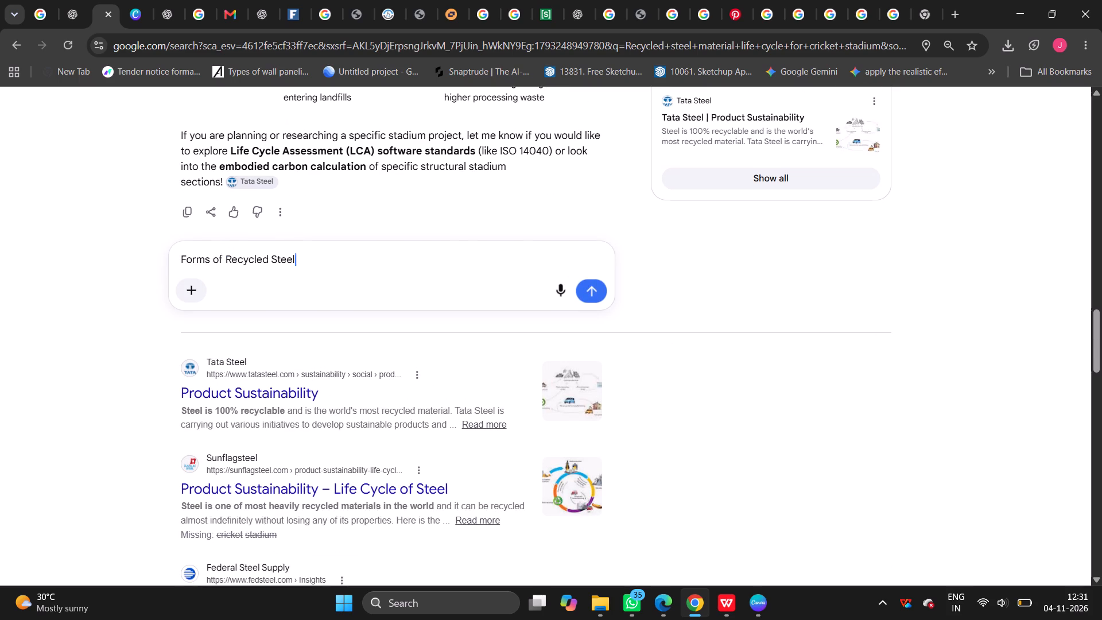
{"action": "left_click", "coordinate": [593, 290]}
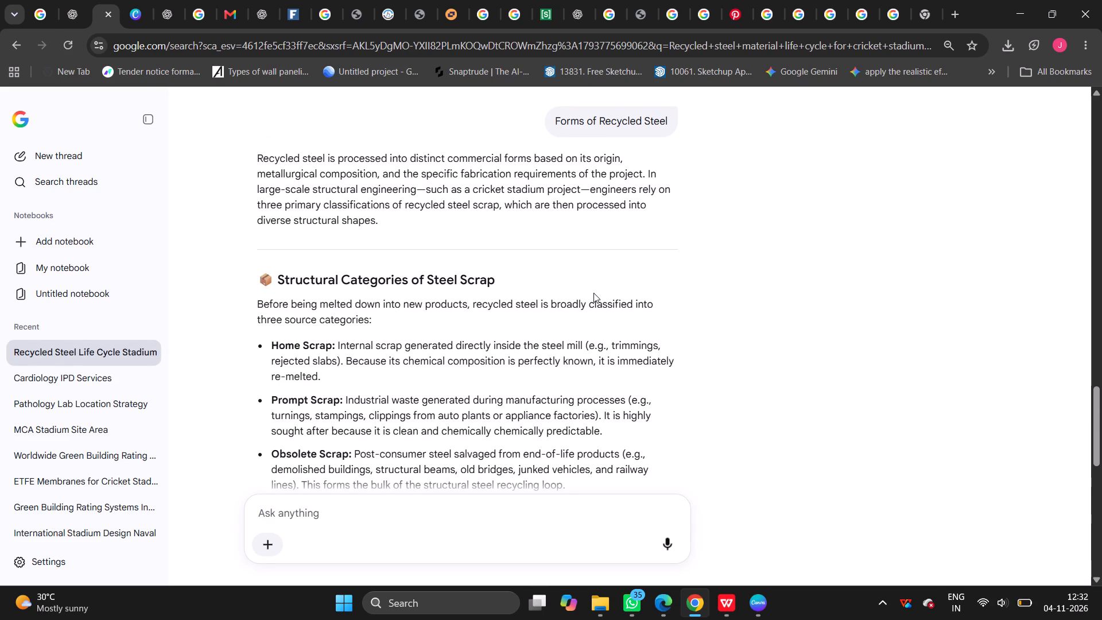
Read the answers on recycled steel's life cycle stages, scrap categories, finished construction forms and product comparison table.
{"action": "scroll", "coordinate": [593, 293], "scroll_direction": "down", "scroll_amount": 3}
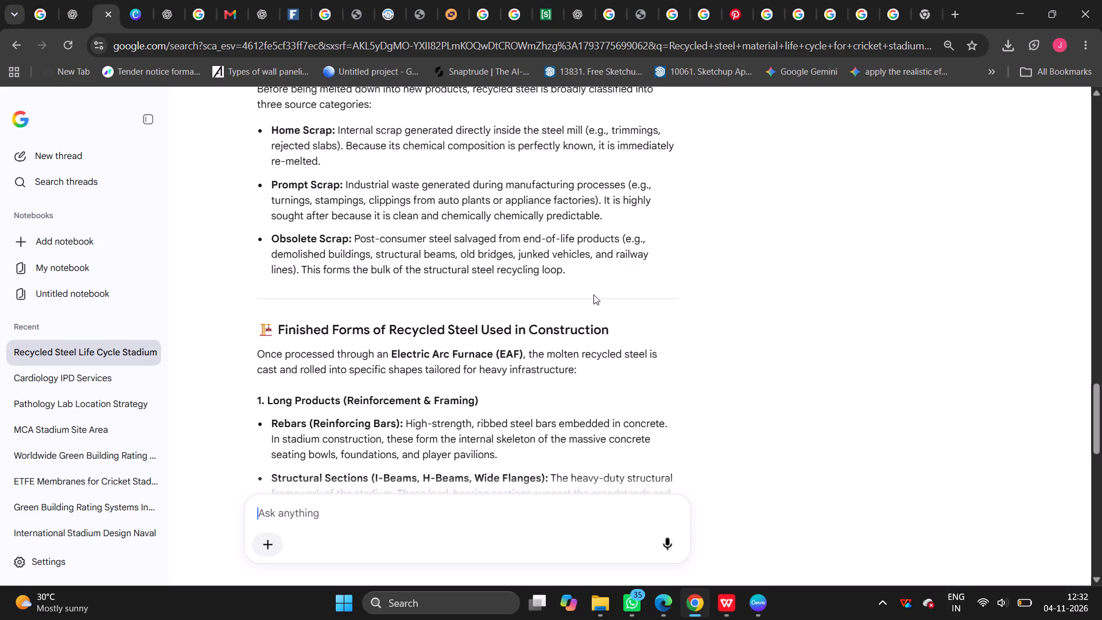
{"action": "scroll", "coordinate": [588, 315], "scroll_direction": "down", "scroll_amount": 3}
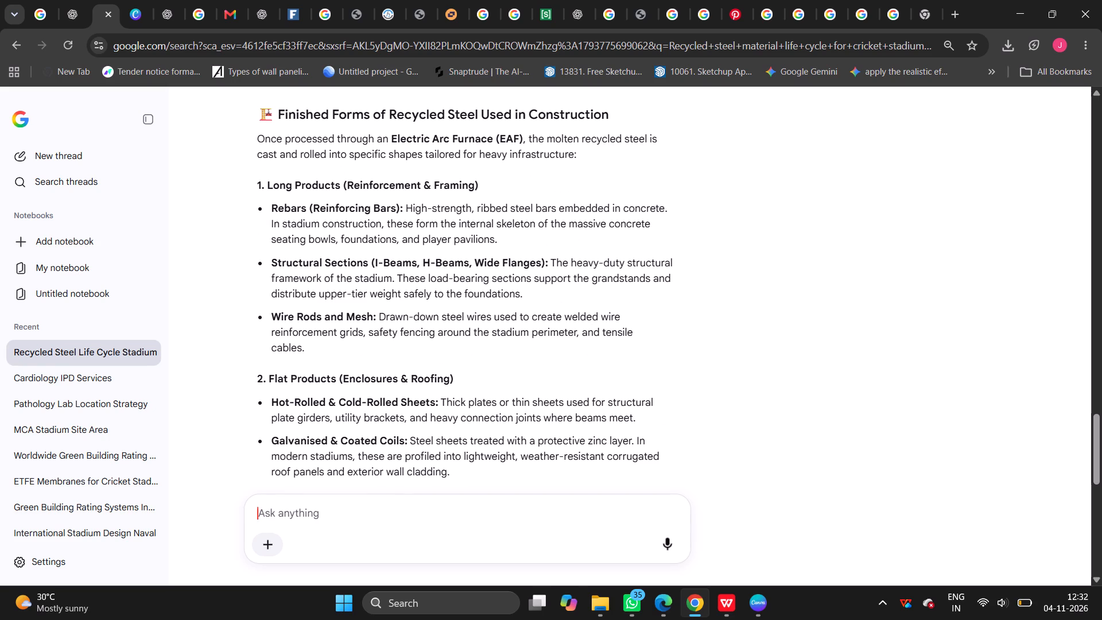
{"action": "scroll", "coordinate": [569, 319], "scroll_direction": "up", "scroll_amount": 20}
{"action": "scroll", "coordinate": [569, 319], "scroll_direction": "up", "scroll_amount": 5}
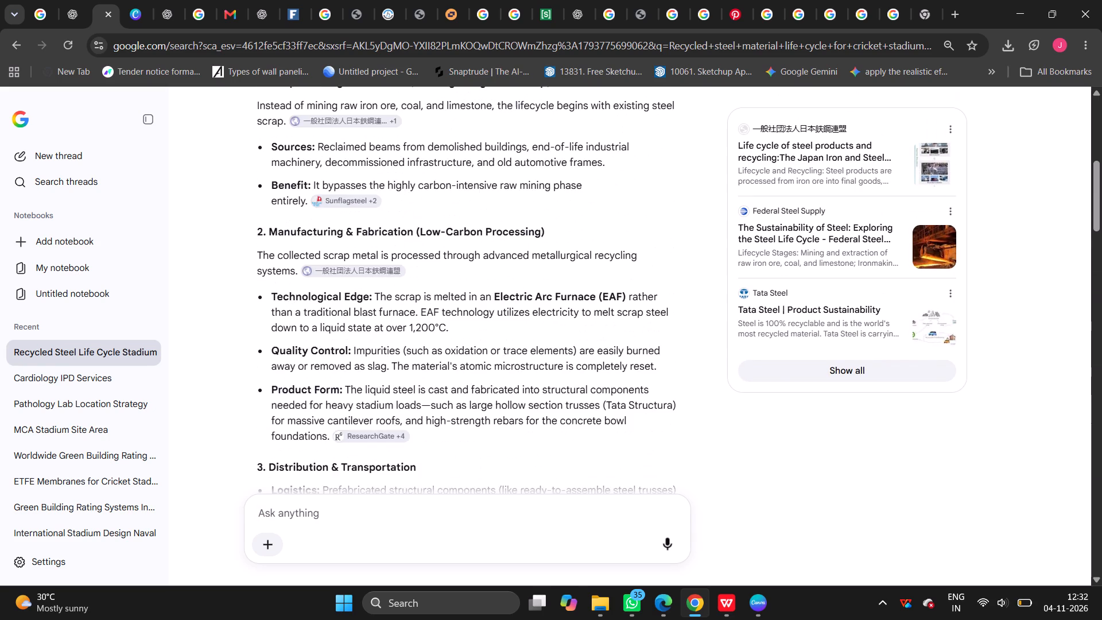
{"action": "scroll", "coordinate": [564, 305], "scroll_direction": "up", "scroll_amount": 12}
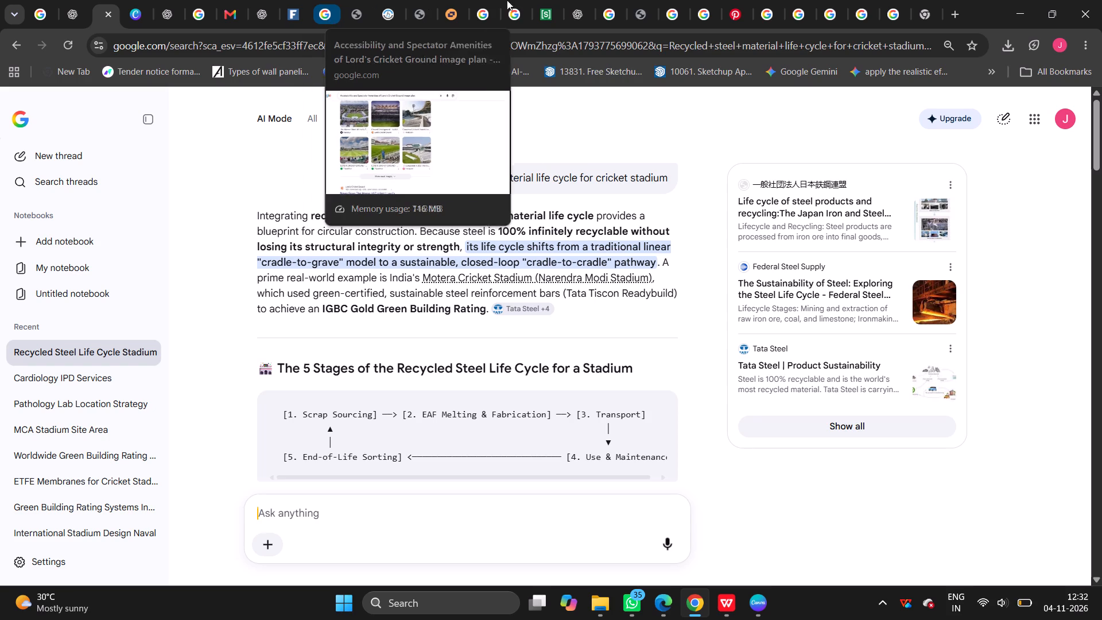
{"action": "scroll", "coordinate": [506, 177], "scroll_direction": "down", "scroll_amount": 11}
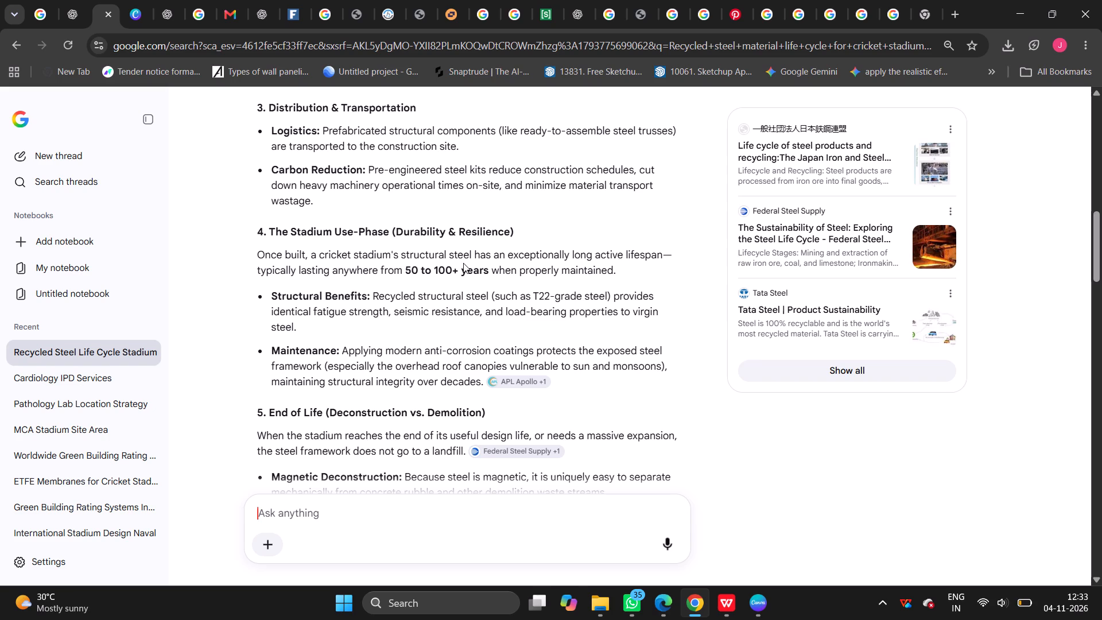
{"action": "scroll", "coordinate": [463, 263], "scroll_direction": "down", "scroll_amount": 15}
{"action": "scroll", "coordinate": [463, 263], "scroll_direction": "down", "scroll_amount": 16}
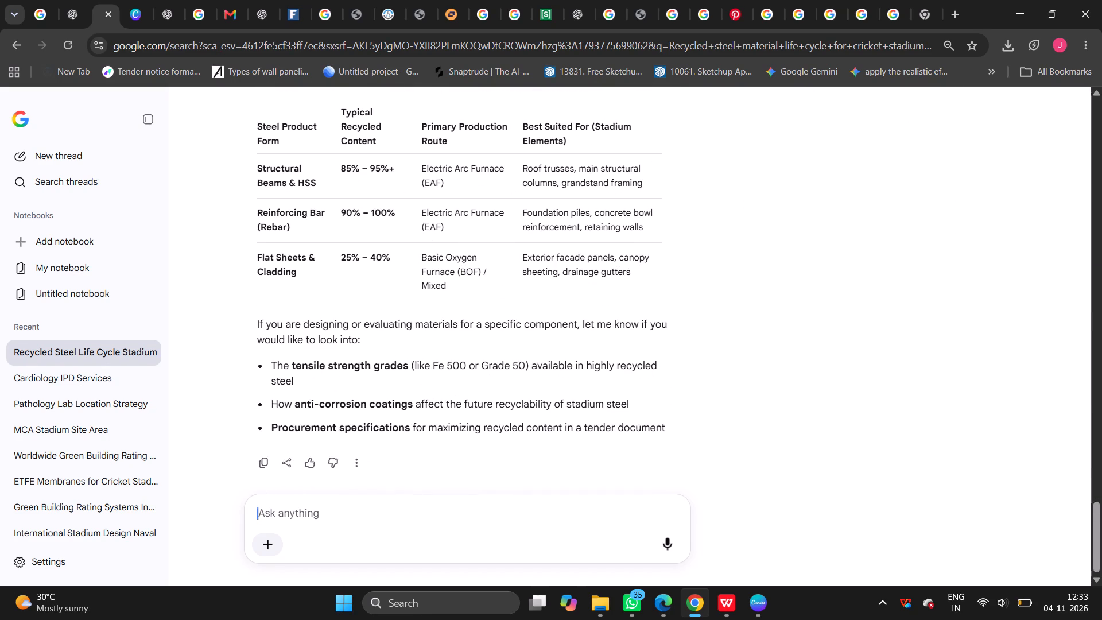
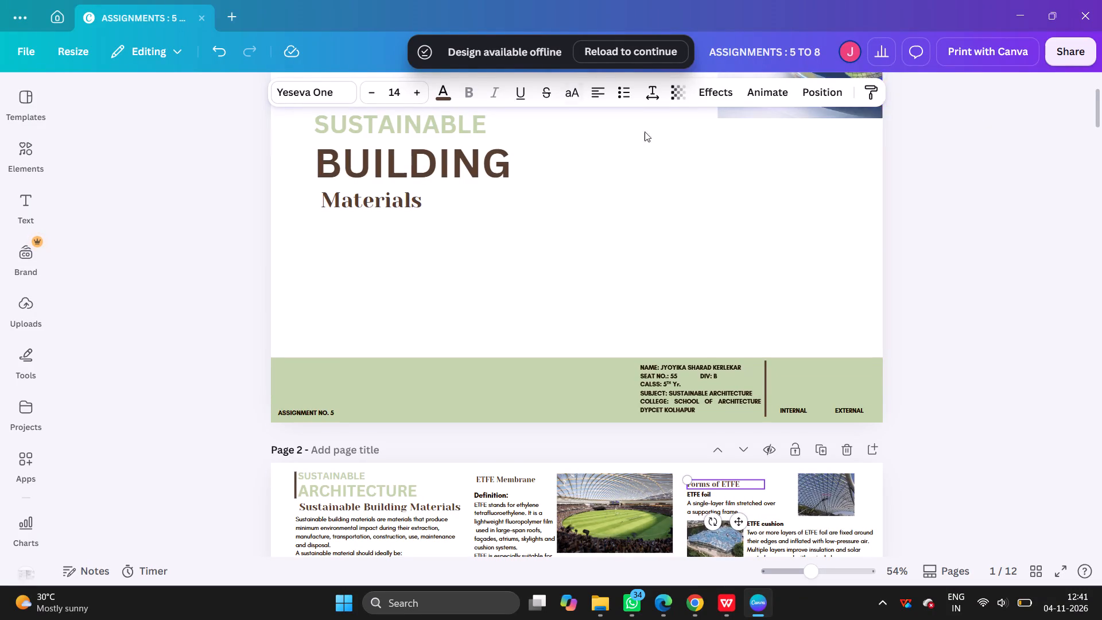
Shrink the steel truss construction photo on the recycled steel page to about 70% of its size, keeping its upper-right corner fixed.
{"action": "scroll", "coordinate": [634, 140], "scroll_direction": "down", "scroll_amount": 10}
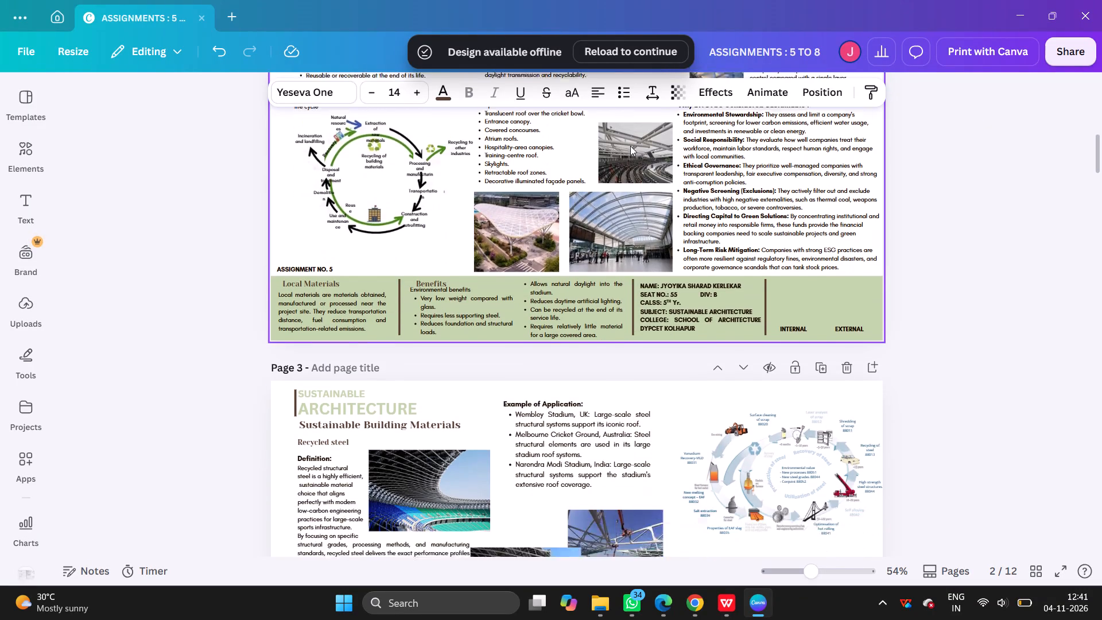
{"action": "scroll", "coordinate": [630, 146], "scroll_direction": "down", "scroll_amount": 5}
{"action": "scroll", "coordinate": [623, 179], "scroll_direction": "up", "scroll_amount": 3}
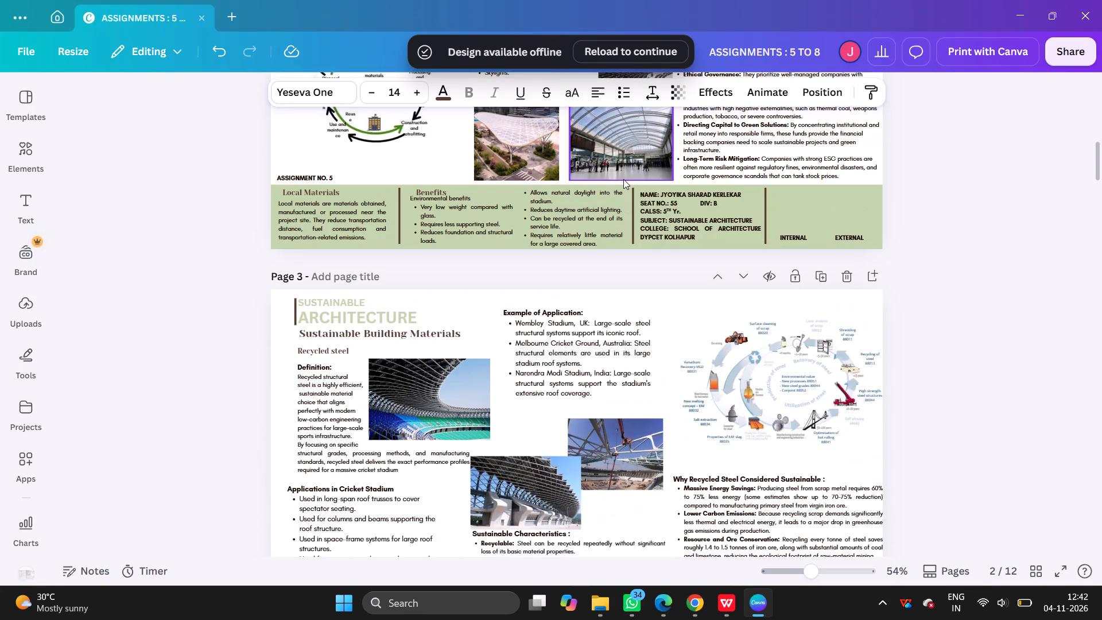
{"action": "scroll", "coordinate": [623, 179], "scroll_direction": "down", "scroll_amount": 2}
{"action": "left_click", "coordinate": [618, 312]}
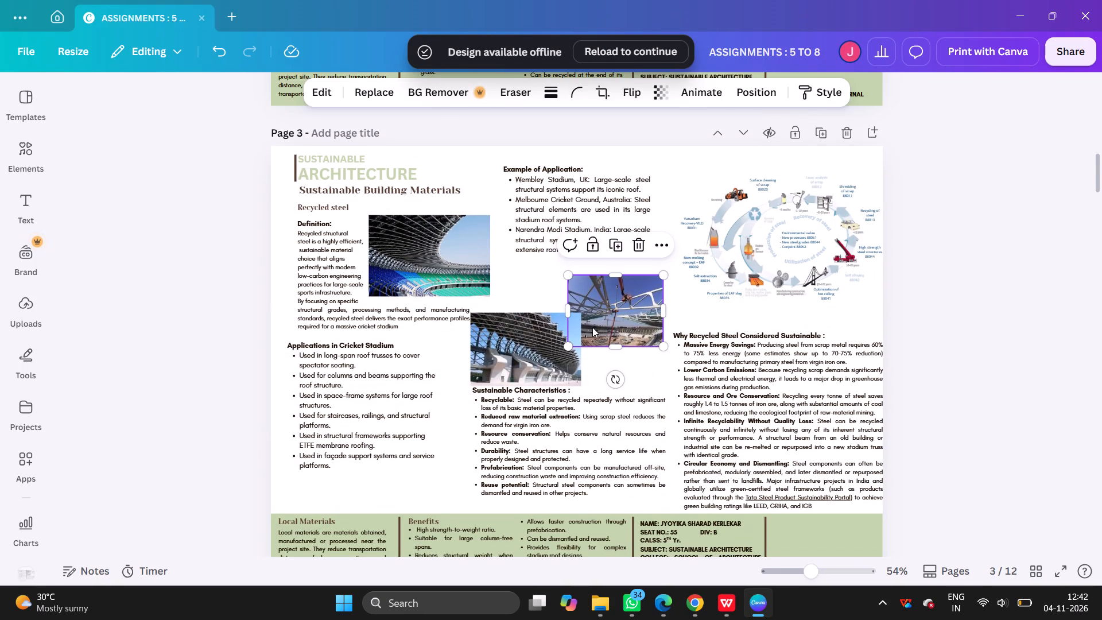
{"action": "left_click_drag", "start_coordinate": [566, 346], "coordinate": [599, 323]}
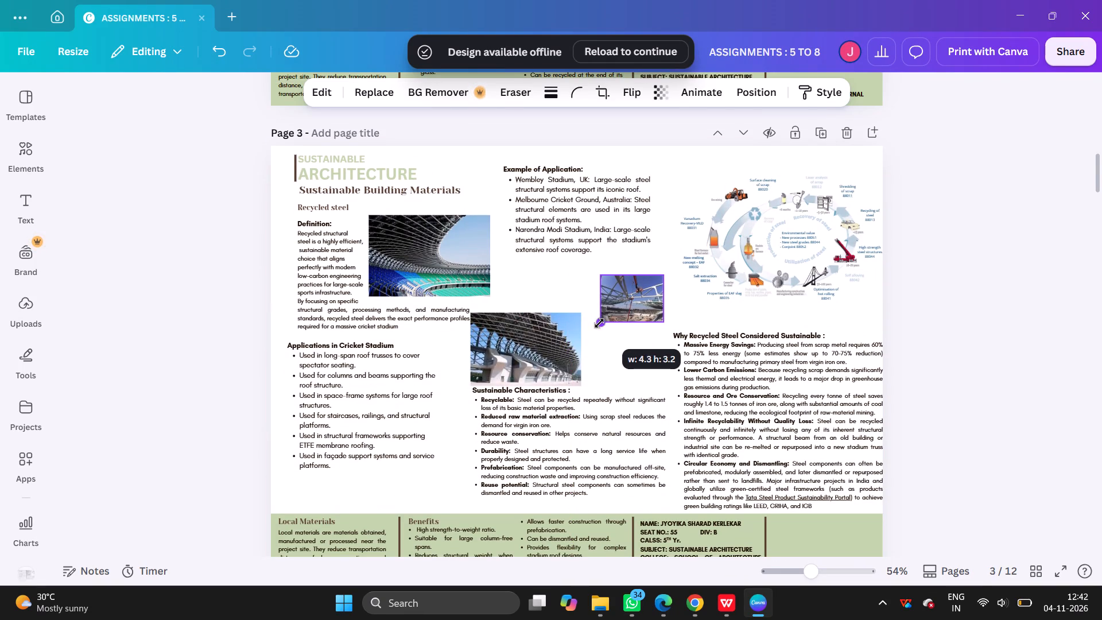
{"action": "left_click_drag", "start_coordinate": [599, 323], "coordinate": [596, 327]}
Shrink the stadium canopy photo to about three quarters and place it directly beneath the steel truss photo, above Sustainable Characteristics.
{"action": "left_click", "coordinate": [538, 351]}
{"action": "left_click_drag", "start_coordinate": [471, 382], "coordinate": [488, 380]}
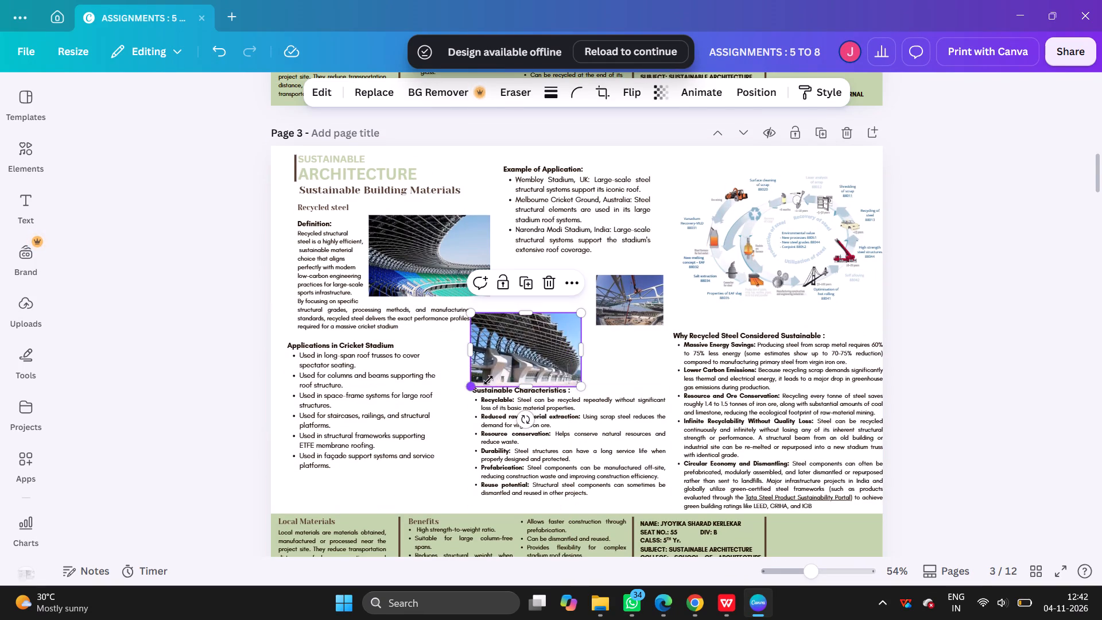
{"action": "left_click_drag", "start_coordinate": [488, 380], "coordinate": [506, 378]}
{"action": "left_click_drag", "start_coordinate": [549, 330], "coordinate": [621, 356]}
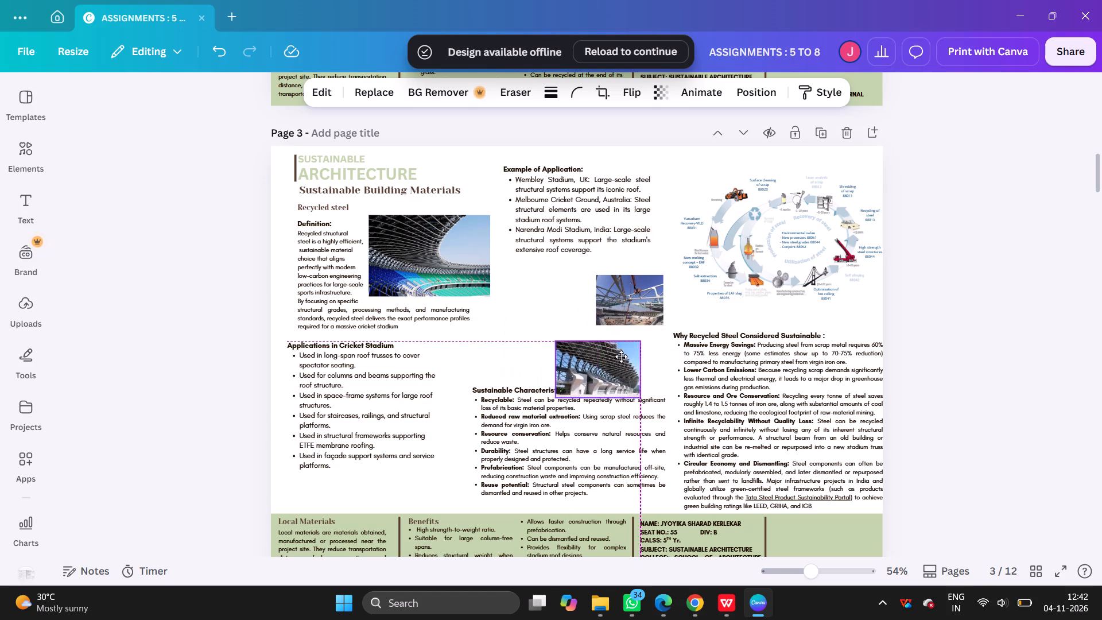
{"action": "left_click_drag", "start_coordinate": [621, 356], "coordinate": [631, 347]}
{"action": "left_click", "coordinate": [1028, 367]}
Compare the recycled steel page's layout and sections with the finished ETFE membrane page.
{"action": "scroll", "coordinate": [783, 393], "scroll_direction": "up", "scroll_amount": 4}
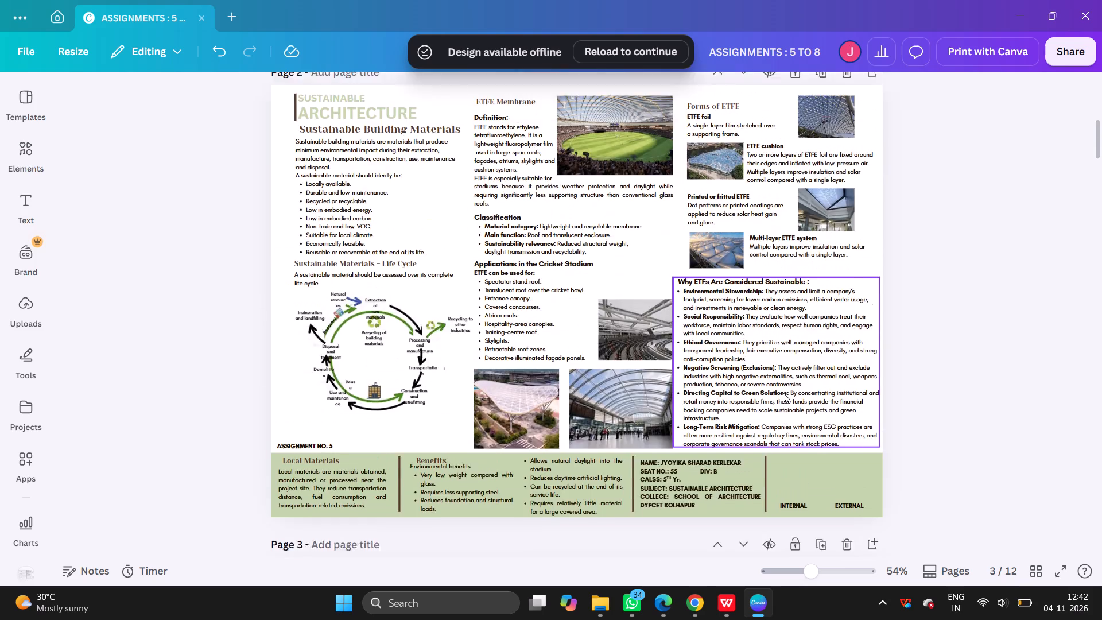
{"action": "scroll", "coordinate": [783, 393], "scroll_direction": "up", "scroll_amount": 1}
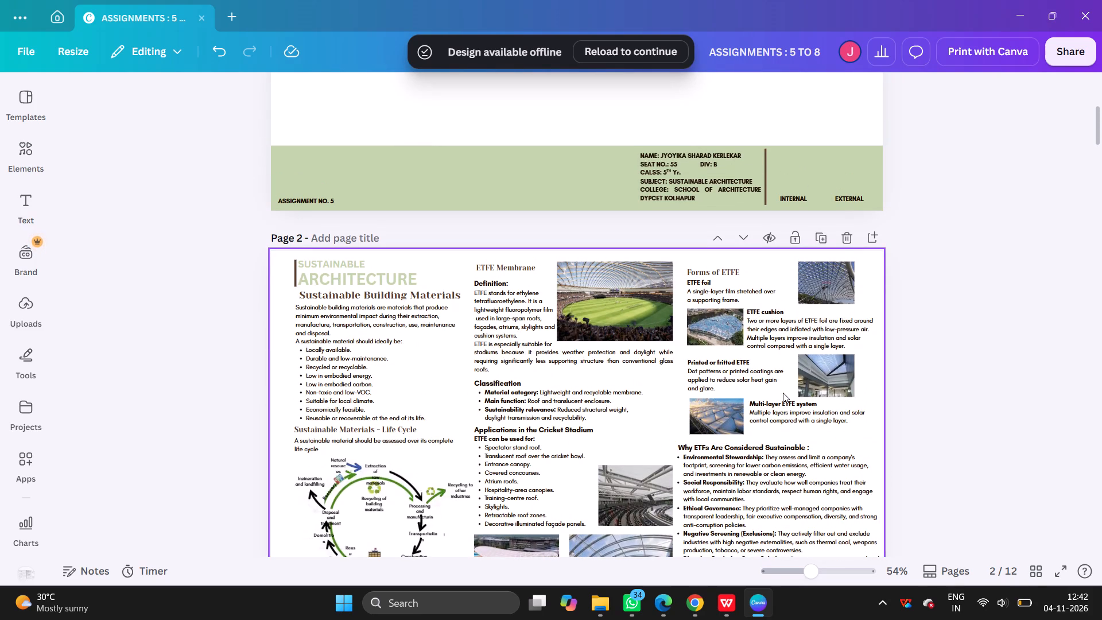
{"action": "scroll", "coordinate": [782, 393], "scroll_direction": "down", "scroll_amount": 4}
{"action": "scroll", "coordinate": [588, 494], "scroll_direction": "down", "scroll_amount": 2}
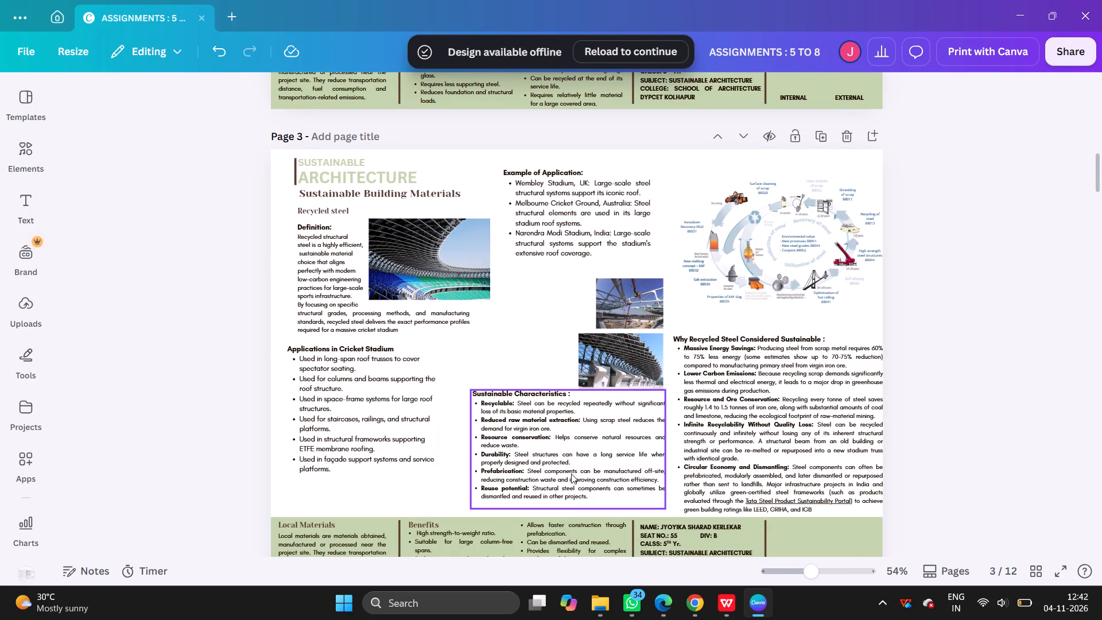
{"action": "scroll", "coordinate": [571, 474], "scroll_direction": "up", "scroll_amount": 5}
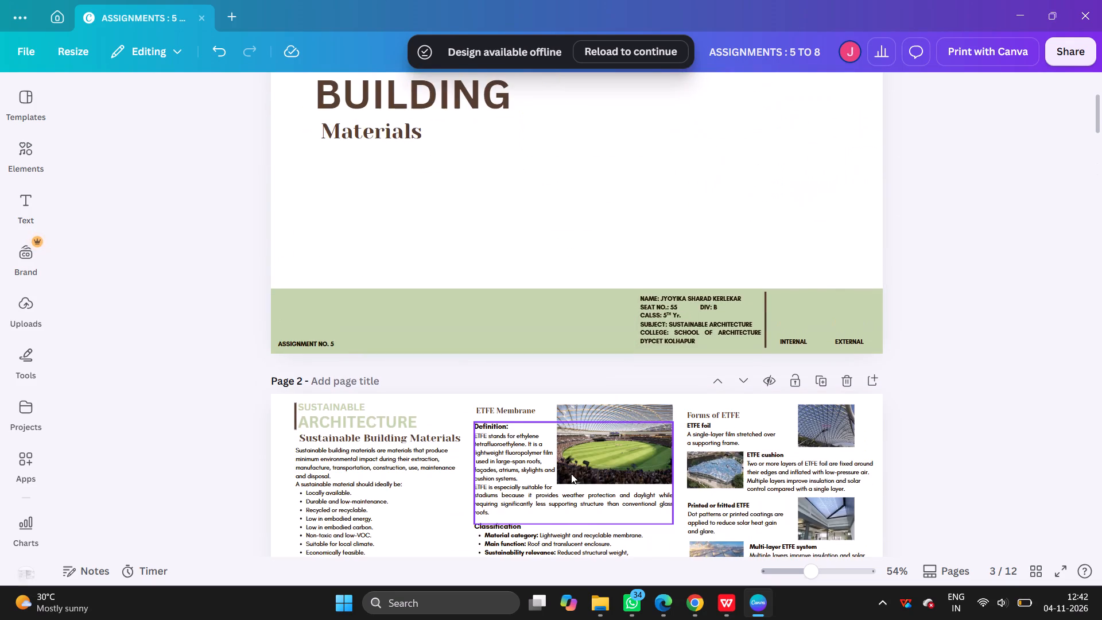
{"action": "scroll", "coordinate": [571, 474], "scroll_direction": "down", "scroll_amount": 2}
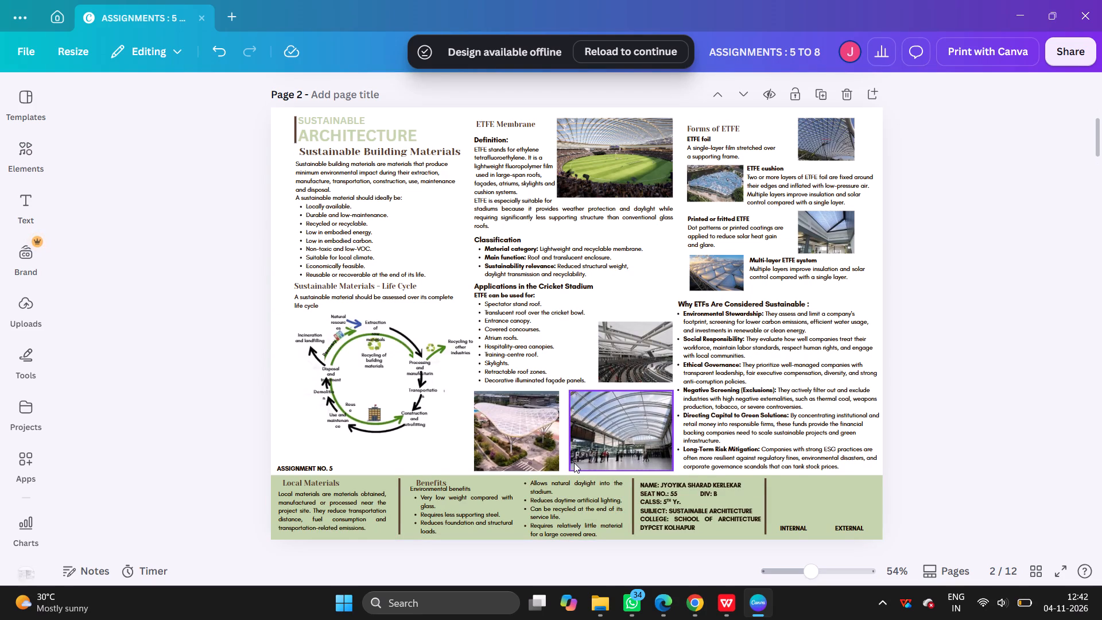
{"action": "scroll", "coordinate": [574, 463], "scroll_direction": "down", "scroll_amount": 6}
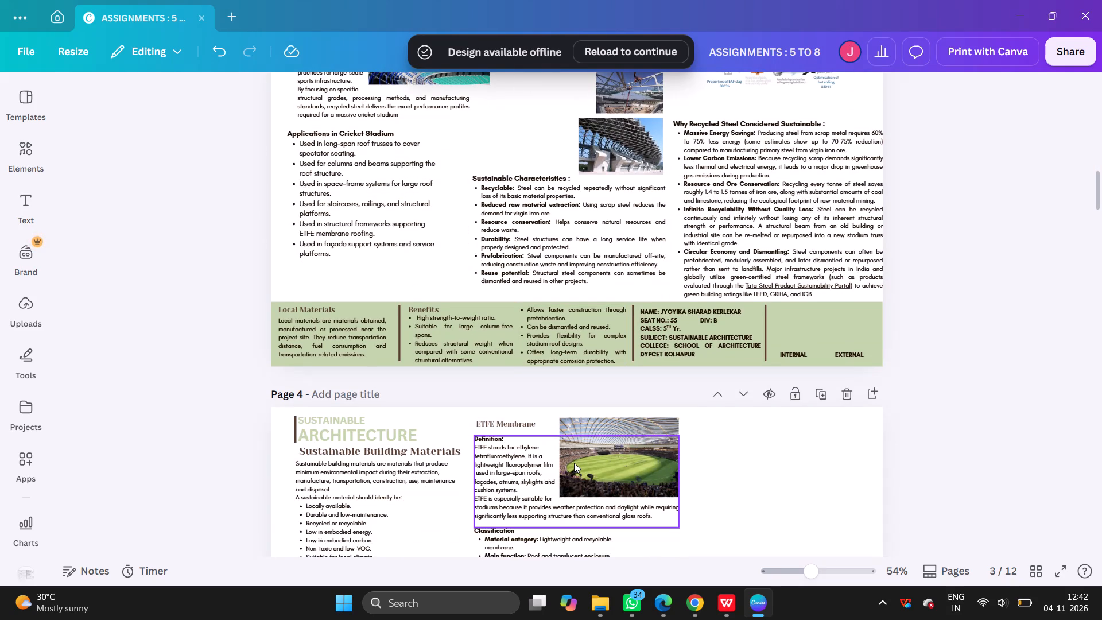
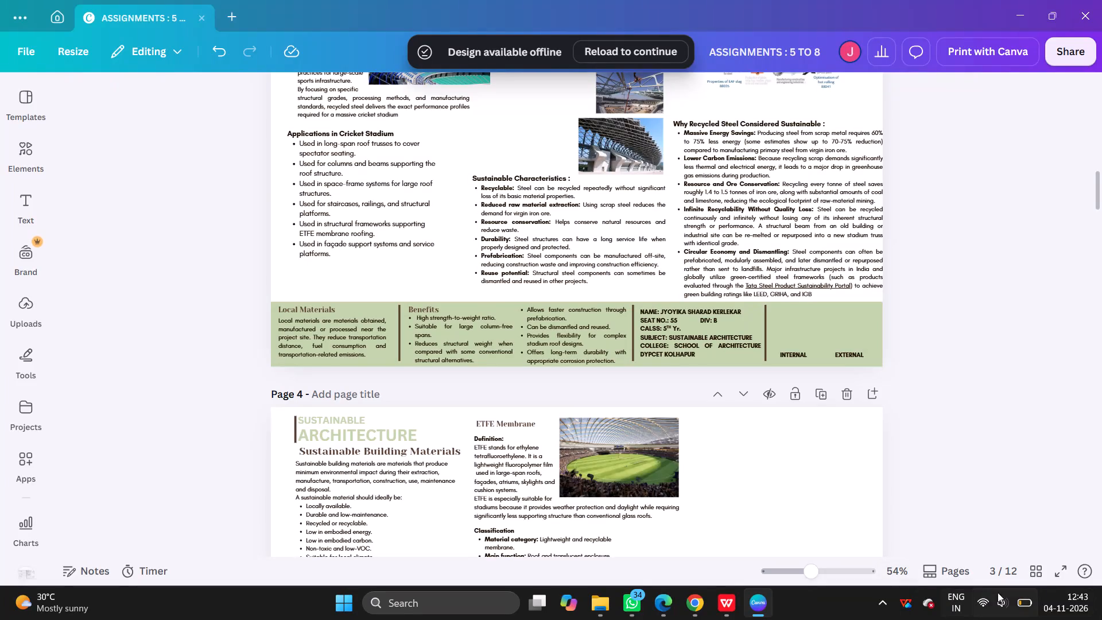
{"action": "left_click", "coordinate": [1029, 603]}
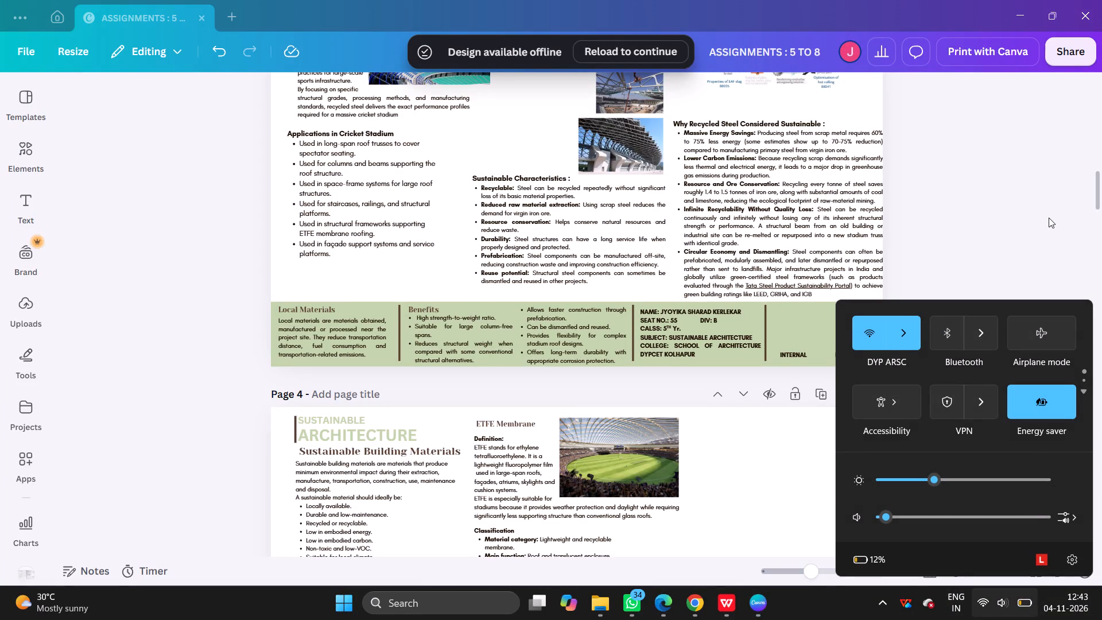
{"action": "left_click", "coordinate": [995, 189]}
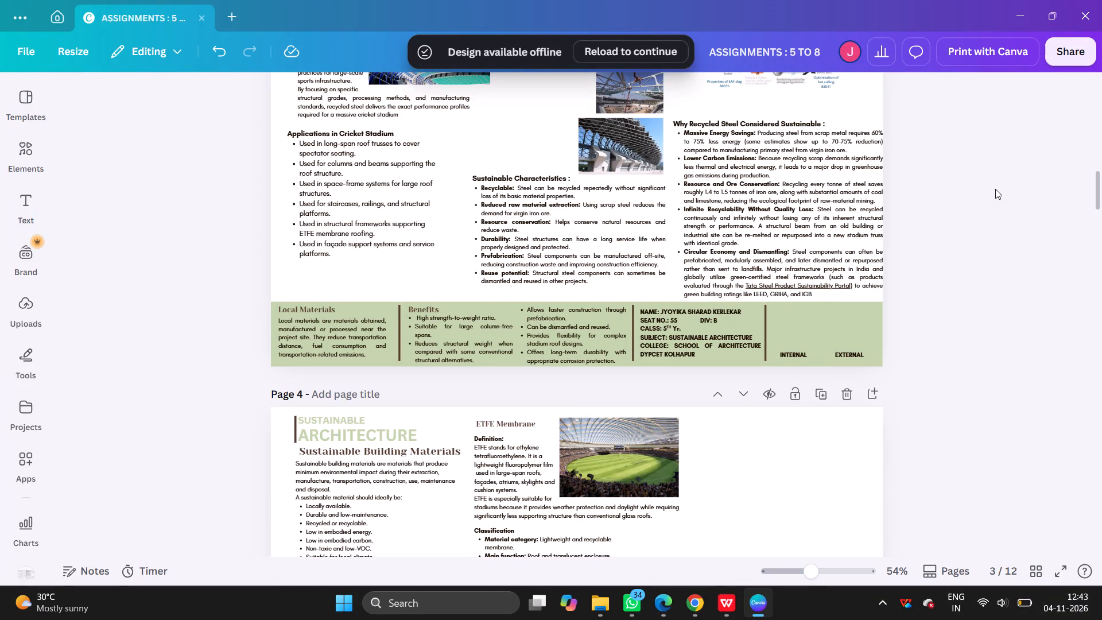
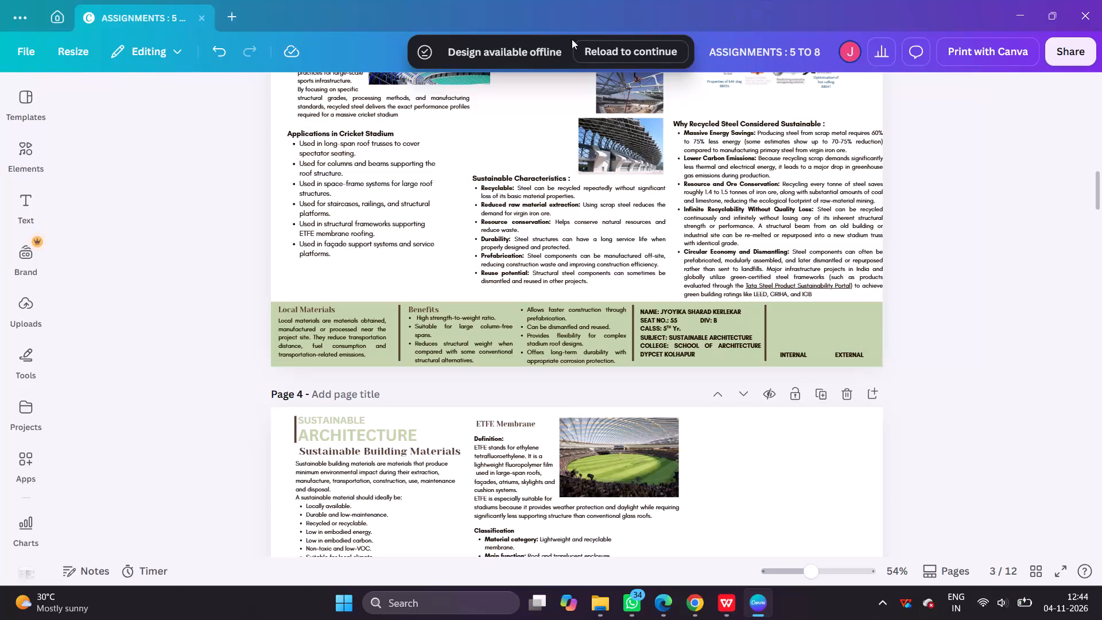
Delete the leftover draft ETFE membrane page that follows the recycled steel page.
{"action": "scroll", "coordinate": [616, 237], "scroll_direction": "down", "scroll_amount": 2}
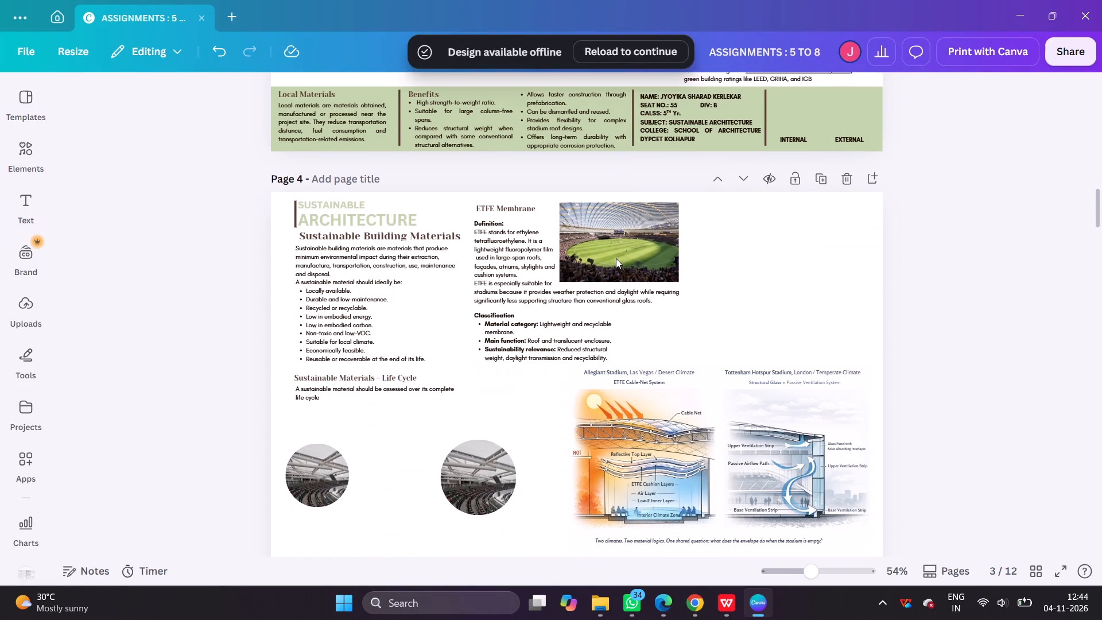
{"action": "scroll", "coordinate": [616, 258], "scroll_direction": "up", "scroll_amount": 4}
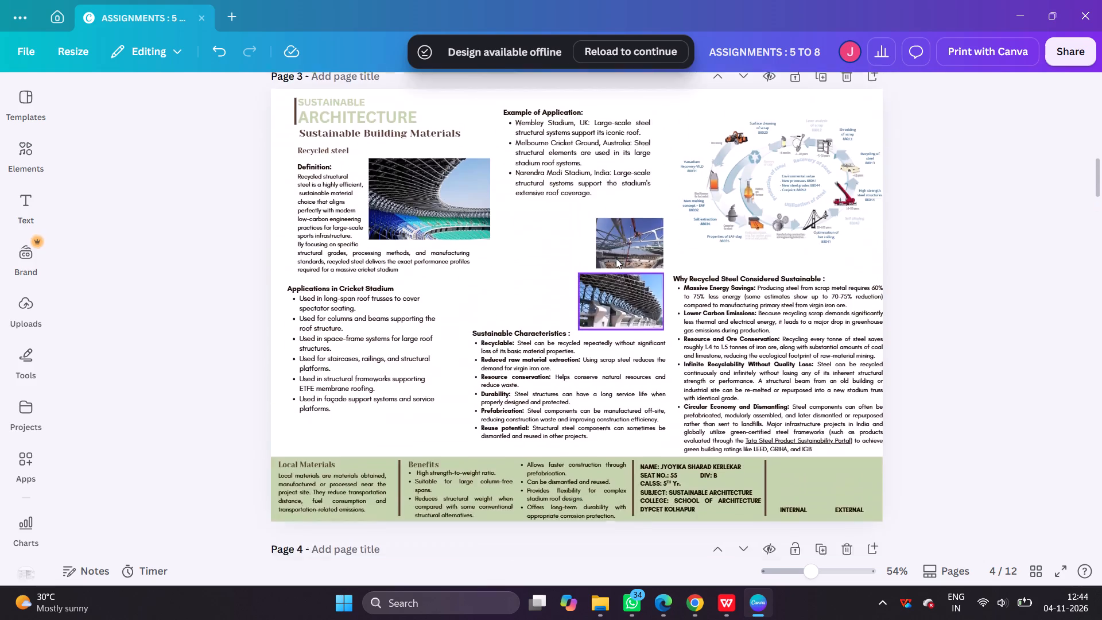
{"action": "scroll", "coordinate": [619, 242], "scroll_direction": "down", "scroll_amount": 3}
{"action": "left_click_drag", "start_coordinate": [979, 270], "coordinate": [645, 405]}
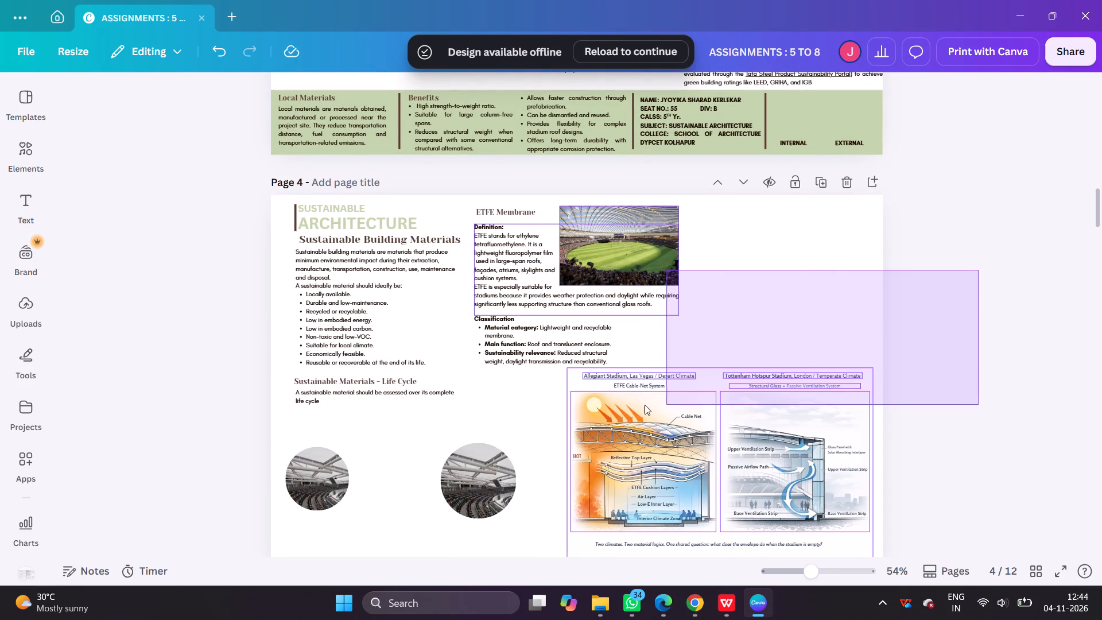
{"action": "left_click_drag", "start_coordinate": [645, 405], "coordinate": [156, 541]}
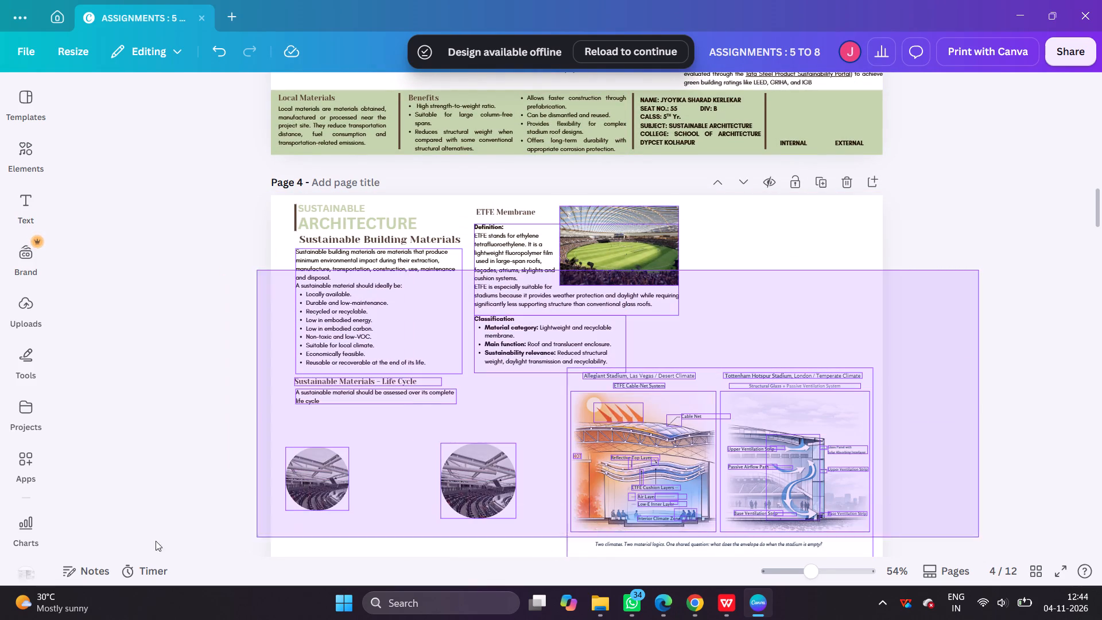
{"action": "left_click_drag", "start_coordinate": [156, 541], "coordinate": [102, 519]}
{"action": "left_click", "coordinate": [743, 235]}
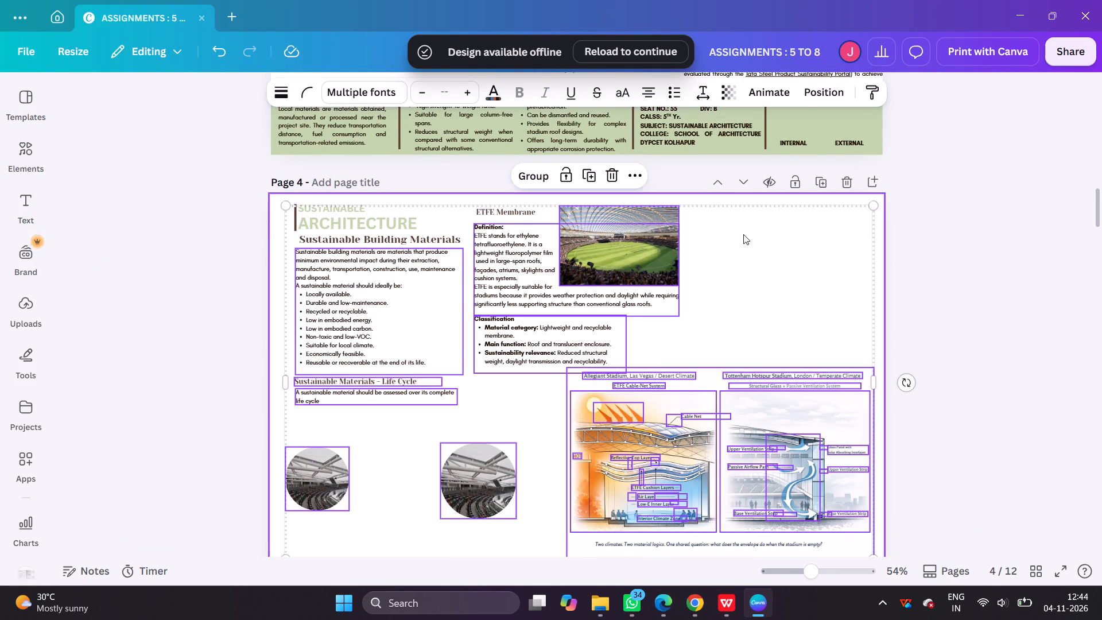
{"action": "left_click", "coordinate": [843, 184]}
Review the 17 Sustainable Development Goals page and the ETFE membrane and recycled steel pages before it.
{"action": "scroll", "coordinate": [904, 350], "scroll_direction": "up", "scroll_amount": 1}
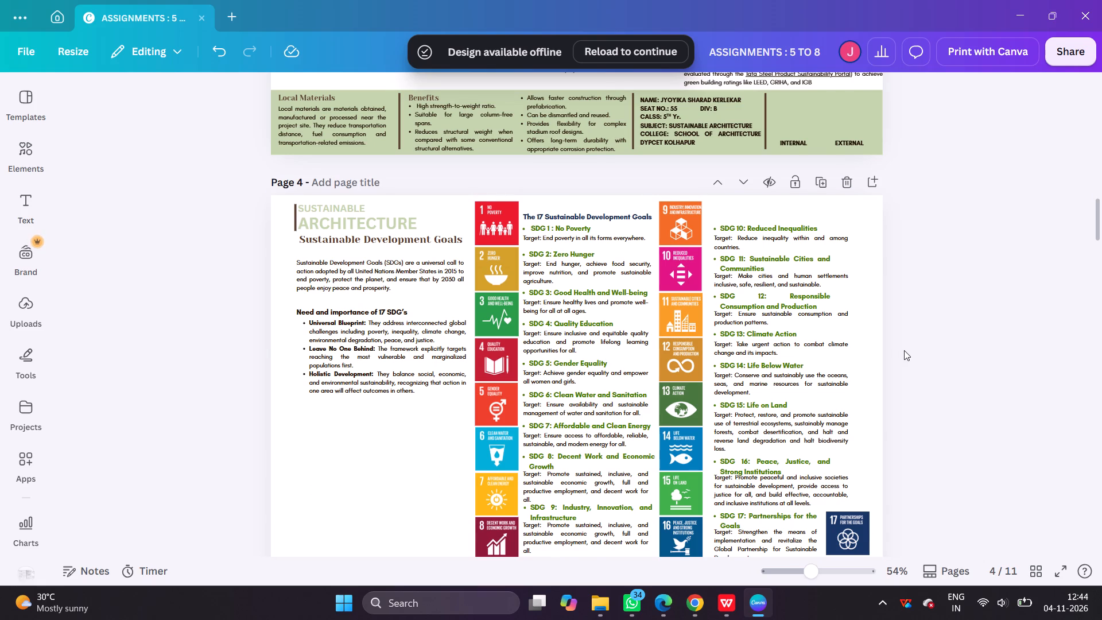
{"action": "scroll", "coordinate": [904, 350], "scroll_direction": "up", "scroll_amount": 3}
{"action": "scroll", "coordinate": [886, 341], "scroll_direction": "down", "scroll_amount": 8}
{"action": "scroll", "coordinate": [886, 341], "scroll_direction": "up", "scroll_amount": 2}
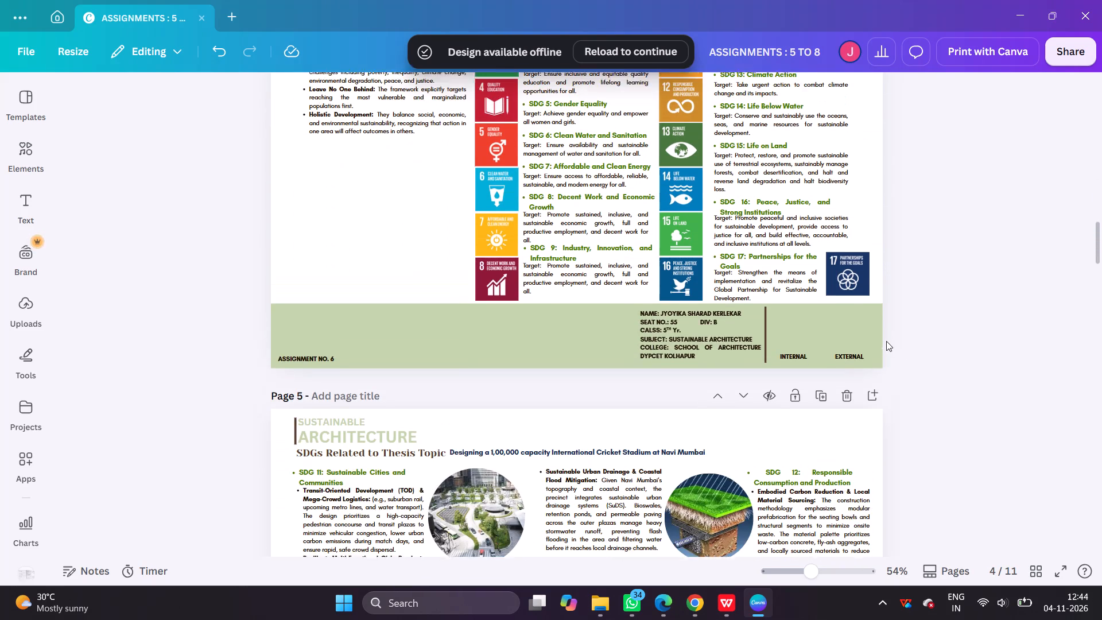
{"action": "scroll", "coordinate": [886, 341], "scroll_direction": "up", "scroll_amount": 1}
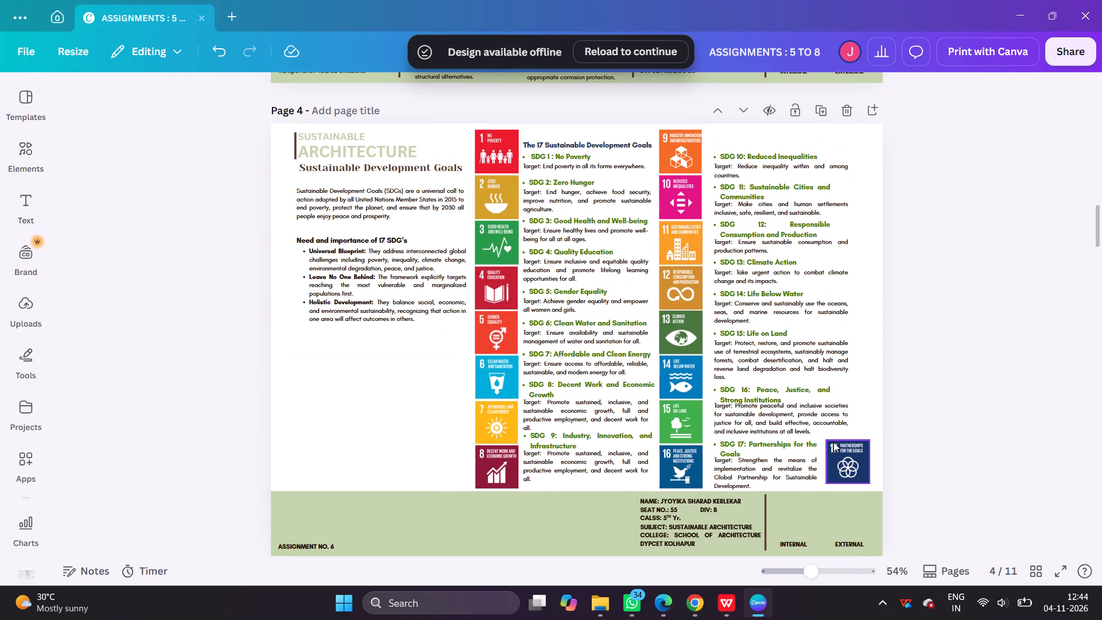
{"action": "scroll", "coordinate": [374, 471], "scroll_direction": "up", "scroll_amount": 2}
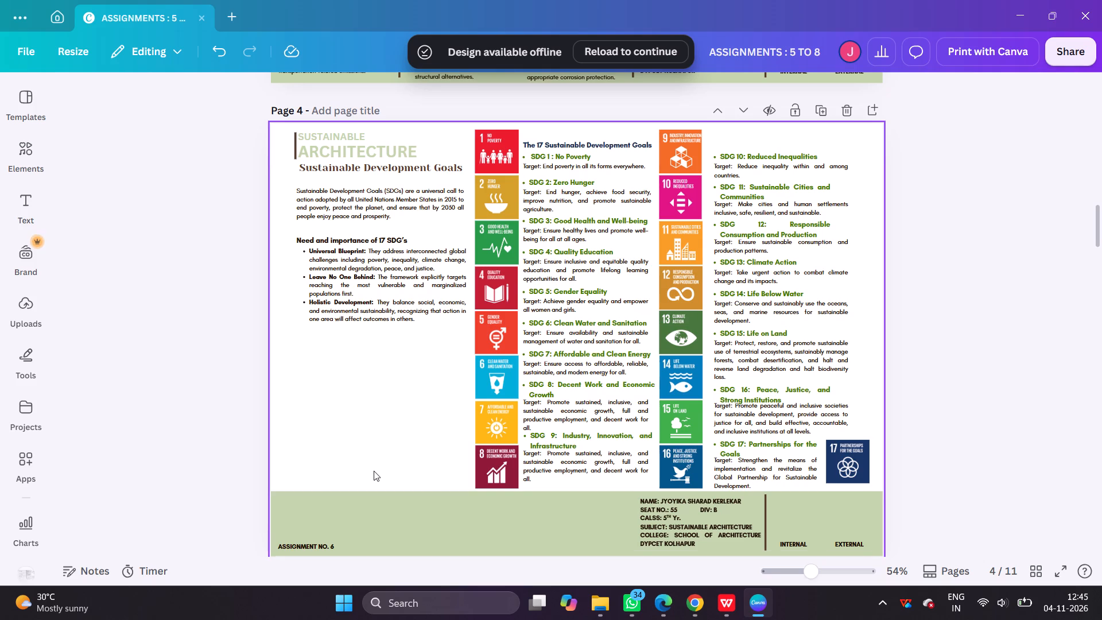
{"action": "scroll", "coordinate": [374, 471], "scroll_direction": "up", "scroll_amount": 7}
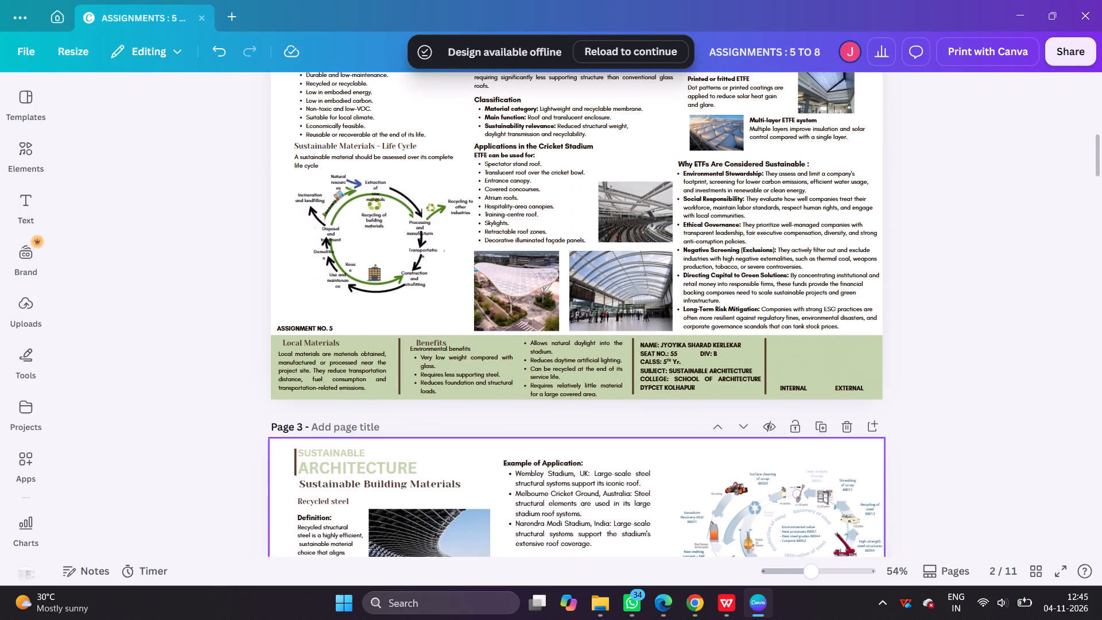
{"action": "scroll", "coordinate": [259, 334], "scroll_direction": "down", "scroll_amount": 5}
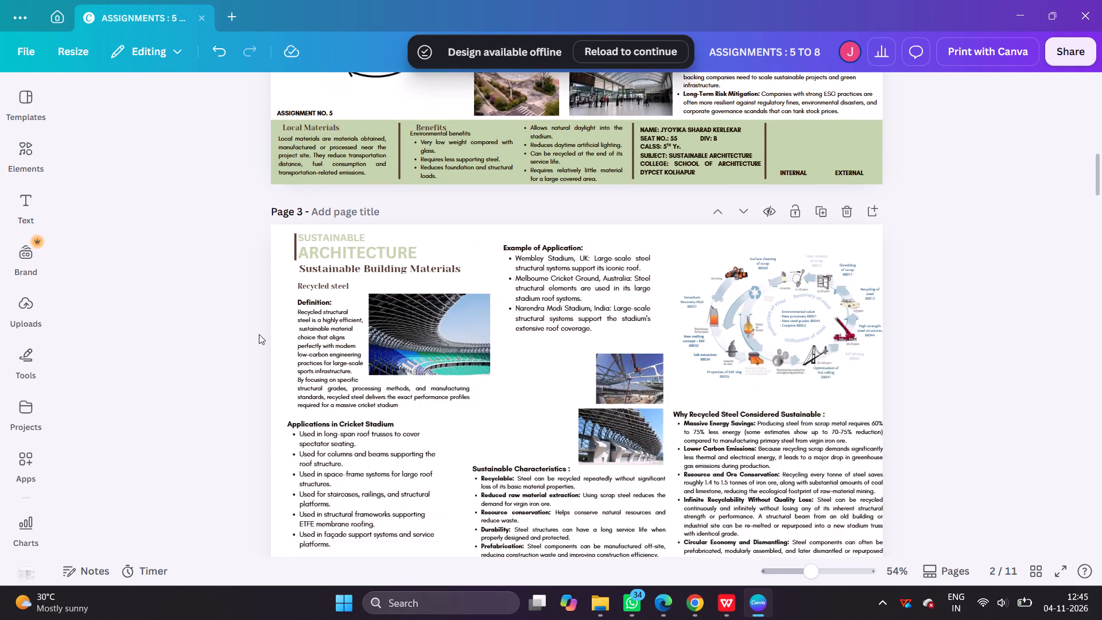
On the SDGs Related to Thesis Topic page, move the round stadium aerial photo clear of the student details and shrink it to the footer band's height.
{"action": "scroll", "coordinate": [259, 334], "scroll_direction": "down", "scroll_amount": 15}
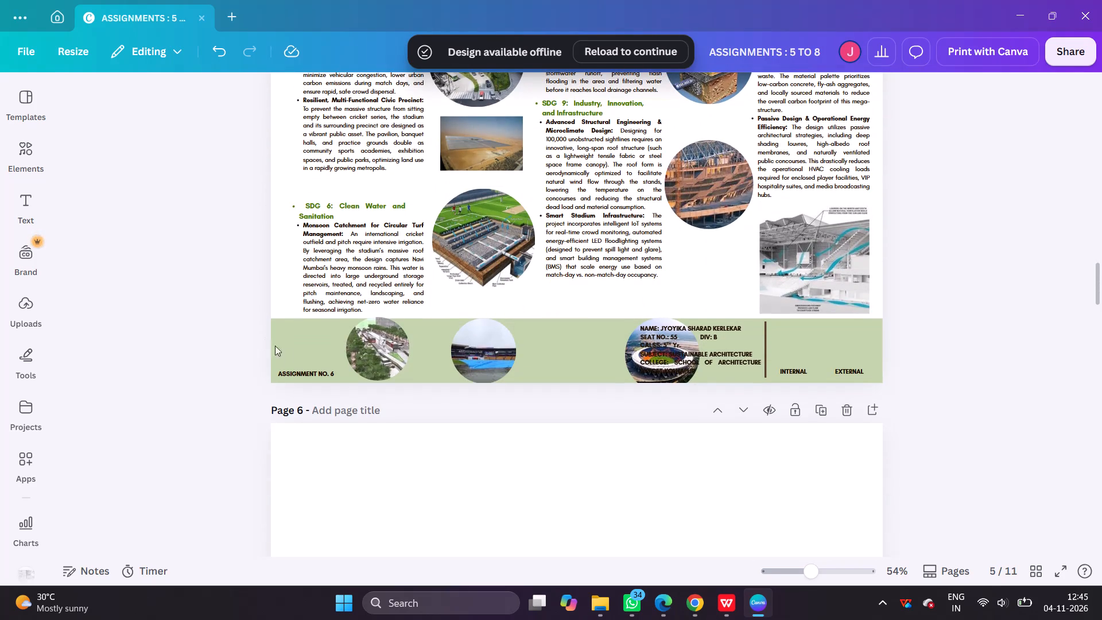
{"action": "left_click_drag", "start_coordinate": [626, 366], "coordinate": [620, 366]}
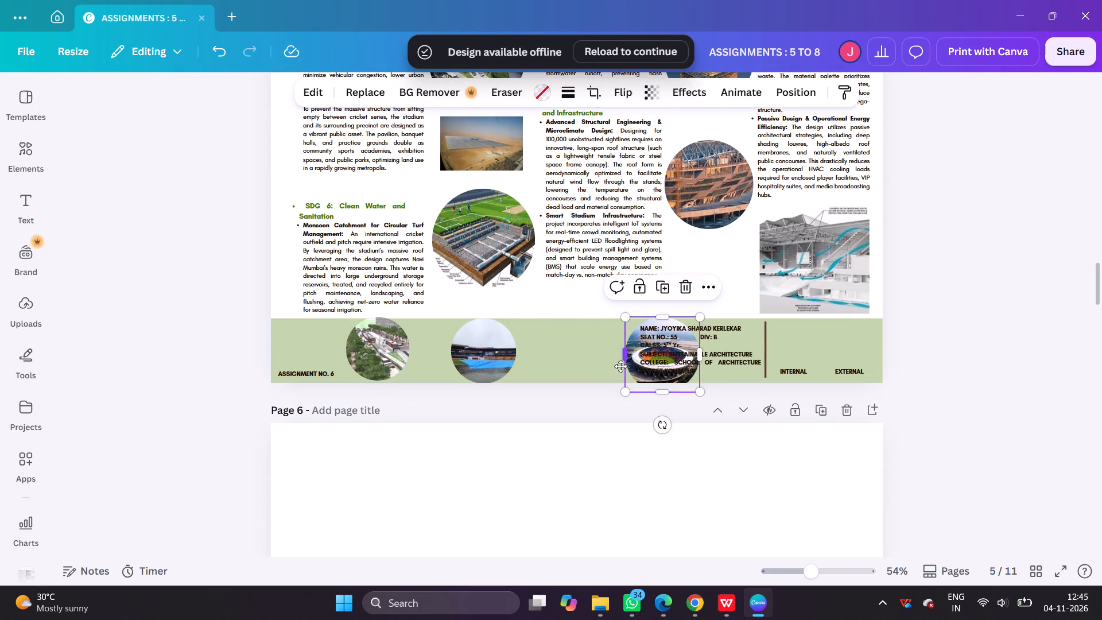
{"action": "left_click_drag", "start_coordinate": [620, 366], "coordinate": [549, 360]}
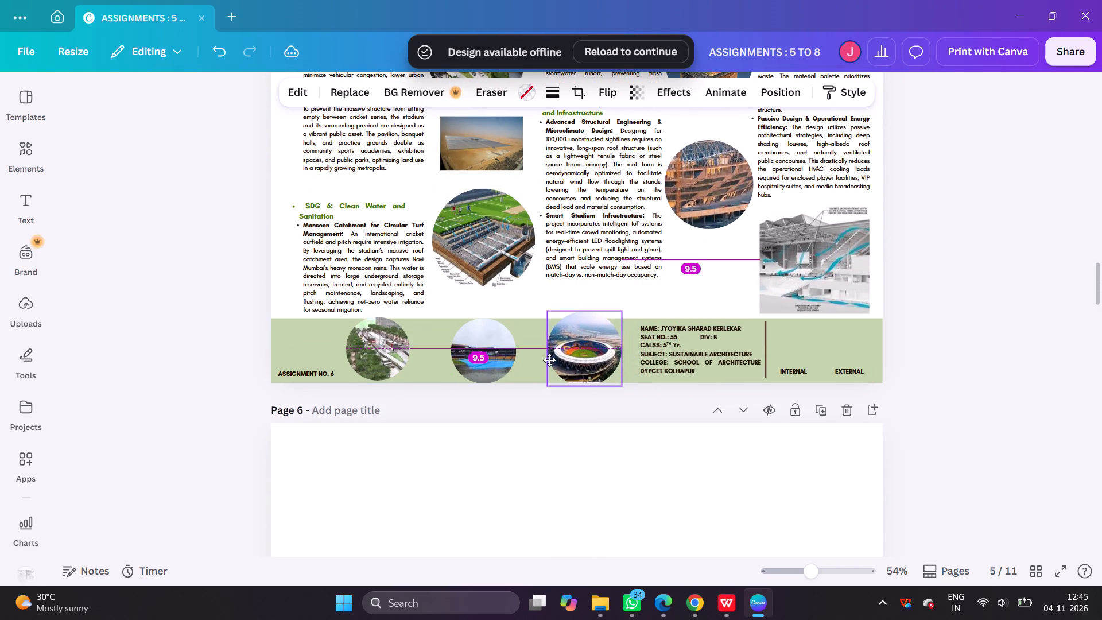
{"action": "left_click_drag", "start_coordinate": [549, 360], "coordinate": [549, 364]}
{"action": "left_click_drag", "start_coordinate": [624, 310], "coordinate": [620, 314]}
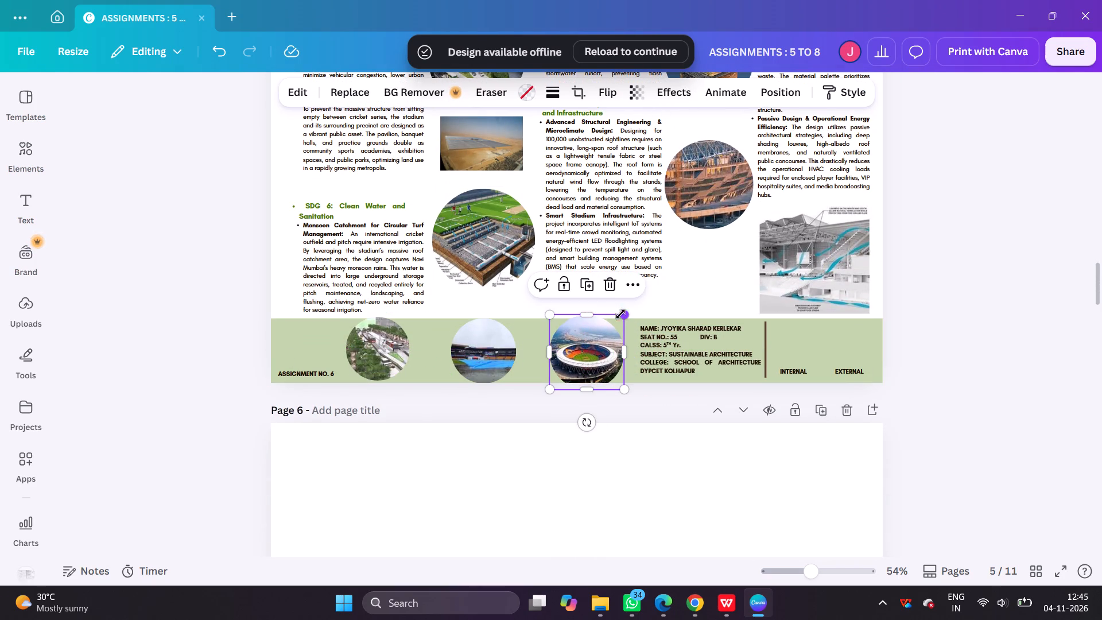
{"action": "left_click_drag", "start_coordinate": [620, 314], "coordinate": [612, 317]}
{"action": "left_click_drag", "start_coordinate": [576, 366], "coordinate": [576, 360]}
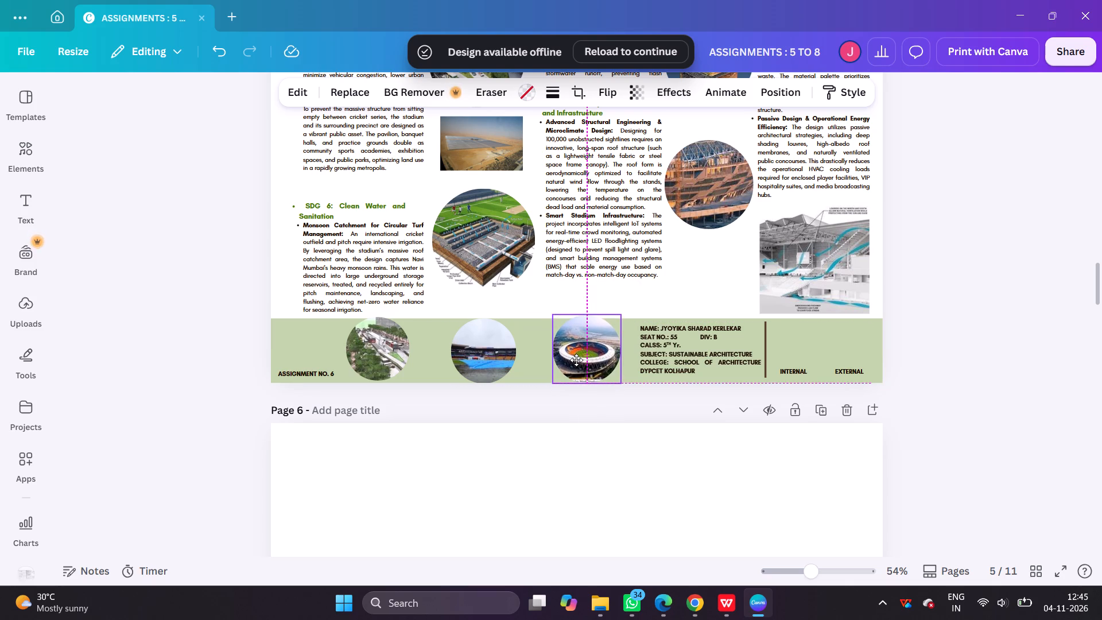
{"action": "left_click_drag", "start_coordinate": [576, 360], "coordinate": [576, 361]}
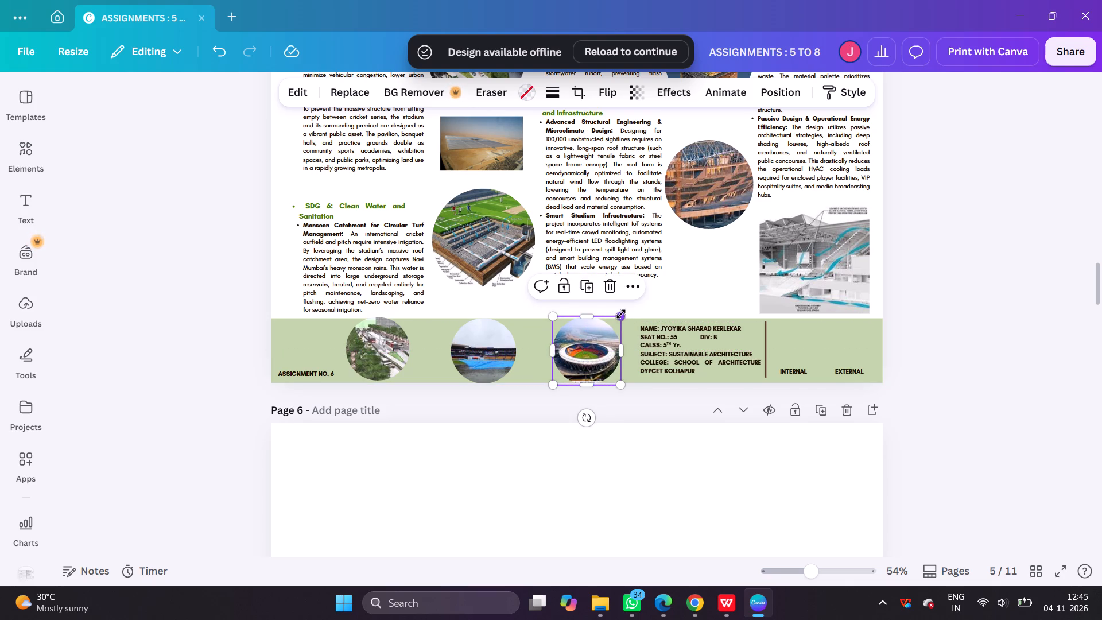
{"action": "left_click_drag", "start_coordinate": [621, 314], "coordinate": [615, 319]}
{"action": "left_click", "coordinate": [588, 351]}
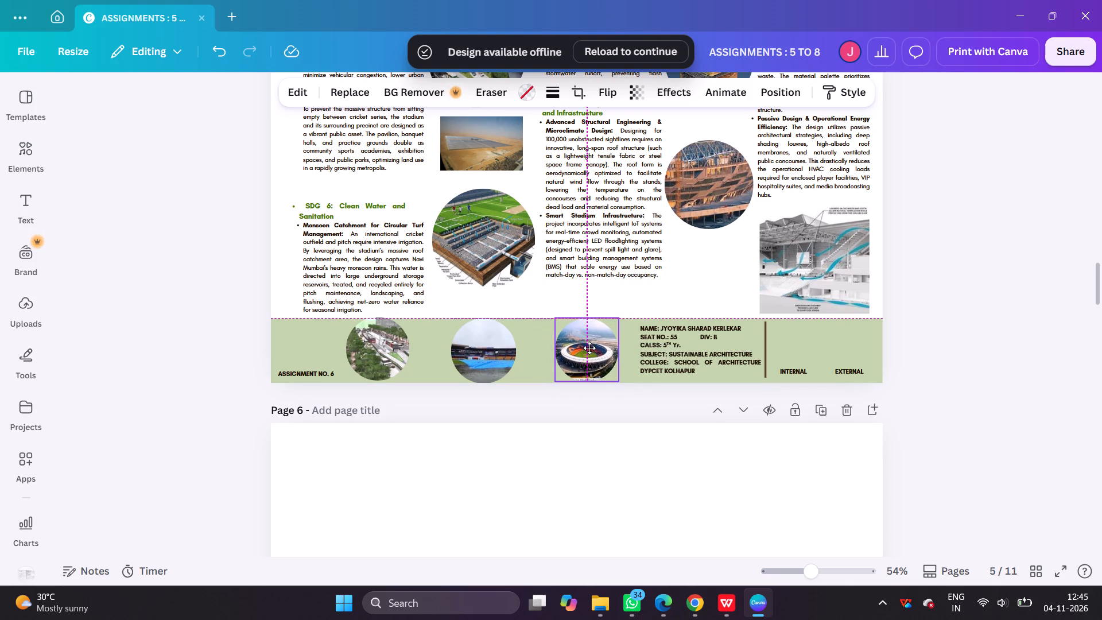
{"action": "left_click", "coordinate": [949, 359]}
Delete the page holding the two grey world maps, between the worldwide rating systems page and the IGBC and GRIHA page.
{"action": "scroll", "coordinate": [492, 365], "scroll_direction": "down", "scroll_amount": 8}
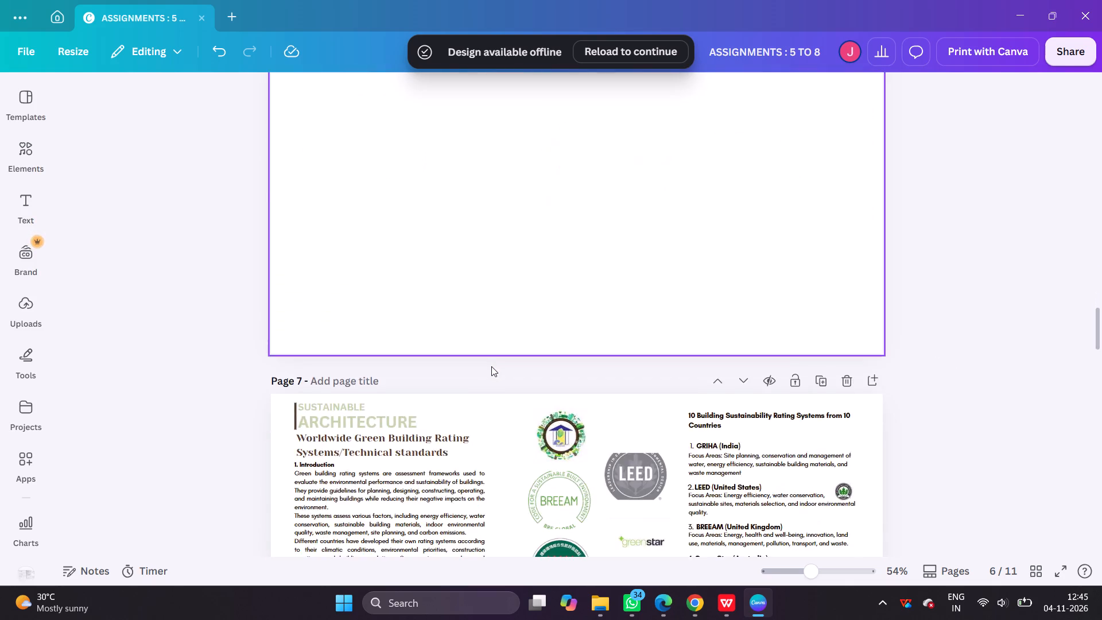
{"action": "scroll", "coordinate": [491, 366], "scroll_direction": "down", "scroll_amount": 16}
{"action": "scroll", "coordinate": [491, 366], "scroll_direction": "up", "scroll_amount": 3}
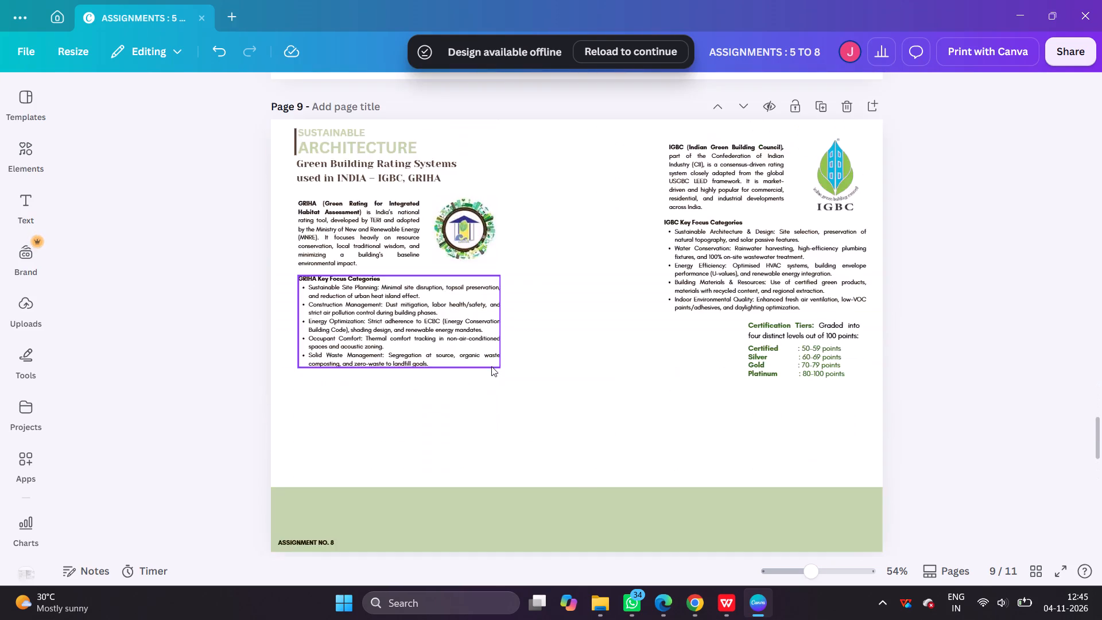
{"action": "scroll", "coordinate": [491, 366], "scroll_direction": "up", "scroll_amount": 4}
{"action": "left_click", "coordinate": [831, 301]}
{"action": "scroll", "coordinate": [831, 301], "scroll_direction": "up", "scroll_amount": 2}
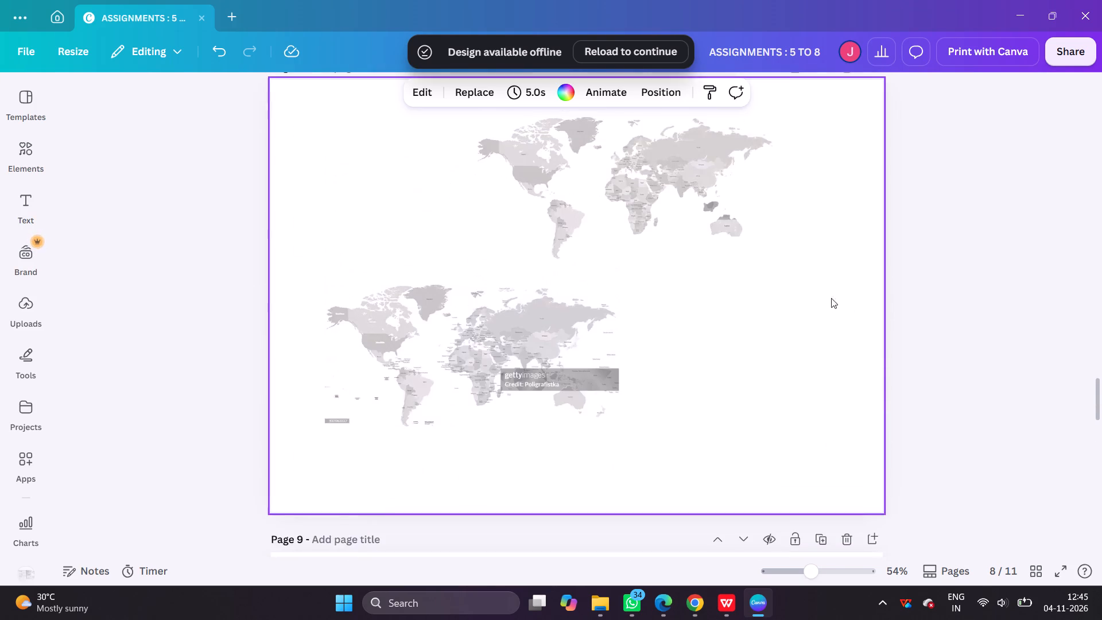
{"action": "scroll", "coordinate": [845, 227], "scroll_direction": "up", "scroll_amount": 3}
{"action": "left_click", "coordinate": [851, 286]}
Review the IGBC and GRIHA page, the points table page and the empty table on the last page.
{"action": "scroll", "coordinate": [709, 356], "scroll_direction": "down", "scroll_amount": 3}
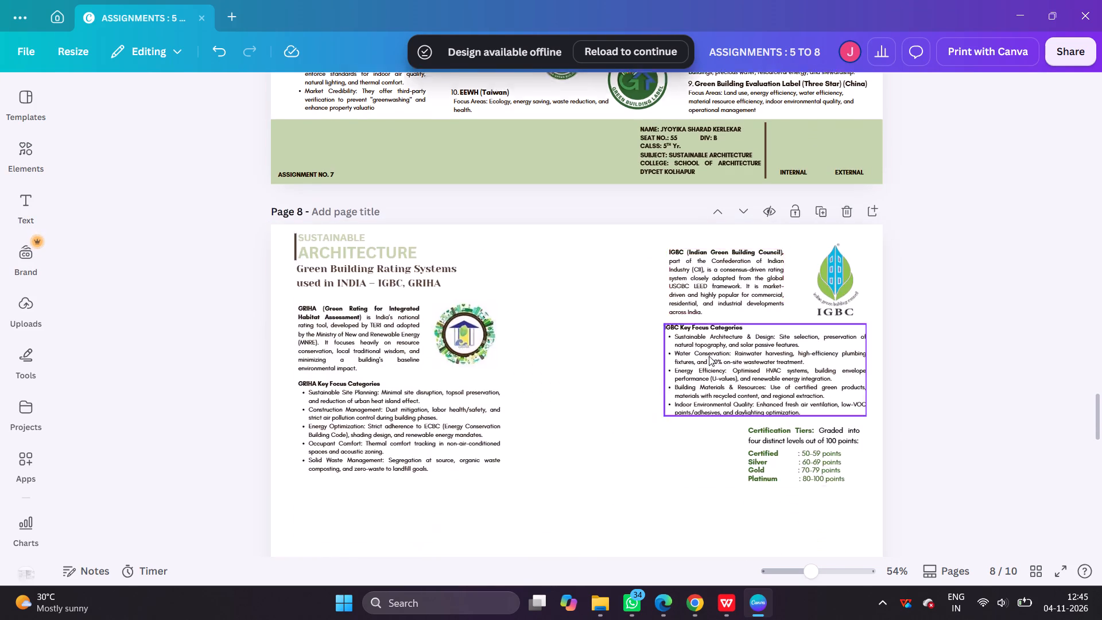
{"action": "scroll", "coordinate": [709, 356], "scroll_direction": "down", "scroll_amount": 10}
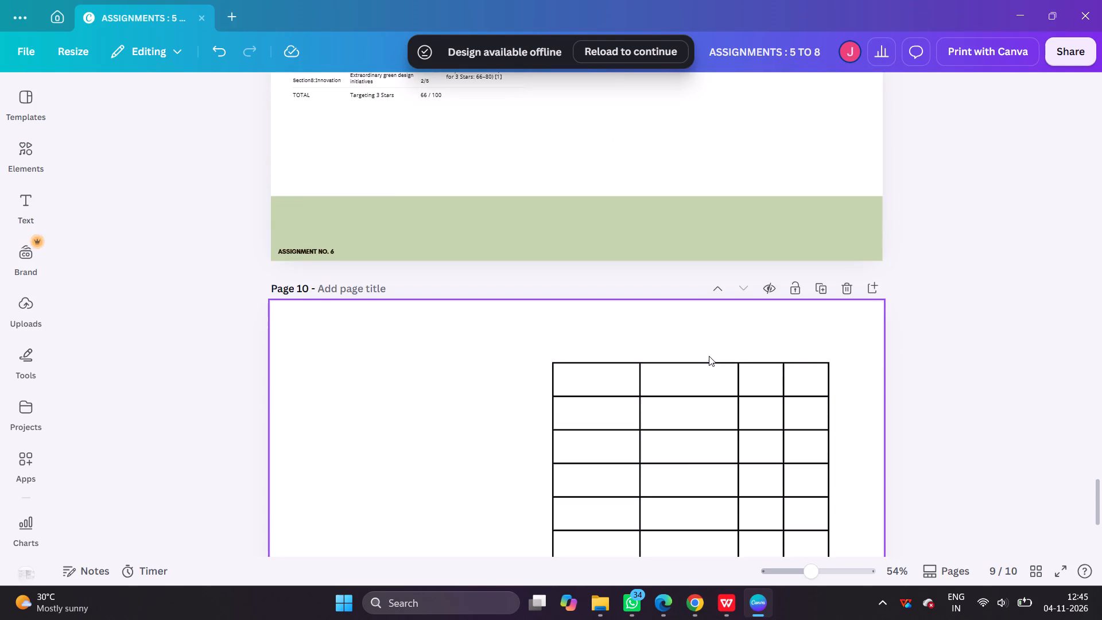
{"action": "scroll", "coordinate": [709, 356], "scroll_direction": "down", "scroll_amount": 4}
{"action": "left_click", "coordinate": [709, 356]}
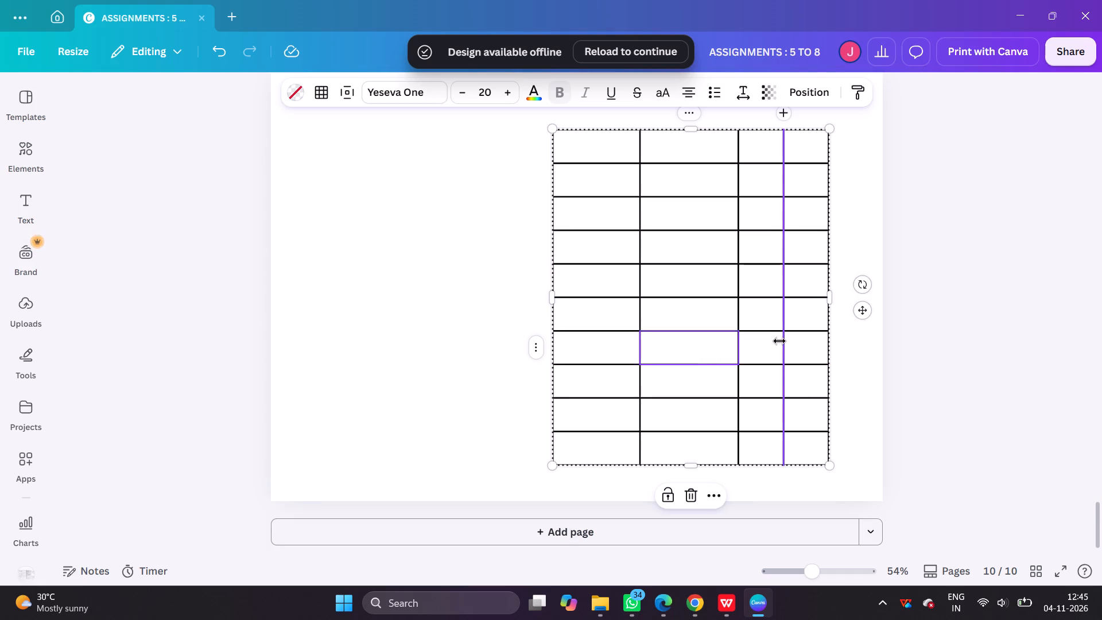
{"action": "scroll", "coordinate": [779, 342], "scroll_direction": "up", "scroll_amount": 4}
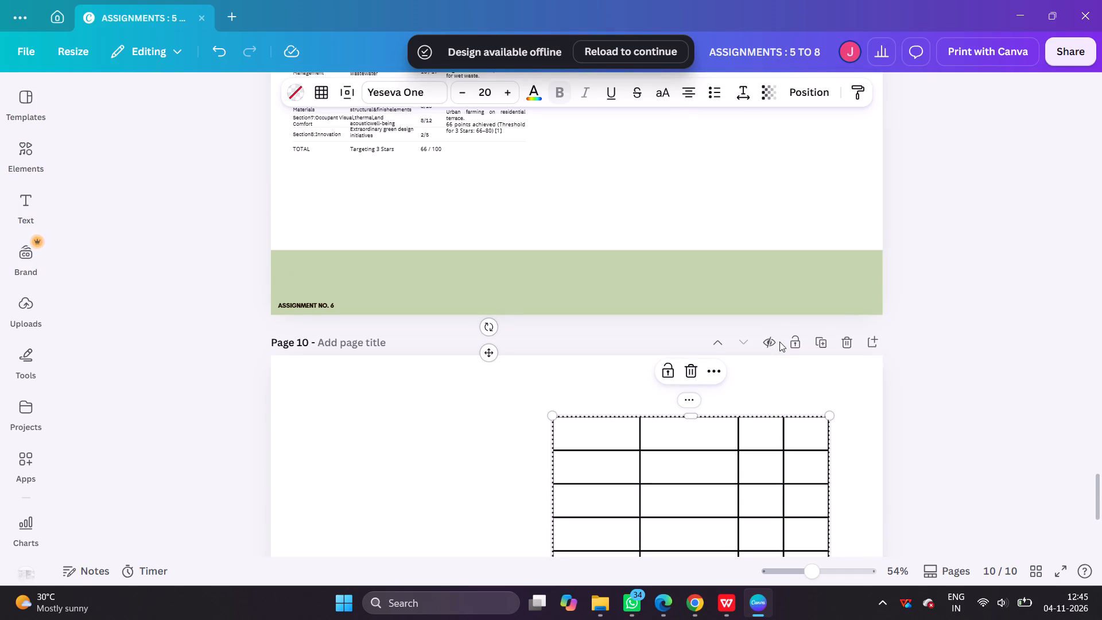
{"action": "scroll", "coordinate": [779, 357], "scroll_direction": "up", "scroll_amount": 16}
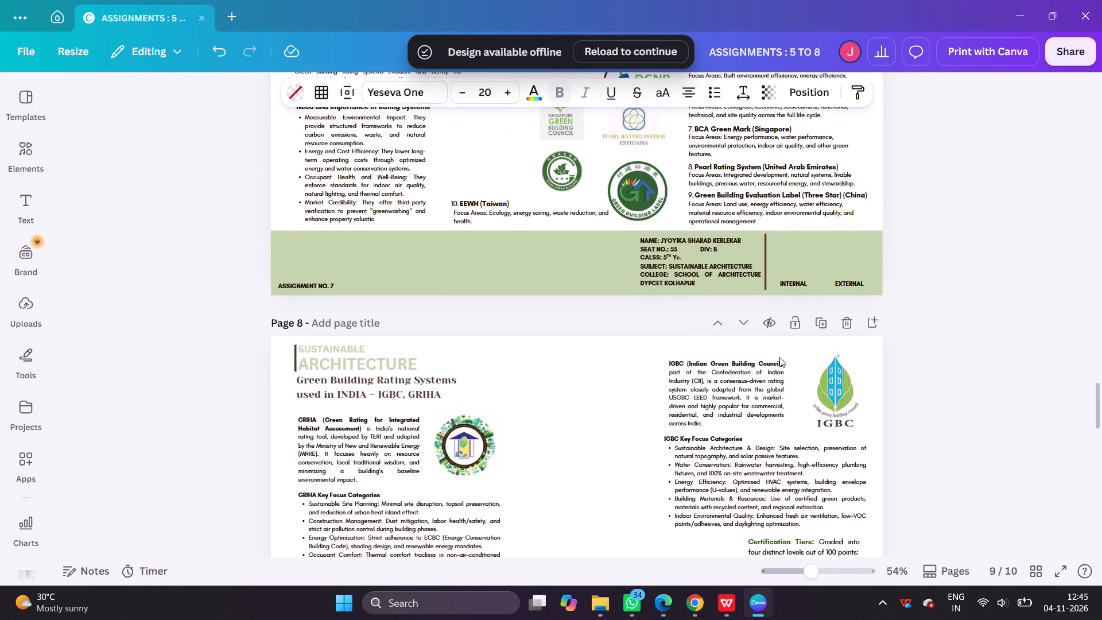
{"action": "scroll", "coordinate": [779, 357], "scroll_direction": "up", "scroll_amount": 19}
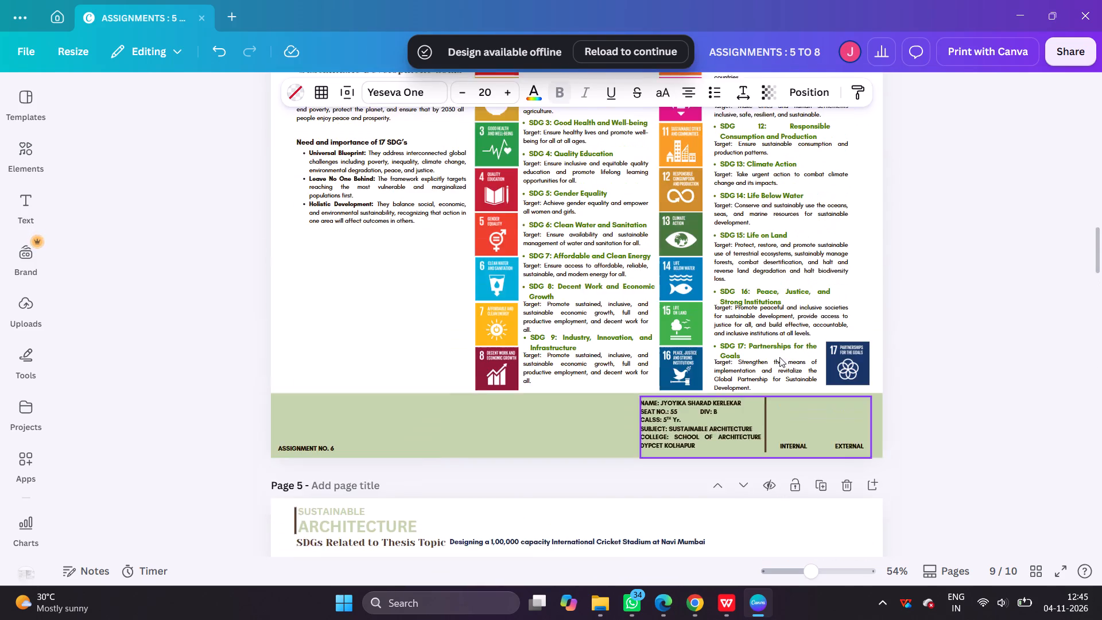
Shrink the round green site photo nearest the Assignment No. 6 label slightly so it fits inside the thesis SDG page's footer band.
{"action": "scroll", "coordinate": [779, 357], "scroll_direction": "down", "scroll_amount": 8}
{"action": "scroll", "coordinate": [779, 357], "scroll_direction": "up", "scroll_amount": 4}
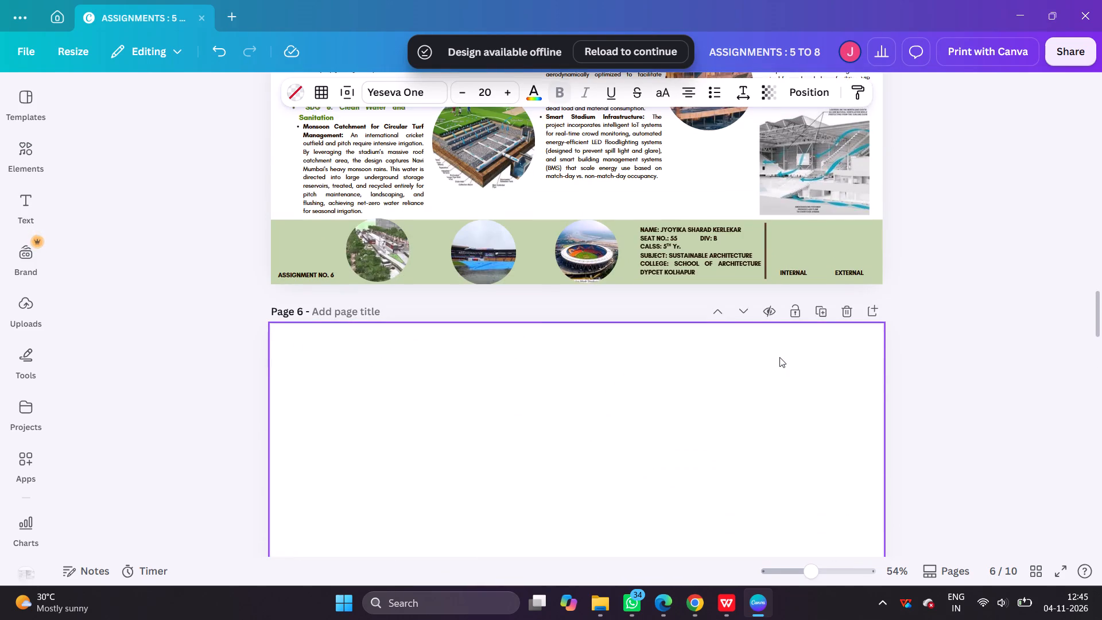
{"action": "scroll", "coordinate": [779, 357], "scroll_direction": "up", "scroll_amount": 1}
{"action": "left_click", "coordinate": [367, 397]}
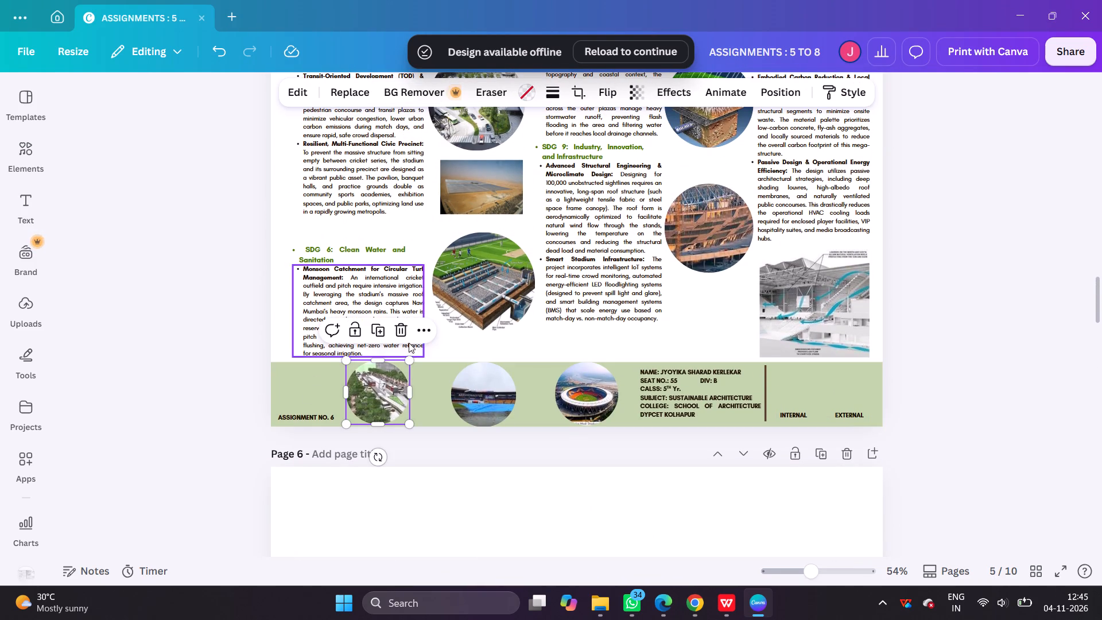
{"action": "left_click_drag", "start_coordinate": [408, 358], "coordinate": [402, 363]}
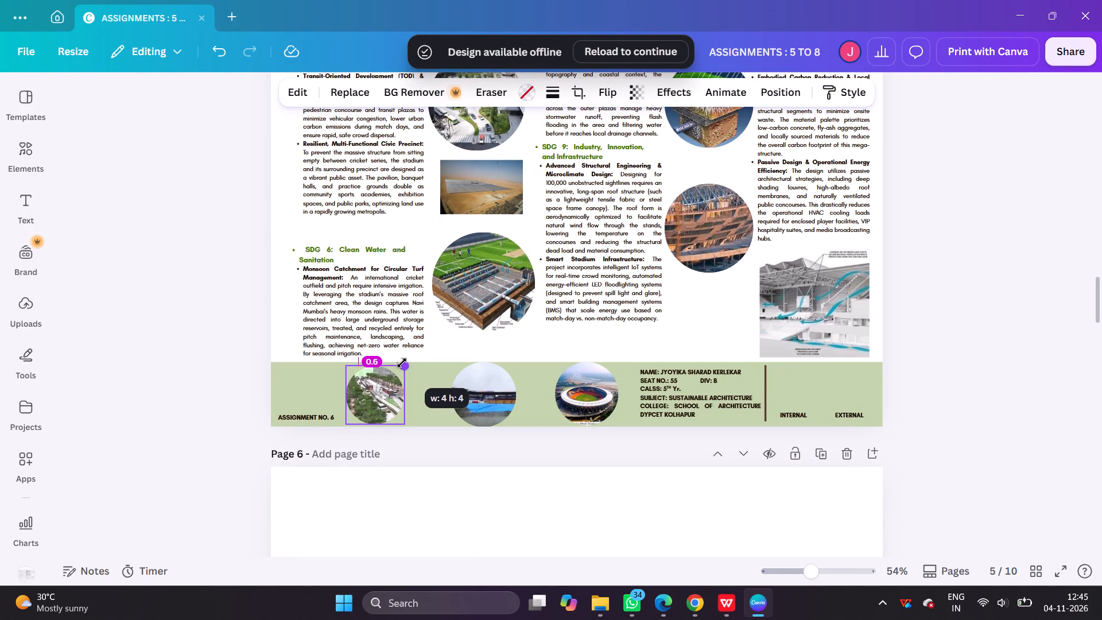
{"action": "left_click_drag", "start_coordinate": [402, 363], "coordinate": [401, 363]}
{"action": "scroll", "coordinate": [499, 378], "scroll_direction": "up", "scroll_amount": 1}
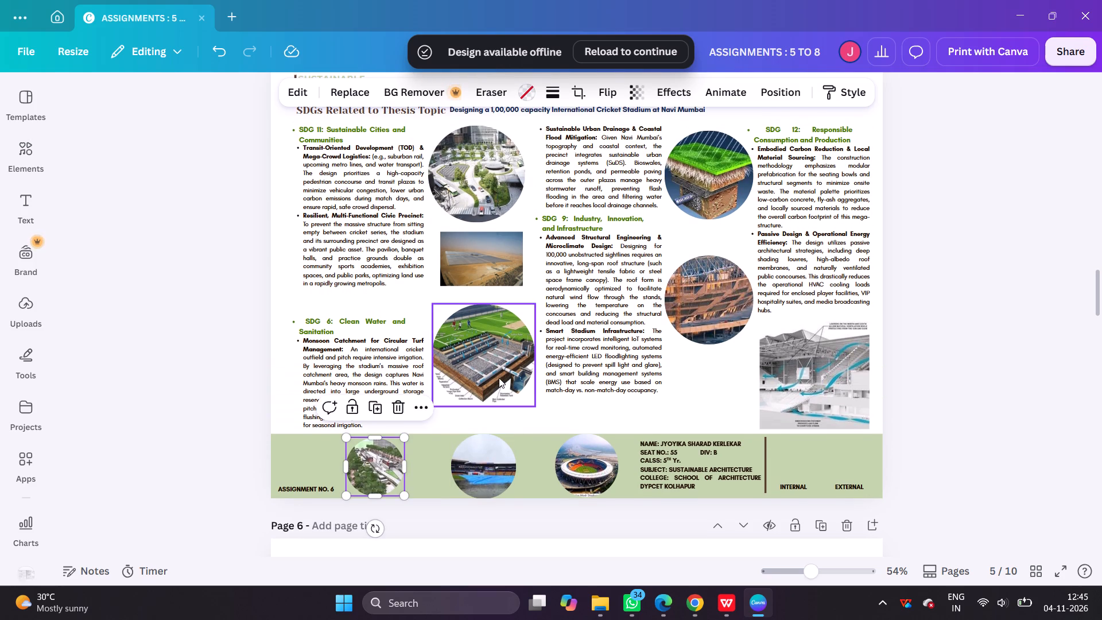
{"action": "left_click", "coordinate": [144, 320]}
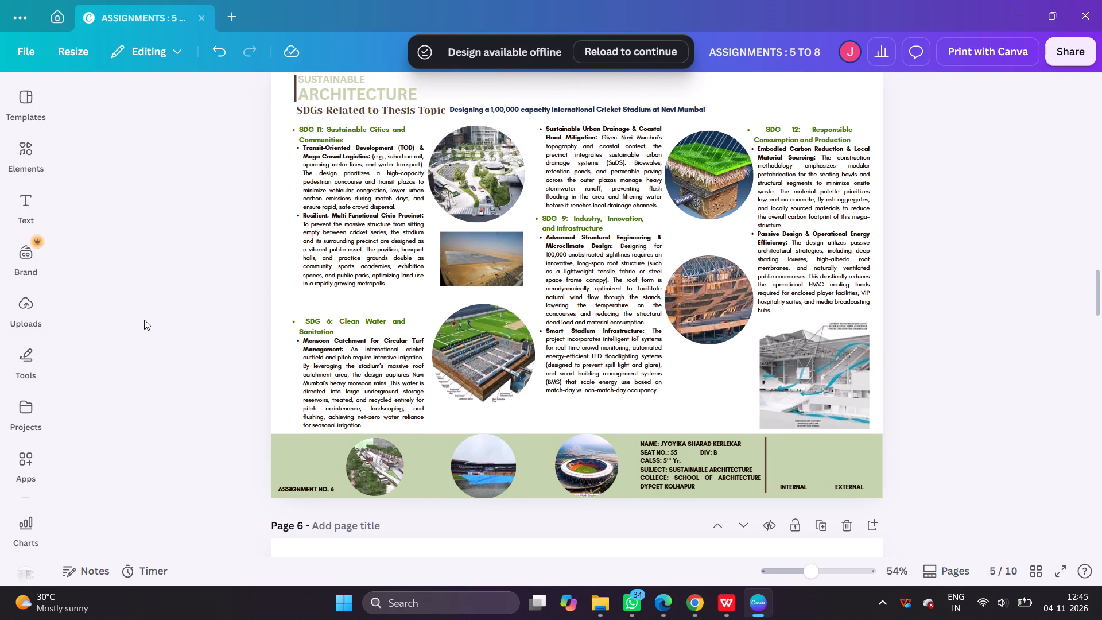
Check the thesis SDG page and the 17 SDGs page, and return to the recycled steel page.
{"action": "scroll", "coordinate": [731, 283], "scroll_direction": "up", "scroll_amount": 2}
{"action": "scroll", "coordinate": [689, 337], "scroll_direction": "down", "scroll_amount": 2}
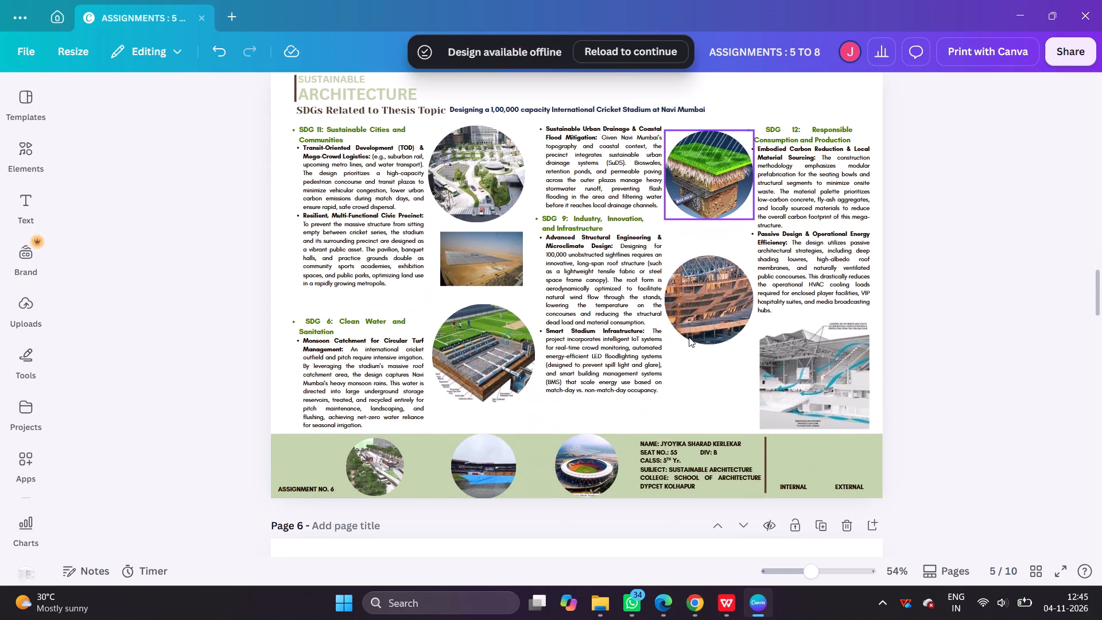
{"action": "scroll", "coordinate": [688, 338], "scroll_direction": "up", "scroll_amount": 6}
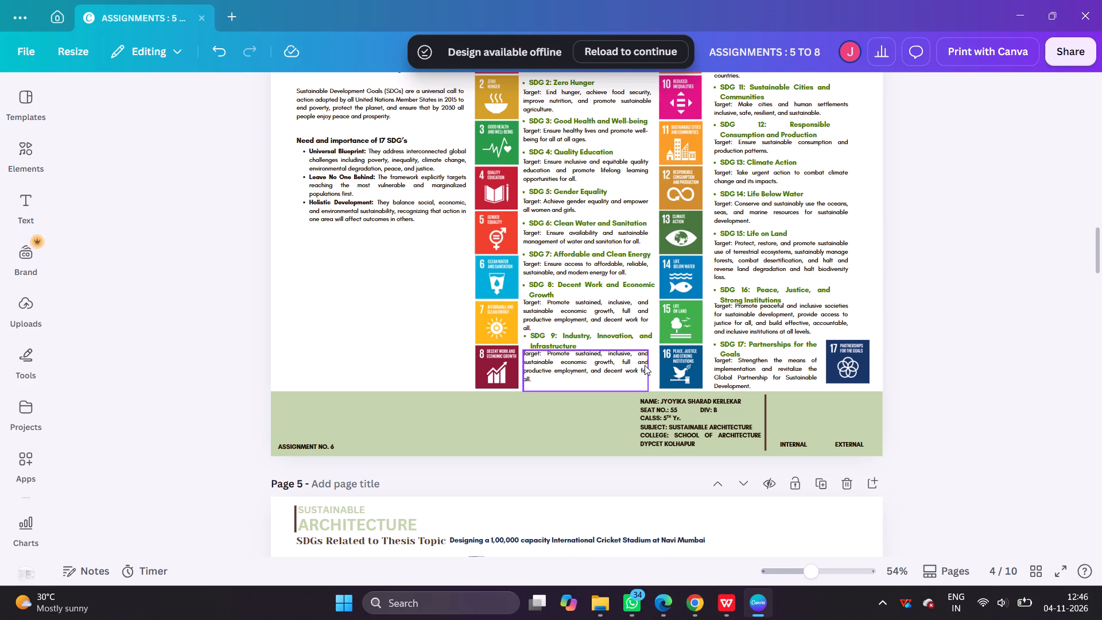
{"action": "scroll", "coordinate": [643, 374], "scroll_direction": "up", "scroll_amount": 7}
{"action": "scroll", "coordinate": [643, 374], "scroll_direction": "down", "scroll_amount": 2}
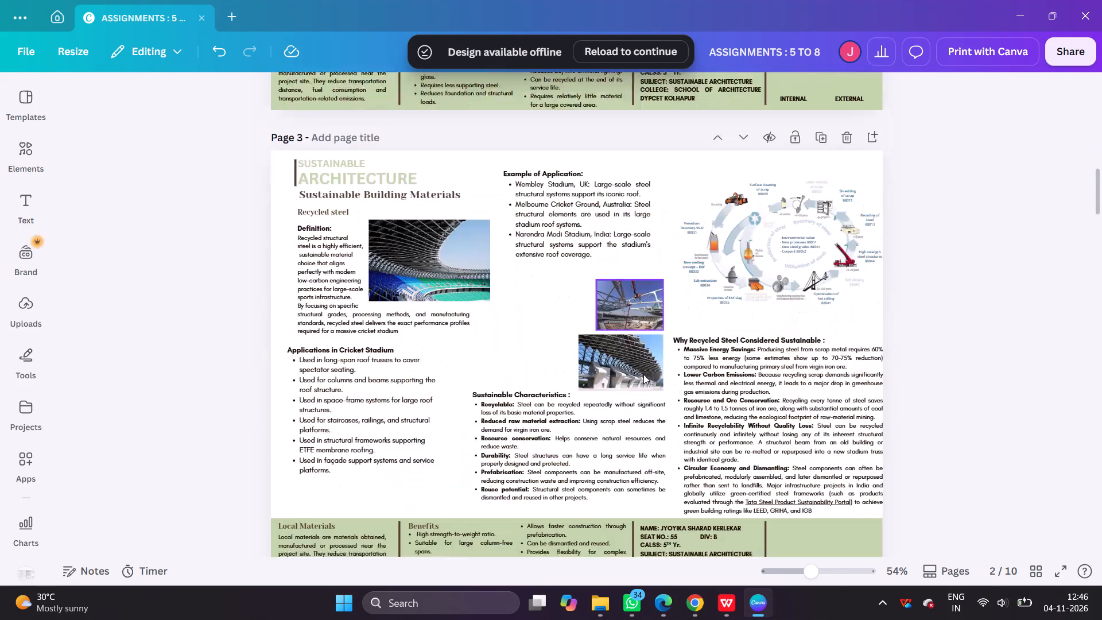
Copy the "Forms of ETFE" heading from the ETFE membrane page.
{"action": "scroll", "coordinate": [643, 375], "scroll_direction": "up", "scroll_amount": 6}
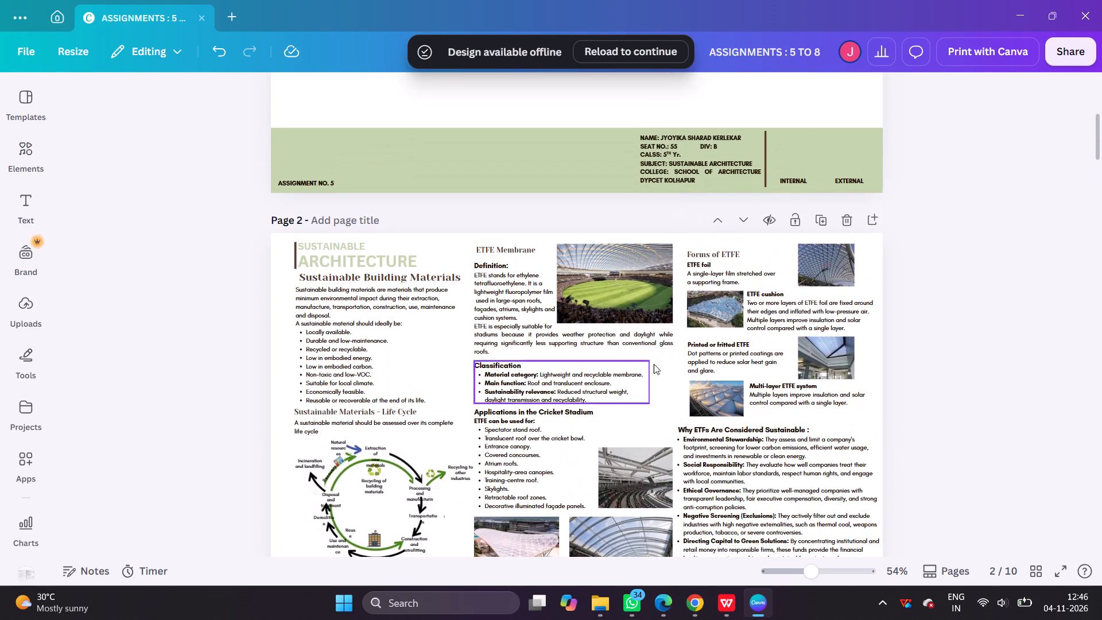
{"action": "left_click", "coordinate": [711, 253]}
{"action": "key", "text": "ctrl+c"}
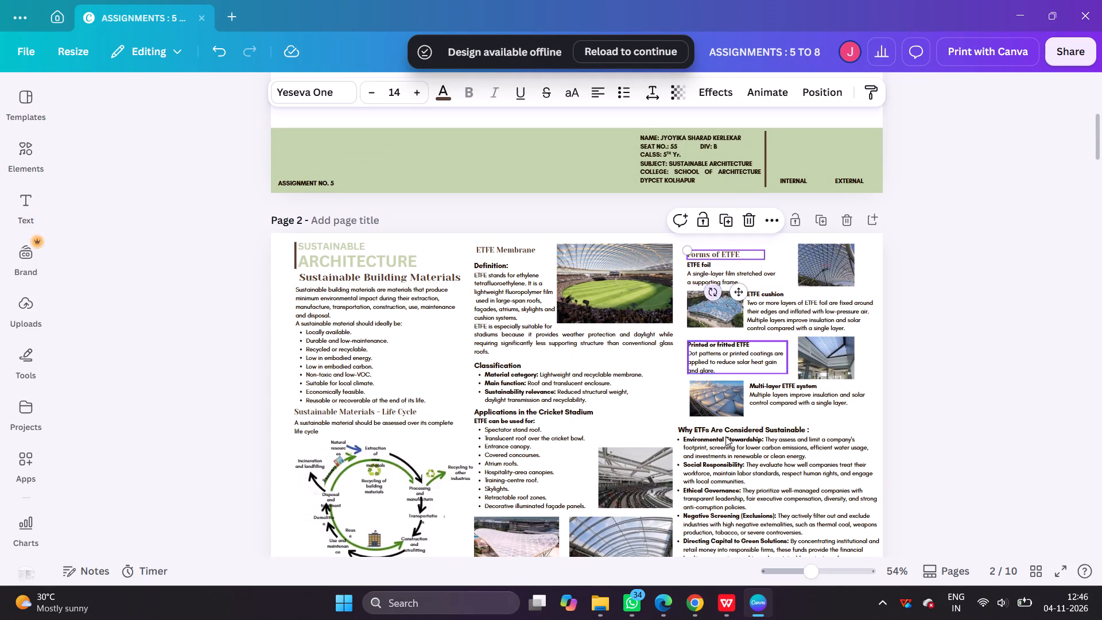
{"action": "left_click", "coordinate": [985, 306]}
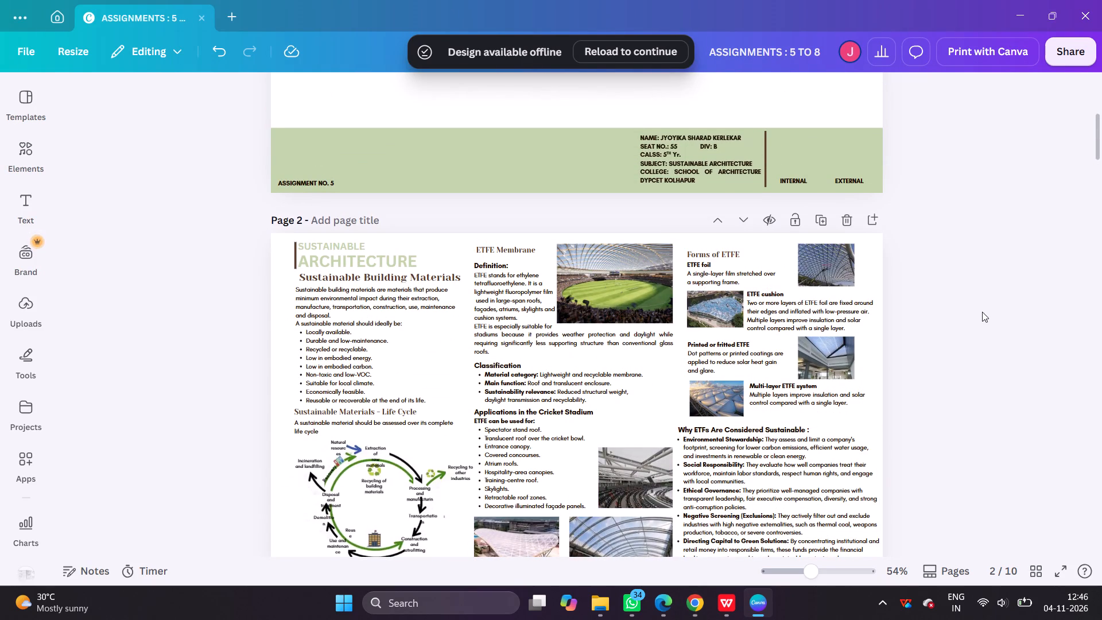
Switch to Chrome, skim the recycled steel life cycle thread, and start a Google query in the blank page with "Forms of" from the copied heading.
{"action": "left_click", "coordinate": [697, 606]}
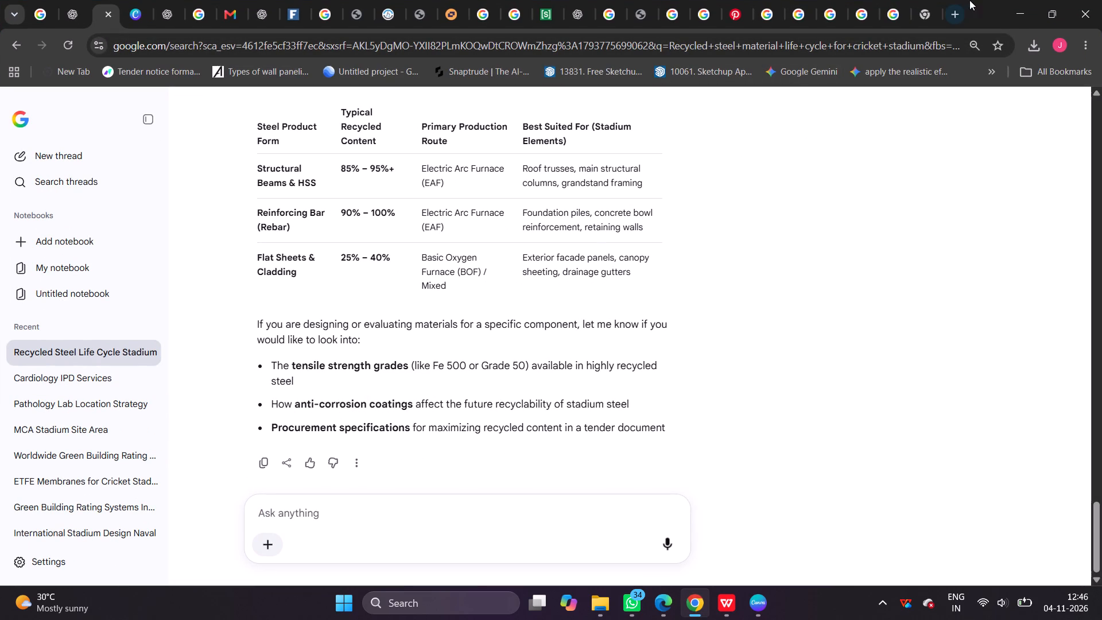
{"action": "scroll", "coordinate": [474, 188], "scroll_direction": "up", "scroll_amount": 14}
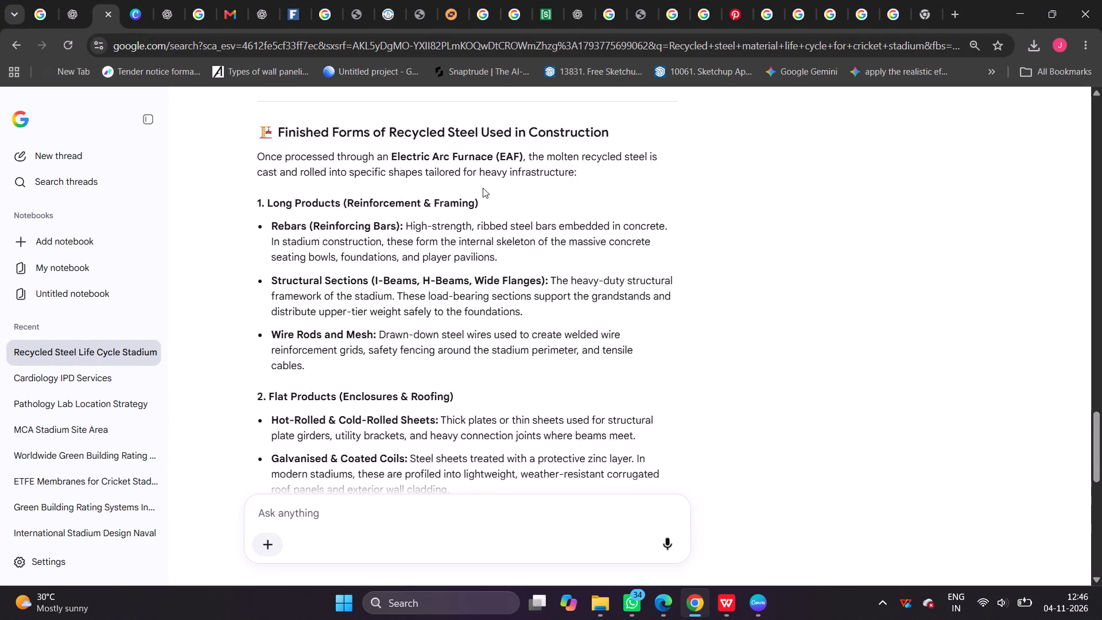
{"action": "scroll", "coordinate": [483, 188], "scroll_direction": "up", "scroll_amount": 14}
{"action": "scroll", "coordinate": [483, 188], "scroll_direction": "up", "scroll_amount": 9}
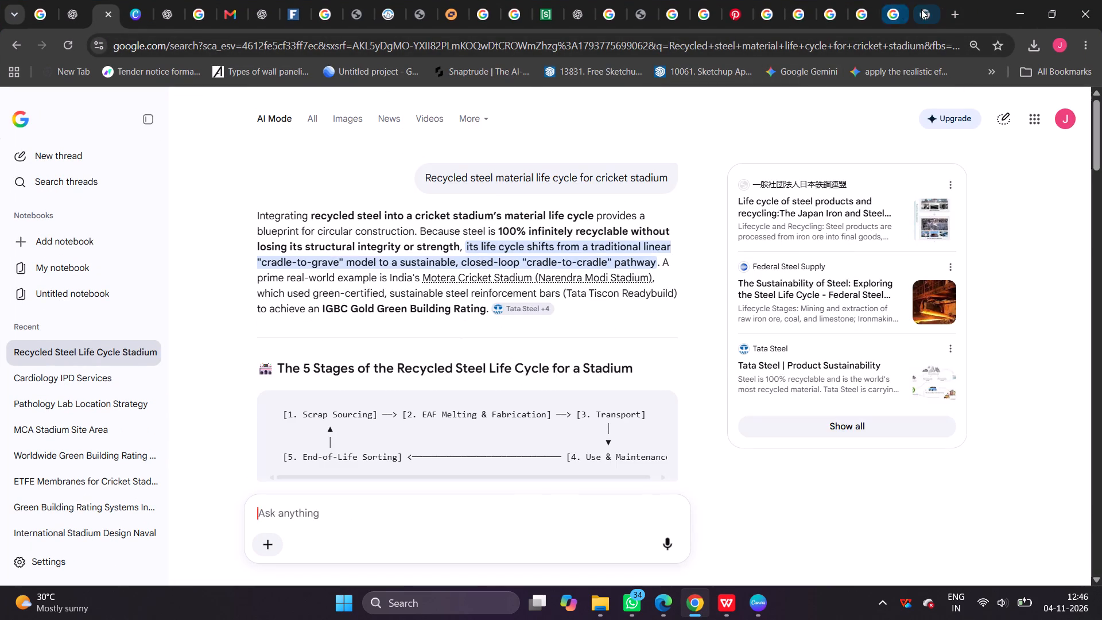
{"action": "left_click", "coordinate": [921, 9]}
{"action": "left_click", "coordinate": [546, 277]}
{"action": "key", "text": "ctrl+v"}
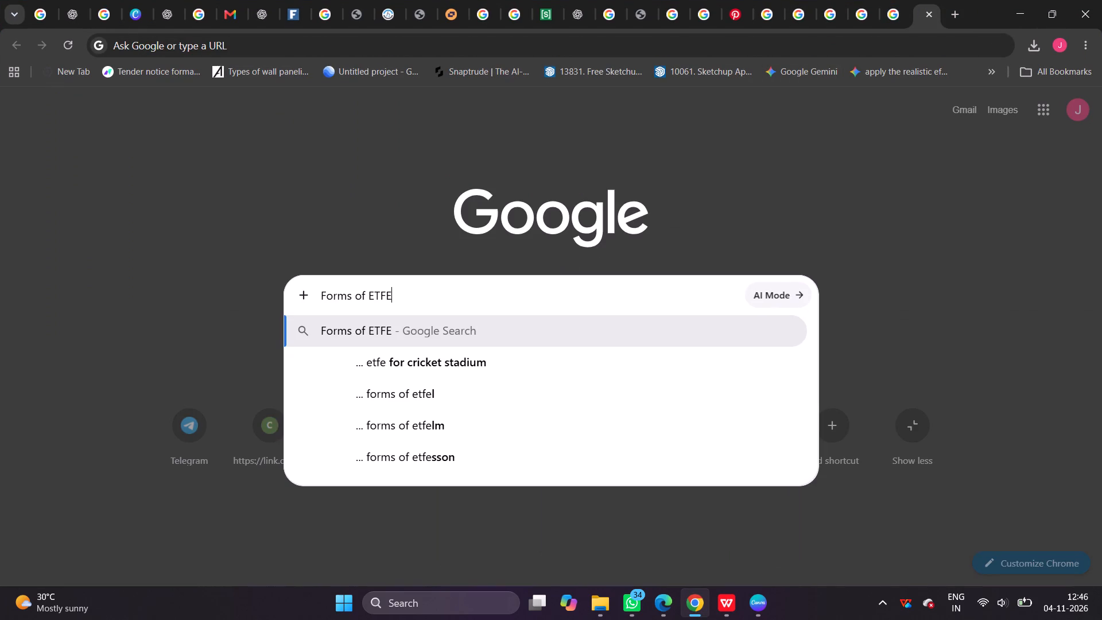
{"action": "key", "text": "BackSpace"}
{"action": "key", "text": "BackSpace"}
{"action": "key", "text": "BackSpace"}
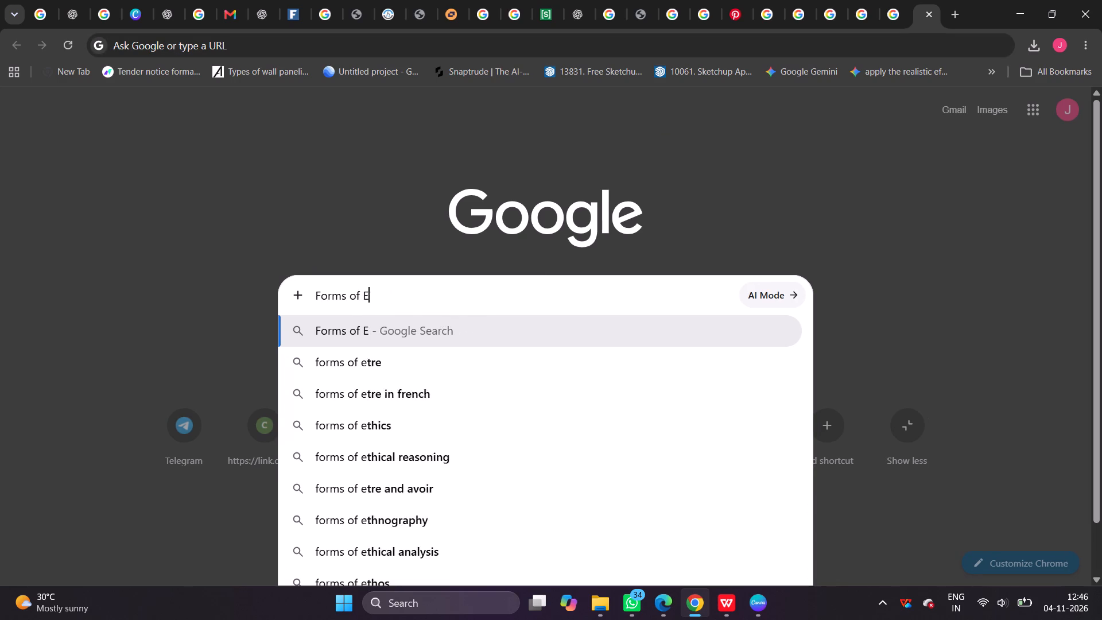
{"action": "key", "text": "BackSpace"}
Copy "Recycled steel" from the earlier ETFE membrane thread and search Google for "Forms of Recycled steel".
{"action": "left_click", "coordinate": [884, 18]}
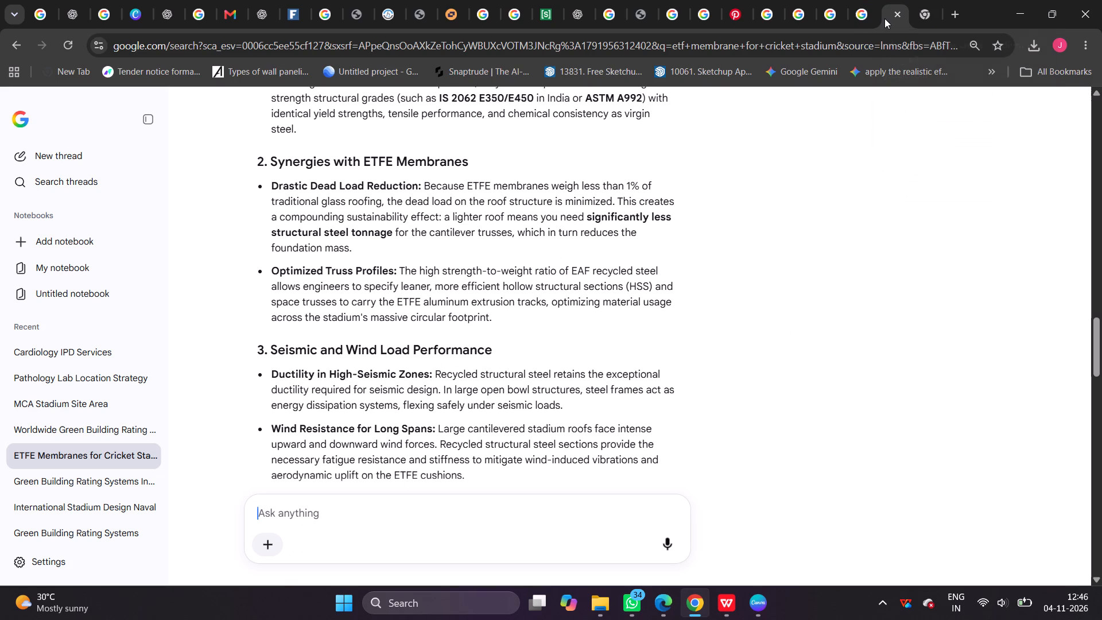
{"action": "scroll", "coordinate": [382, 202], "scroll_direction": "up", "scroll_amount": 8}
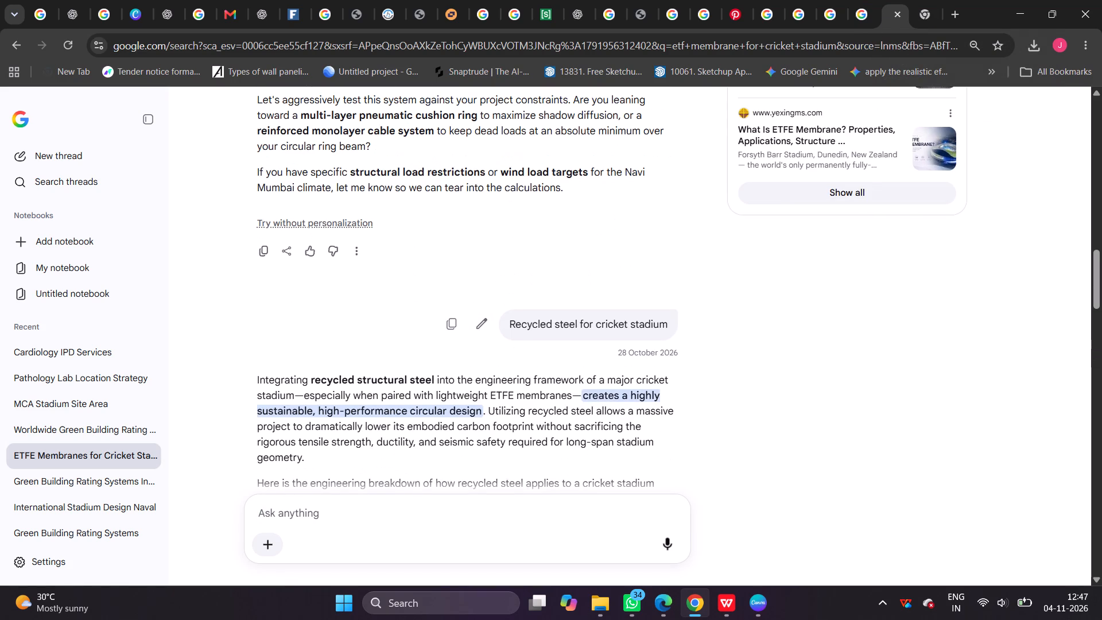
{"action": "left_click_drag", "start_coordinate": [508, 319], "coordinate": [571, 325]}
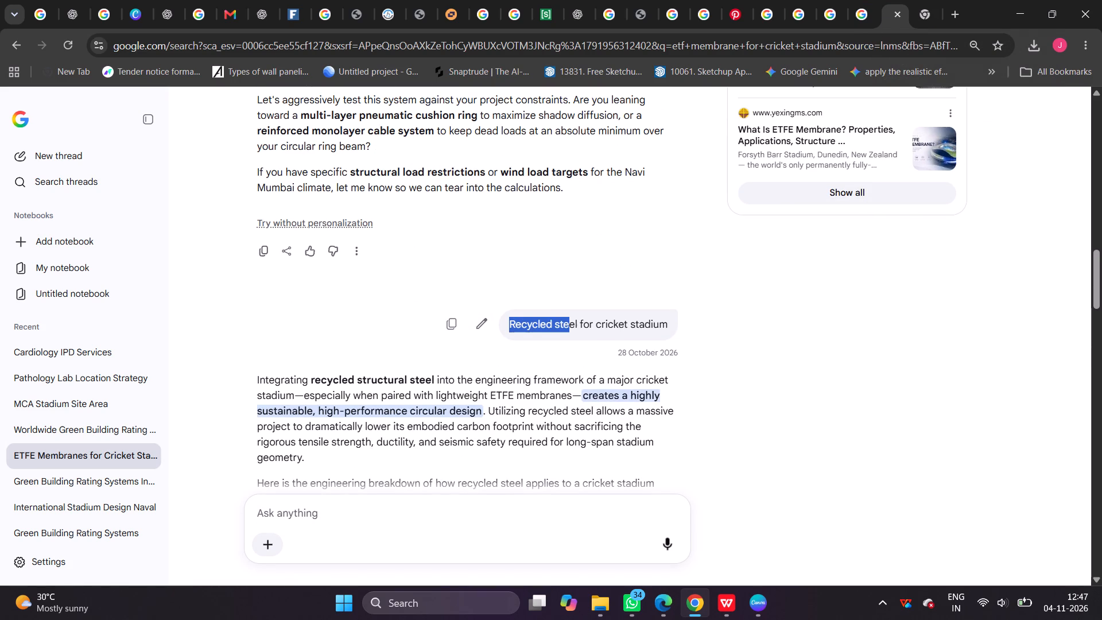
{"action": "left_click_drag", "start_coordinate": [571, 325], "coordinate": [579, 328]}
{"action": "key", "text": "ctrl+c"}
{"action": "left_click", "coordinate": [923, 9]}
{"action": "key", "text": "ctrl+v"}
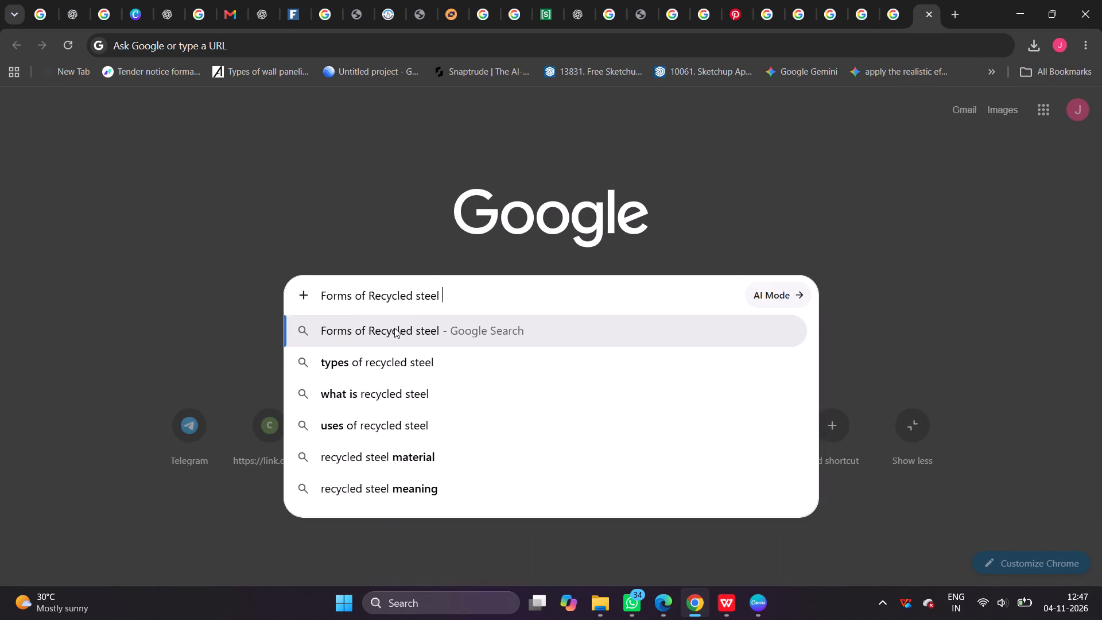
{"action": "key", "text": "Return"}
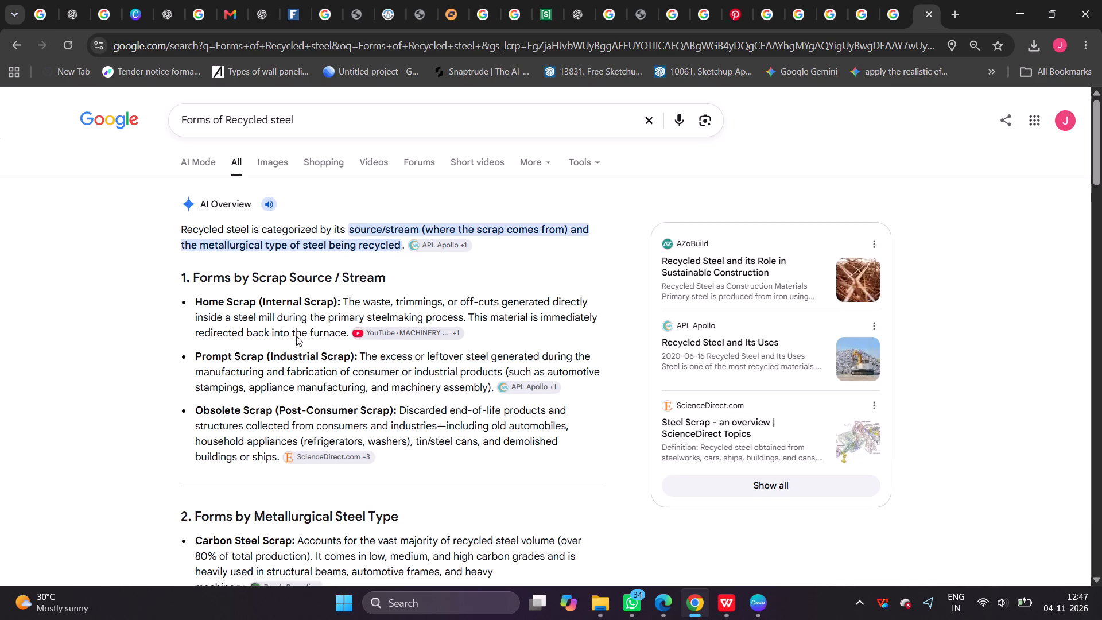
Read through the AI overview and web results on the forms of recycled steel.
{"action": "scroll", "coordinate": [293, 334], "scroll_direction": "down", "scroll_amount": 9}
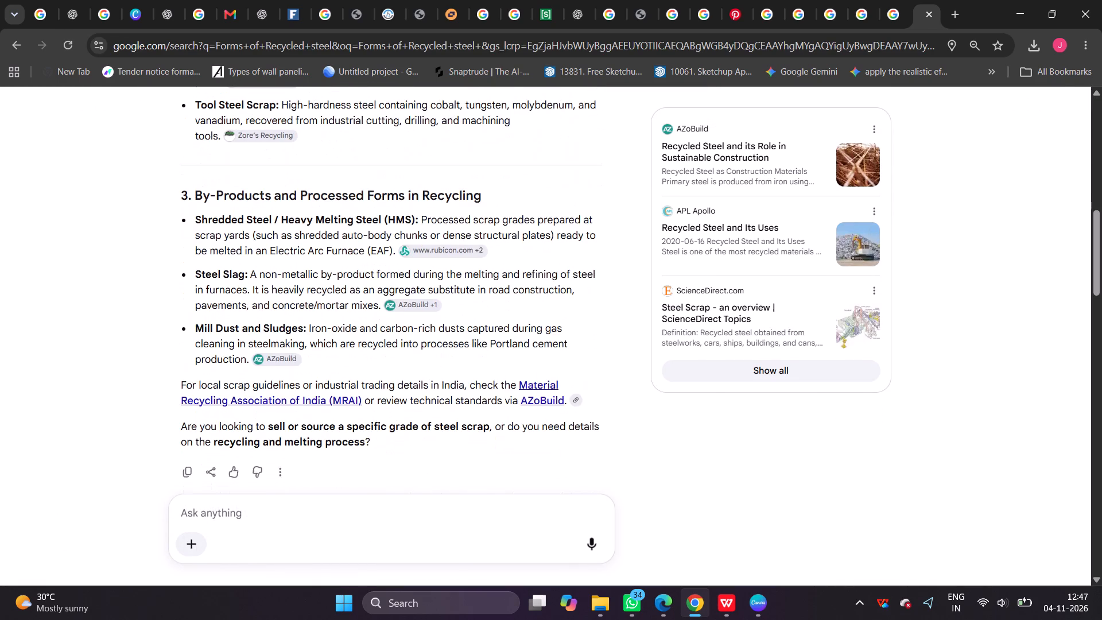
{"action": "scroll", "coordinate": [293, 334], "scroll_direction": "down", "scroll_amount": 6}
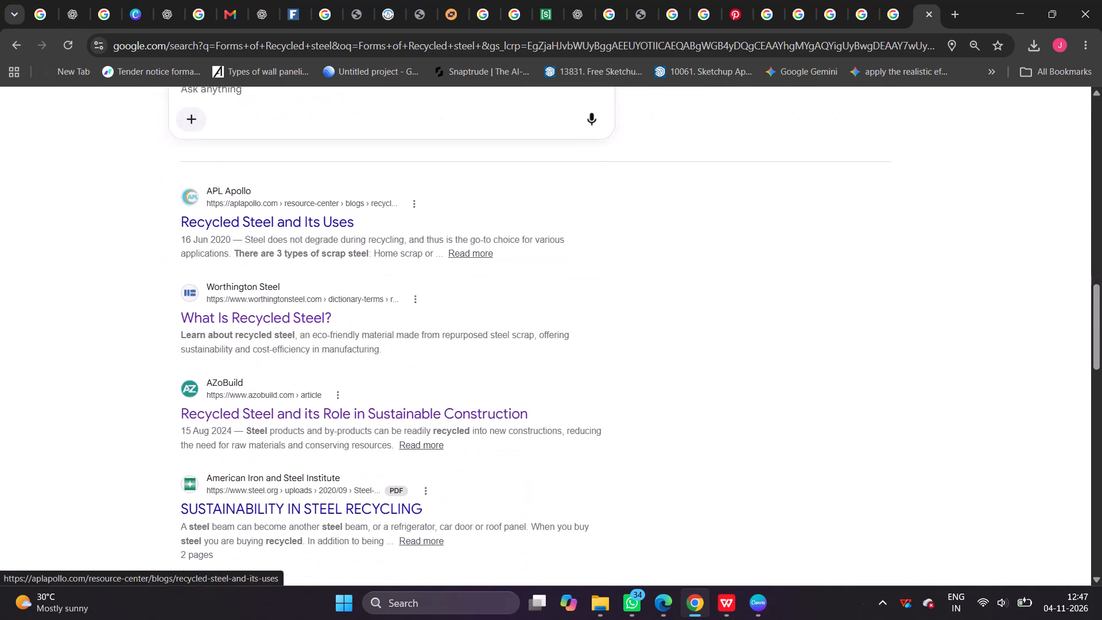
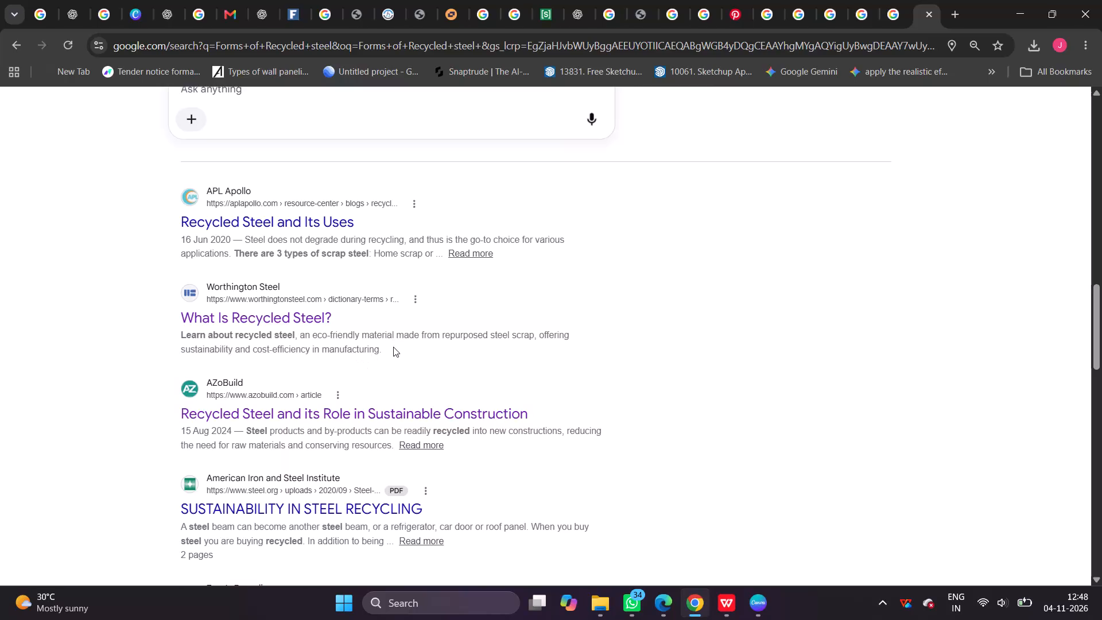
{"action": "left_click", "coordinate": [747, 606]}
{"action": "scroll", "coordinate": [599, 347], "scroll_direction": "down", "scroll_amount": 2}
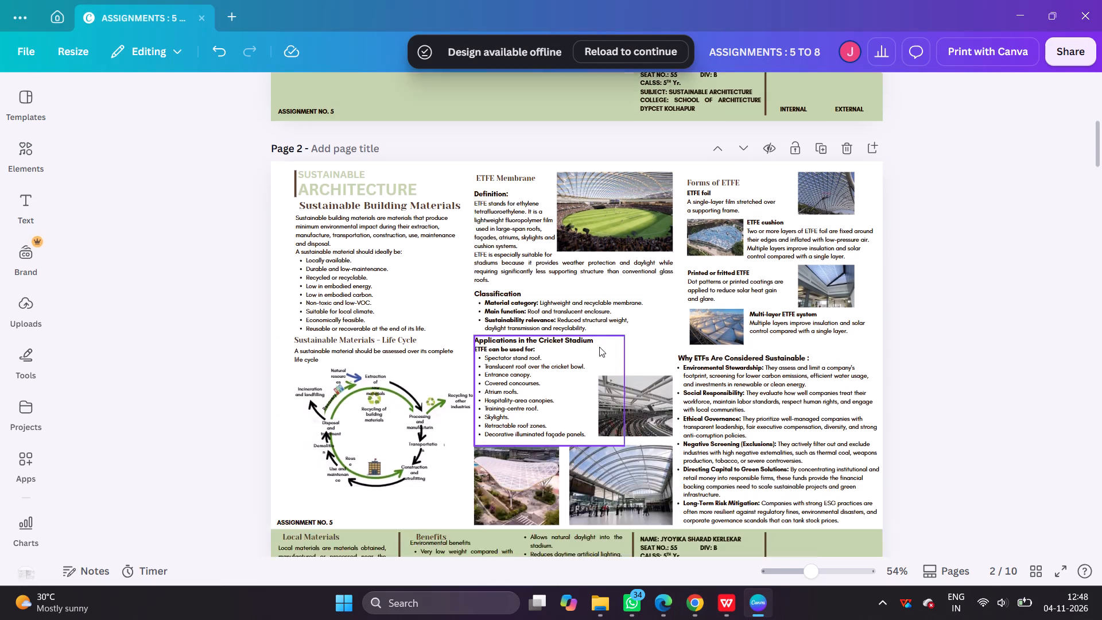
{"action": "scroll", "coordinate": [599, 347], "scroll_direction": "down", "scroll_amount": 2}
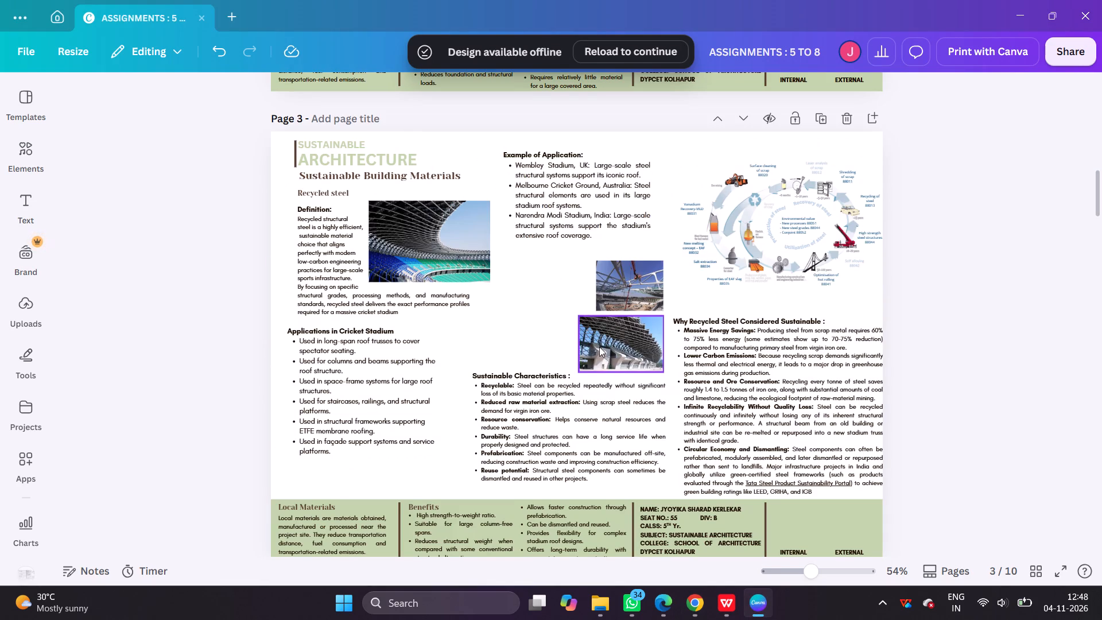
{"action": "left_click", "coordinate": [693, 602]}
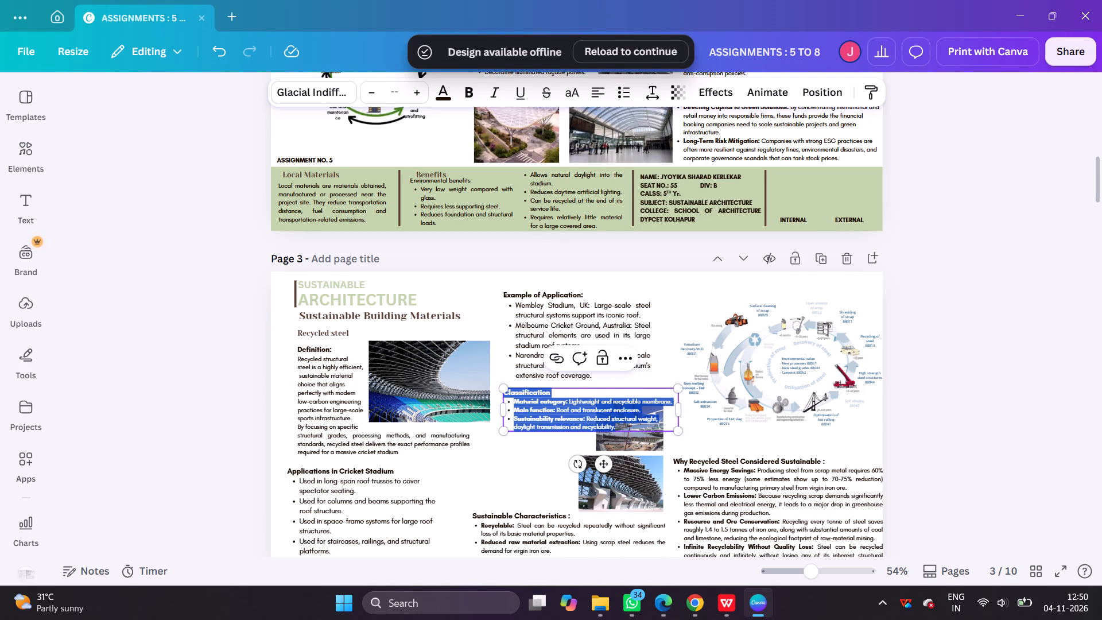
{"action": "left_click", "coordinate": [663, 358]}
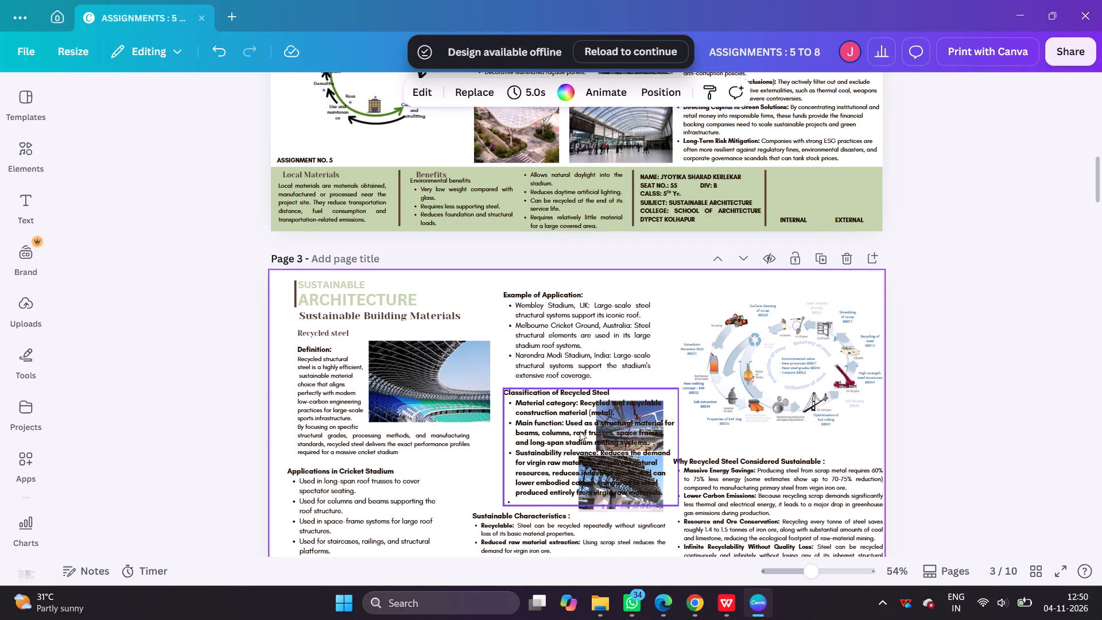
Remove bold formatting from the whole recycled steel classification text.
{"action": "left_click", "coordinate": [536, 431]}
{"action": "key", "text": "ctrl+b"}
{"action": "key", "text": "ctrl+b"}
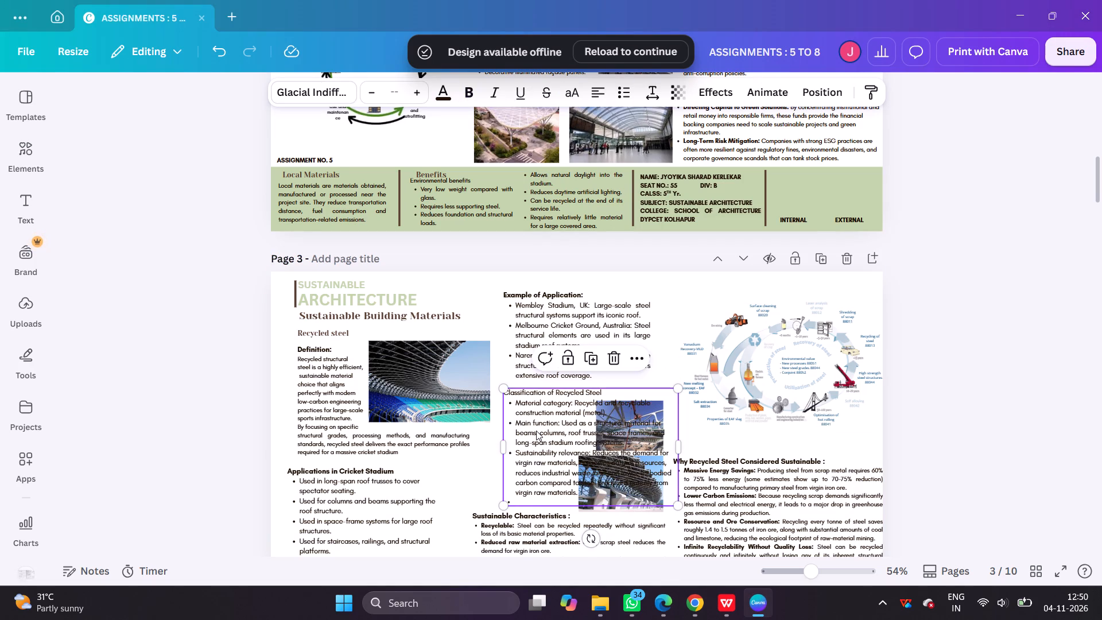
Shorten the classification heading to "Classification :" and make it bold.
{"action": "left_click", "coordinate": [612, 390]}
{"action": "left_click_drag", "start_coordinate": [606, 393], "coordinate": [596, 394]}
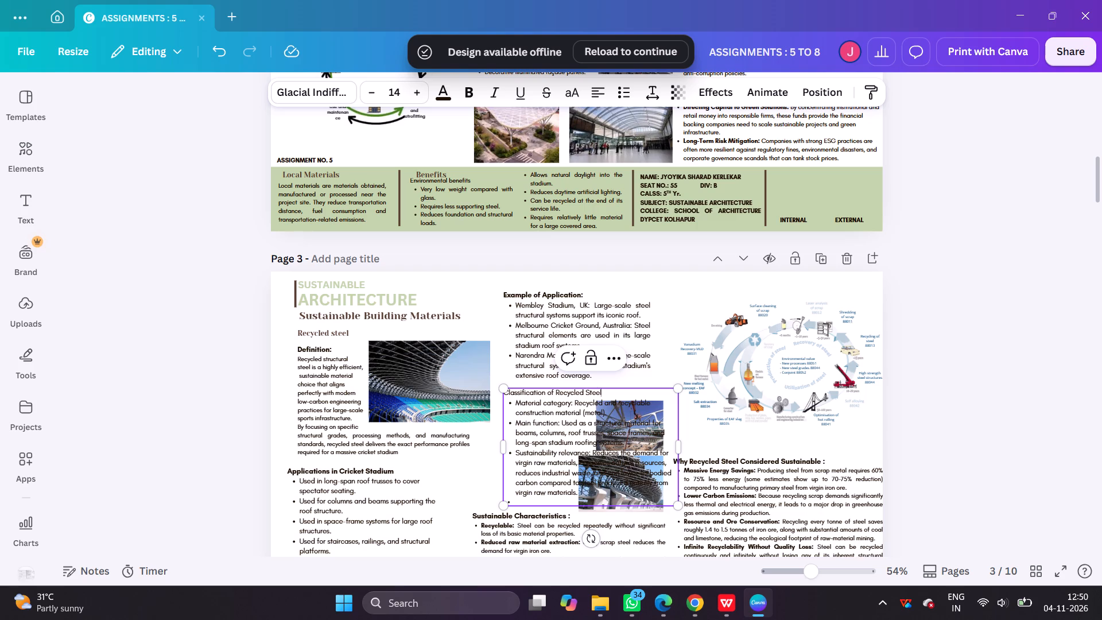
{"action": "left_click_drag", "start_coordinate": [596, 394], "coordinate": [544, 395]}
{"action": "key", "text": "BackSpace"}
{"action": "left_click_drag", "start_coordinate": [547, 394], "coordinate": [505, 395]}
{"action": "key", "text": "ctrl+b"}
{"action": "key", "text": "space"}
{"action": "key", "text": "ctrl+z"}
{"action": "key", "text": "space"}
{"action": "type", "text": ":"}
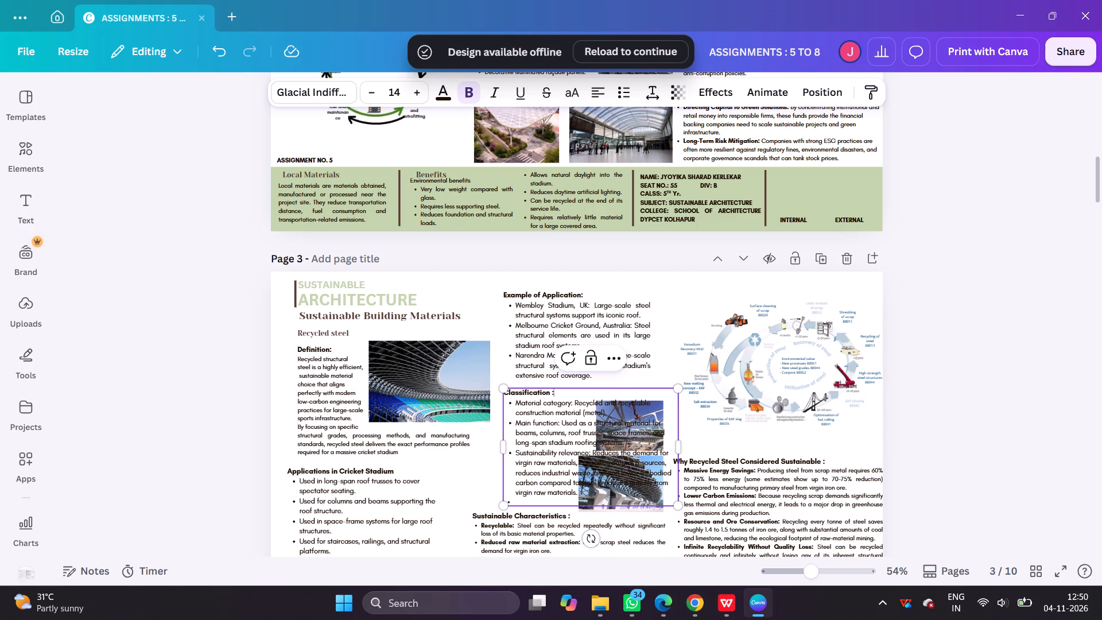
Bold the labels "Material category:", "Main function:" and "Sustainability relevance:" in the classification bullets.
{"action": "left_click_drag", "start_coordinate": [573, 404], "coordinate": [520, 405]}
{"action": "left_click_drag", "start_coordinate": [520, 405], "coordinate": [514, 407]}
{"action": "key", "text": "ctrl+b"}
{"action": "left_click_drag", "start_coordinate": [514, 425], "coordinate": [521, 425]}
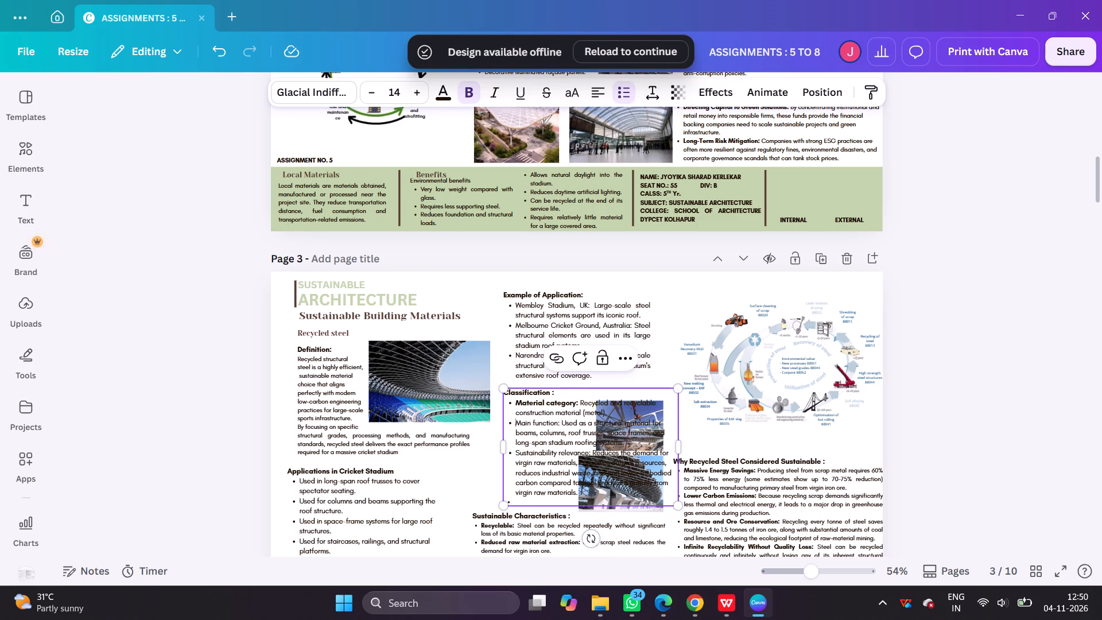
{"action": "left_click_drag", "start_coordinate": [521, 425], "coordinate": [559, 423]}
{"action": "key", "text": "ctrl+b"}
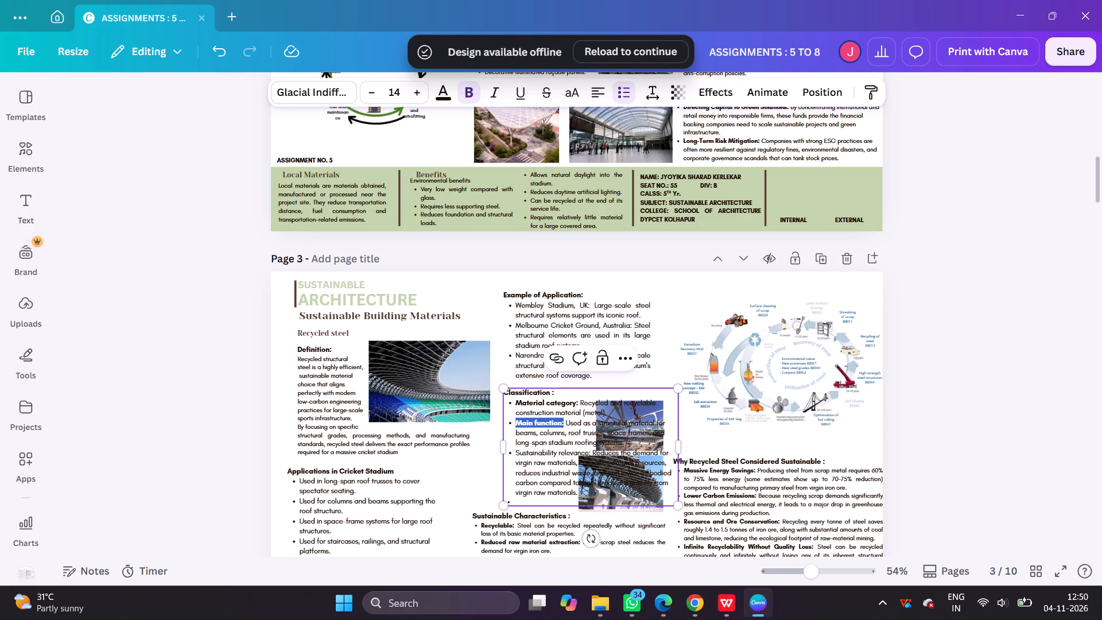
{"action": "left_click_drag", "start_coordinate": [515, 452], "coordinate": [589, 453]}
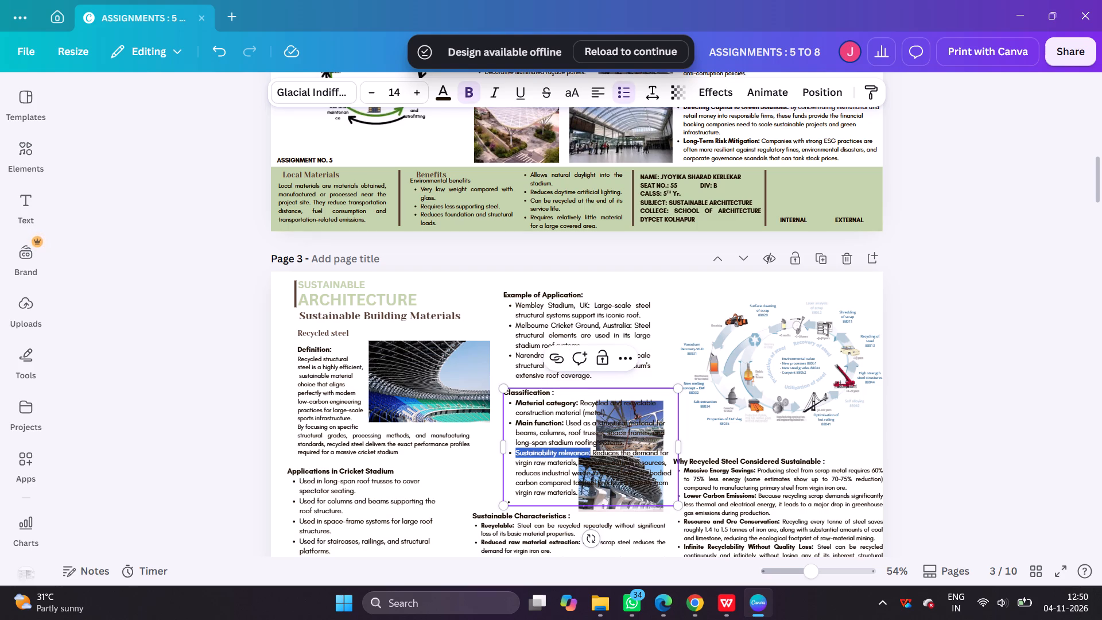
{"action": "left_click_drag", "start_coordinate": [589, 453], "coordinate": [590, 453]}
{"action": "key", "text": "ctrl+b"}
{"action": "left_click", "coordinate": [464, 487]}
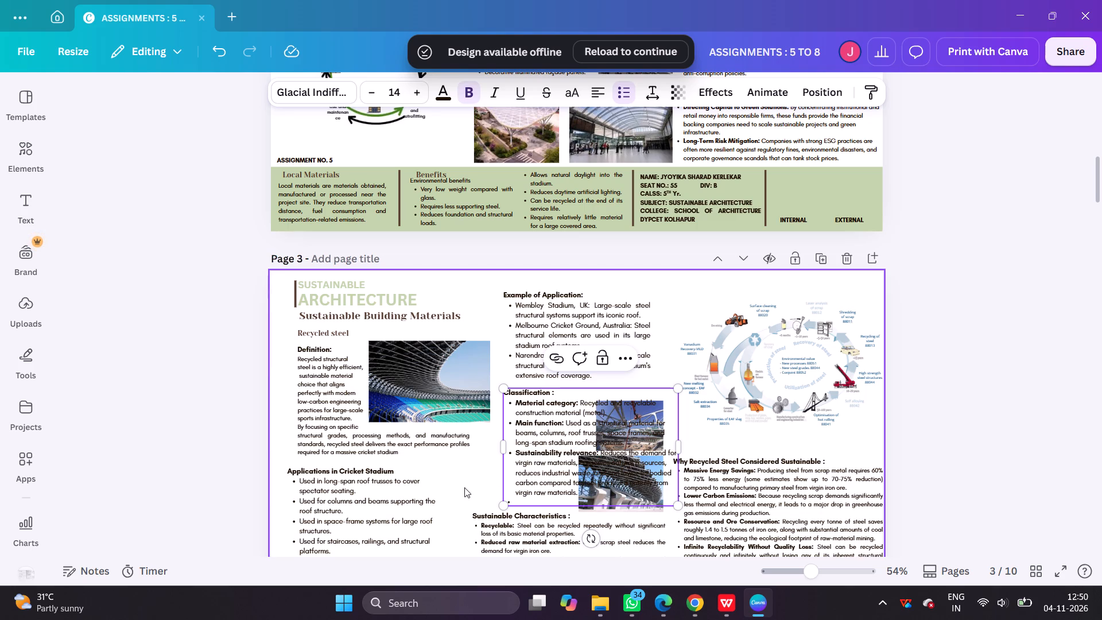
Shift the Example of Application text box slightly up on page 3, and move the Classification box up directly beneath it.
{"action": "scroll", "coordinate": [616, 439], "scroll_direction": "up", "scroll_amount": 4}
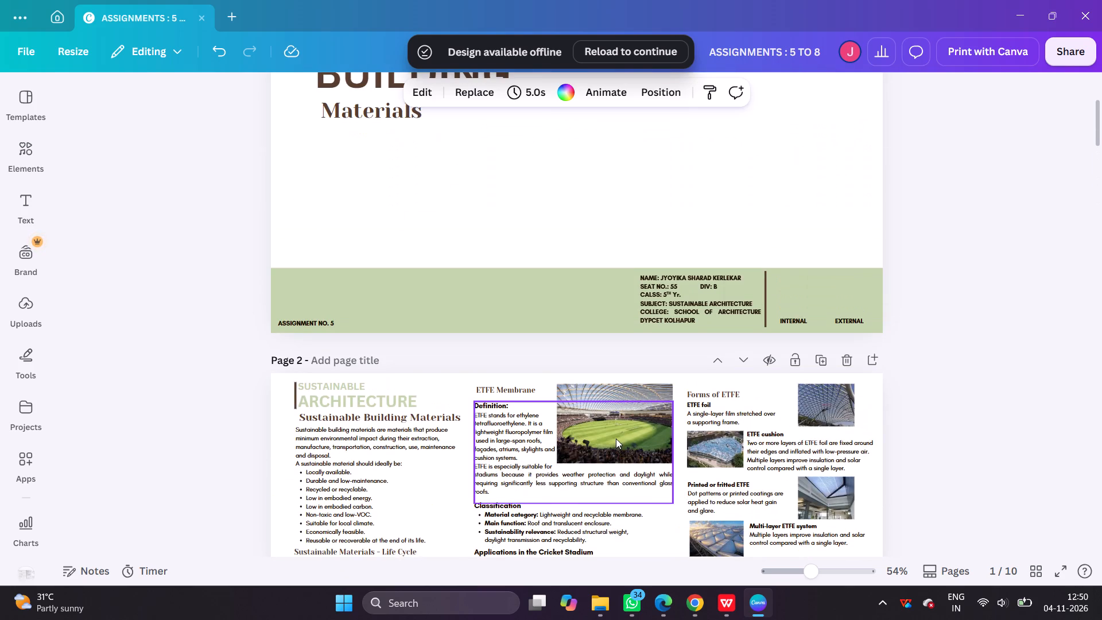
{"action": "scroll", "coordinate": [616, 439], "scroll_direction": "down", "scroll_amount": 3}
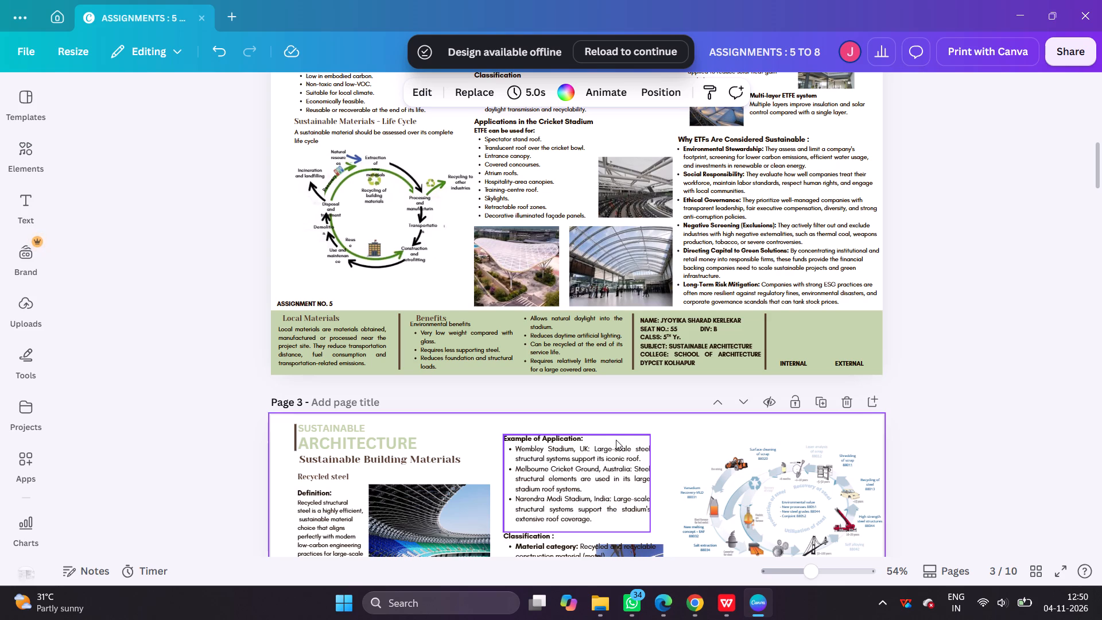
{"action": "scroll", "coordinate": [615, 440], "scroll_direction": "down", "scroll_amount": 3}
{"action": "scroll", "coordinate": [607, 397], "scroll_direction": "up", "scroll_amount": 3}
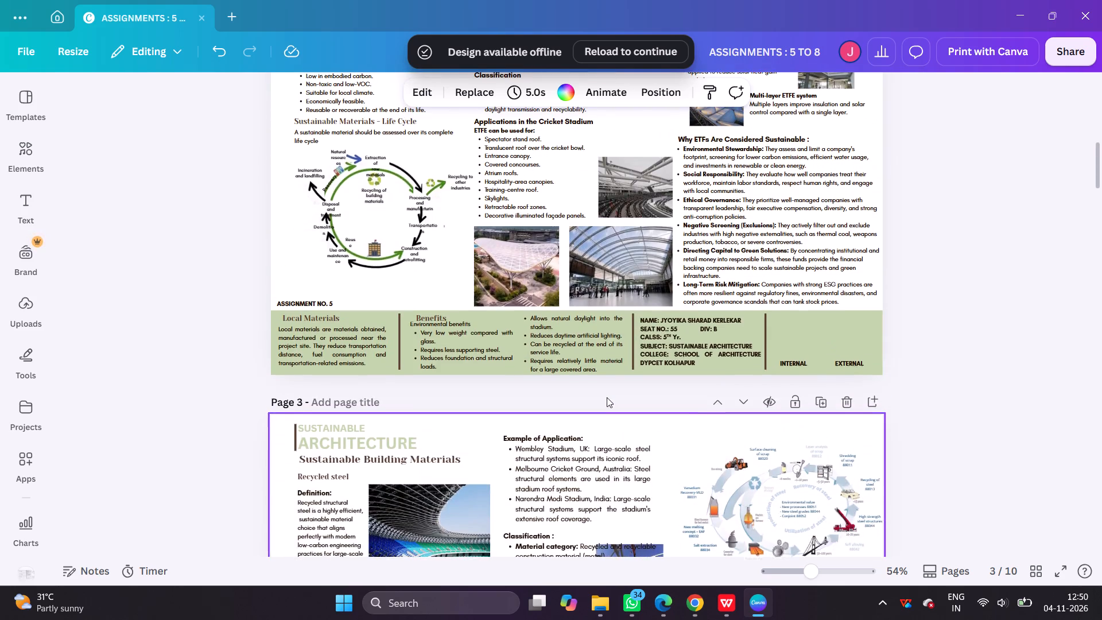
{"action": "scroll", "coordinate": [607, 397], "scroll_direction": "up", "scroll_amount": 2}
{"action": "scroll", "coordinate": [607, 397], "scroll_direction": "down", "scroll_amount": 3}
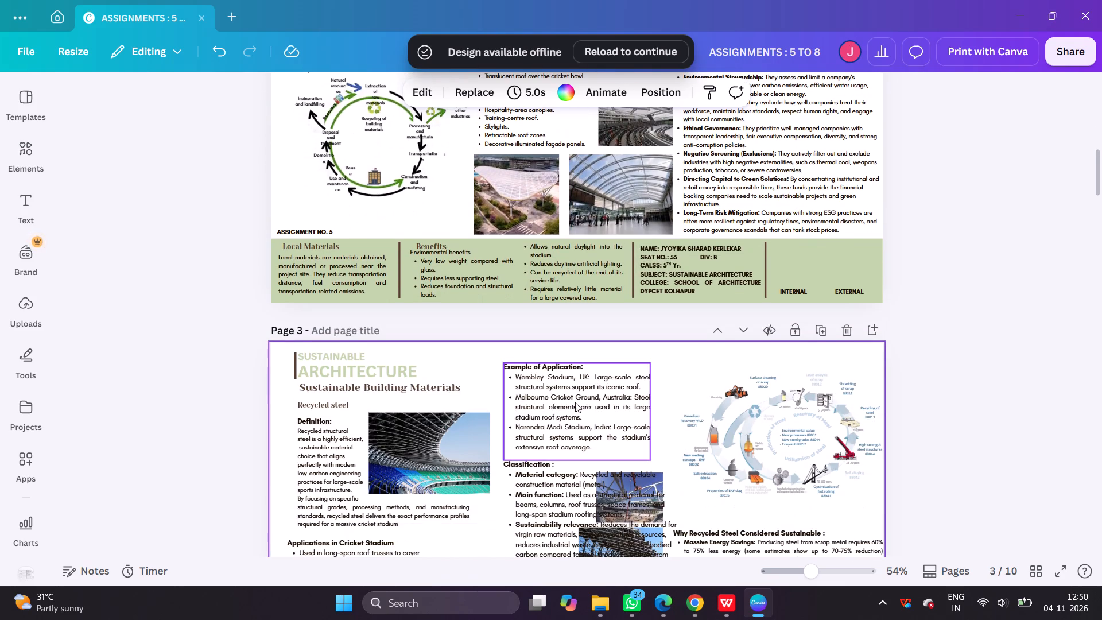
{"action": "left_click_drag", "start_coordinate": [554, 409], "coordinate": [554, 401]}
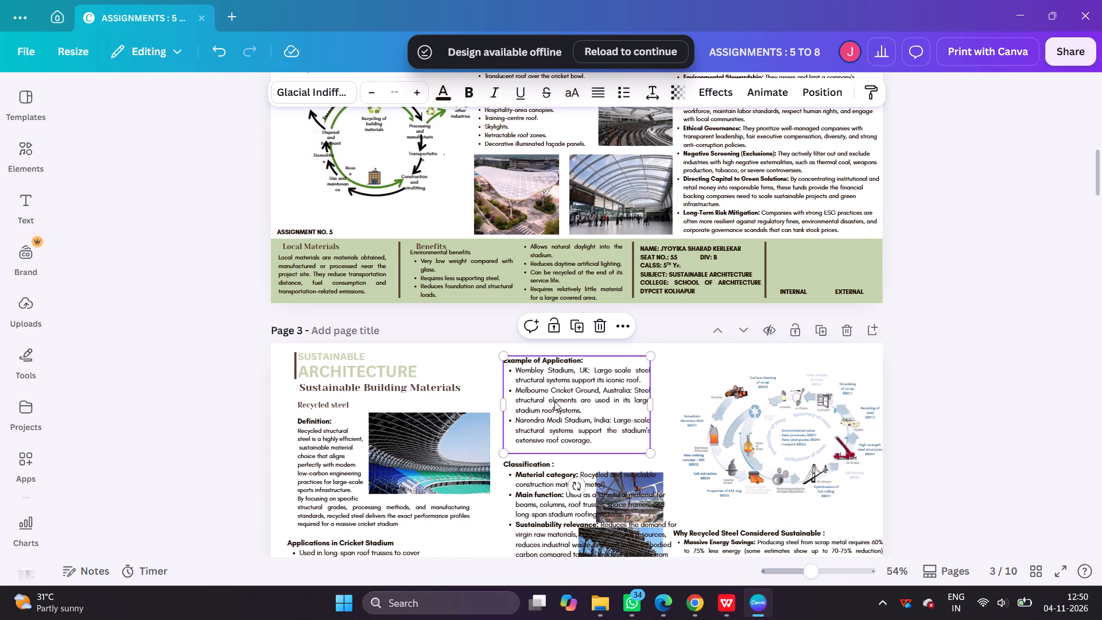
{"action": "left_click_drag", "start_coordinate": [539, 482], "coordinate": [538, 474]}
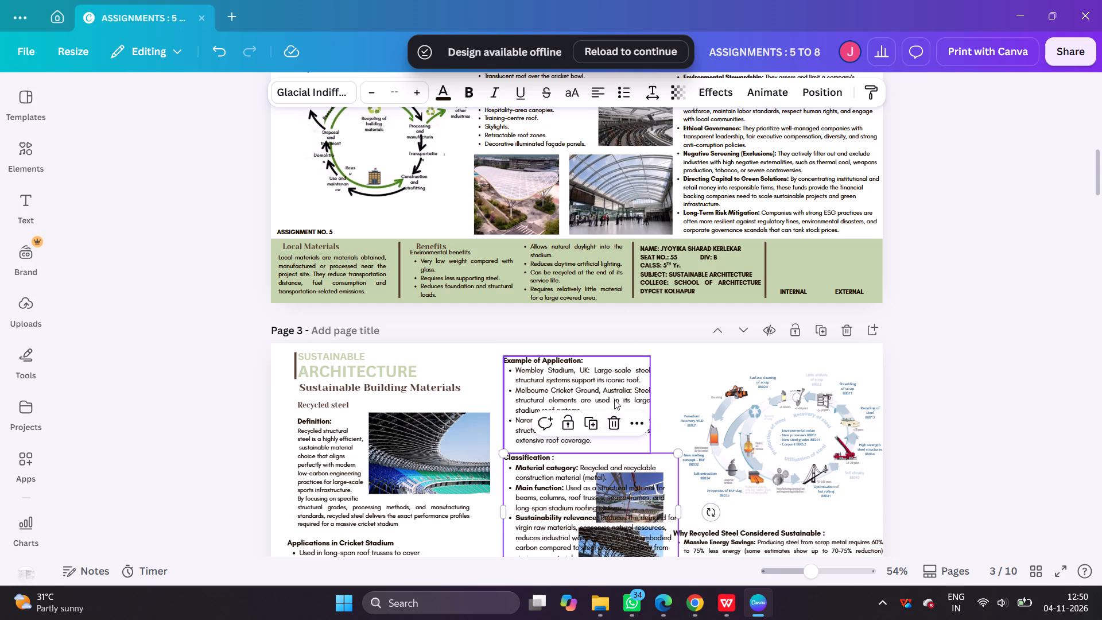
Trim the blank end of the Example of Application text and delete the empty last bullet of the Classification text.
{"action": "left_click", "coordinate": [614, 400]}
{"action": "left_click", "coordinate": [603, 446]}
{"action": "left_click", "coordinate": [601, 446]}
{"action": "key", "text": "BackSpace"}
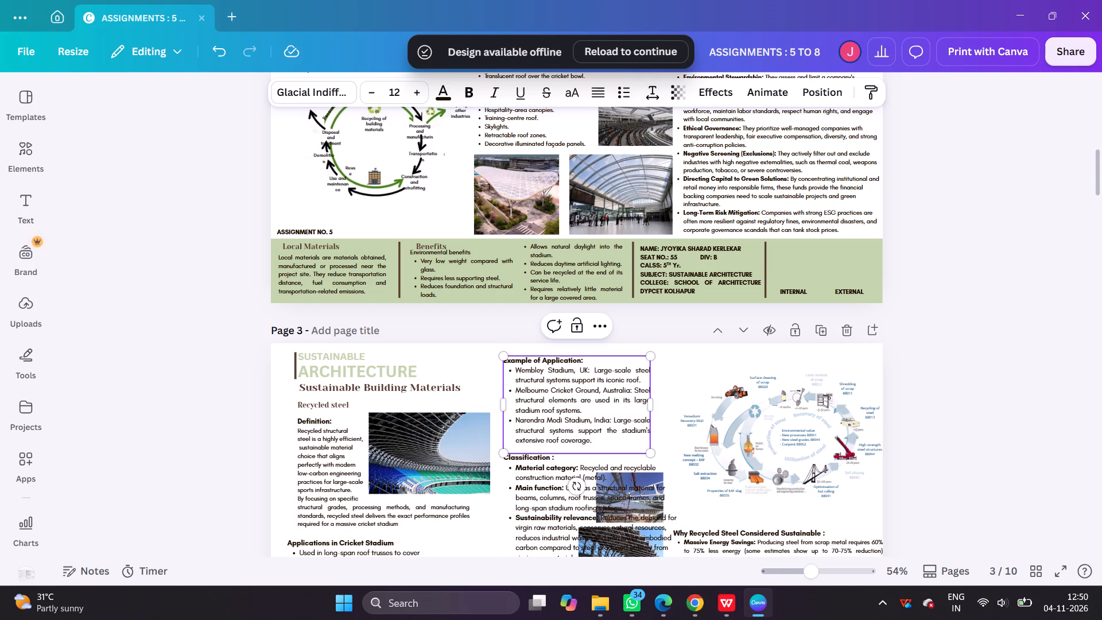
{"action": "left_click", "coordinate": [561, 462]}
{"action": "scroll", "coordinate": [560, 422], "scroll_direction": "down", "scroll_amount": 2}
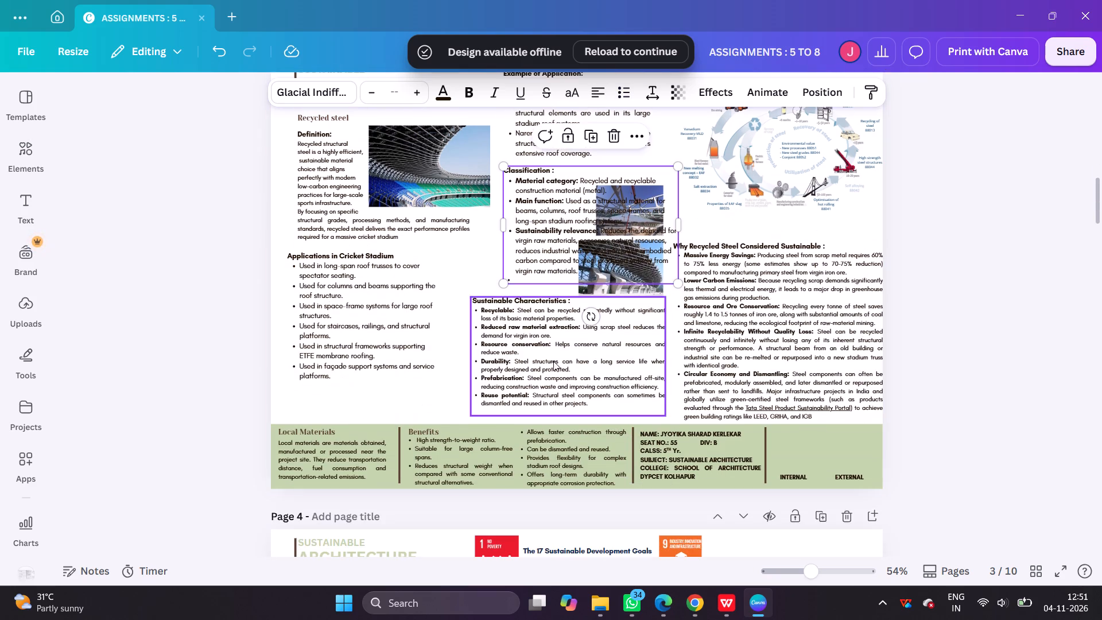
{"action": "scroll", "coordinate": [553, 327], "scroll_direction": "up", "scroll_amount": 1}
{"action": "left_click", "coordinate": [527, 421]}
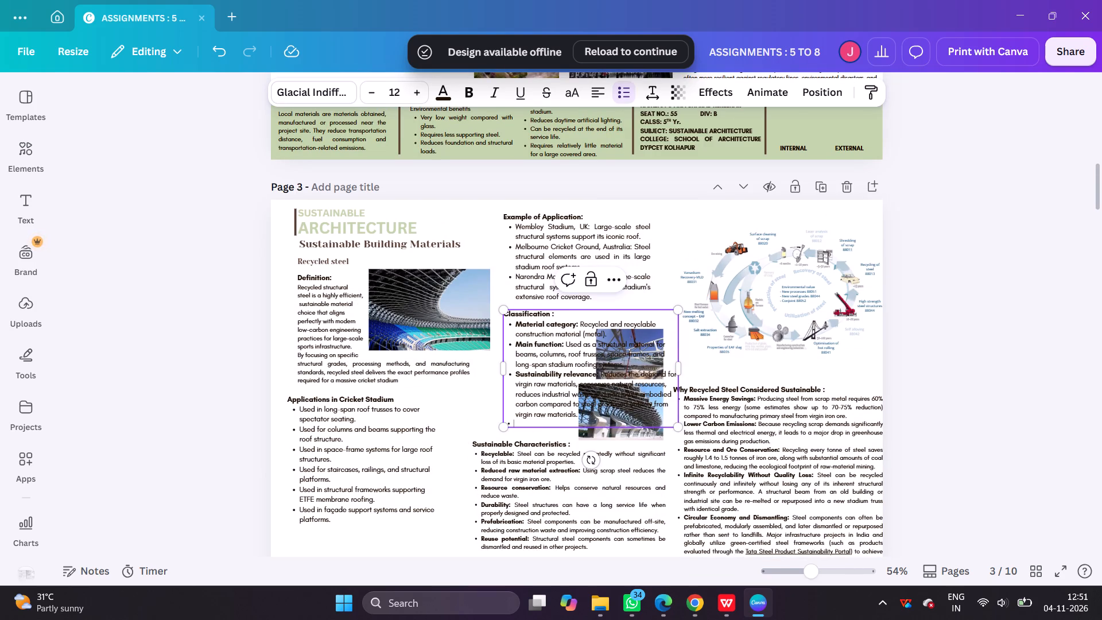
{"action": "key", "text": "BackSpace"}
{"action": "key", "text": "BackSpace"}
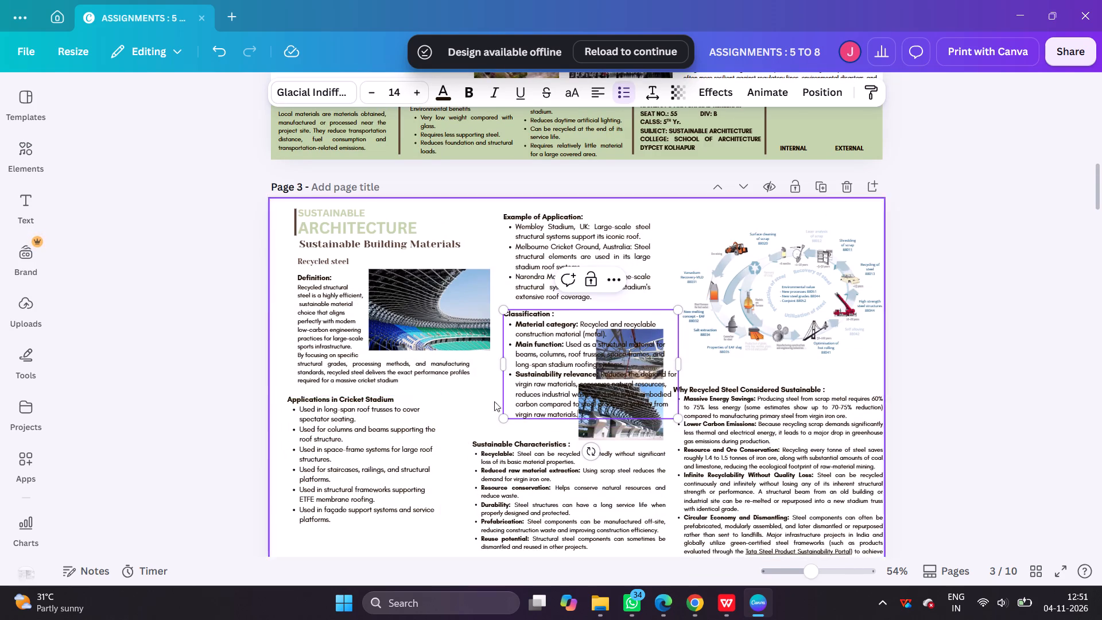
Widen the Applications in Cricket Stadium text box on page 3 until it reaches the Sustainable Characteristics column.
{"action": "scroll", "coordinate": [495, 401], "scroll_direction": "down", "scroll_amount": 2}
{"action": "left_click", "coordinate": [524, 348]}
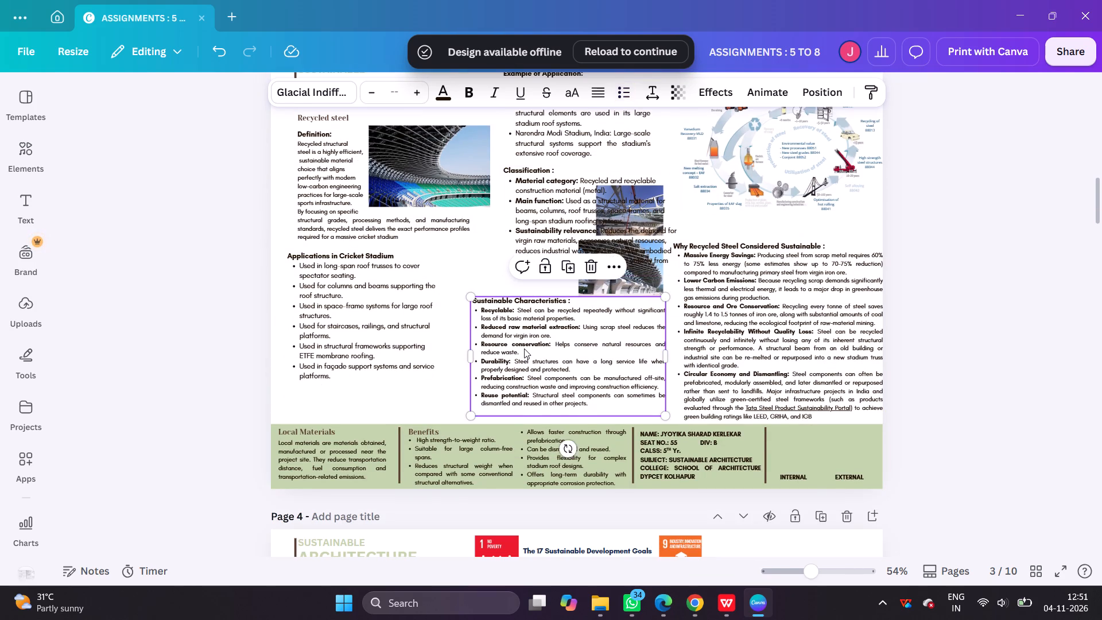
{"action": "left_click", "coordinate": [312, 318]}
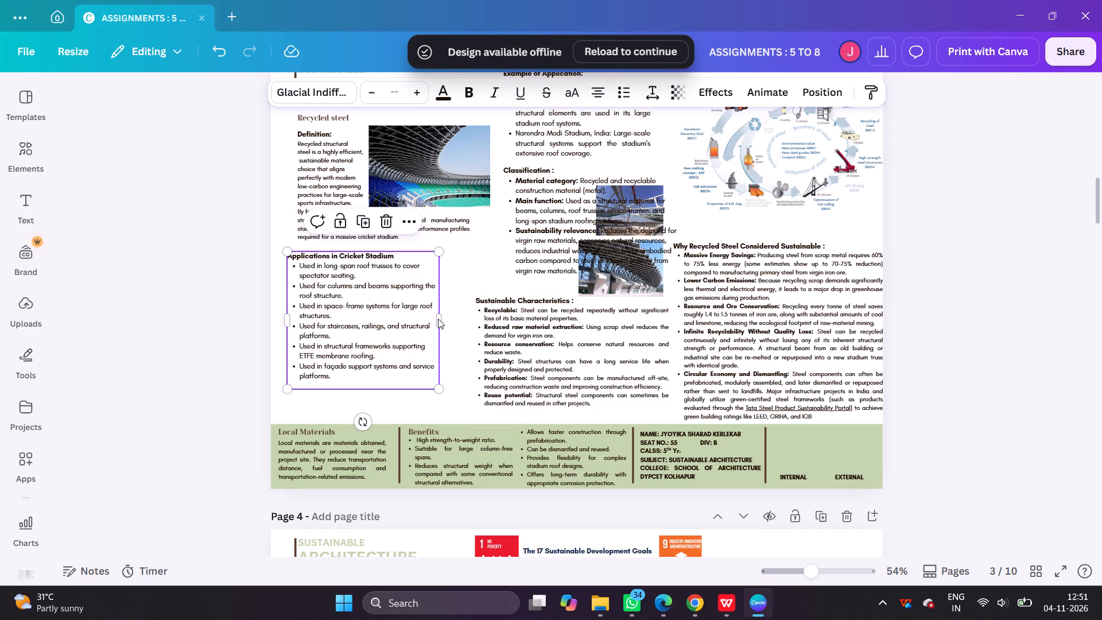
{"action": "left_click_drag", "start_coordinate": [440, 319], "coordinate": [469, 320]}
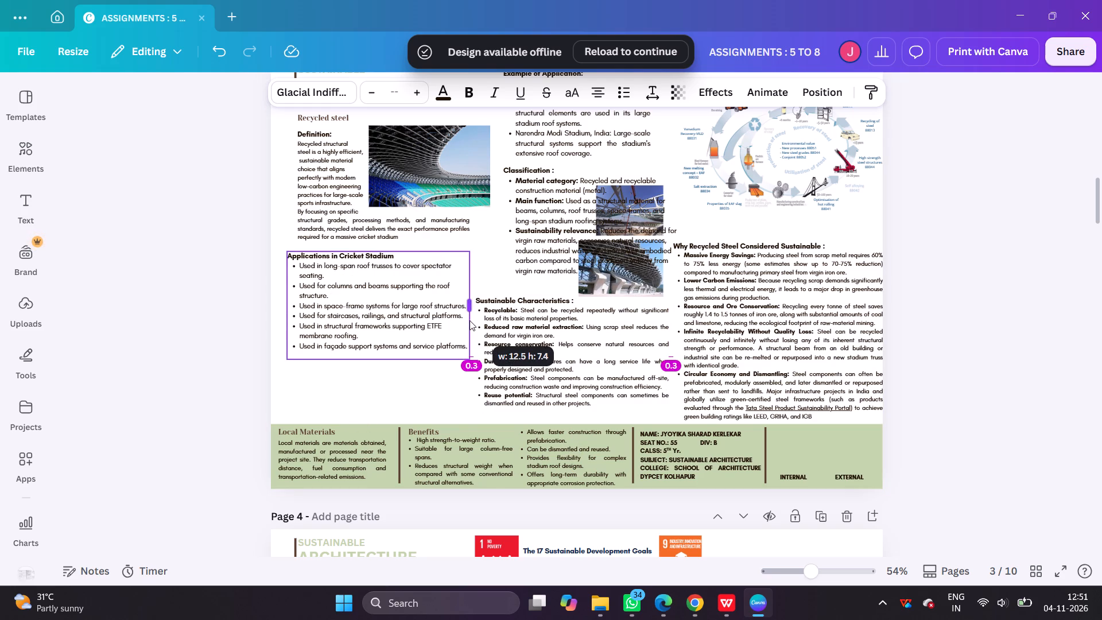
{"action": "left_click_drag", "start_coordinate": [469, 320], "coordinate": [474, 320]}
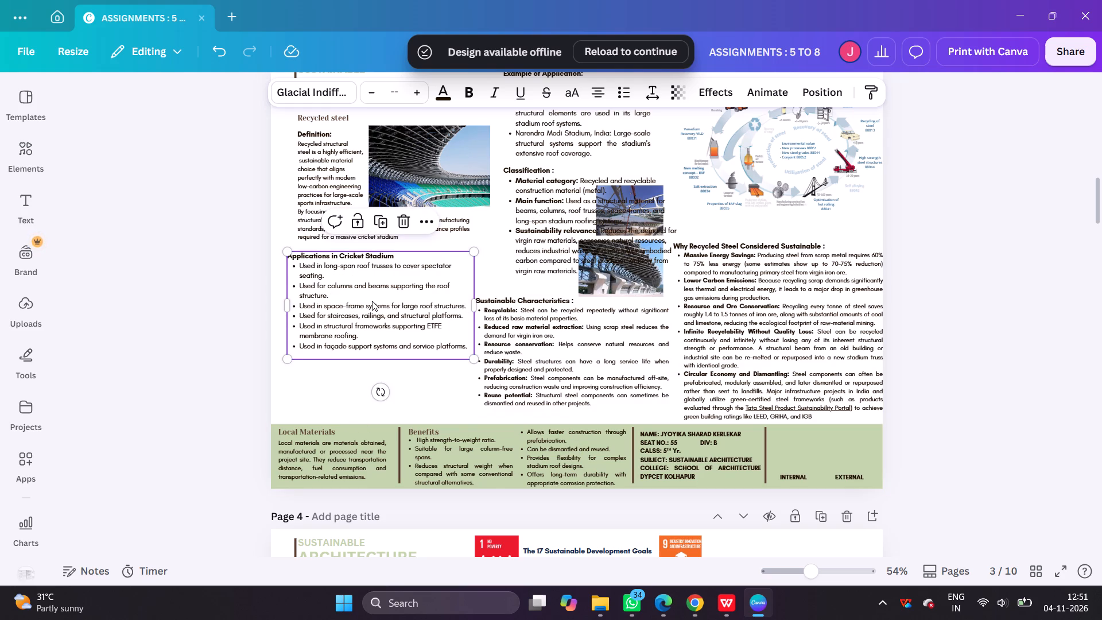
Move the Classification text box on page 3 beneath the Definition text, shifting the Applications in Cricket Stadium box out to the middle column.
{"action": "left_click_drag", "start_coordinate": [372, 301], "coordinate": [374, 364]}
{"action": "left_click_drag", "start_coordinate": [540, 200], "coordinate": [326, 282]}
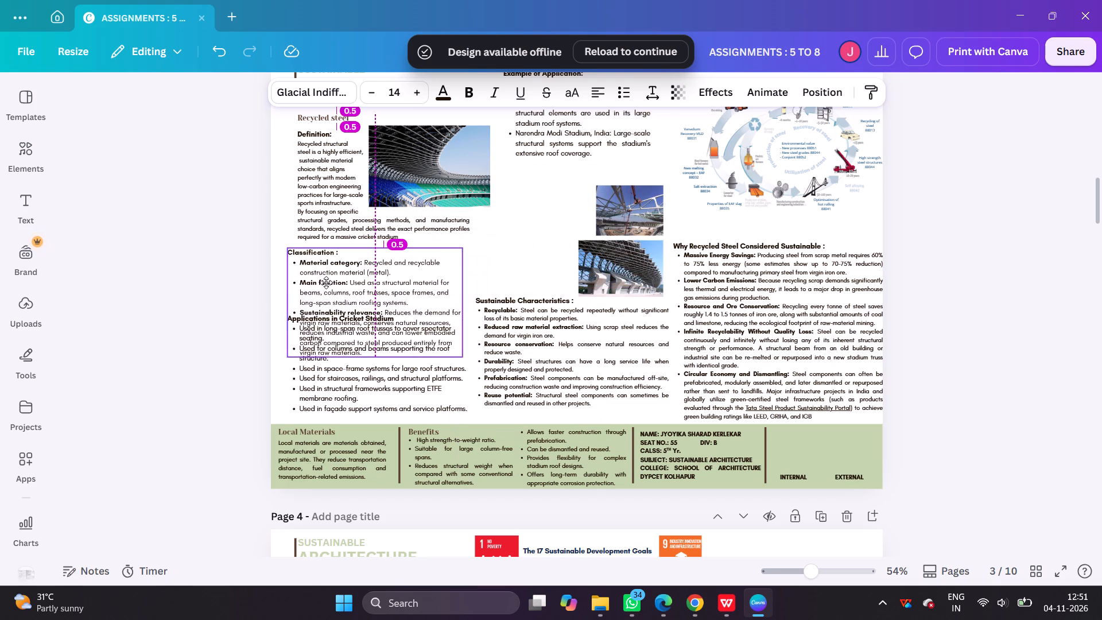
{"action": "left_click_drag", "start_coordinate": [326, 282], "coordinate": [332, 281]}
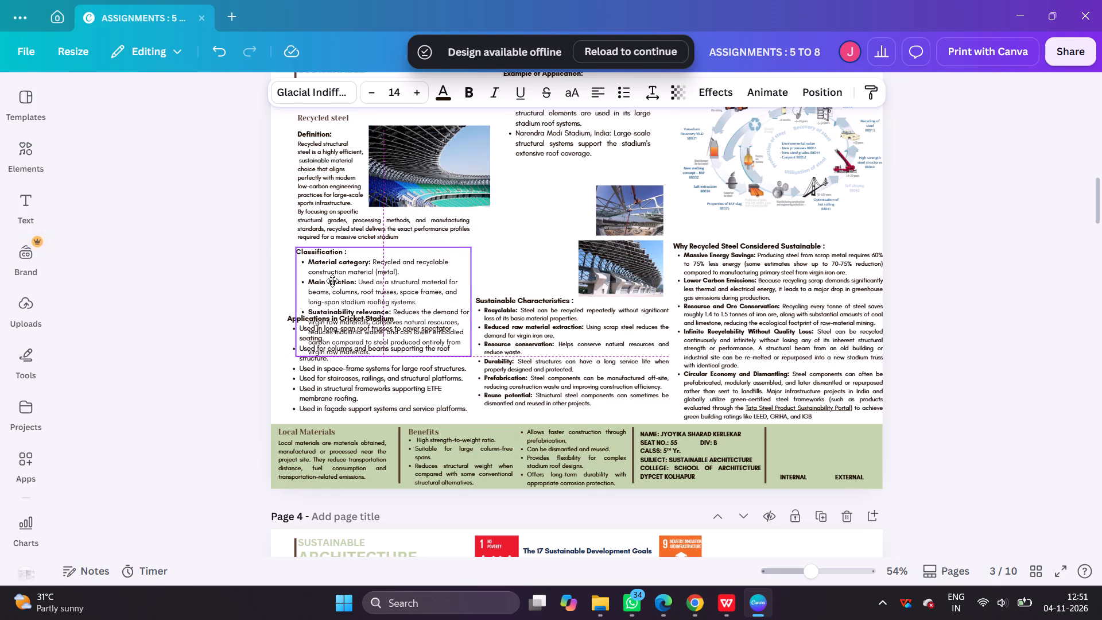
{"action": "left_click_drag", "start_coordinate": [332, 281], "coordinate": [333, 281]}
{"action": "left_click_drag", "start_coordinate": [347, 393], "coordinate": [603, 266]}
{"action": "left_click_drag", "start_coordinate": [350, 312], "coordinate": [350, 340], "text": "shift"}
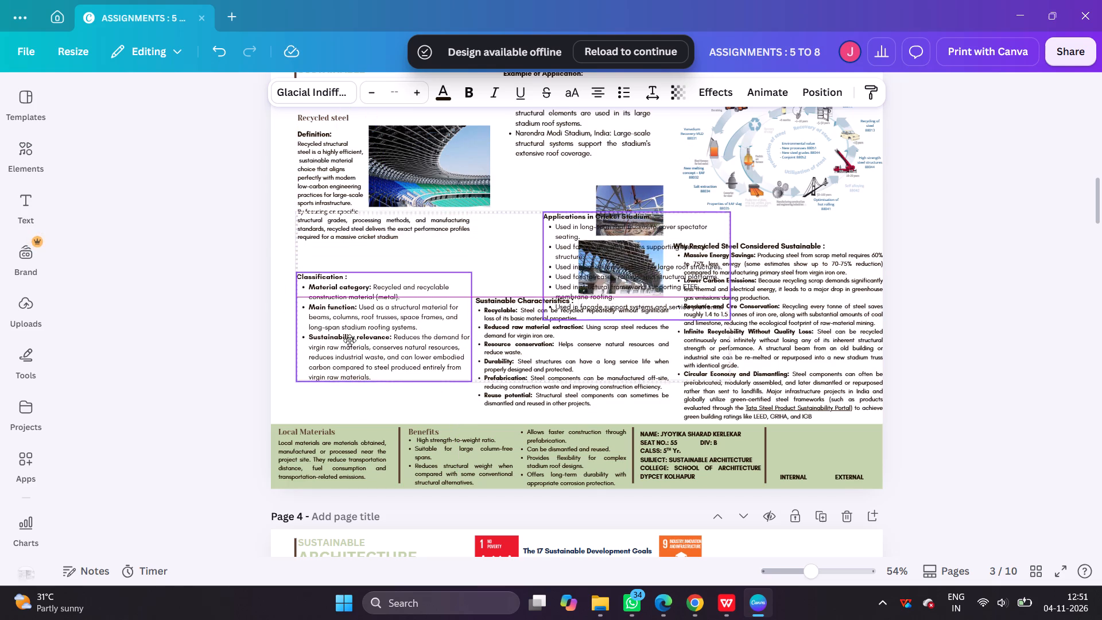
{"action": "left_click_drag", "start_coordinate": [350, 340], "coordinate": [350, 348], "text": "shift"}
{"action": "left_click", "coordinate": [458, 251]}
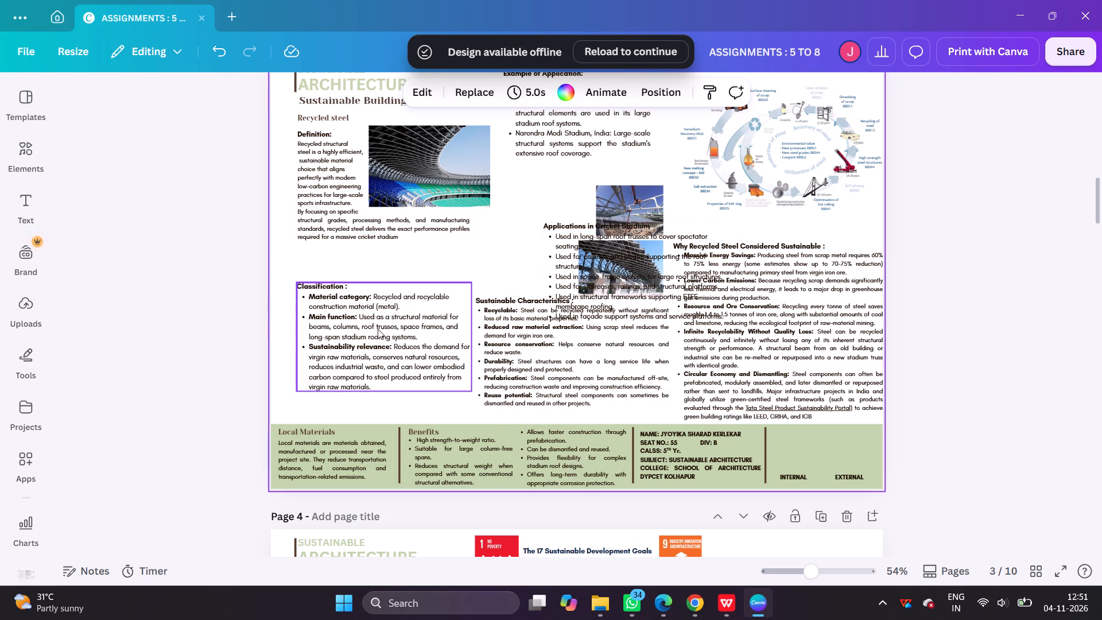
{"action": "left_click_drag", "start_coordinate": [371, 334], "coordinate": [376, 305]}
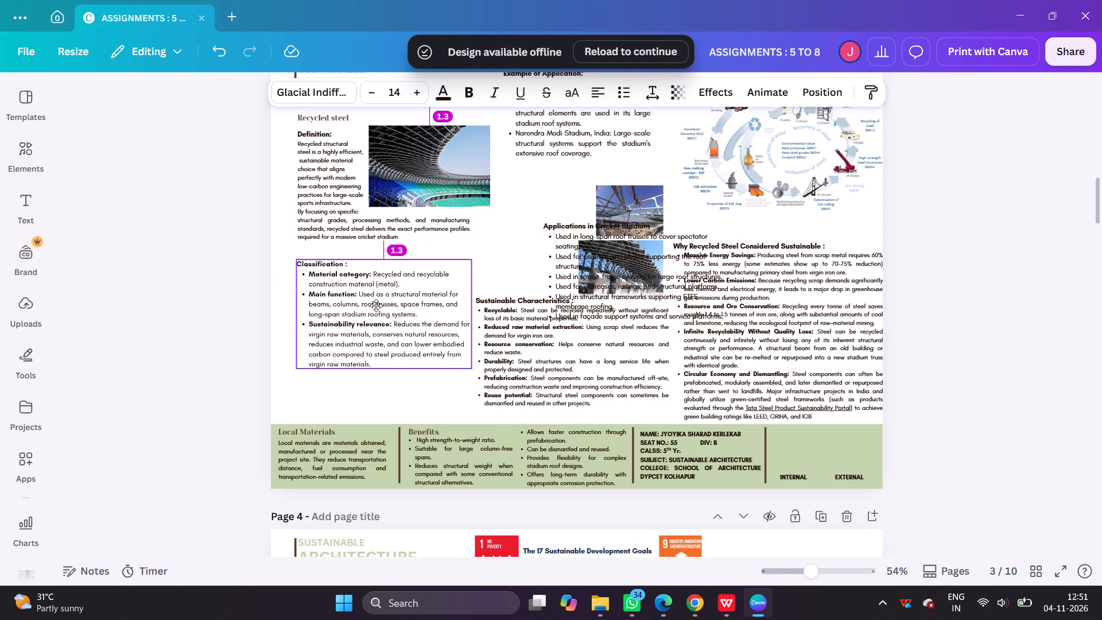
{"action": "left_click_drag", "start_coordinate": [376, 305], "coordinate": [376, 304]}
Place the two small steel roof photos side by side beneath Classification, and fit the Applications in Cricket Stadium box beneath Example of Application.
{"action": "left_click_drag", "start_coordinate": [555, 246], "coordinate": [525, 198]}
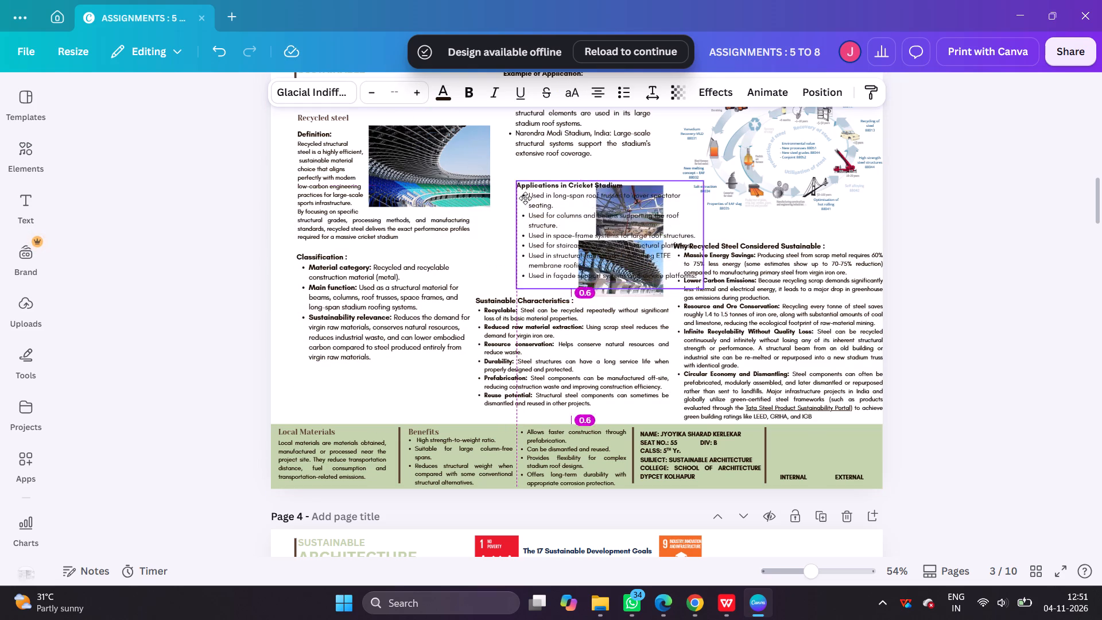
{"action": "left_click_drag", "start_coordinate": [525, 198], "coordinate": [525, 191]}
{"action": "scroll", "coordinate": [539, 272], "scroll_direction": "up", "scroll_amount": 3}
{"action": "scroll", "coordinate": [539, 272], "scroll_direction": "down", "scroll_amount": 2}
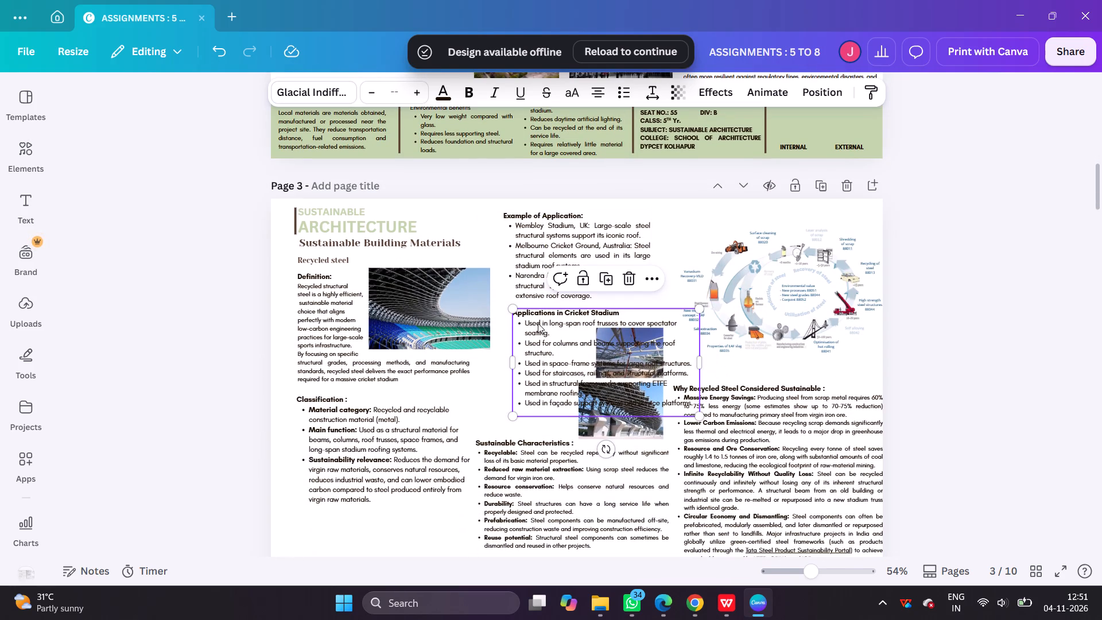
{"action": "scroll", "coordinate": [545, 339], "scroll_direction": "down", "scroll_amount": 1}
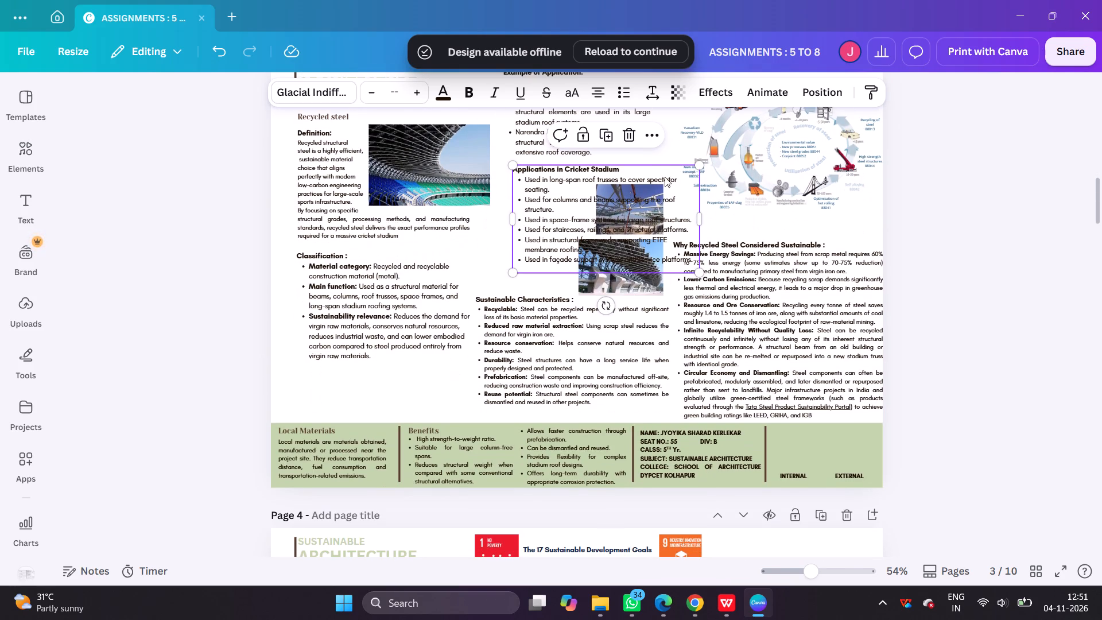
{"action": "key", "text": "Escape"}
{"action": "left_click_drag", "start_coordinate": [647, 281], "coordinate": [370, 404]}
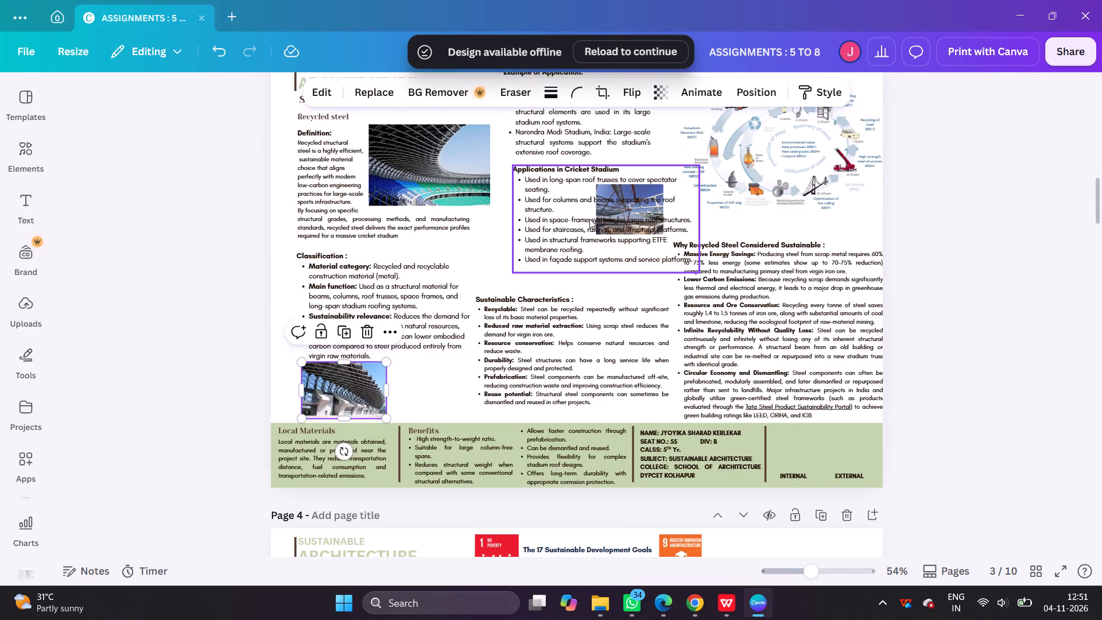
{"action": "left_click_drag", "start_coordinate": [589, 219], "coordinate": [581, 280]}
{"action": "left_click_drag", "start_coordinate": [663, 193], "coordinate": [467, 377]}
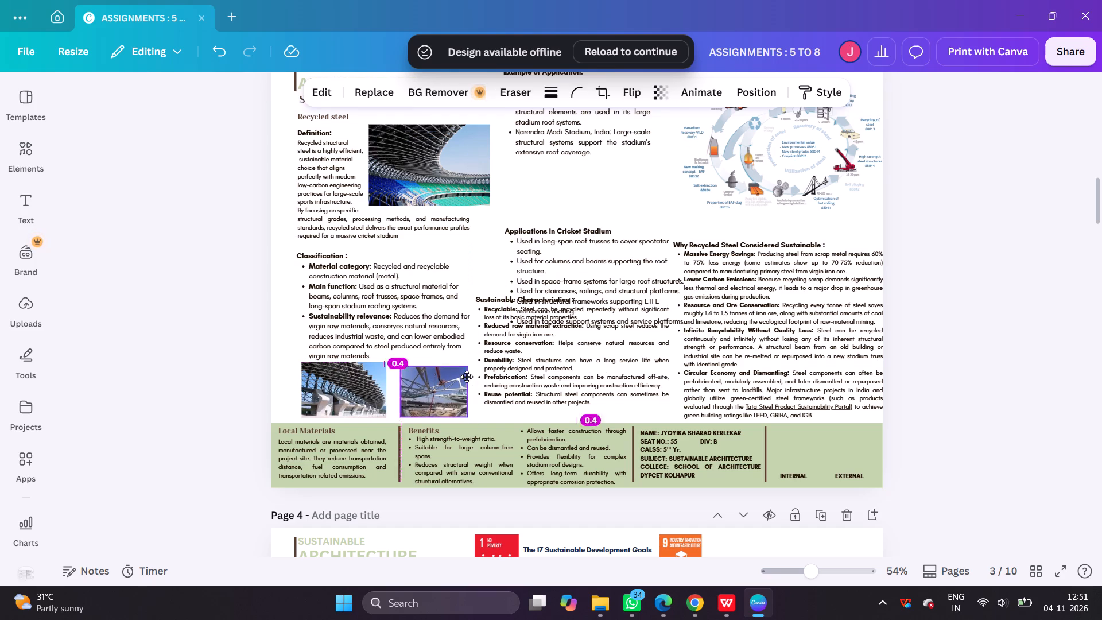
{"action": "left_click_drag", "start_coordinate": [467, 377], "coordinate": [467, 374]}
{"action": "left_click_drag", "start_coordinate": [586, 274], "coordinate": [589, 251]}
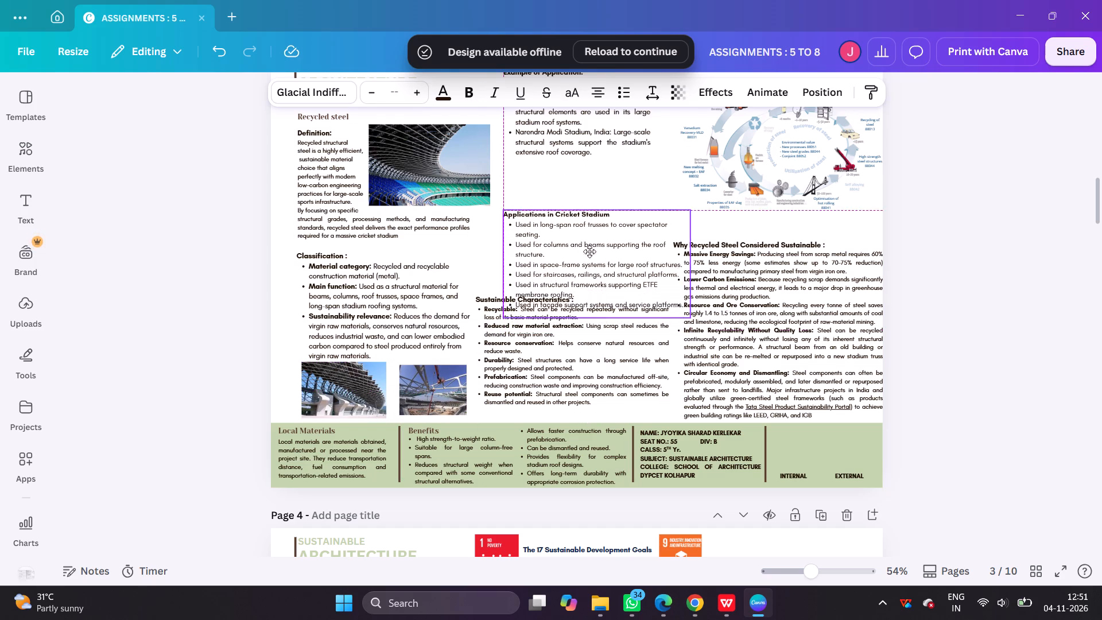
{"action": "left_click_drag", "start_coordinate": [589, 251], "coordinate": [585, 210]}
{"action": "scroll", "coordinate": [581, 232], "scroll_direction": "up", "scroll_amount": 2}
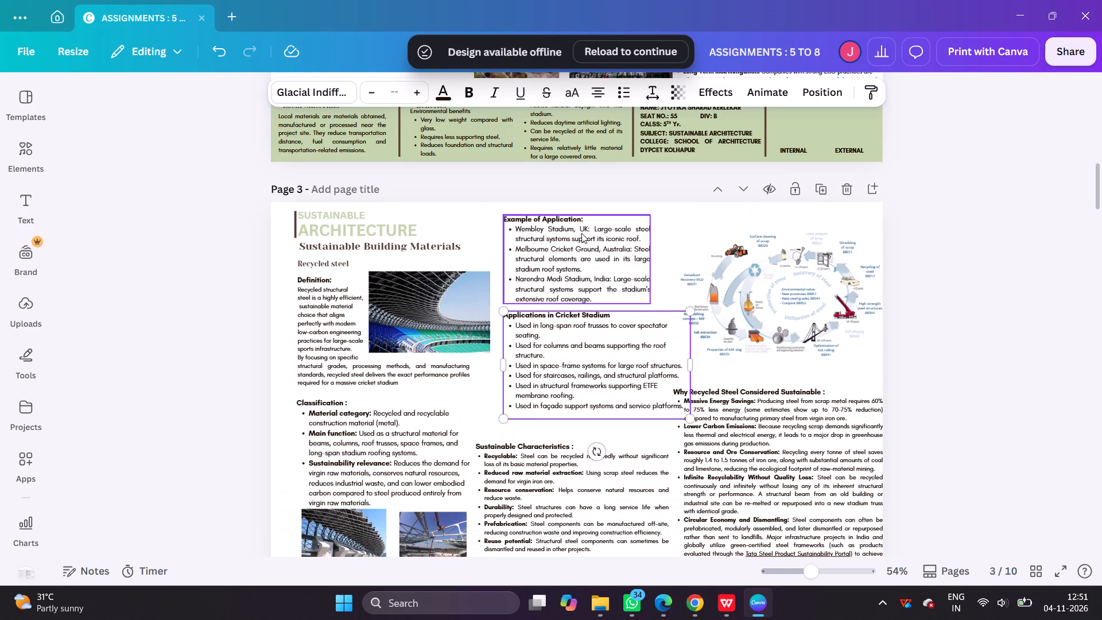
{"action": "scroll", "coordinate": [581, 233], "scroll_direction": "up", "scroll_amount": 4}
{"action": "scroll", "coordinate": [581, 233], "scroll_direction": "down", "scroll_amount": 1}
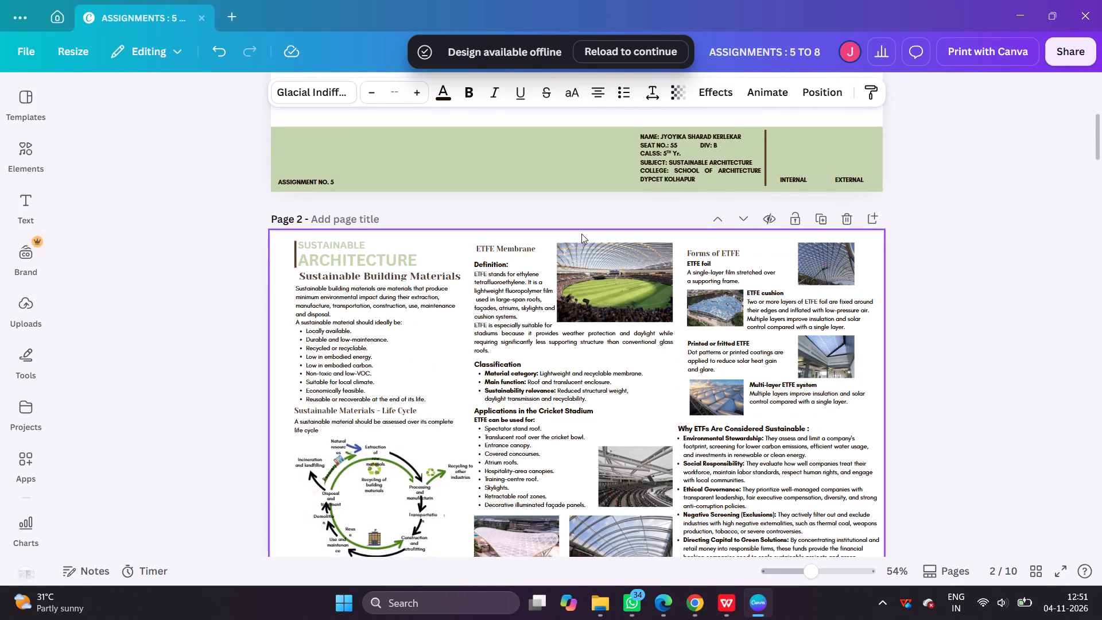
{"action": "scroll", "coordinate": [581, 234], "scroll_direction": "down", "scroll_amount": 1}
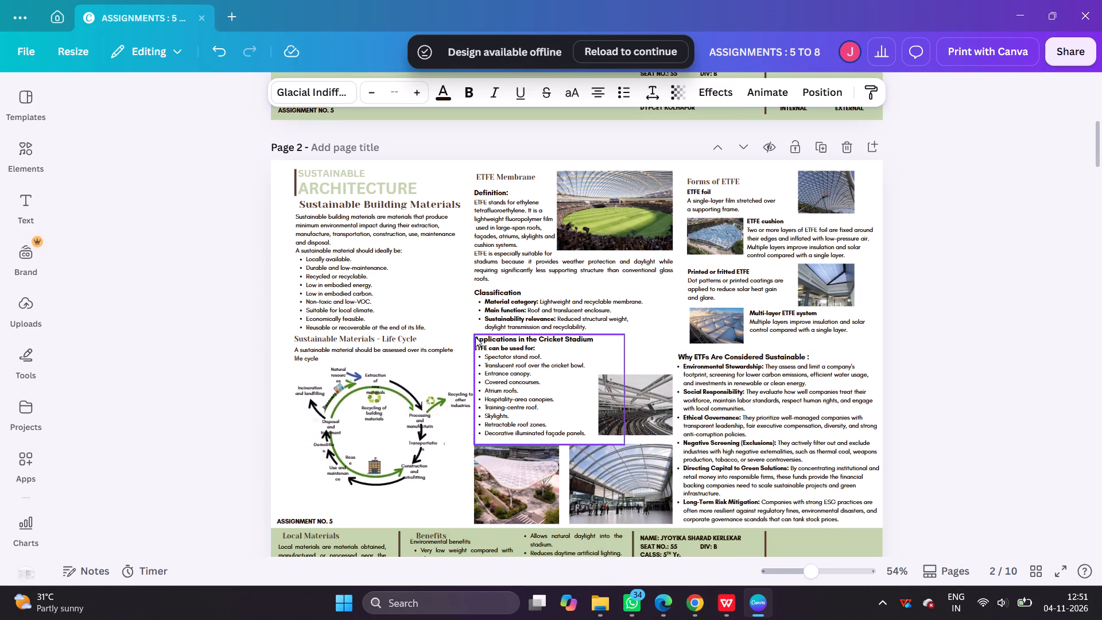
{"action": "left_click", "coordinate": [475, 337]}
{"action": "key", "text": "ctrl+c"}
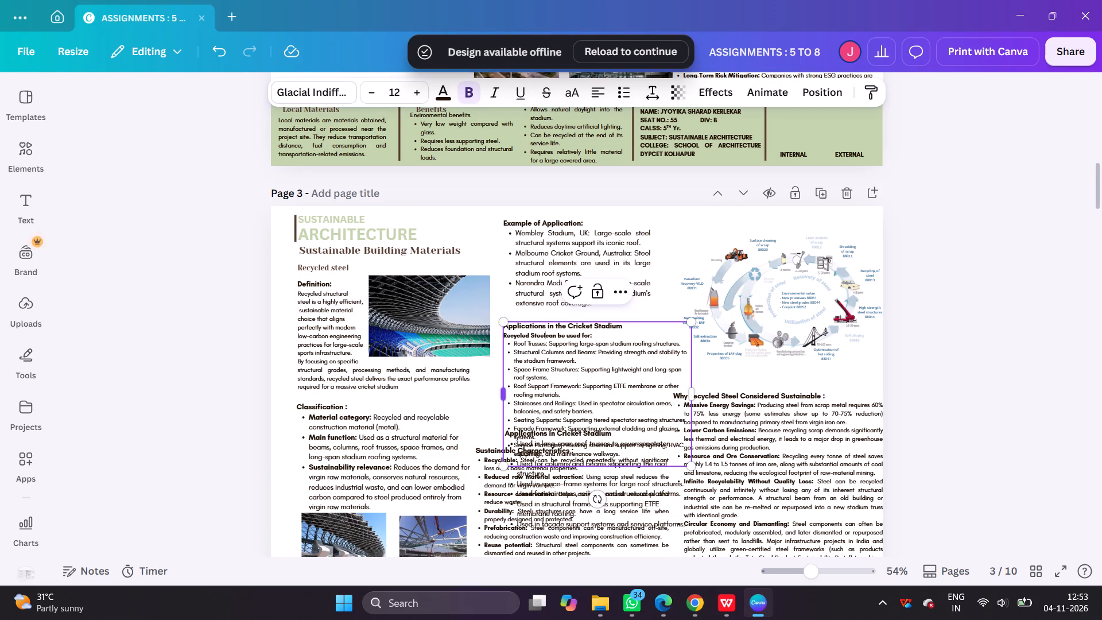
{"action": "key", "text": "space"}
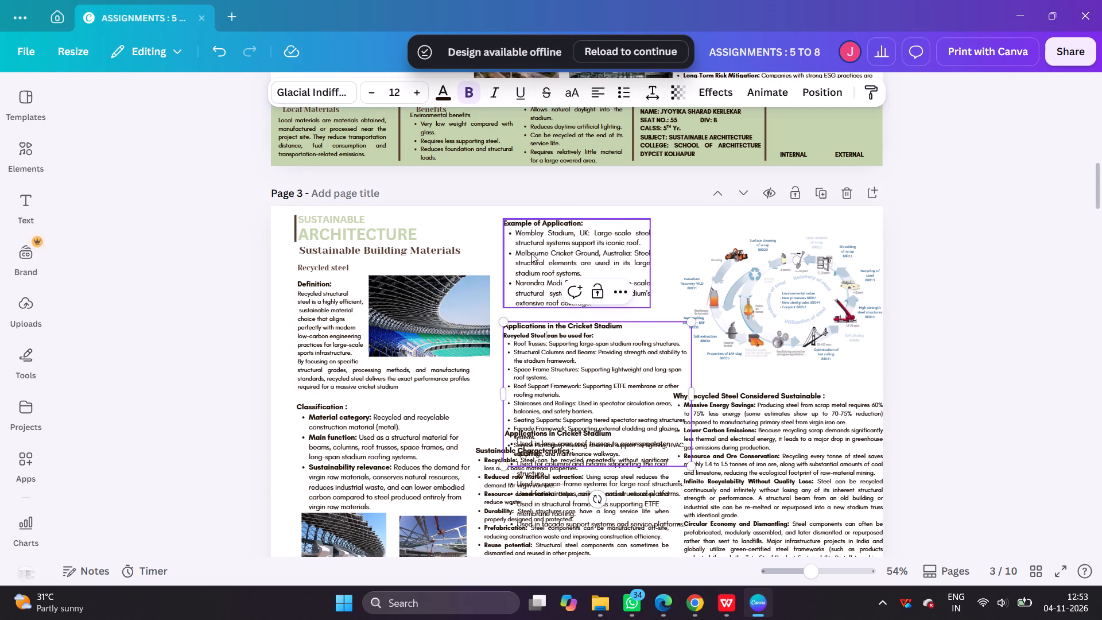
Move the Example of Application box over the recycling diagram and the new Applications box up to the head of the middle column.
{"action": "scroll", "coordinate": [531, 253], "scroll_direction": "down", "scroll_amount": 1}
{"action": "scroll", "coordinate": [539, 298], "scroll_direction": "up", "scroll_amount": 1}
{"action": "left_click_drag", "start_coordinate": [553, 216], "coordinate": [576, 225]}
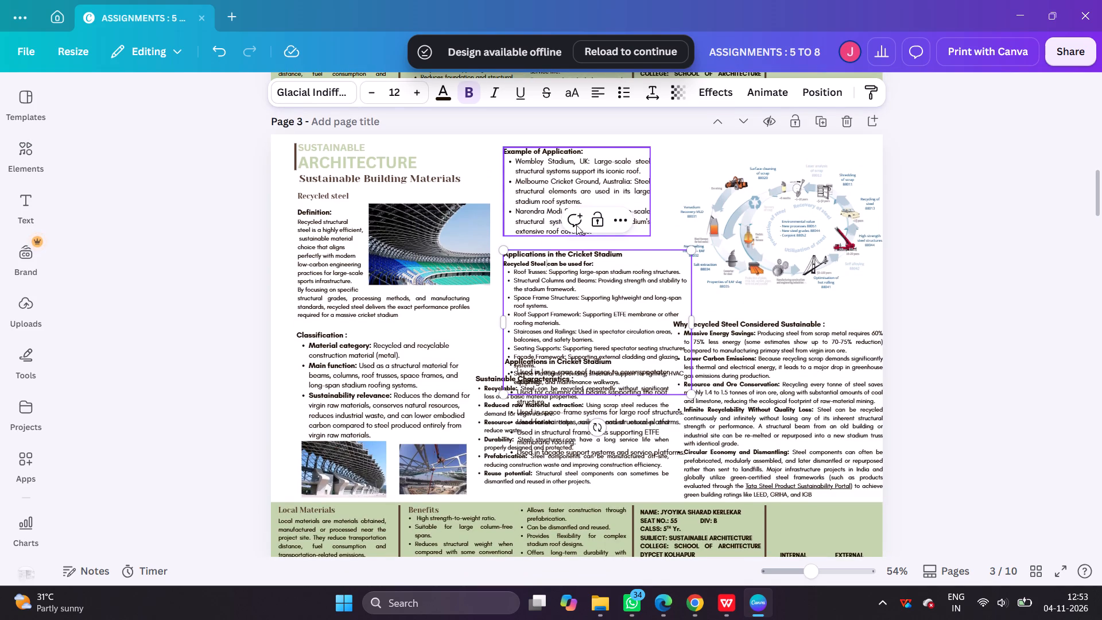
{"action": "left_click_drag", "start_coordinate": [576, 225], "coordinate": [826, 285]}
{"action": "left_click_drag", "start_coordinate": [564, 310], "coordinate": [560, 202]}
Delete the old Applications in Cricket Stadium box overlapping the Sustainable Characteristics text on page 3.
{"action": "left_click_drag", "start_coordinate": [563, 359], "coordinate": [562, 292]}
{"action": "key", "text": "Delete"}
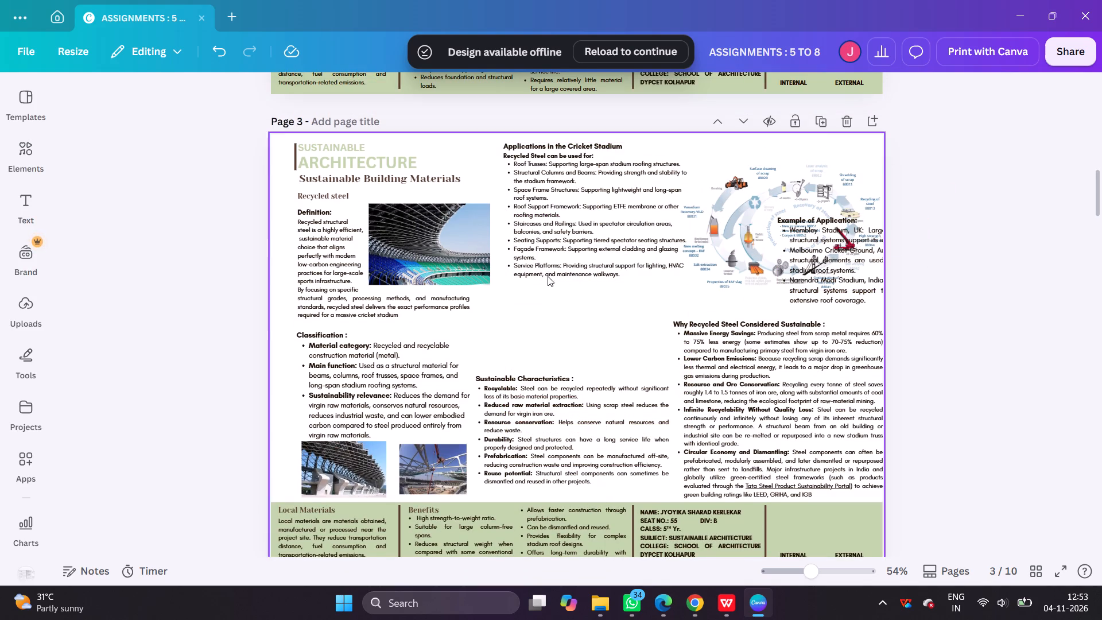
Bold the lead terms Roof Trusses, Structural Columns and Beams, Space Frame Structures and Roof Support Framework in the applications list.
{"action": "scroll", "coordinate": [536, 157], "scroll_direction": "up", "scroll_amount": 3, "text": "ctrl"}
{"action": "left_click", "coordinate": [533, 168]}
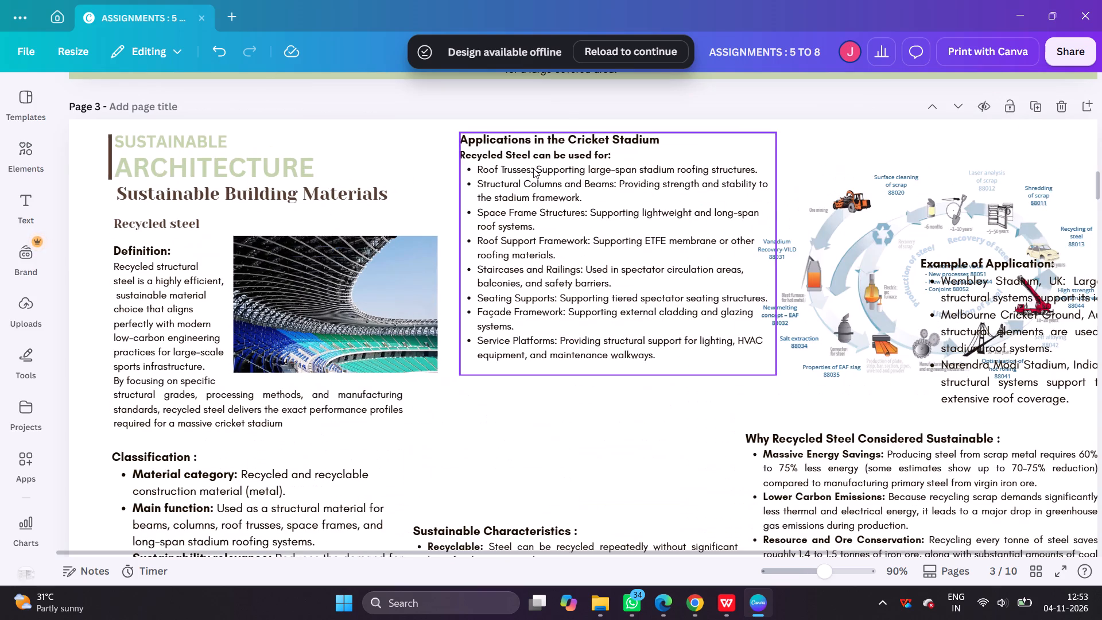
{"action": "left_click", "coordinate": [532, 169]}
{"action": "left_click_drag", "start_coordinate": [535, 170], "coordinate": [475, 168]}
{"action": "key", "text": "ctrl+b"}
{"action": "left_click_drag", "start_coordinate": [616, 183], "coordinate": [478, 181]}
{"action": "key", "text": "ctrl+b"}
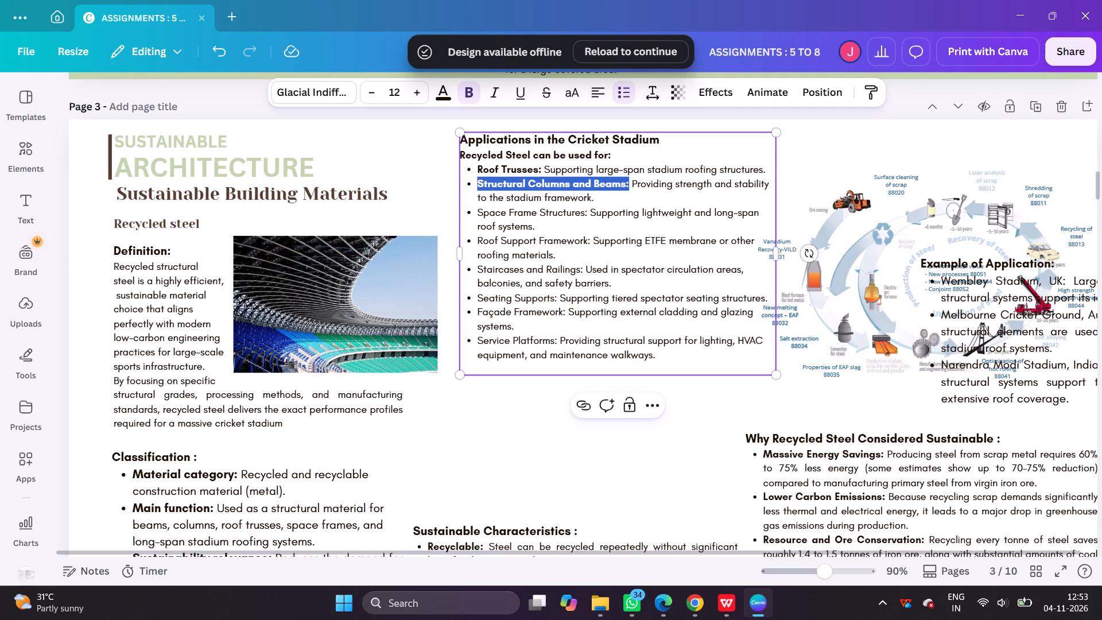
{"action": "left_click", "coordinate": [585, 213]}
{"action": "left_click_drag", "start_coordinate": [585, 213], "coordinate": [558, 216]}
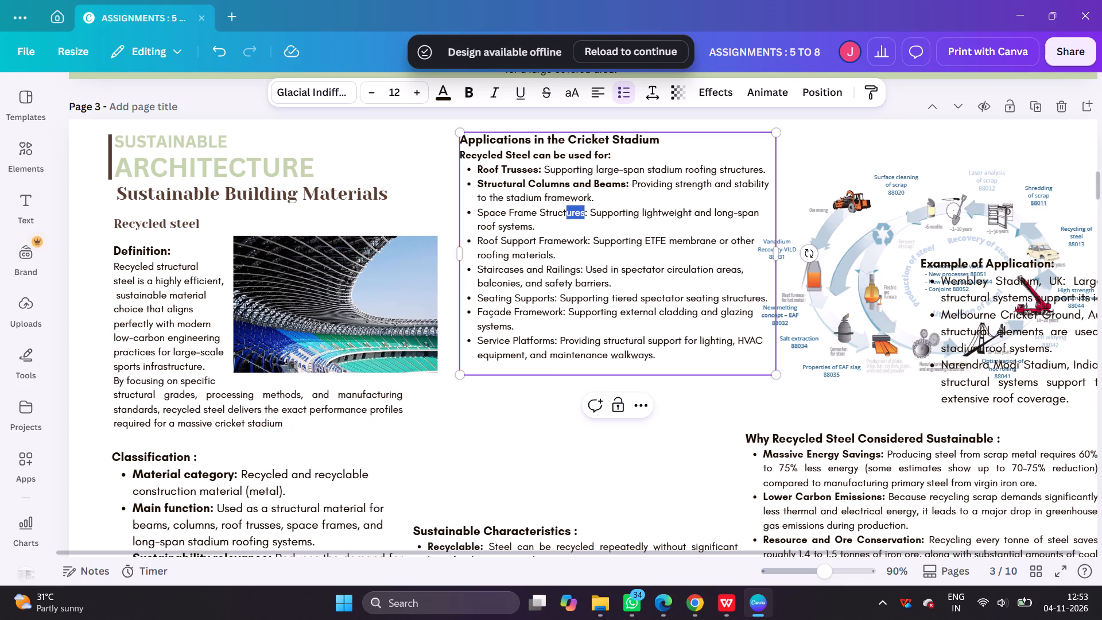
{"action": "left_click_drag", "start_coordinate": [558, 216], "coordinate": [542, 214]}
{"action": "left_click", "coordinate": [585, 216]}
{"action": "left_click_drag", "start_coordinate": [589, 214], "coordinate": [505, 215]}
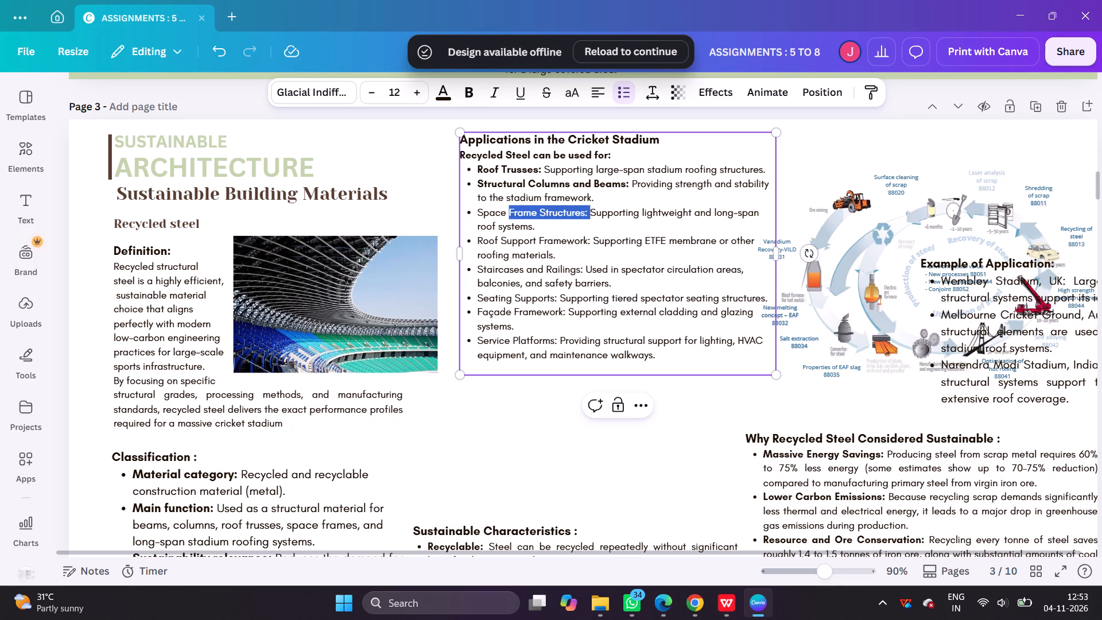
{"action": "left_click_drag", "start_coordinate": [505, 215], "coordinate": [474, 215]}
{"action": "key", "text": "ctrl+b"}
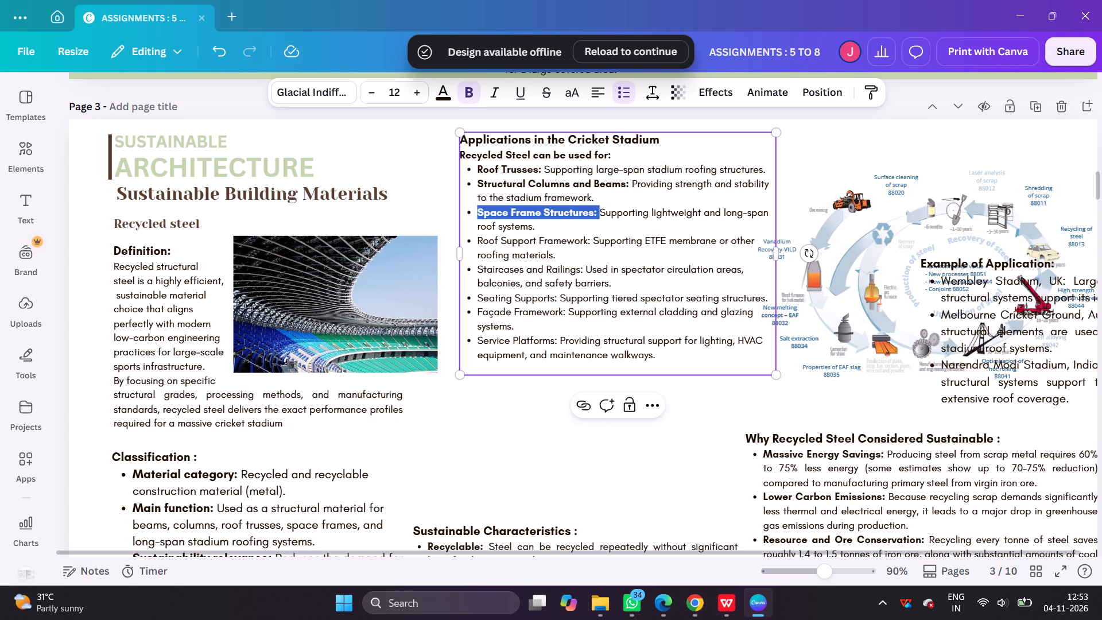
{"action": "left_click_drag", "start_coordinate": [591, 242], "coordinate": [477, 243]}
{"action": "key", "text": "ctrl+b"}
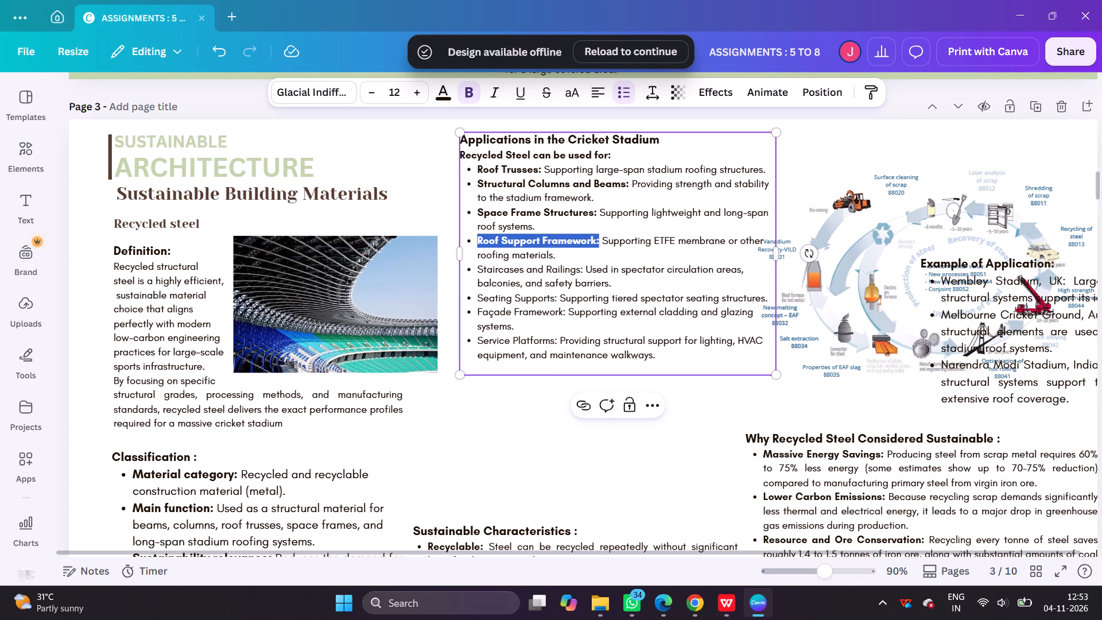
Bold the lead terms Staircases and Railings, Seating Supports, Façade Framework and Service Platforms in the applications list.
{"action": "left_click_drag", "start_coordinate": [582, 270], "coordinate": [478, 270]}
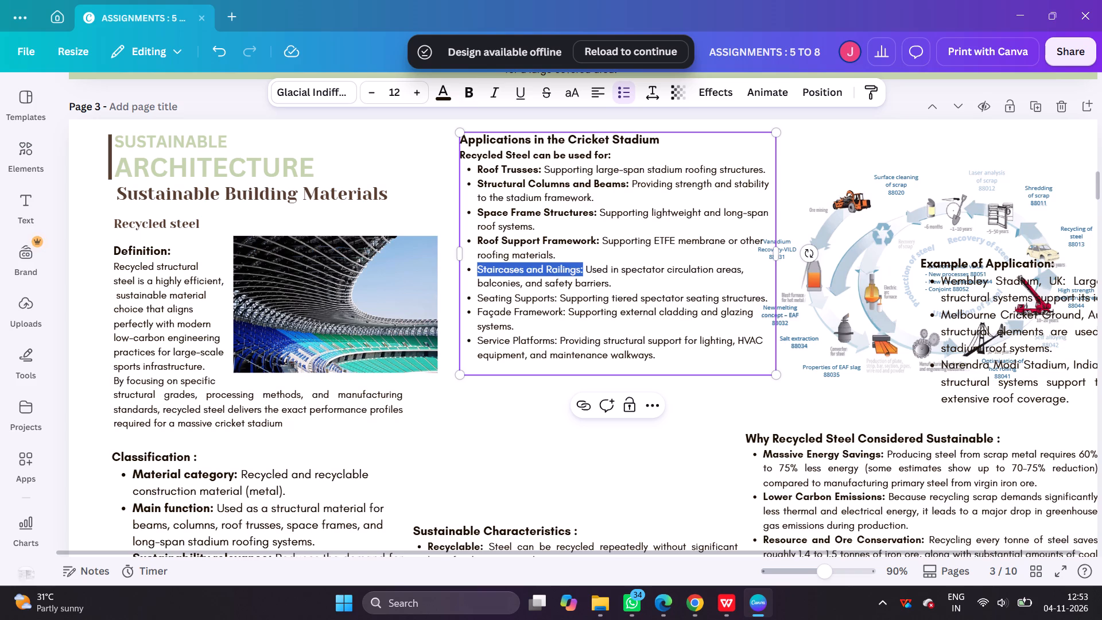
{"action": "key", "text": "ctrl+b"}
{"action": "left_click_drag", "start_coordinate": [558, 296], "coordinate": [476, 299]}
{"action": "key", "text": "ctrl+b"}
{"action": "left_click_drag", "start_coordinate": [565, 313], "coordinate": [471, 306]}
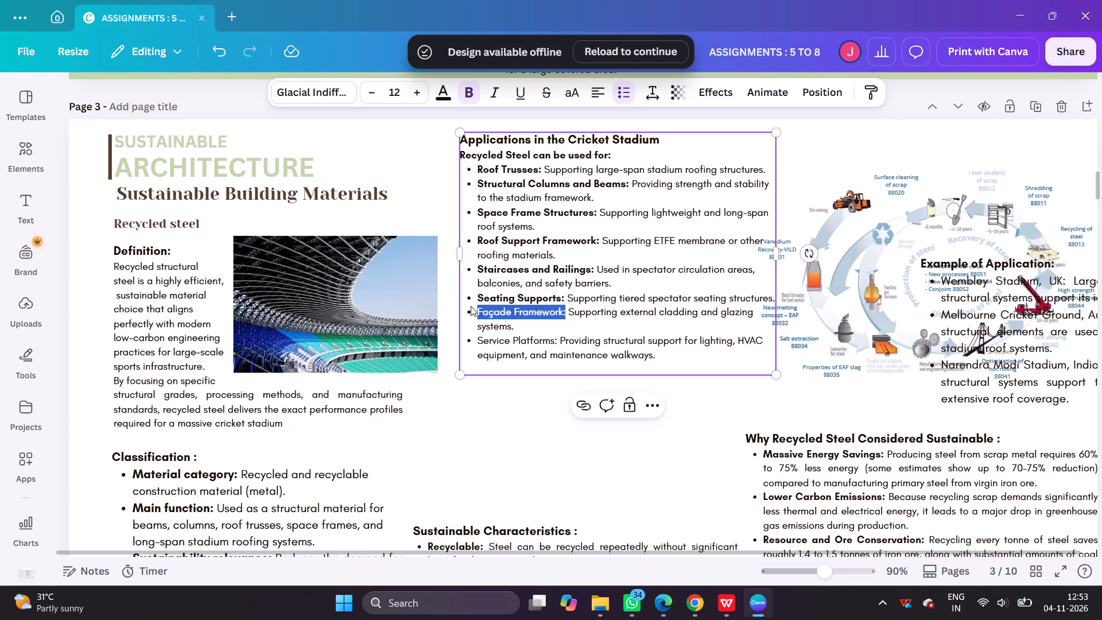
{"action": "left_click_drag", "start_coordinate": [471, 306], "coordinate": [471, 307]}
{"action": "key", "text": "ctrl+v"}
{"action": "key", "text": "ctrl+z"}
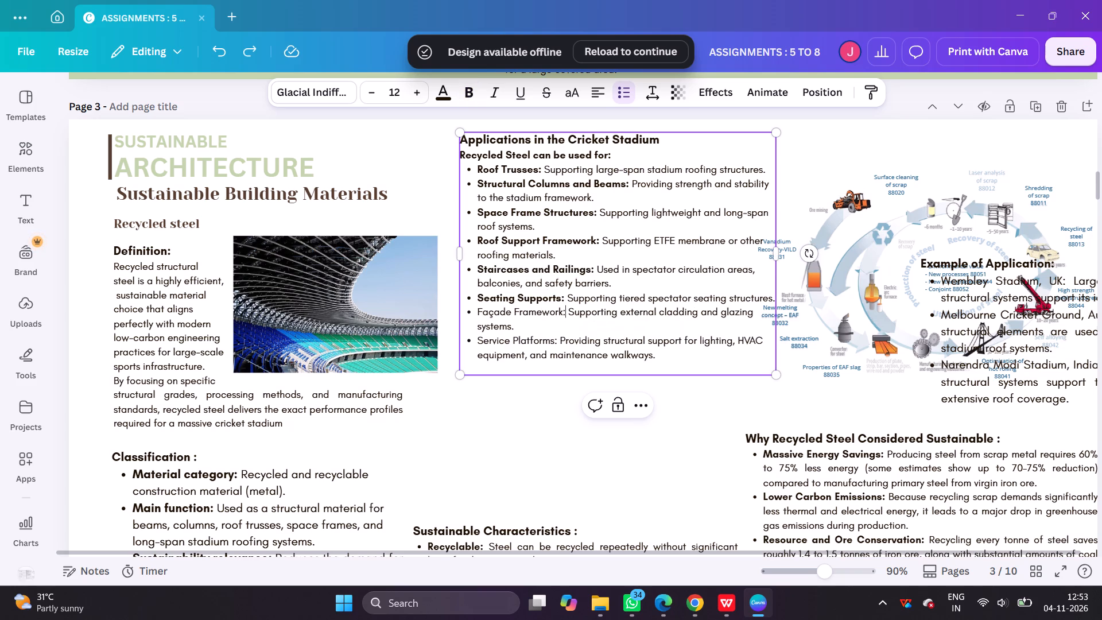
{"action": "left_click_drag", "start_coordinate": [566, 309], "coordinate": [498, 315]}
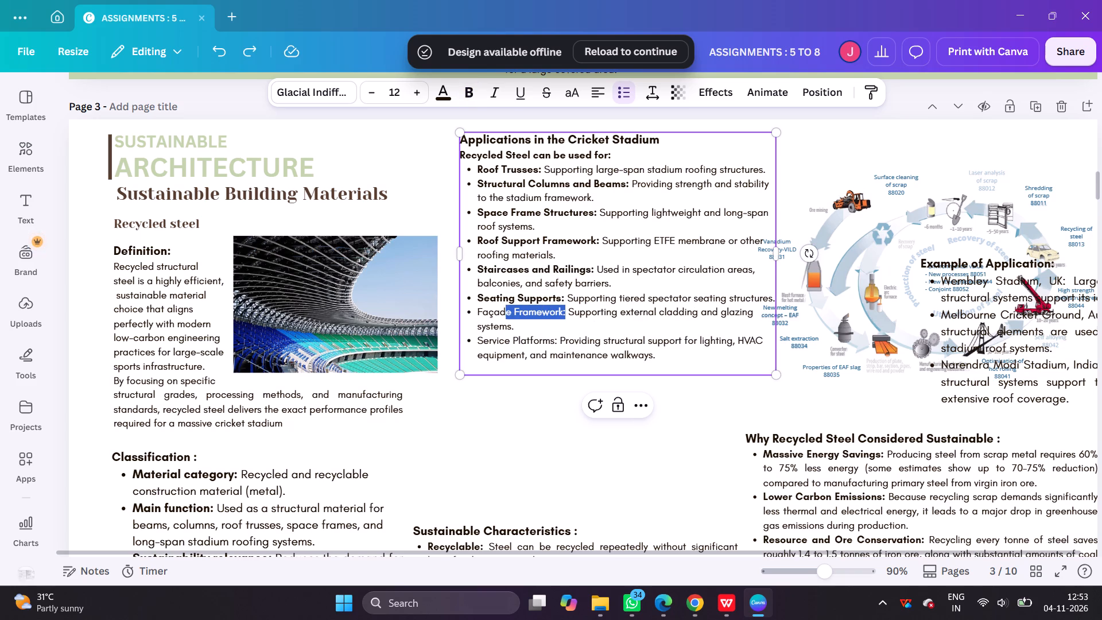
{"action": "left_click_drag", "start_coordinate": [498, 315], "coordinate": [478, 314]}
{"action": "key", "text": "ctrl+b"}
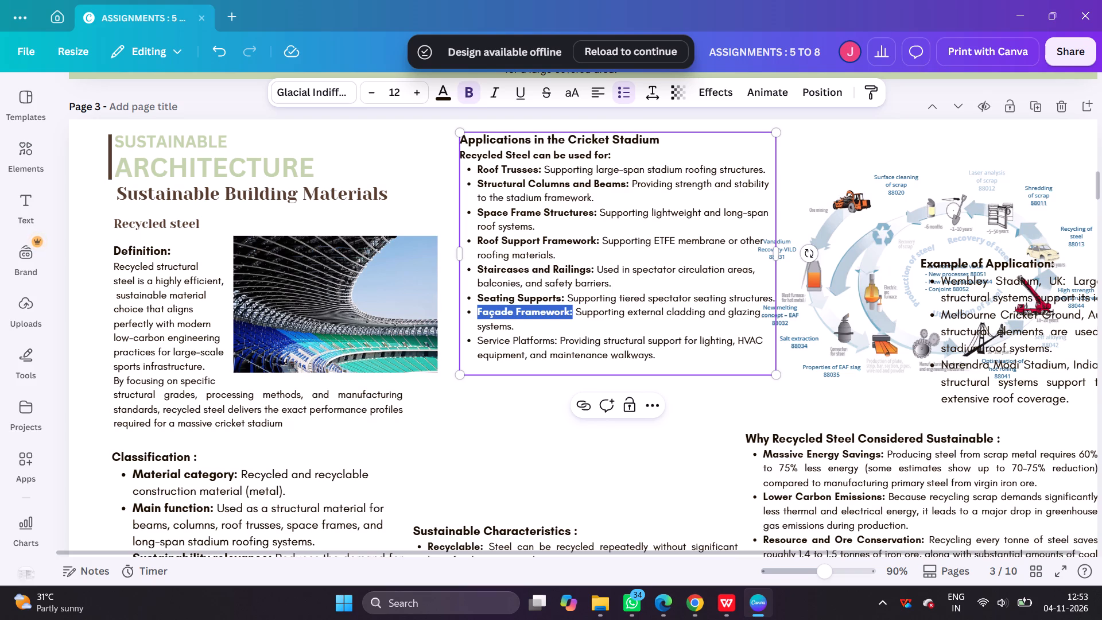
{"action": "left_click_drag", "start_coordinate": [558, 340], "coordinate": [478, 341]}
{"action": "key", "text": "ctrl+b"}
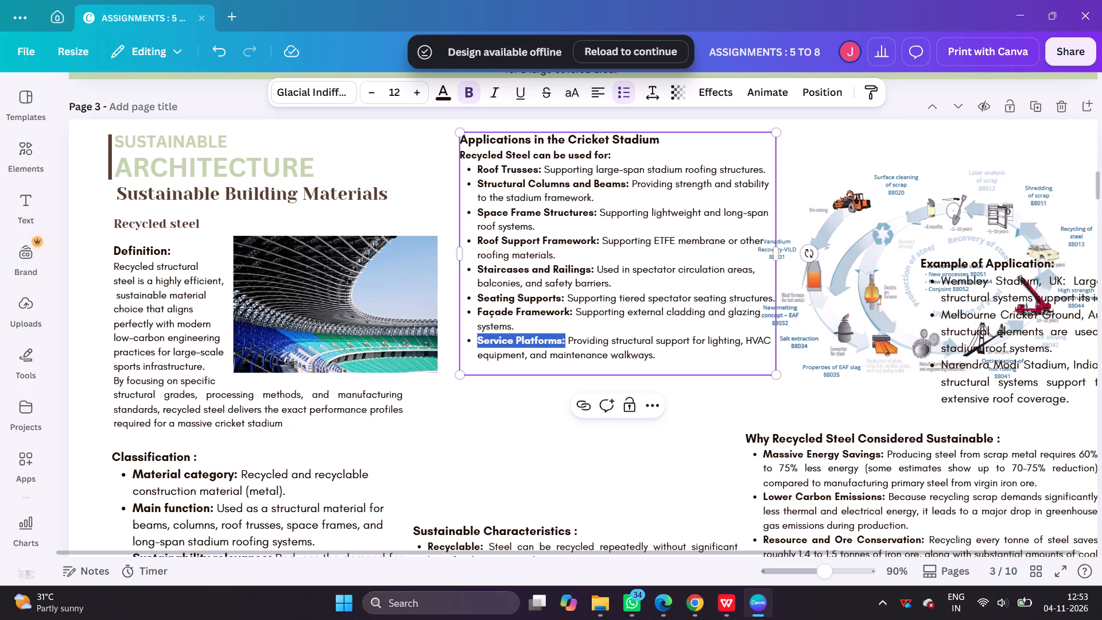
{"action": "left_click", "coordinate": [521, 405]}
Shift the Applications in the Cricket Stadium box slightly toward the stadium image and narrow it clear of the recycling diagram.
{"action": "left_click_drag", "start_coordinate": [572, 276], "coordinate": [569, 276]}
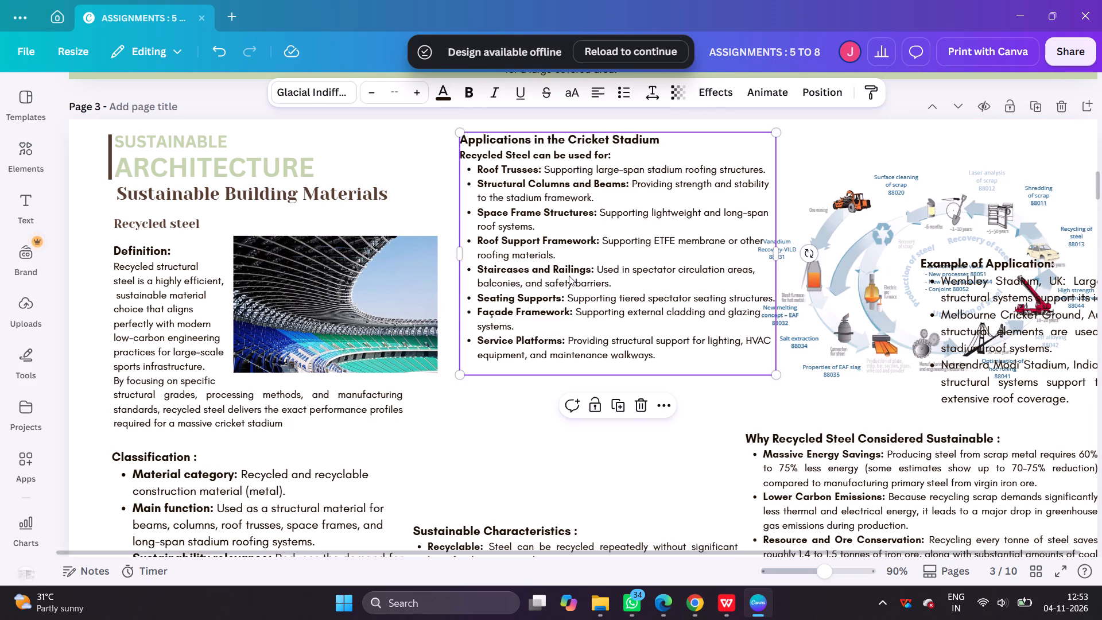
{"action": "left_click_drag", "start_coordinate": [569, 276], "coordinate": [562, 275]}
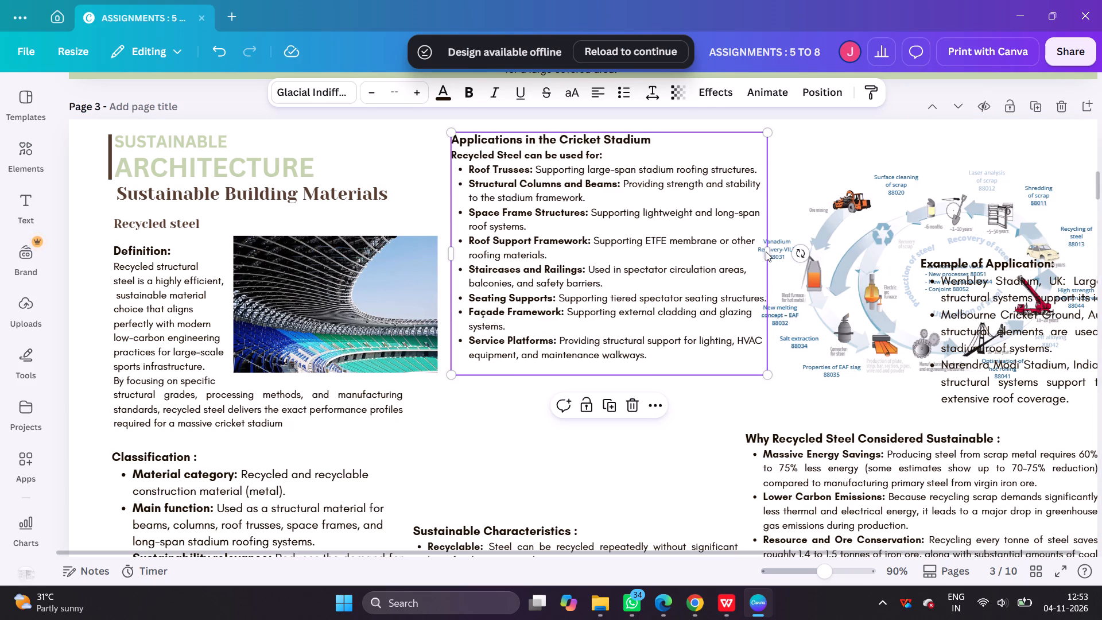
{"action": "left_click_drag", "start_coordinate": [768, 253], "coordinate": [736, 253]}
{"action": "left_click", "coordinate": [714, 439]}
Justify the text in page 3's Applications in the Cricket Stadium box.
{"action": "scroll", "coordinate": [689, 377], "scroll_direction": "down", "scroll_amount": 3}
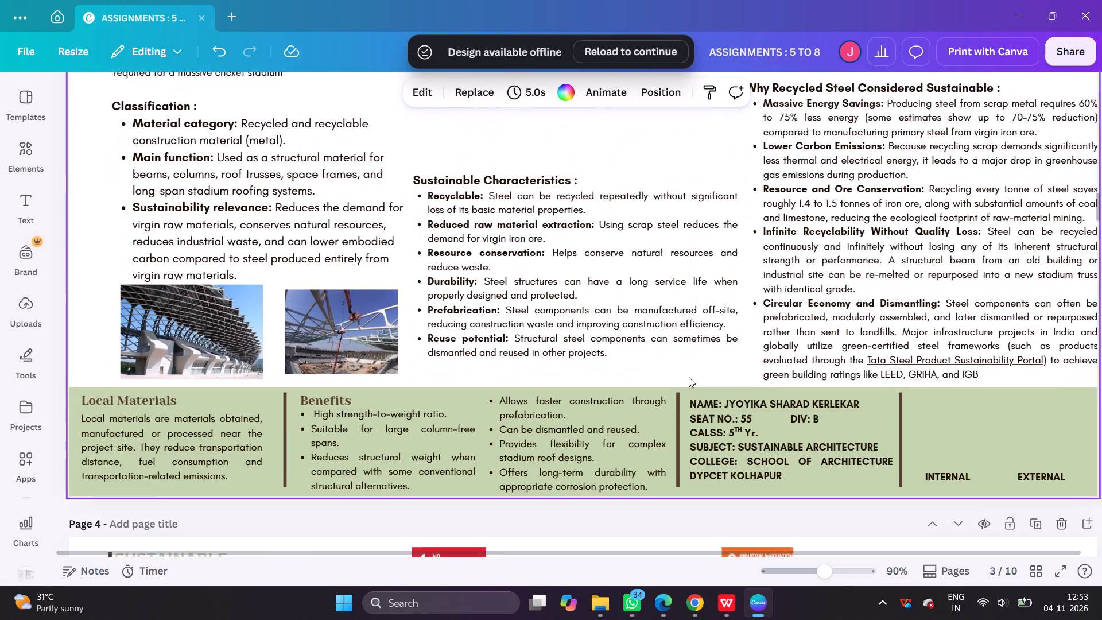
{"action": "scroll", "coordinate": [689, 377], "scroll_direction": "down", "scroll_amount": 3, "text": "ctrl"}
{"action": "scroll", "coordinate": [610, 375], "scroll_direction": "up", "scroll_amount": 2}
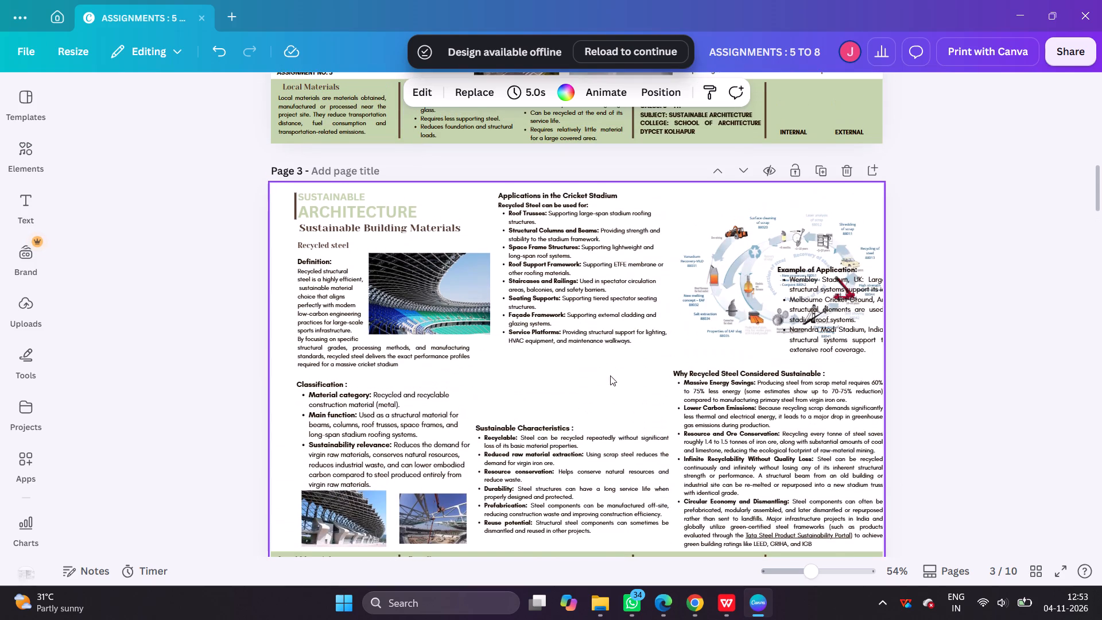
{"action": "scroll", "coordinate": [598, 325], "scroll_direction": "down", "scroll_amount": 1}
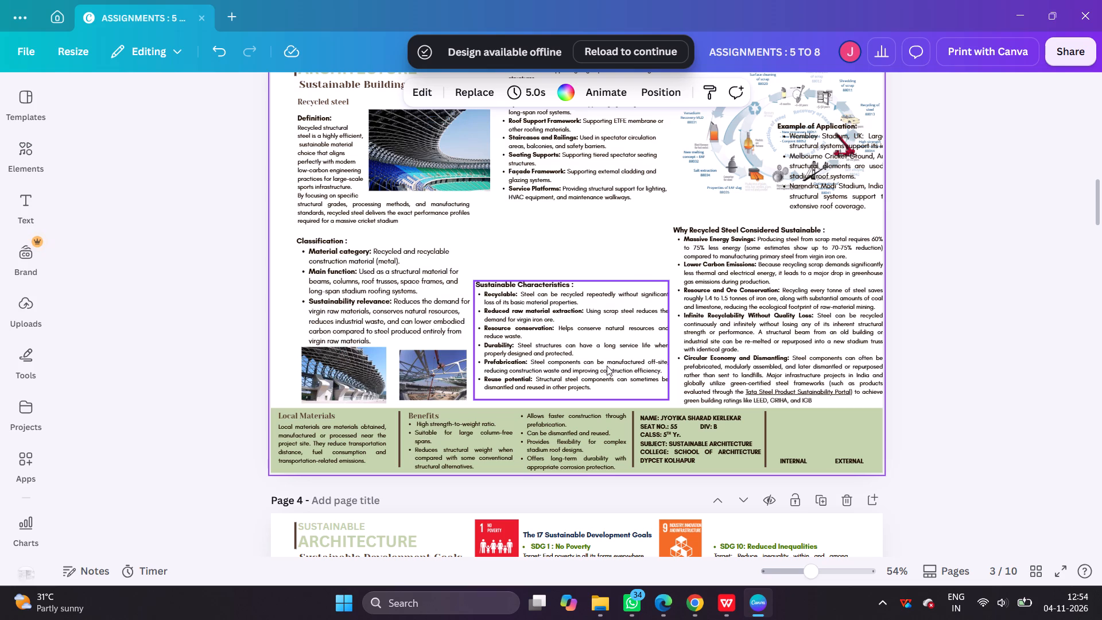
{"action": "left_click", "coordinate": [565, 129]}
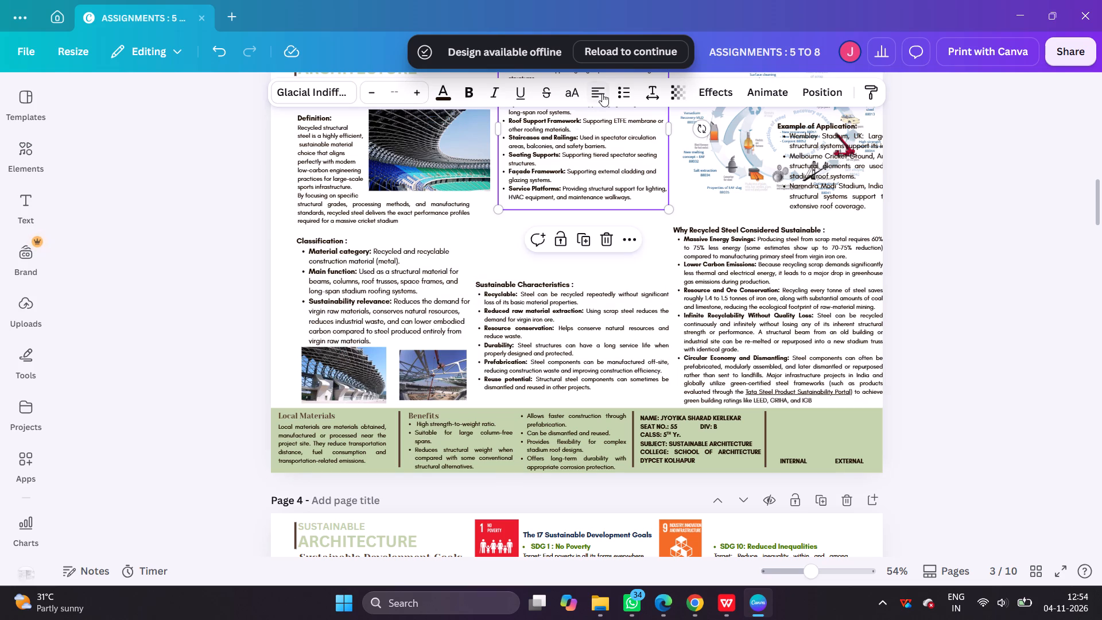
{"action": "double_click", "coordinate": [602, 94]}
{"action": "left_click", "coordinate": [602, 94]}
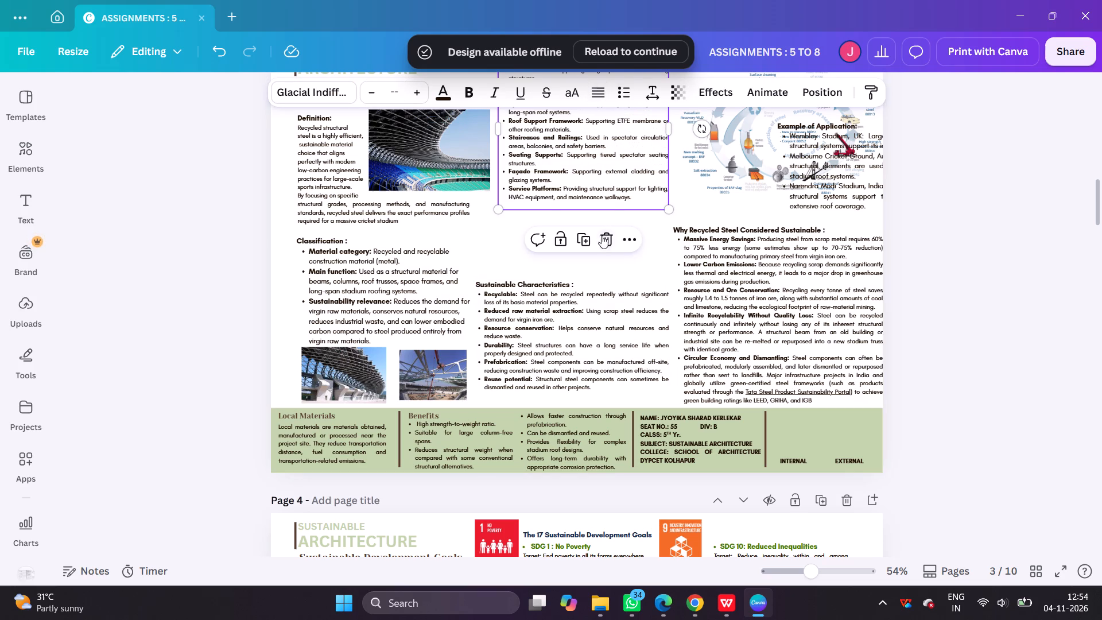
{"action": "scroll", "coordinate": [632, 236], "scroll_direction": "up", "scroll_amount": 1}
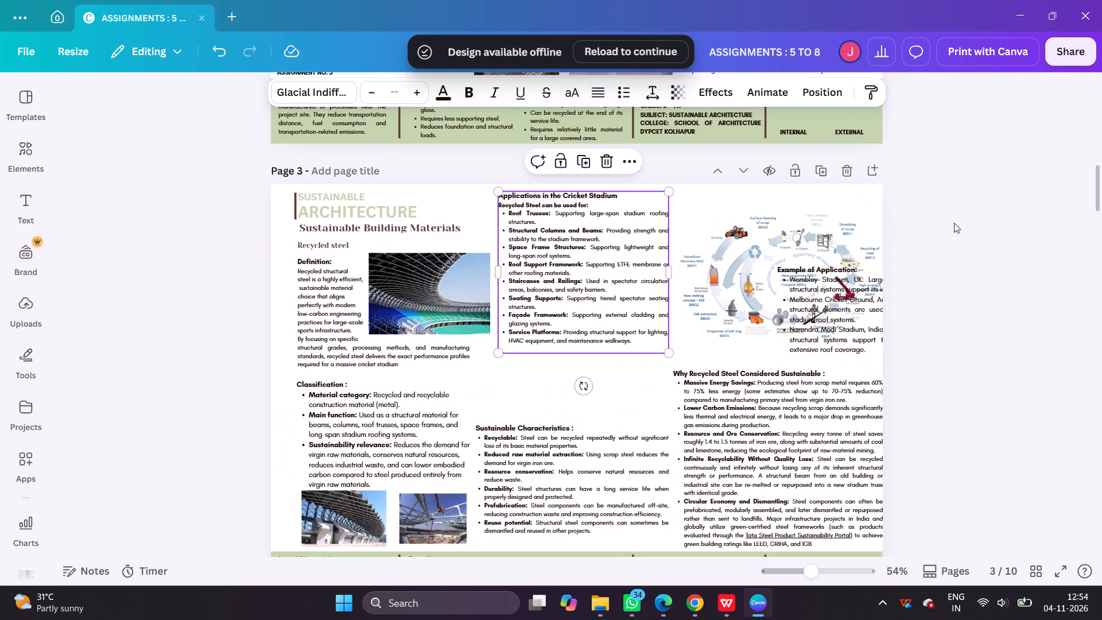
{"action": "left_click", "coordinate": [954, 223]}
Nudge page 3's recycling diagram slightly up and the Applications in the Cricket Stadium box slightly down.
{"action": "left_click_drag", "start_coordinate": [744, 258], "coordinate": [744, 243]}
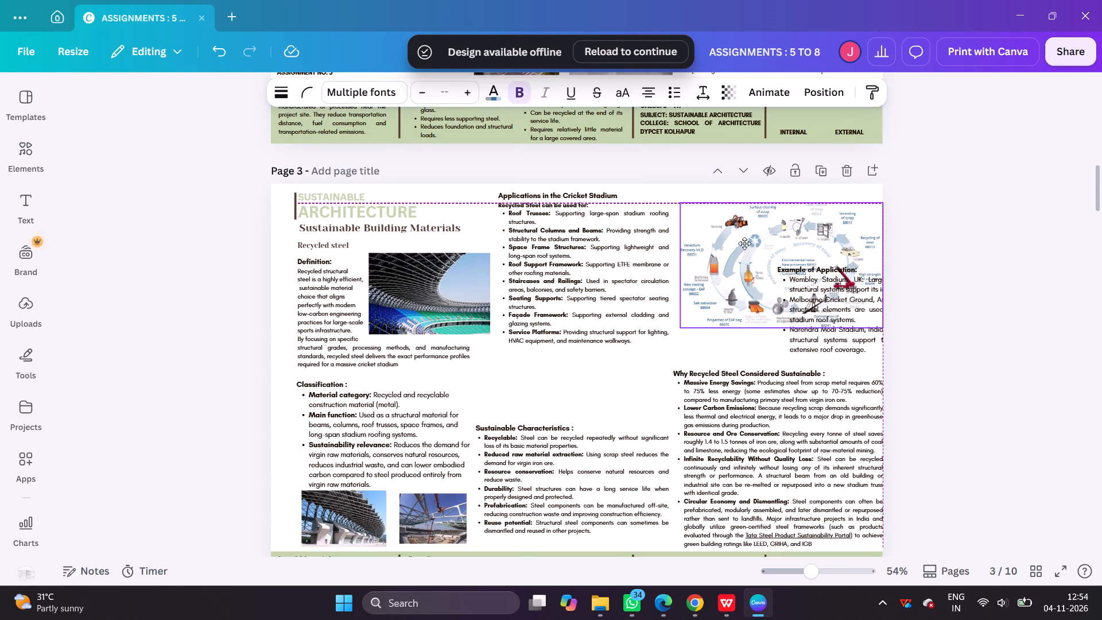
{"action": "left_click_drag", "start_coordinate": [744, 243], "coordinate": [744, 246]}
{"action": "left_click_drag", "start_coordinate": [555, 239], "coordinate": [555, 242]}
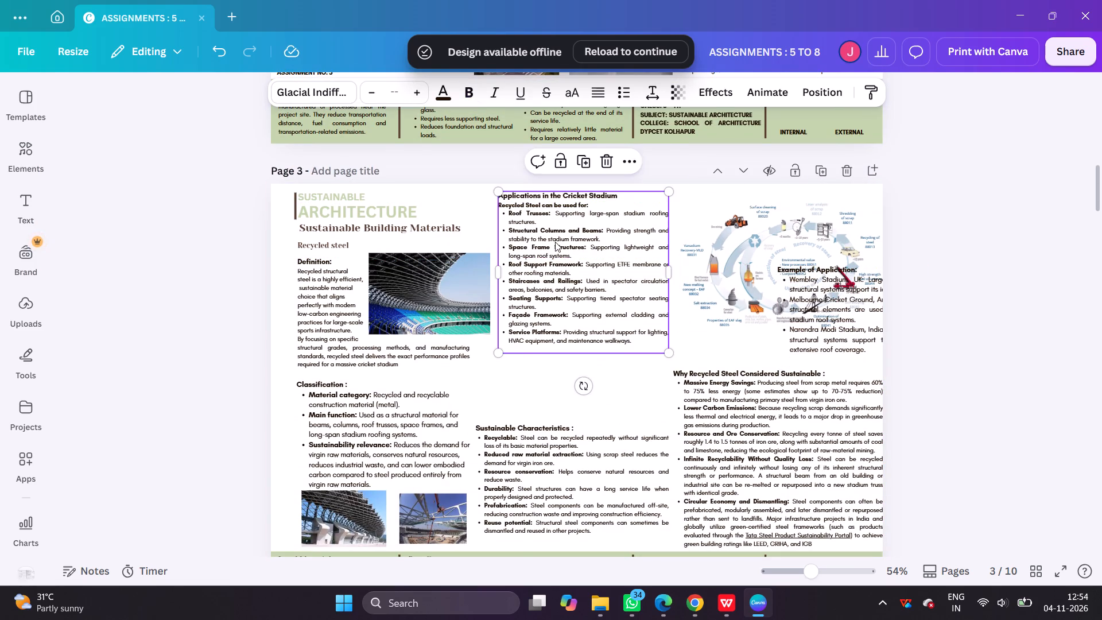
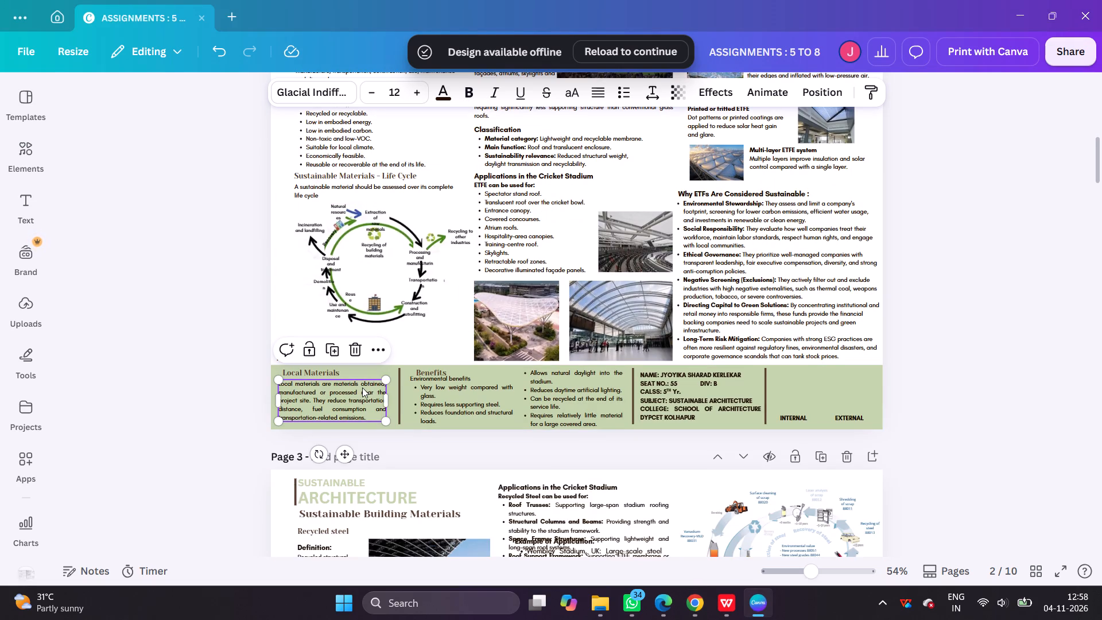
{"action": "key", "text": "Delete"}
{"action": "left_click", "coordinate": [303, 375]}
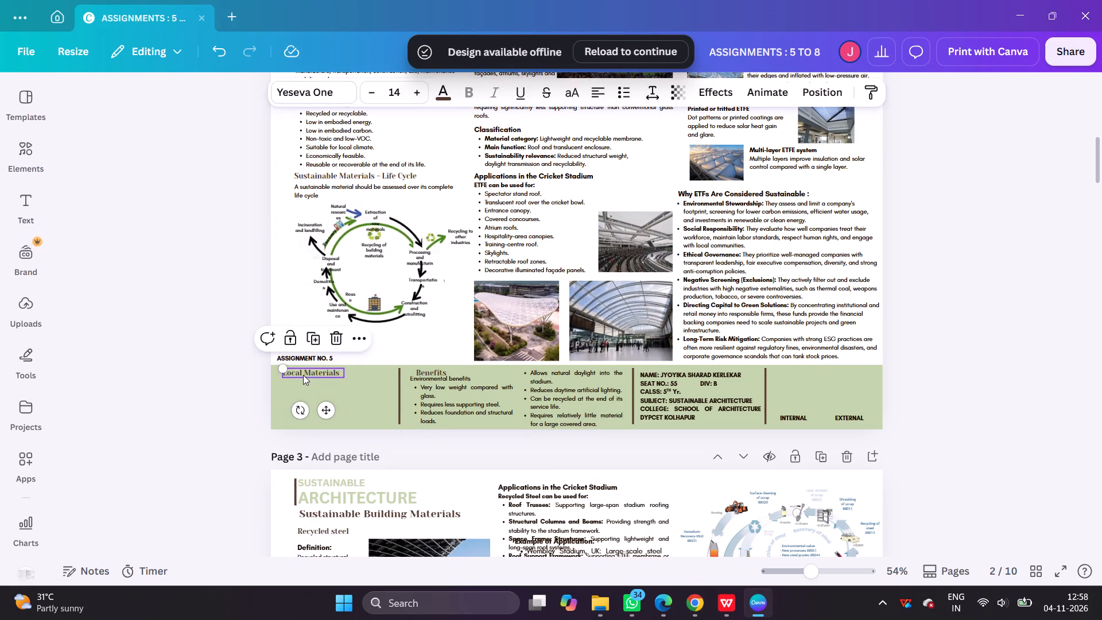
{"action": "key", "text": "Delete"}
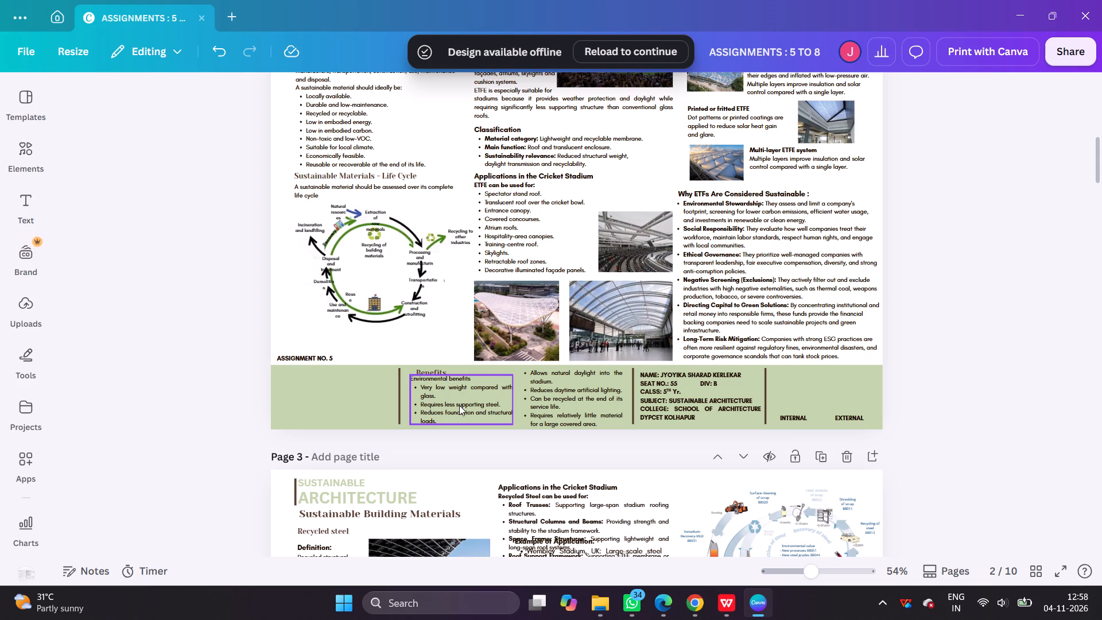
Shift page 2's footer Benefits heading, both benefits text blocks and their divider line together into the space freed by Local Materials.
{"action": "left_click", "coordinate": [459, 405]}
{"action": "left_click", "coordinate": [421, 370], "text": "shift"}
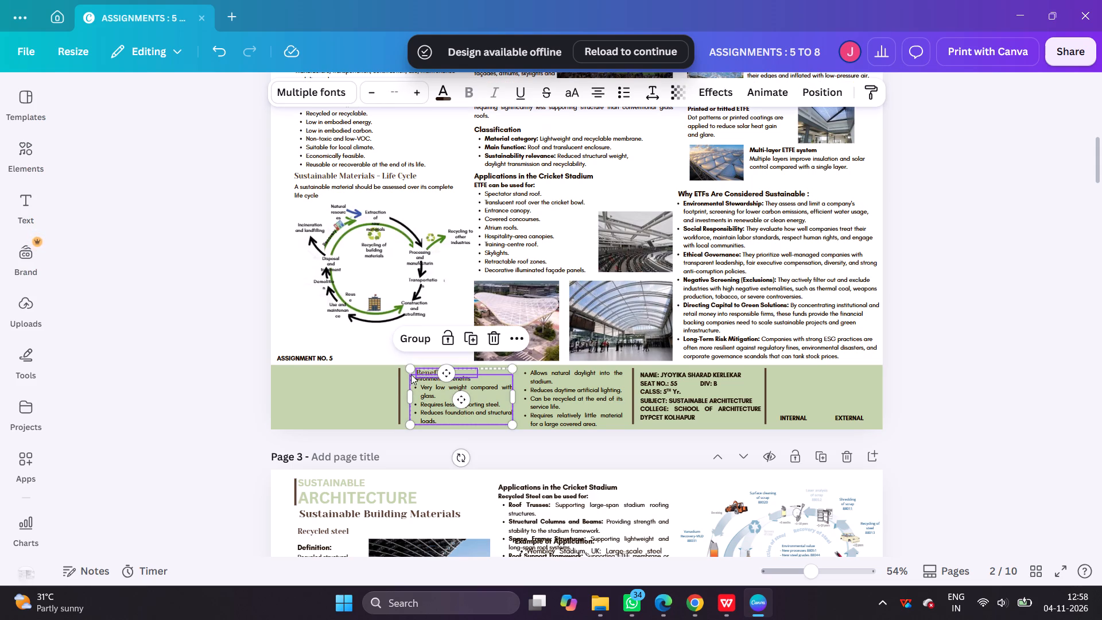
{"action": "left_click", "coordinate": [400, 392], "text": "shift"}
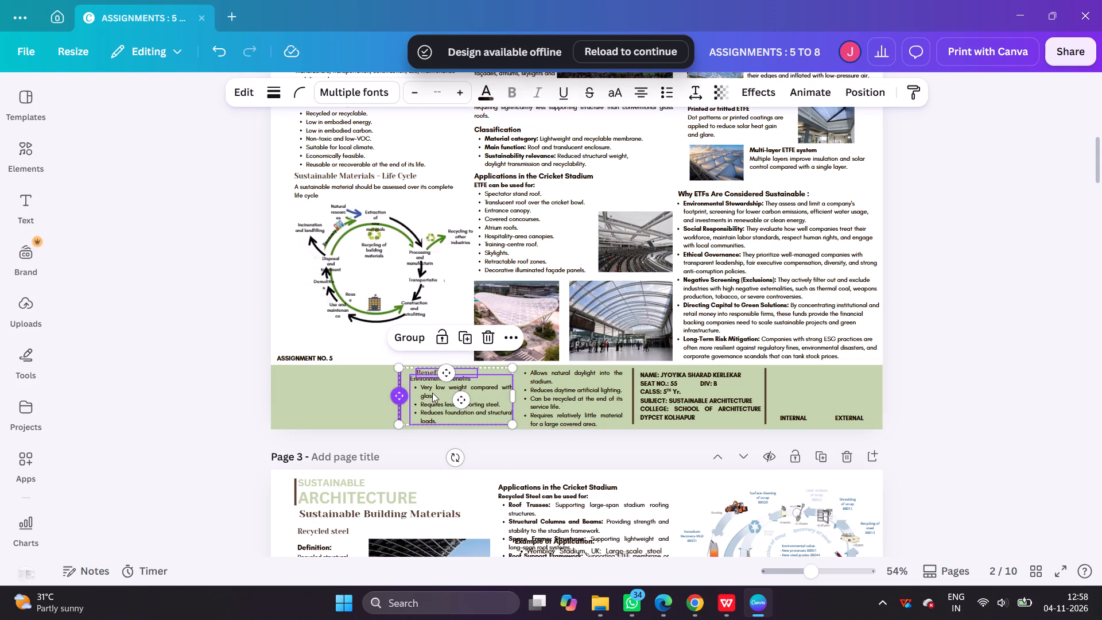
{"action": "left_click", "coordinate": [566, 392], "text": "shift"}
{"action": "left_click_drag", "start_coordinate": [544, 394], "coordinate": [537, 394], "text": "shift"}
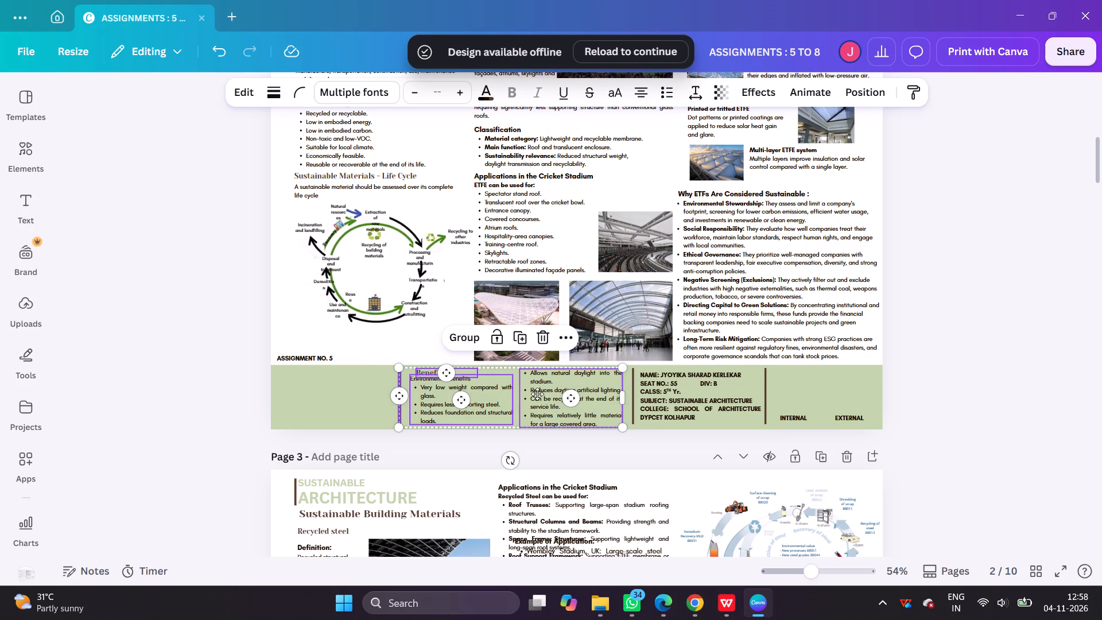
{"action": "left_click_drag", "start_coordinate": [537, 394], "coordinate": [448, 396], "text": "shift"}
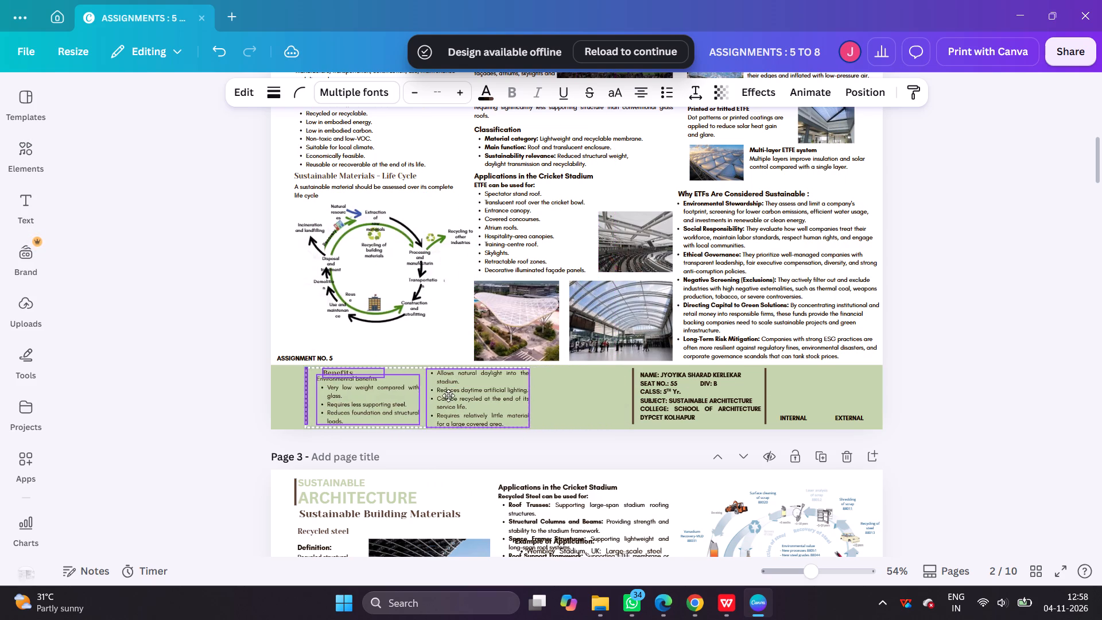
{"action": "left_click_drag", "start_coordinate": [448, 396], "coordinate": [438, 397], "text": "shift"}
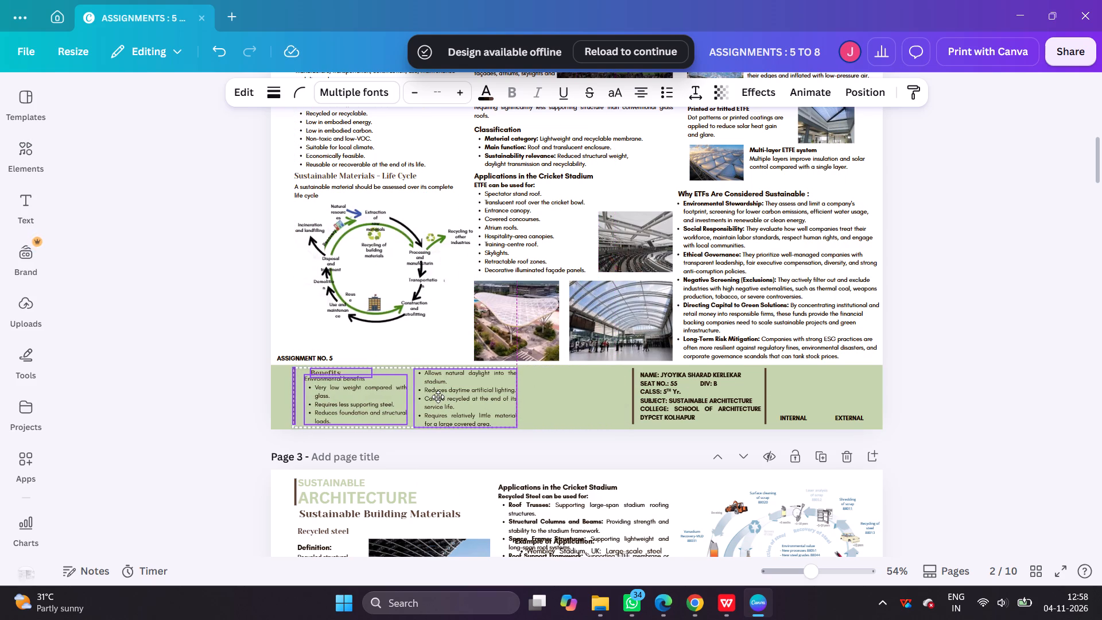
{"action": "left_click_drag", "start_coordinate": [438, 397], "coordinate": [440, 397], "text": "shift"}
{"action": "left_click", "coordinate": [151, 366]}
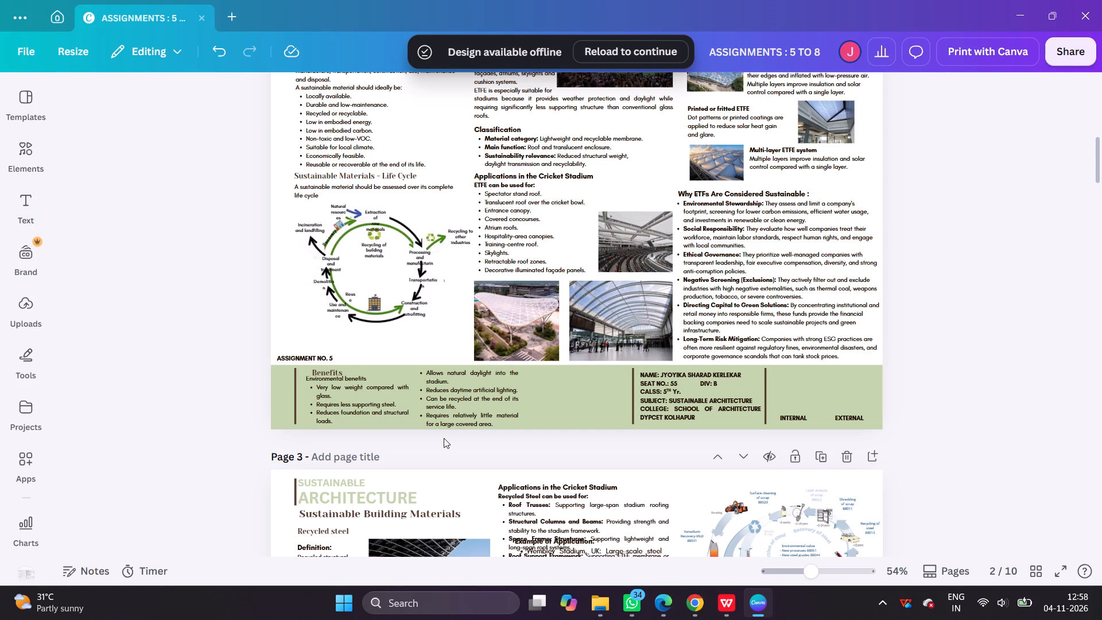
Separate page 3's overlapping Applications and Example of Application texts, placing Applications atop the middle column and the examples over the recycling diagram.
{"action": "scroll", "coordinate": [444, 438], "scroll_direction": "down", "scroll_amount": 3, "text": "ctrl"}
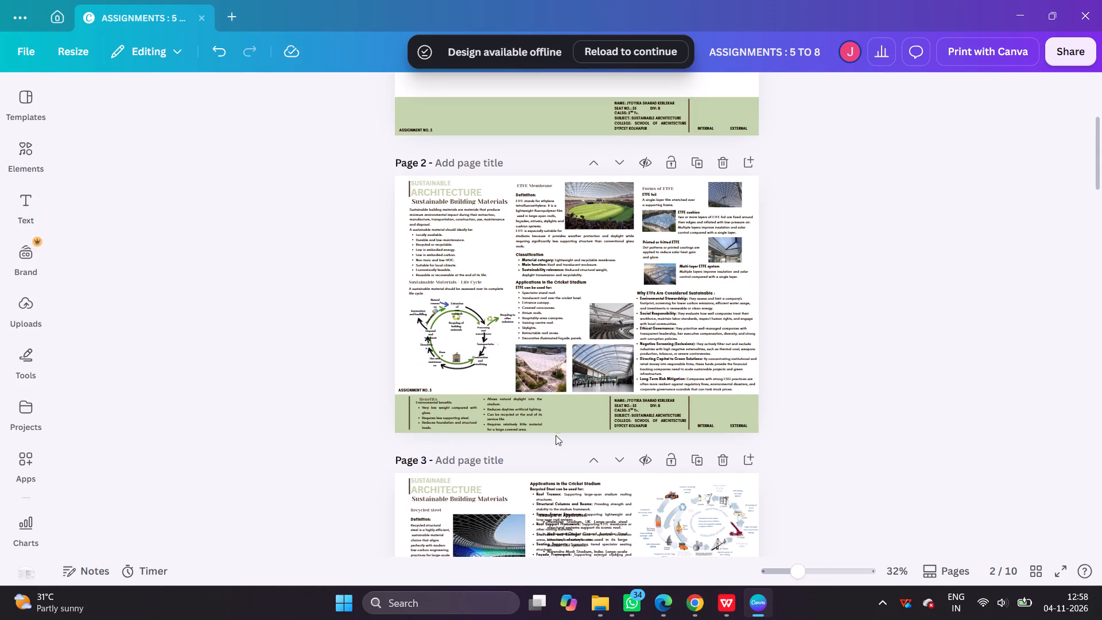
{"action": "scroll", "coordinate": [554, 431], "scroll_direction": "down", "scroll_amount": 5}
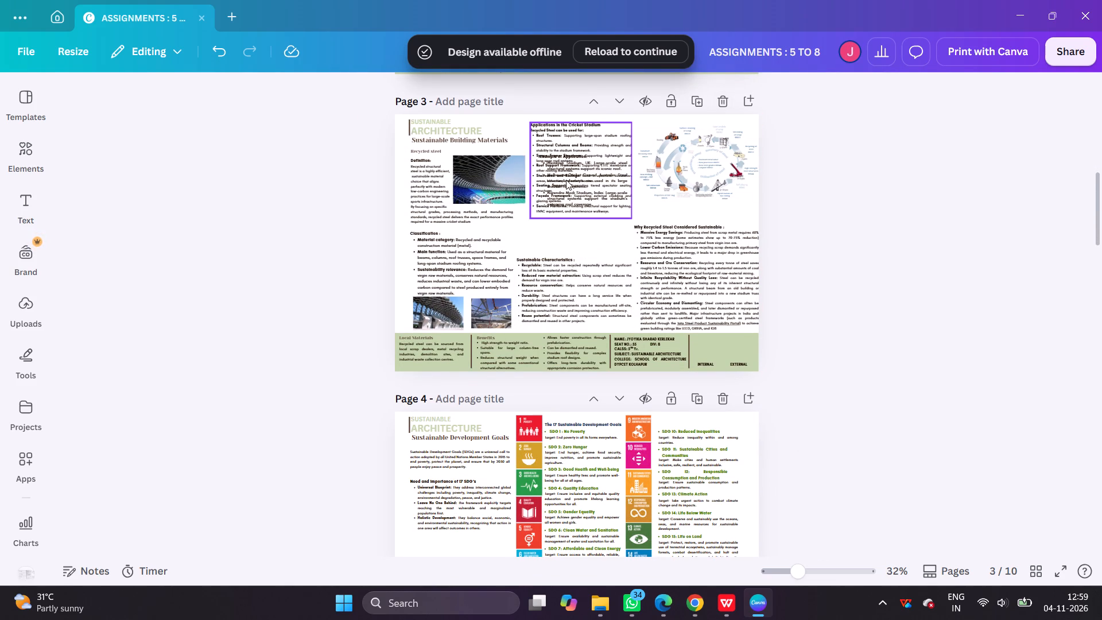
{"action": "scroll", "coordinate": [588, 194], "scroll_direction": "up", "scroll_amount": 3, "text": "ctrl"}
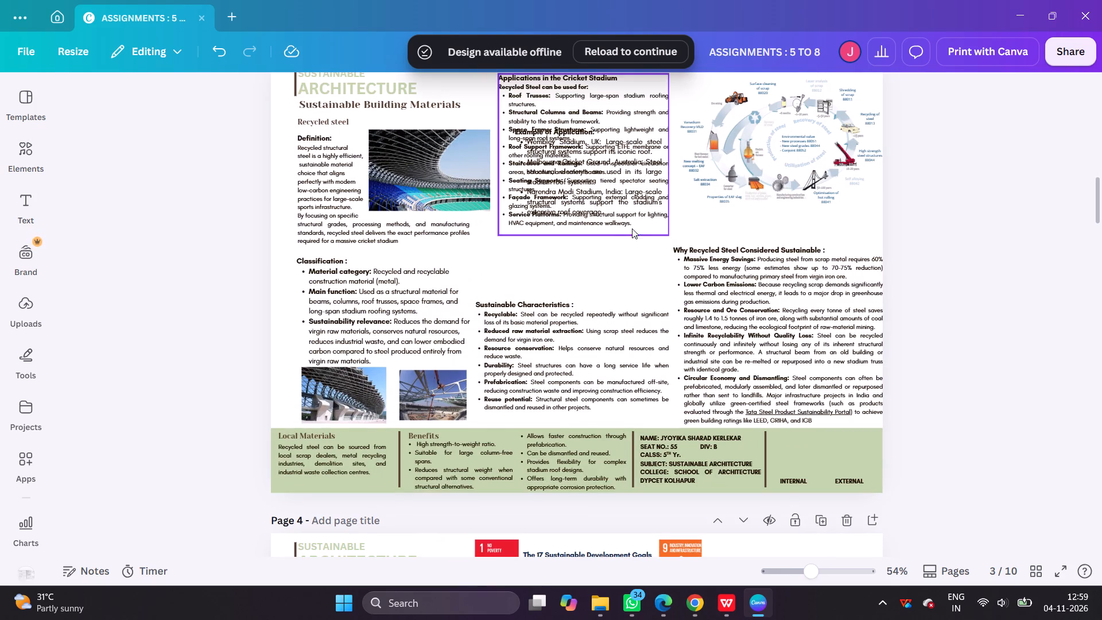
{"action": "left_click", "coordinate": [554, 148]}
{"action": "left_click_drag", "start_coordinate": [554, 148], "coordinate": [554, 230], "text": "shift"}
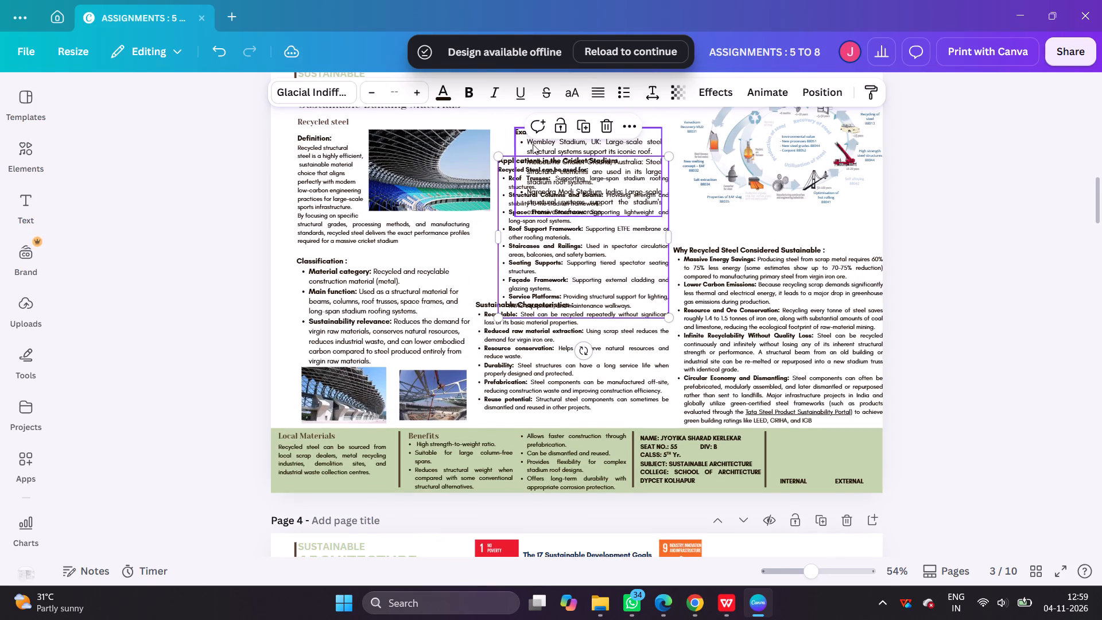
{"action": "left_click_drag", "start_coordinate": [526, 138], "coordinate": [548, 147]}
{"action": "left_click_drag", "start_coordinate": [548, 147], "coordinate": [752, 218]}
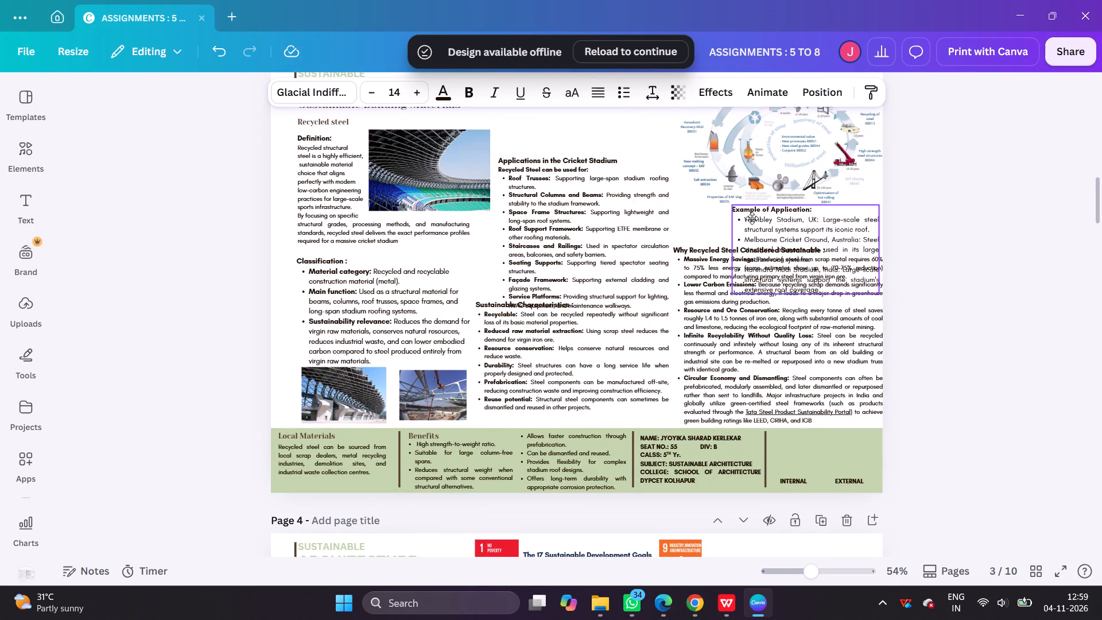
{"action": "left_click_drag", "start_coordinate": [752, 218], "coordinate": [751, 218]}
{"action": "scroll", "coordinate": [584, 227], "scroll_direction": "up", "scroll_amount": 2}
{"action": "left_click_drag", "start_coordinate": [548, 511], "coordinate": [548, 503], "text": "shift"}
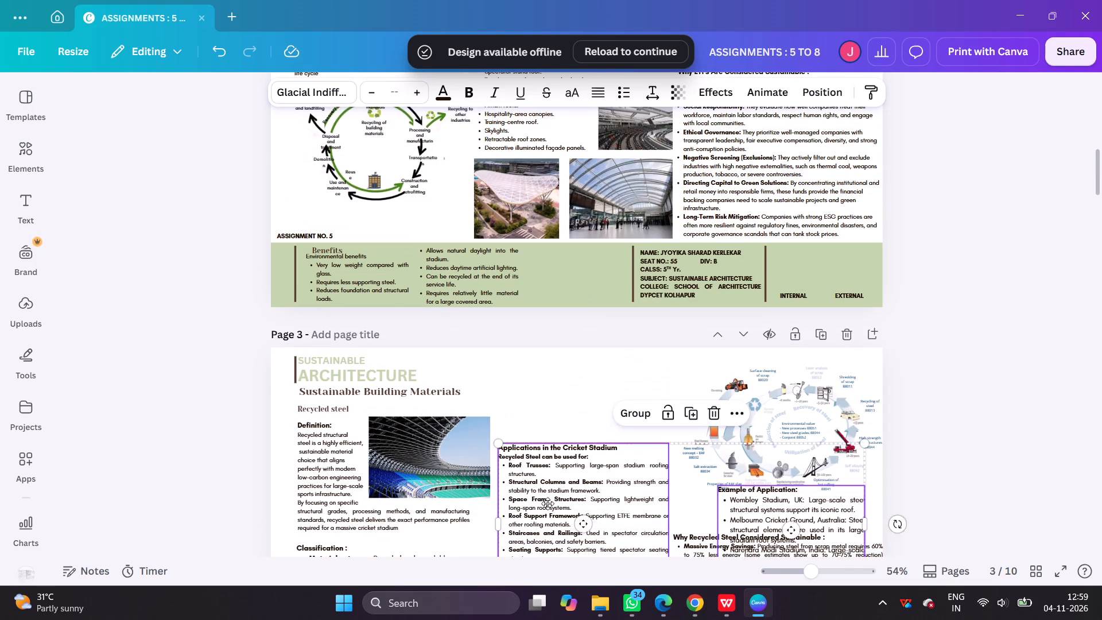
{"action": "left_click_drag", "start_coordinate": [548, 503], "coordinate": [548, 433], "text": "shift"}
{"action": "scroll", "coordinate": [557, 423], "scroll_direction": "down", "scroll_amount": 2}
{"action": "left_click", "coordinate": [999, 250]}
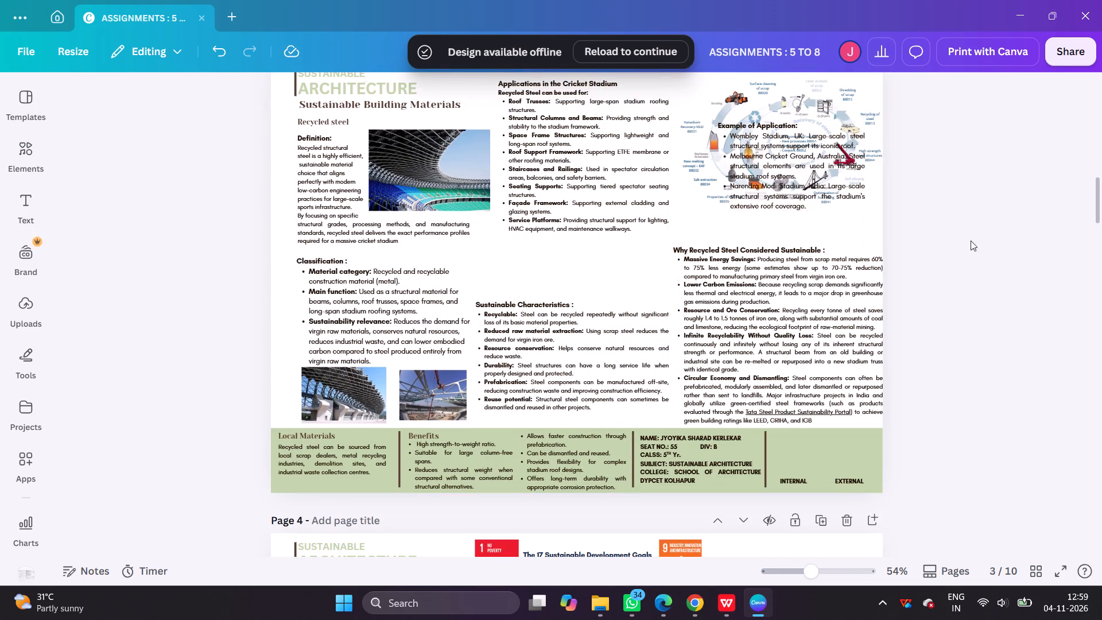
Place page 3's Example of Application text between Applications and Sustainable Characteristics, widening its box to fill the middle column.
{"action": "left_click_drag", "start_coordinate": [804, 202], "coordinate": [600, 298]}
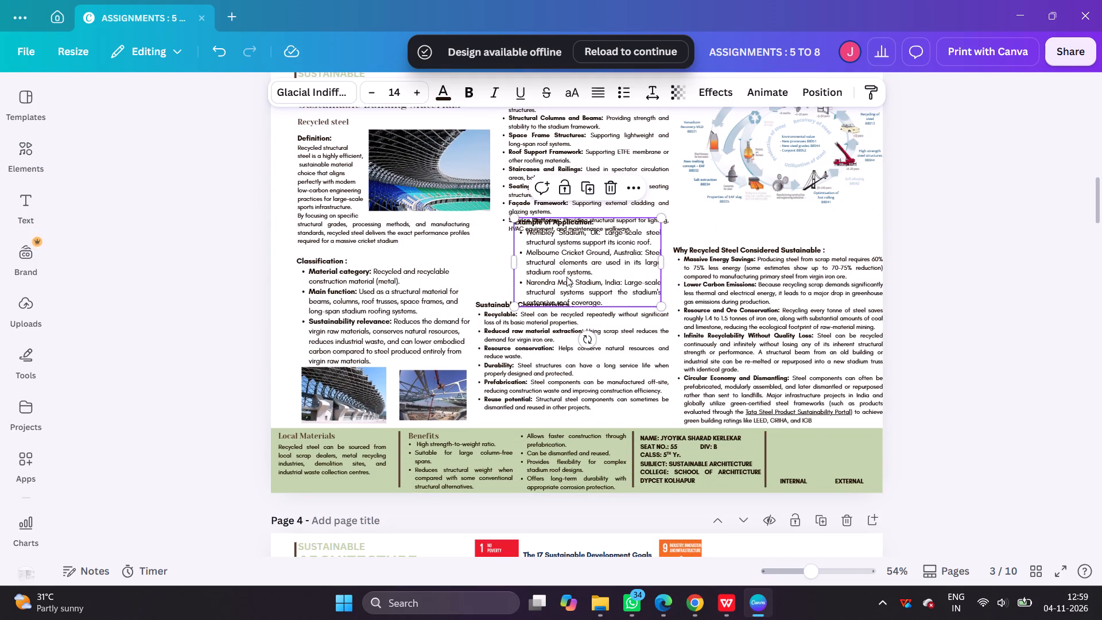
{"action": "left_click_drag", "start_coordinate": [513, 261], "coordinate": [468, 273]}
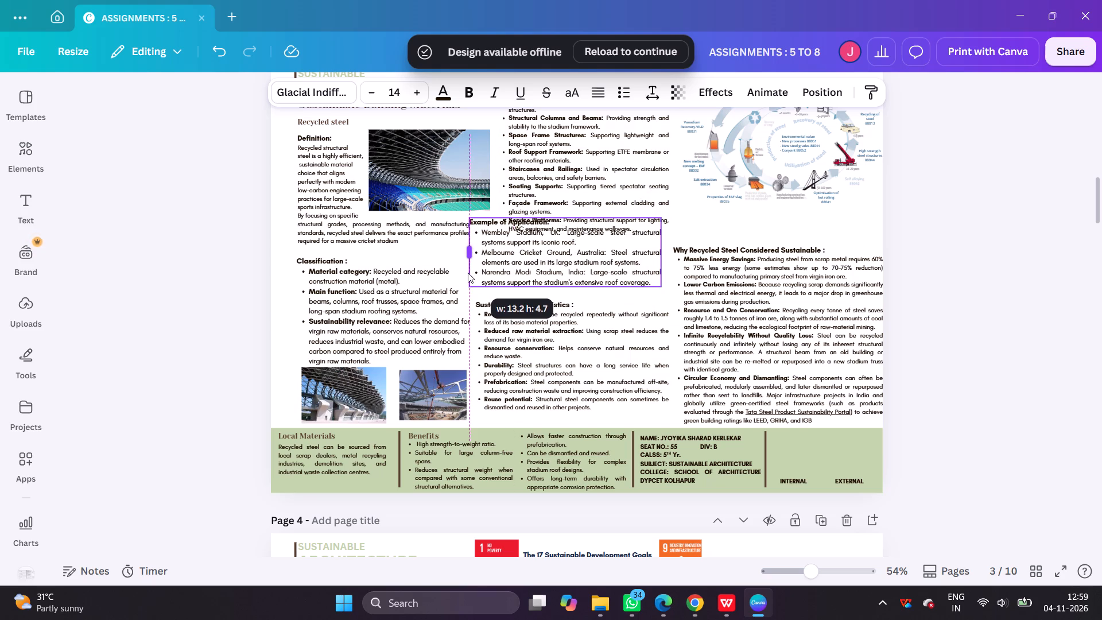
{"action": "left_click_drag", "start_coordinate": [468, 273], "coordinate": [464, 274]}
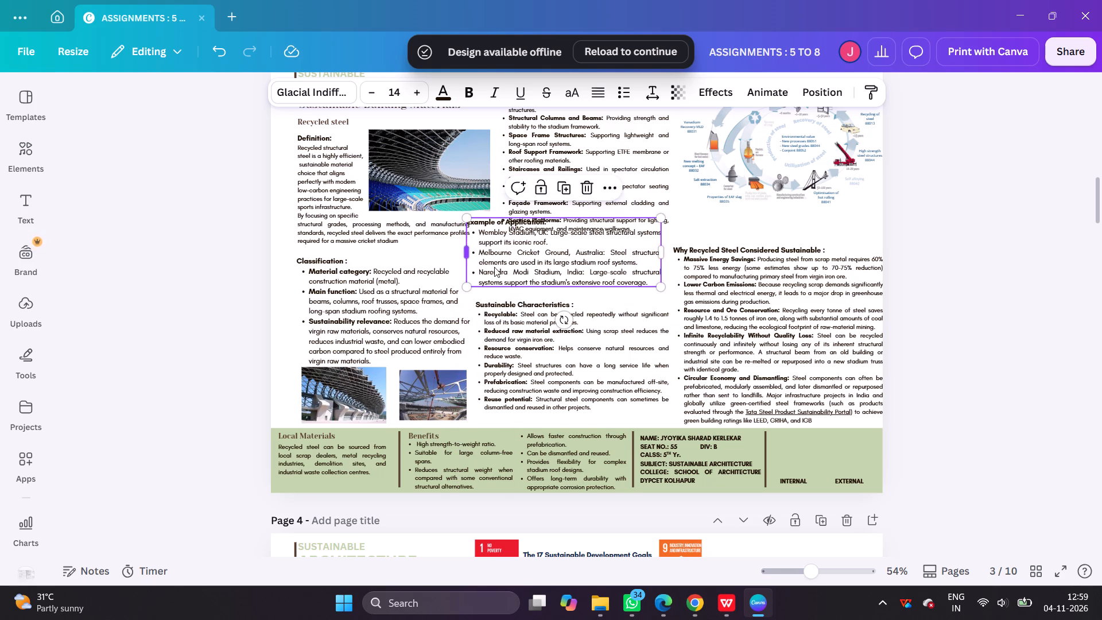
{"action": "left_click_drag", "start_coordinate": [540, 263], "coordinate": [549, 277]}
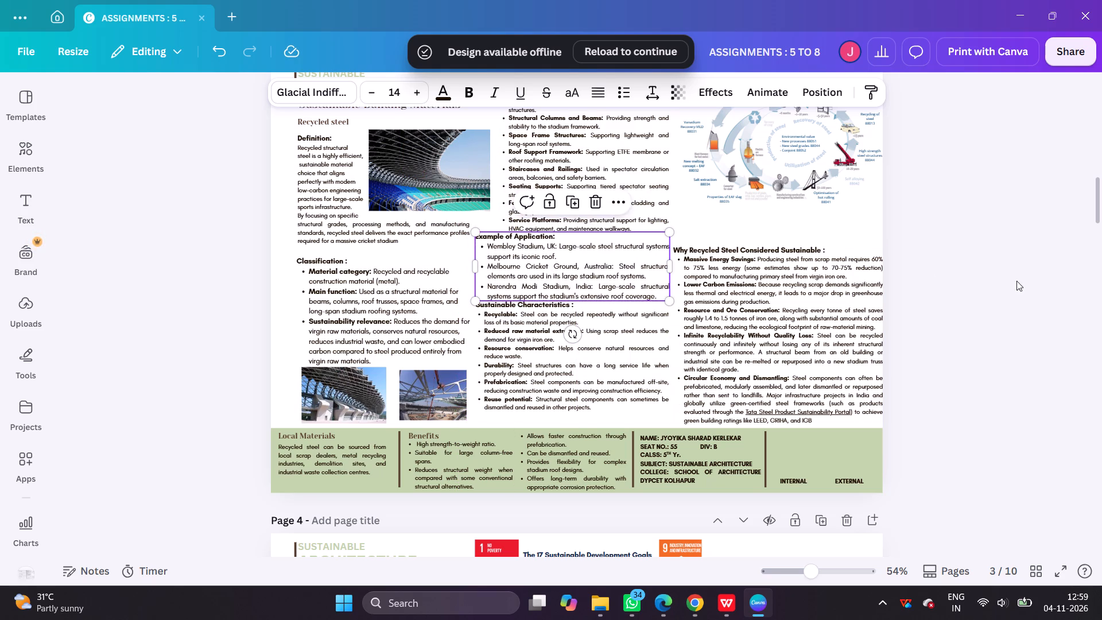
{"action": "left_click", "coordinate": [1030, 284]}
{"action": "scroll", "coordinate": [591, 366], "scroll_direction": "down", "scroll_amount": 4, "text": "ctrl"}
{"action": "left_click", "coordinate": [857, 362]}
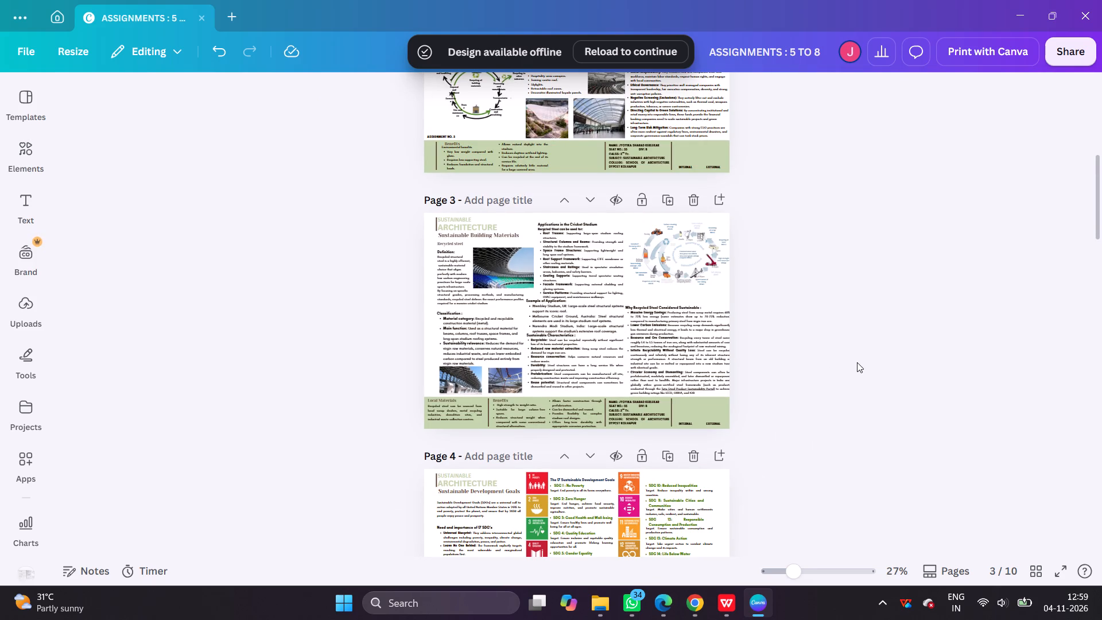
{"action": "scroll", "coordinate": [646, 374], "scroll_direction": "up", "scroll_amount": 3, "text": "ctrl"}
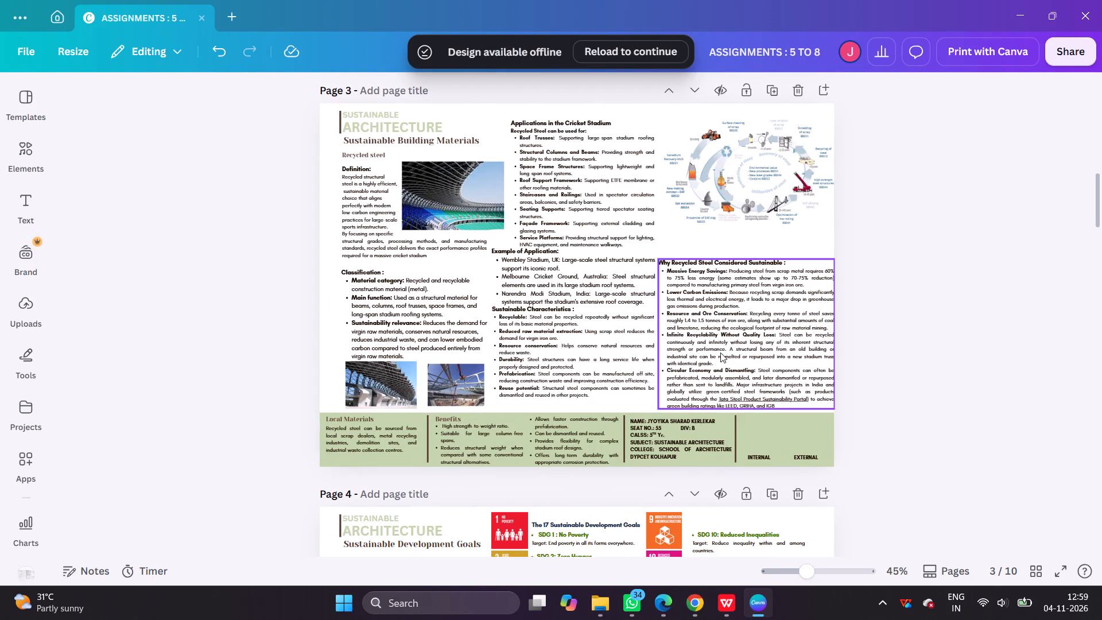
{"action": "left_click", "coordinate": [720, 352]}
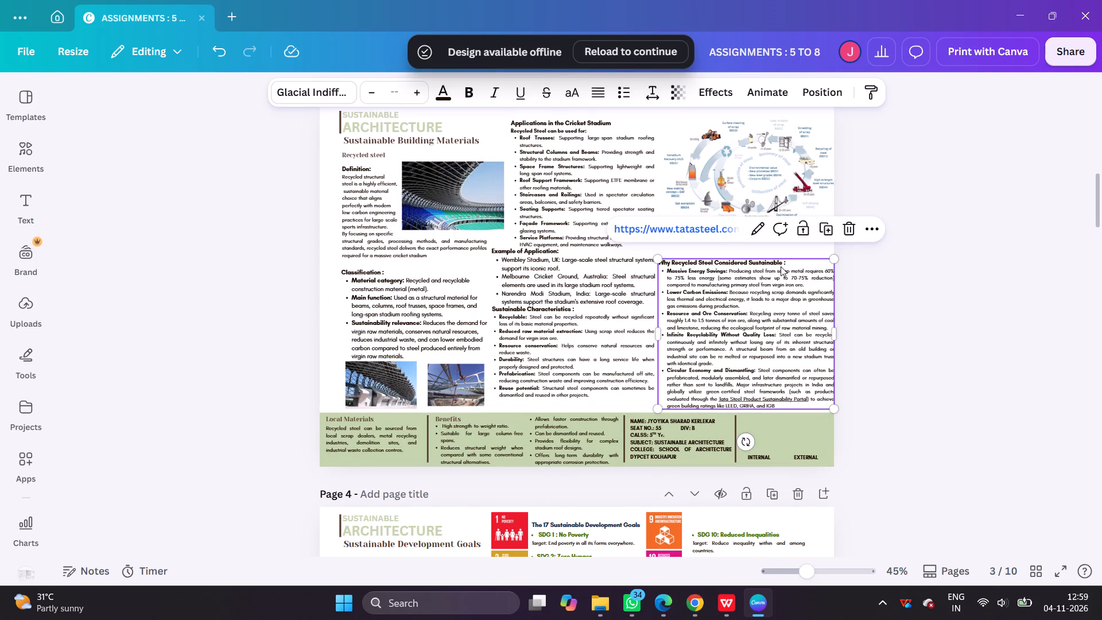
{"action": "left_click", "coordinate": [781, 266]}
{"action": "left_click_drag", "start_coordinate": [792, 262], "coordinate": [657, 263]}
{"action": "key", "text": "ctrl+c"}
{"action": "left_click", "coordinate": [688, 602]}
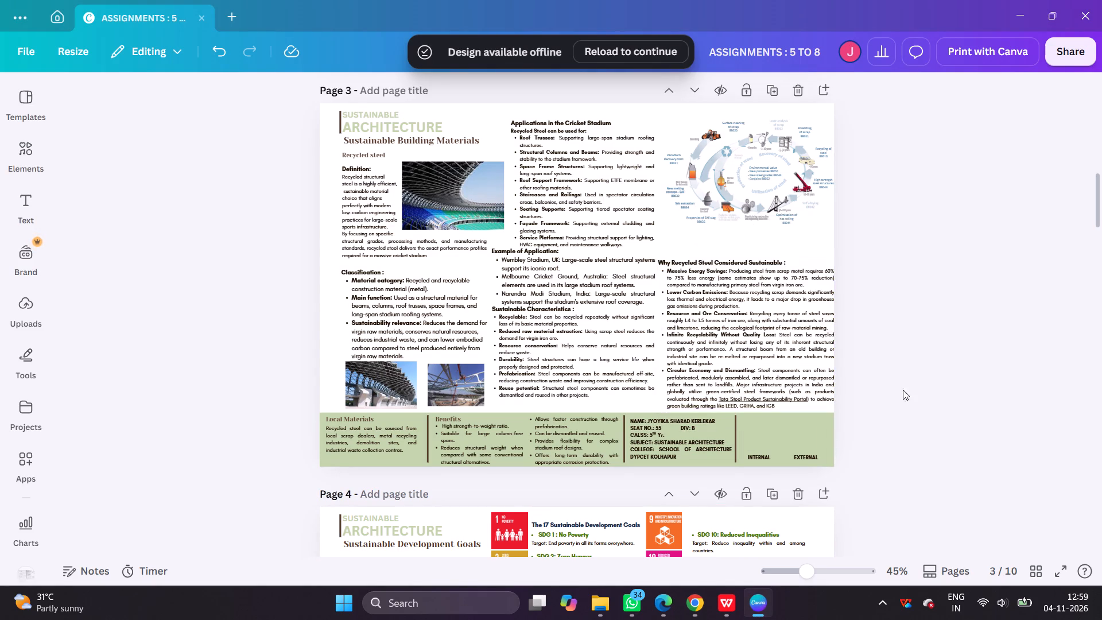
{"action": "left_click", "coordinate": [718, 320]}
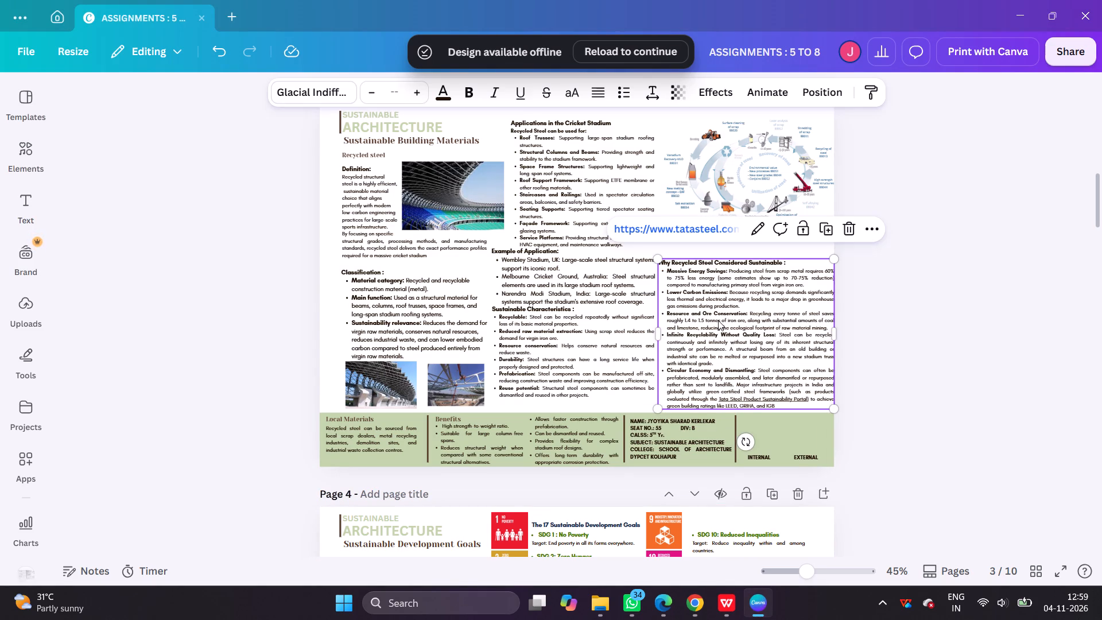
{"action": "key", "text": "ctrl+d"}
{"action": "left_click_drag", "start_coordinate": [723, 319], "coordinate": [717, 355]}
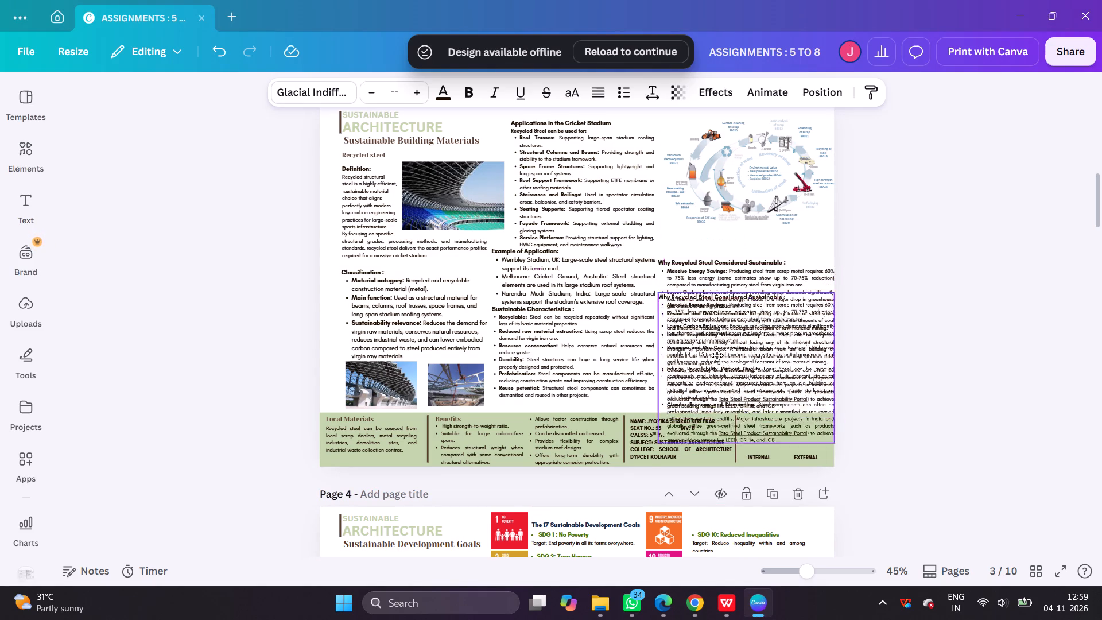
{"action": "left_click_drag", "start_coordinate": [717, 355], "coordinate": [604, 330]}
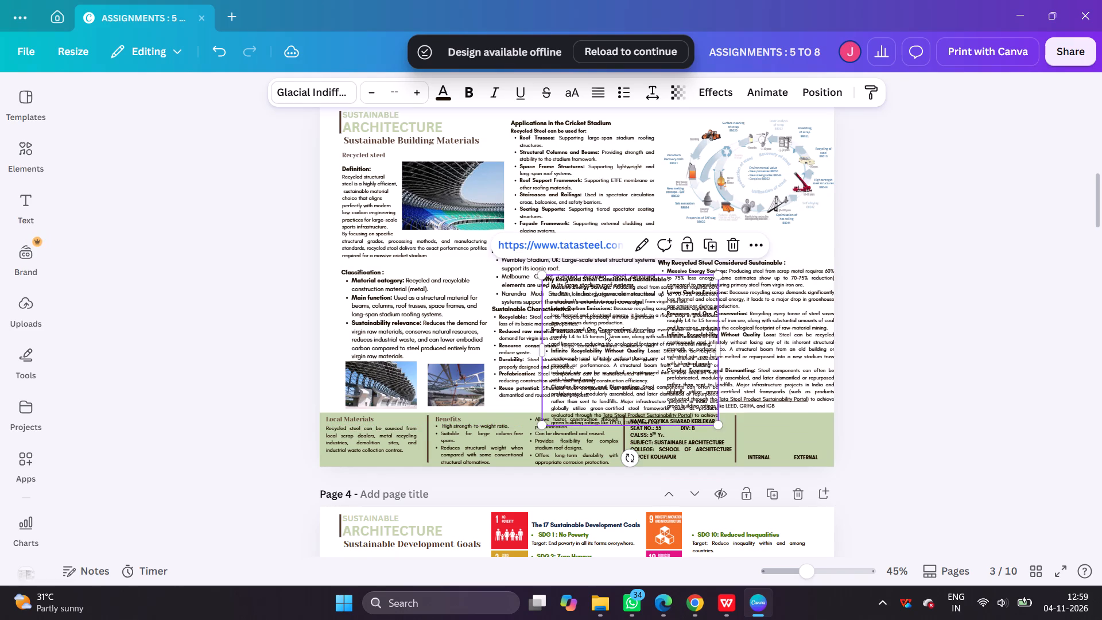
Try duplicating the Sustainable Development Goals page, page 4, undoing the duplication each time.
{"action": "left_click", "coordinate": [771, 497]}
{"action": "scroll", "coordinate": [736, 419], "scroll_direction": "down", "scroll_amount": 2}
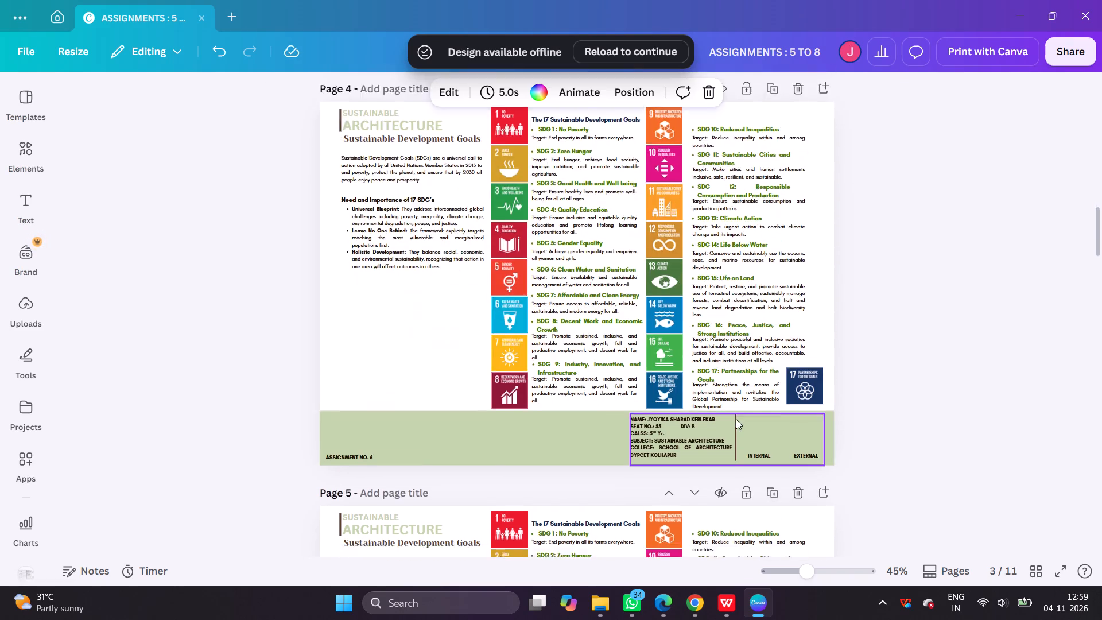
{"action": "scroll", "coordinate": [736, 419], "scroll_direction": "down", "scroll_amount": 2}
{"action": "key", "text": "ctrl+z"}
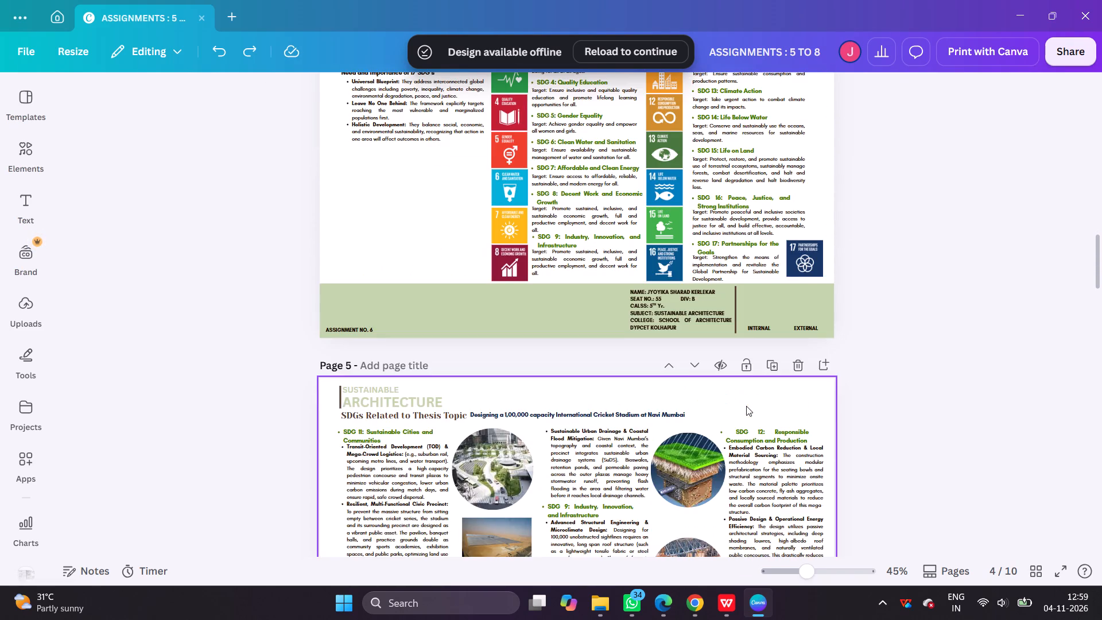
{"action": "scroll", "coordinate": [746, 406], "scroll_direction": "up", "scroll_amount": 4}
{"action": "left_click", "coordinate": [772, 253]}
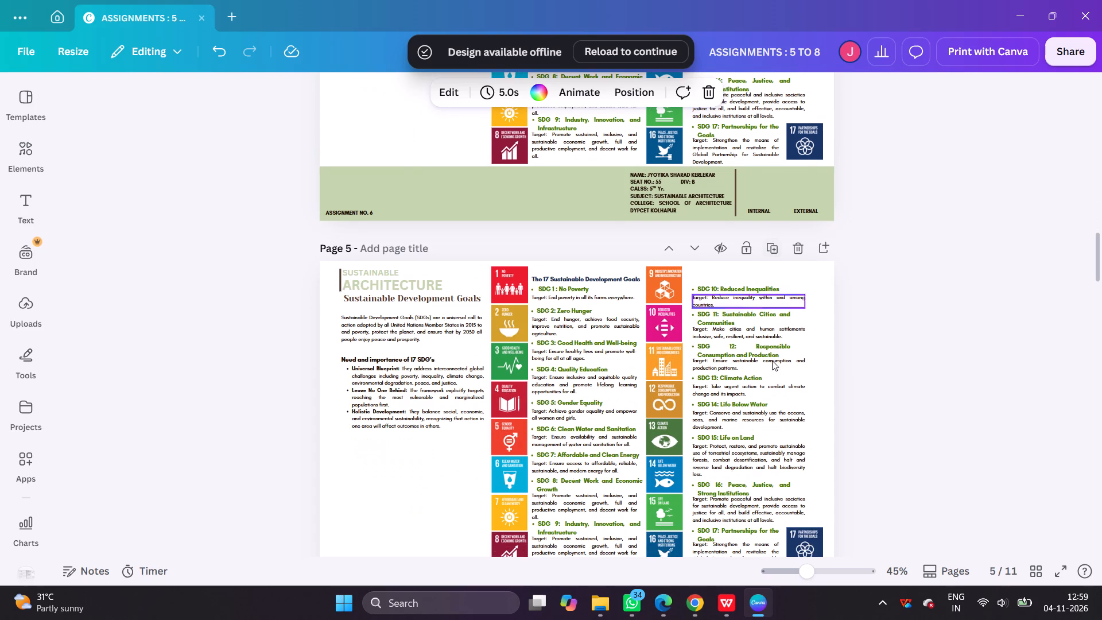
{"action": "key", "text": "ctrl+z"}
Add a blank page after page 3 and move the duplicated Why Recycled Steel Considered Sustainable text box onto it.
{"action": "scroll", "coordinate": [774, 385], "scroll_direction": "up", "scroll_amount": 4}
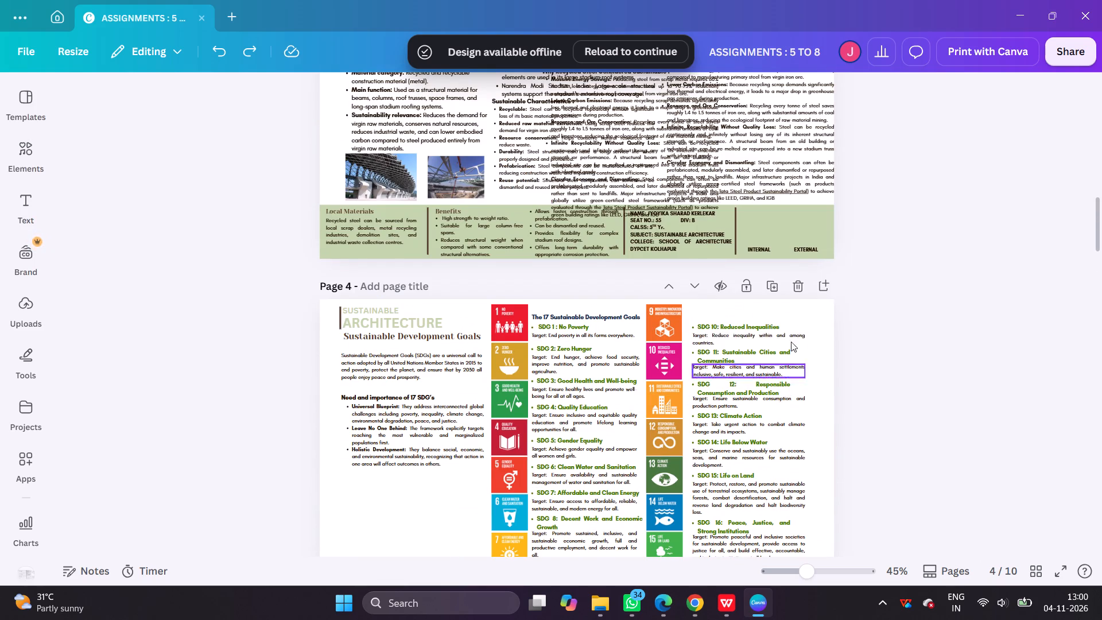
{"action": "scroll", "coordinate": [822, 285], "scroll_direction": "up", "scroll_amount": 3}
{"action": "left_click", "coordinate": [819, 91]}
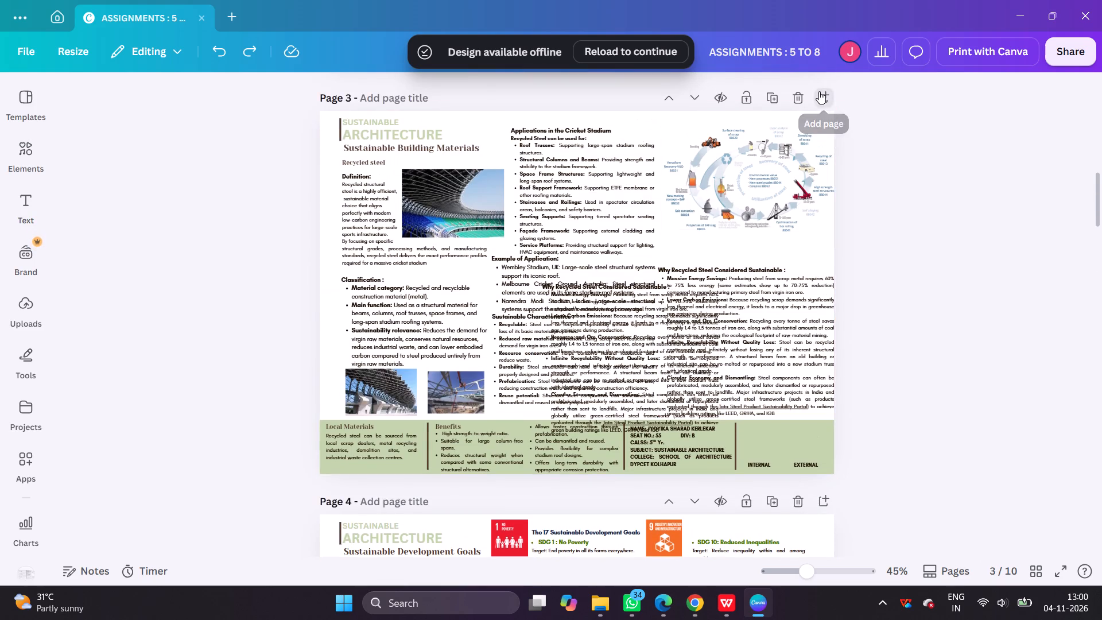
{"action": "scroll", "coordinate": [670, 234], "scroll_direction": "up", "scroll_amount": 2}
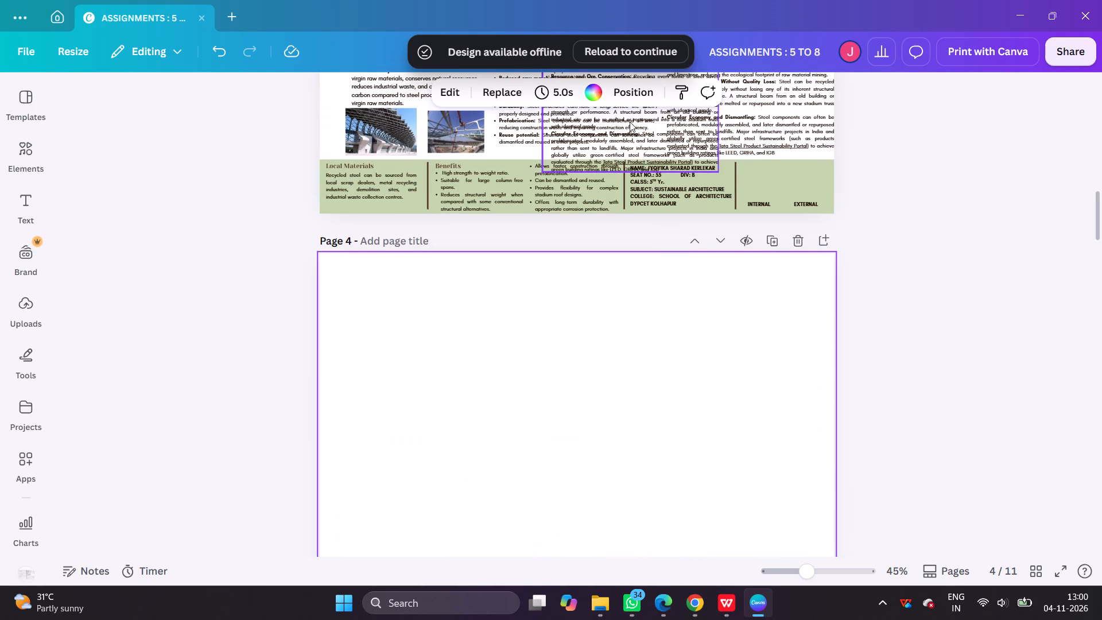
{"action": "left_click_drag", "start_coordinate": [630, 122], "coordinate": [597, 412]}
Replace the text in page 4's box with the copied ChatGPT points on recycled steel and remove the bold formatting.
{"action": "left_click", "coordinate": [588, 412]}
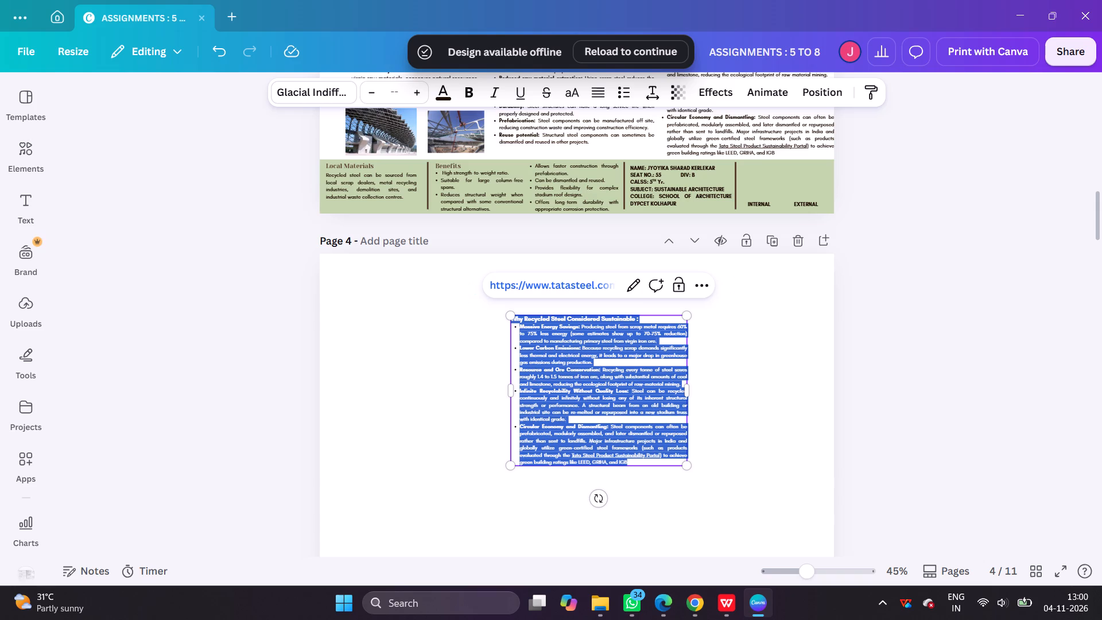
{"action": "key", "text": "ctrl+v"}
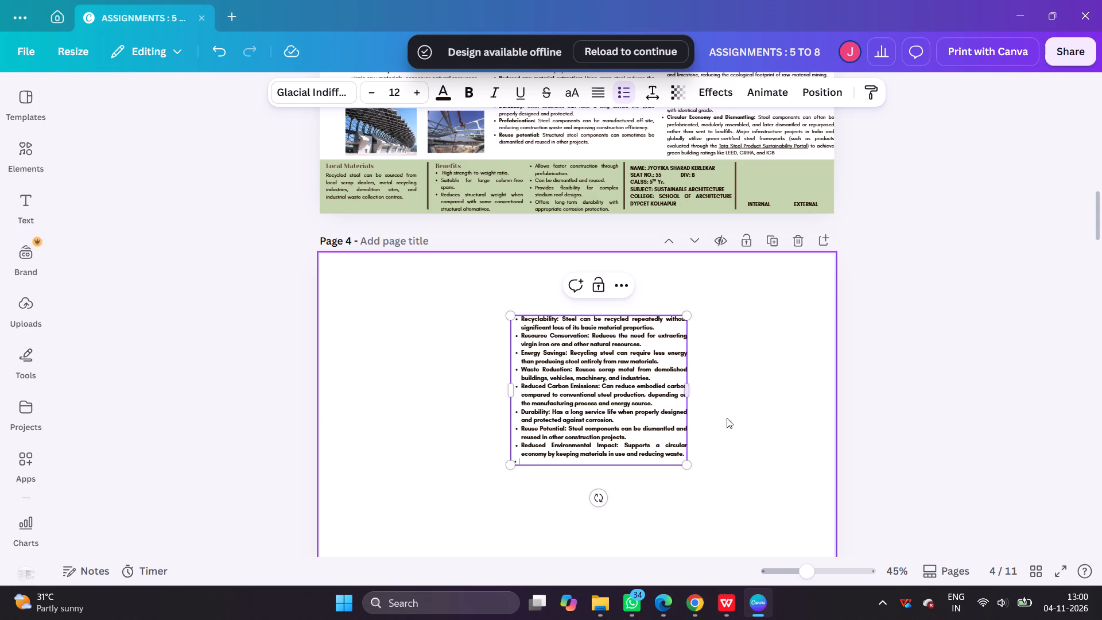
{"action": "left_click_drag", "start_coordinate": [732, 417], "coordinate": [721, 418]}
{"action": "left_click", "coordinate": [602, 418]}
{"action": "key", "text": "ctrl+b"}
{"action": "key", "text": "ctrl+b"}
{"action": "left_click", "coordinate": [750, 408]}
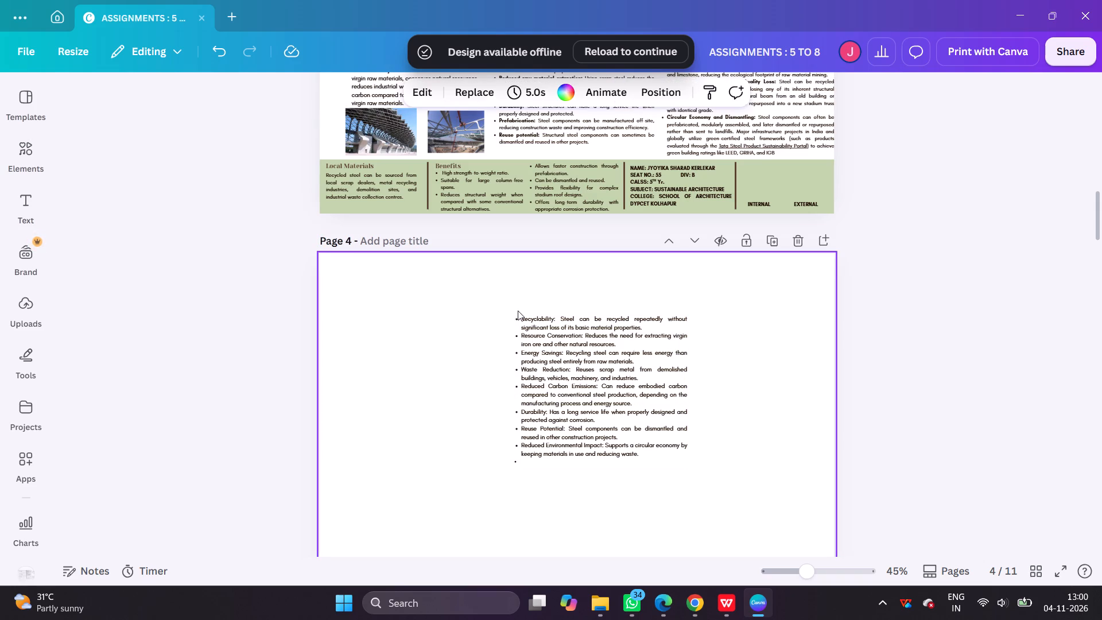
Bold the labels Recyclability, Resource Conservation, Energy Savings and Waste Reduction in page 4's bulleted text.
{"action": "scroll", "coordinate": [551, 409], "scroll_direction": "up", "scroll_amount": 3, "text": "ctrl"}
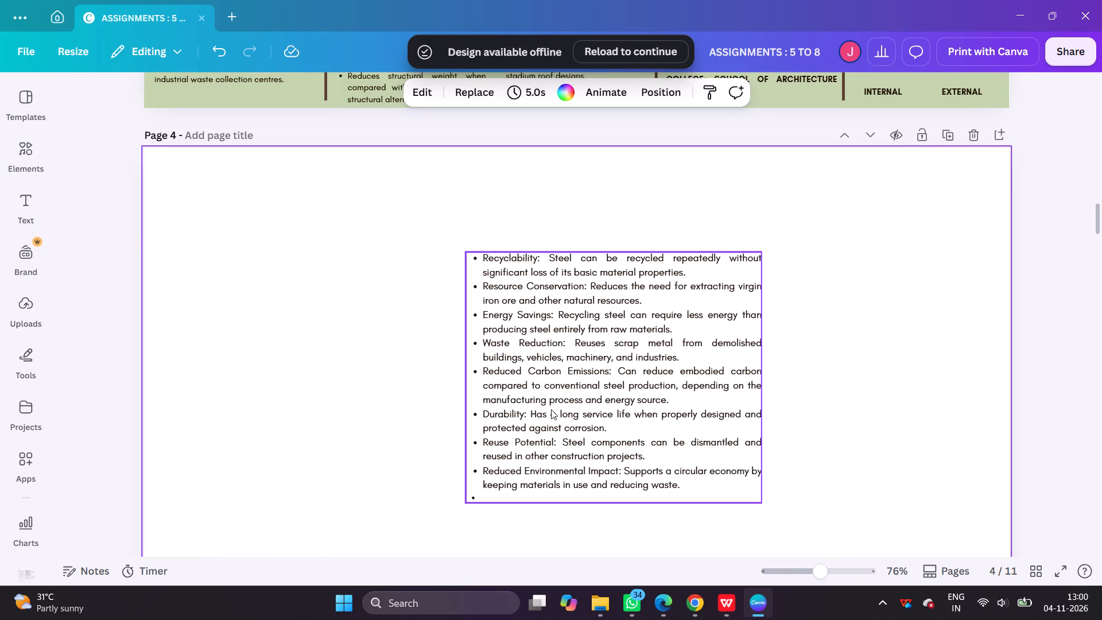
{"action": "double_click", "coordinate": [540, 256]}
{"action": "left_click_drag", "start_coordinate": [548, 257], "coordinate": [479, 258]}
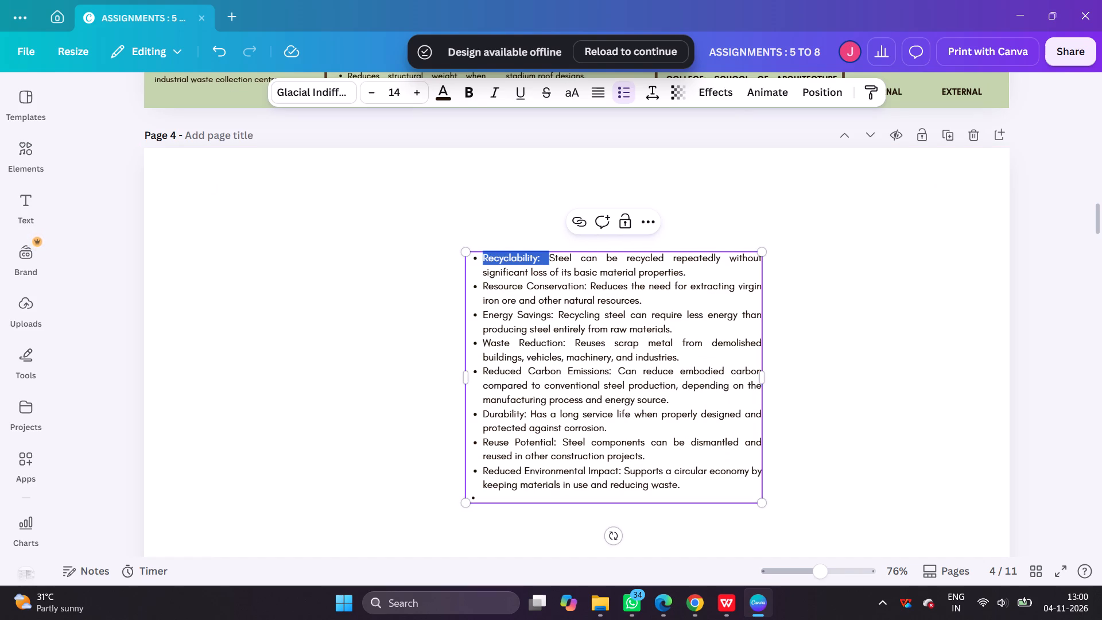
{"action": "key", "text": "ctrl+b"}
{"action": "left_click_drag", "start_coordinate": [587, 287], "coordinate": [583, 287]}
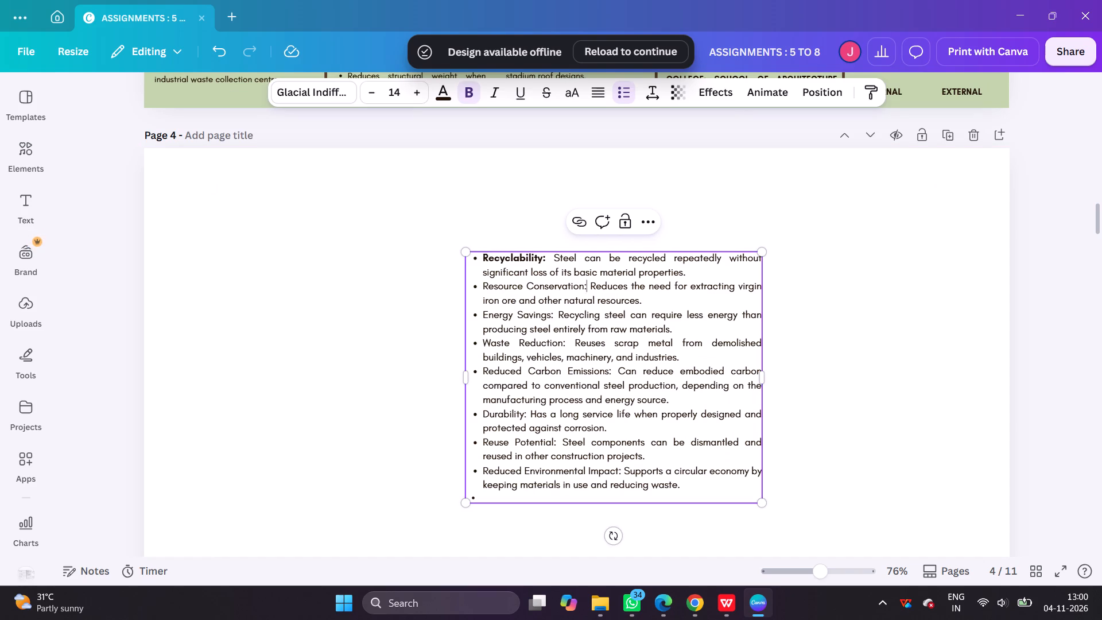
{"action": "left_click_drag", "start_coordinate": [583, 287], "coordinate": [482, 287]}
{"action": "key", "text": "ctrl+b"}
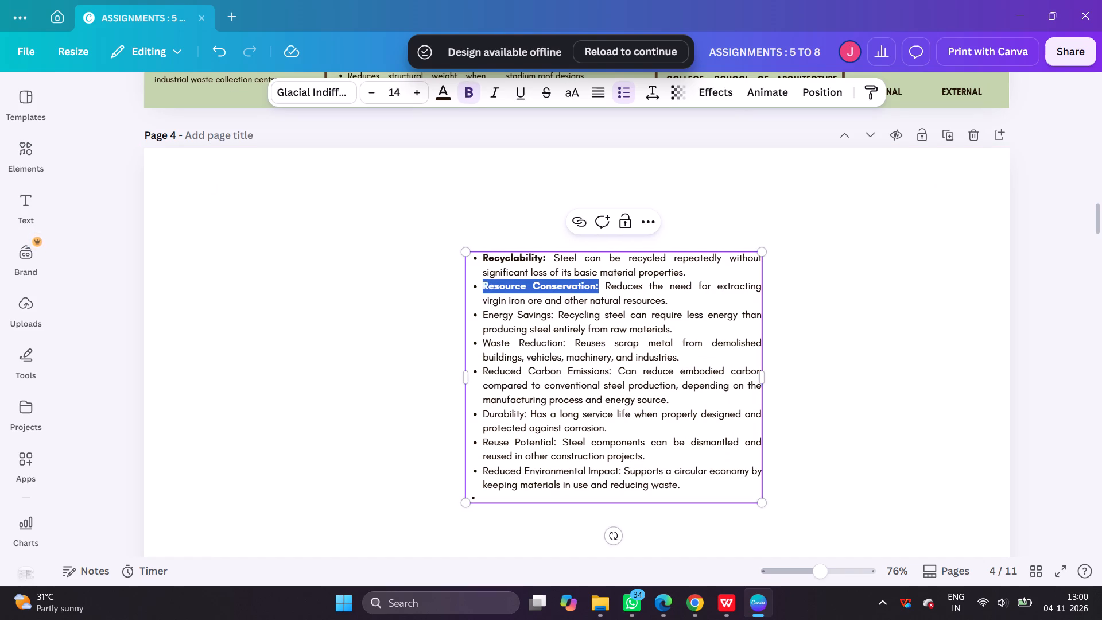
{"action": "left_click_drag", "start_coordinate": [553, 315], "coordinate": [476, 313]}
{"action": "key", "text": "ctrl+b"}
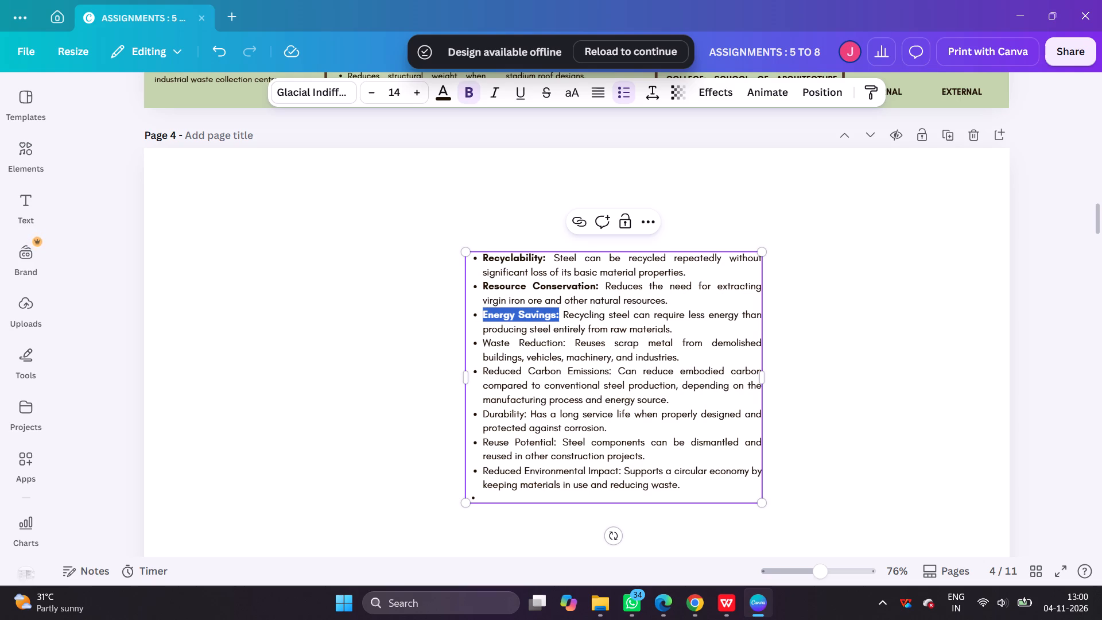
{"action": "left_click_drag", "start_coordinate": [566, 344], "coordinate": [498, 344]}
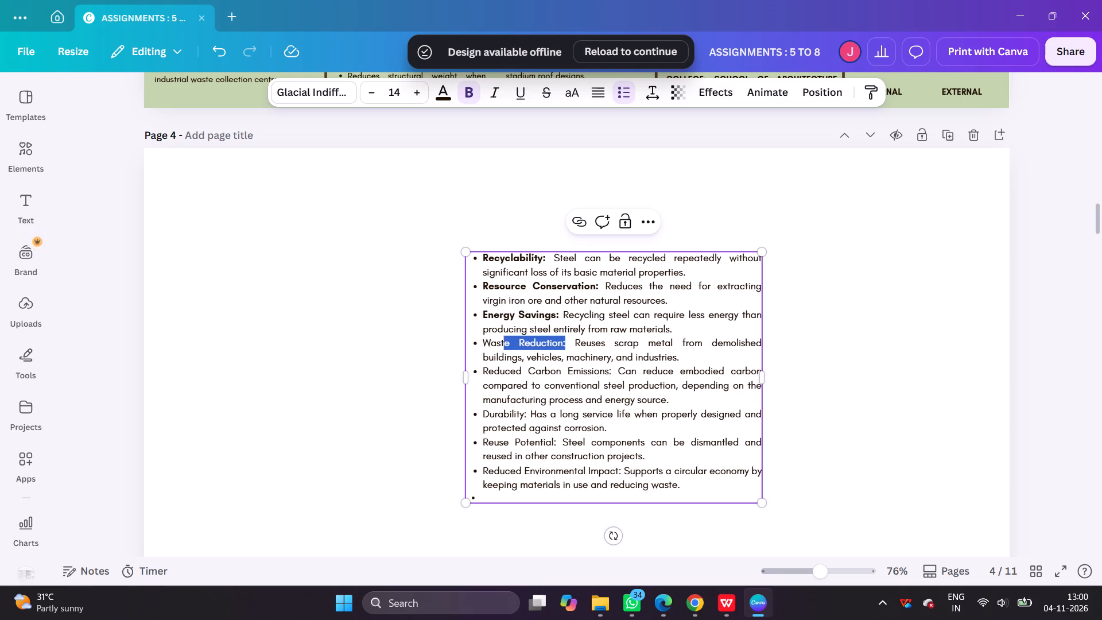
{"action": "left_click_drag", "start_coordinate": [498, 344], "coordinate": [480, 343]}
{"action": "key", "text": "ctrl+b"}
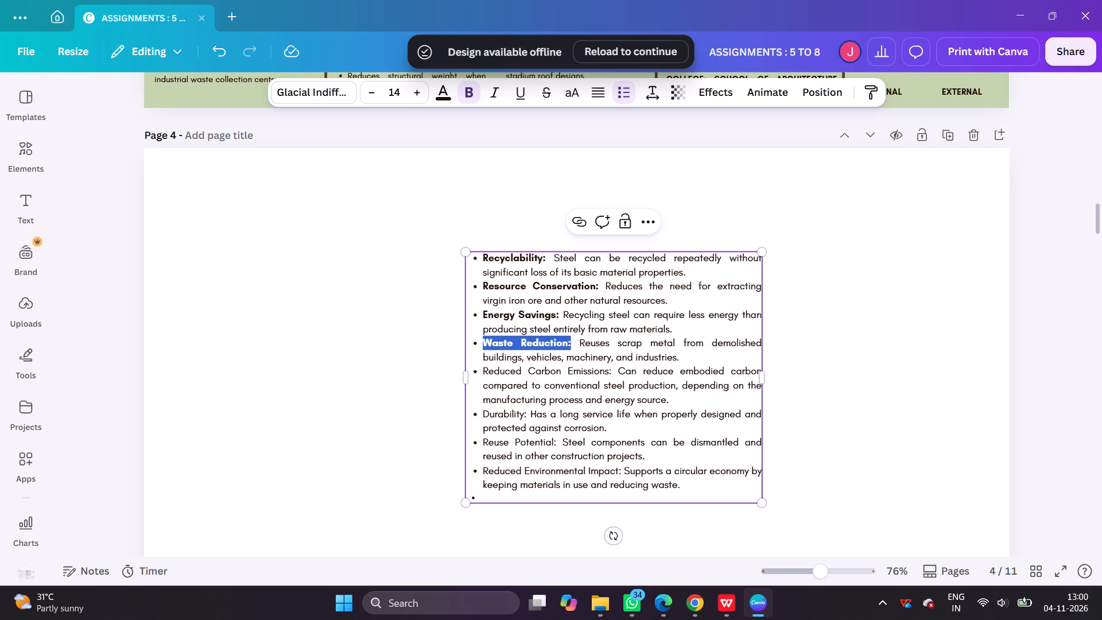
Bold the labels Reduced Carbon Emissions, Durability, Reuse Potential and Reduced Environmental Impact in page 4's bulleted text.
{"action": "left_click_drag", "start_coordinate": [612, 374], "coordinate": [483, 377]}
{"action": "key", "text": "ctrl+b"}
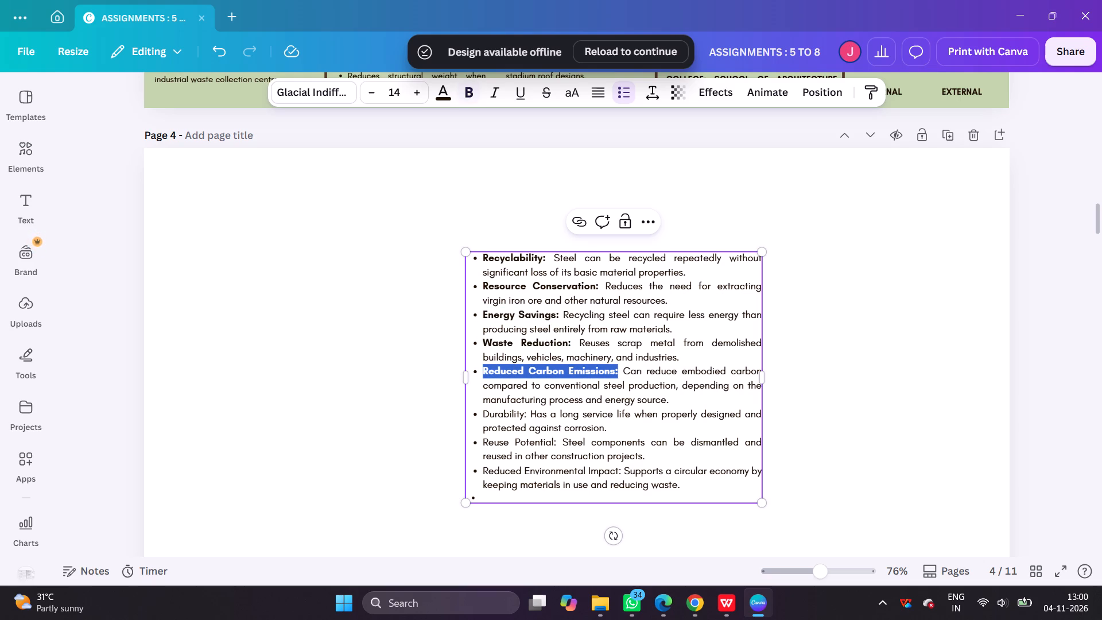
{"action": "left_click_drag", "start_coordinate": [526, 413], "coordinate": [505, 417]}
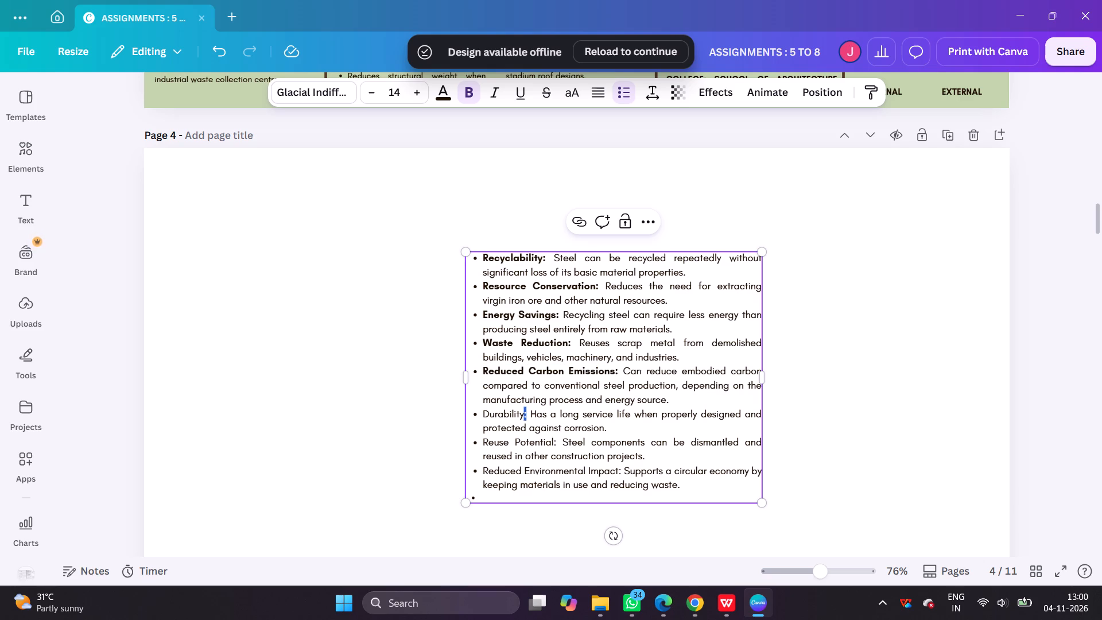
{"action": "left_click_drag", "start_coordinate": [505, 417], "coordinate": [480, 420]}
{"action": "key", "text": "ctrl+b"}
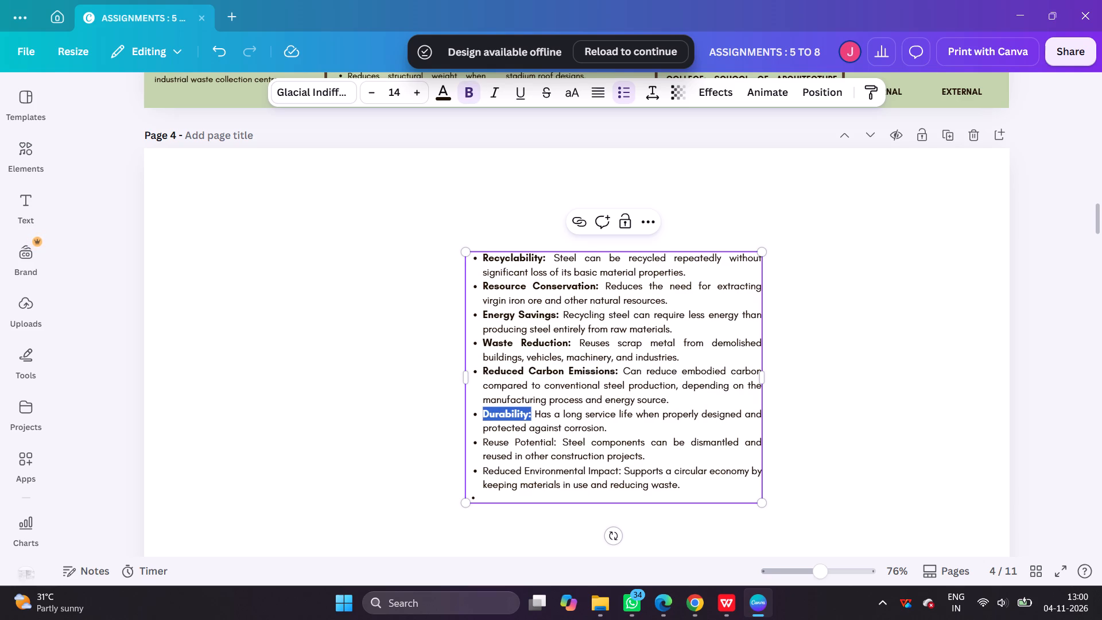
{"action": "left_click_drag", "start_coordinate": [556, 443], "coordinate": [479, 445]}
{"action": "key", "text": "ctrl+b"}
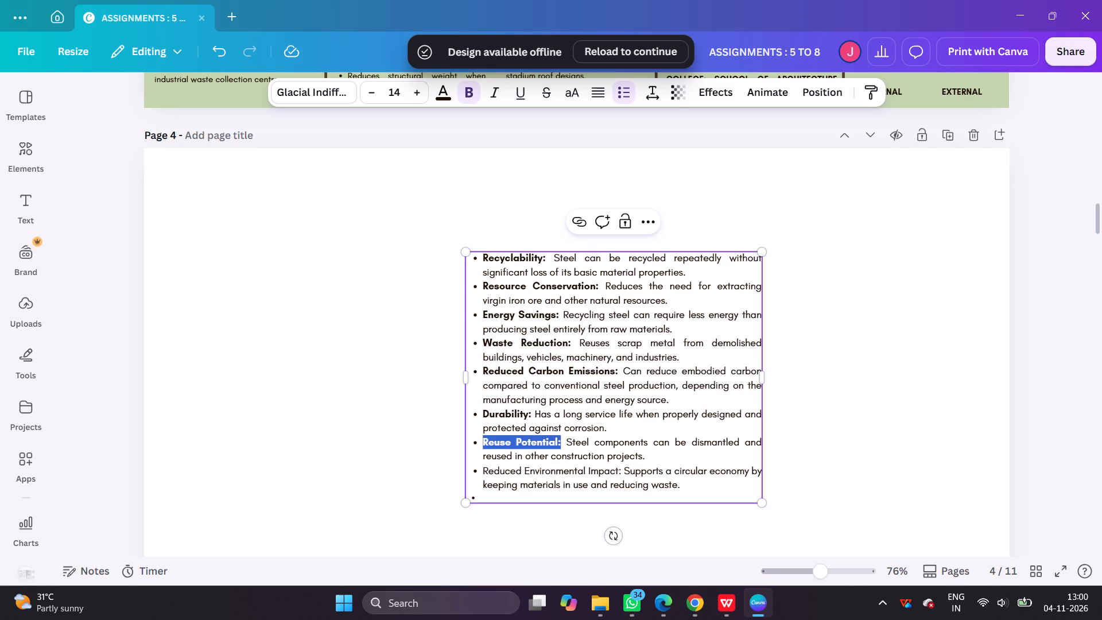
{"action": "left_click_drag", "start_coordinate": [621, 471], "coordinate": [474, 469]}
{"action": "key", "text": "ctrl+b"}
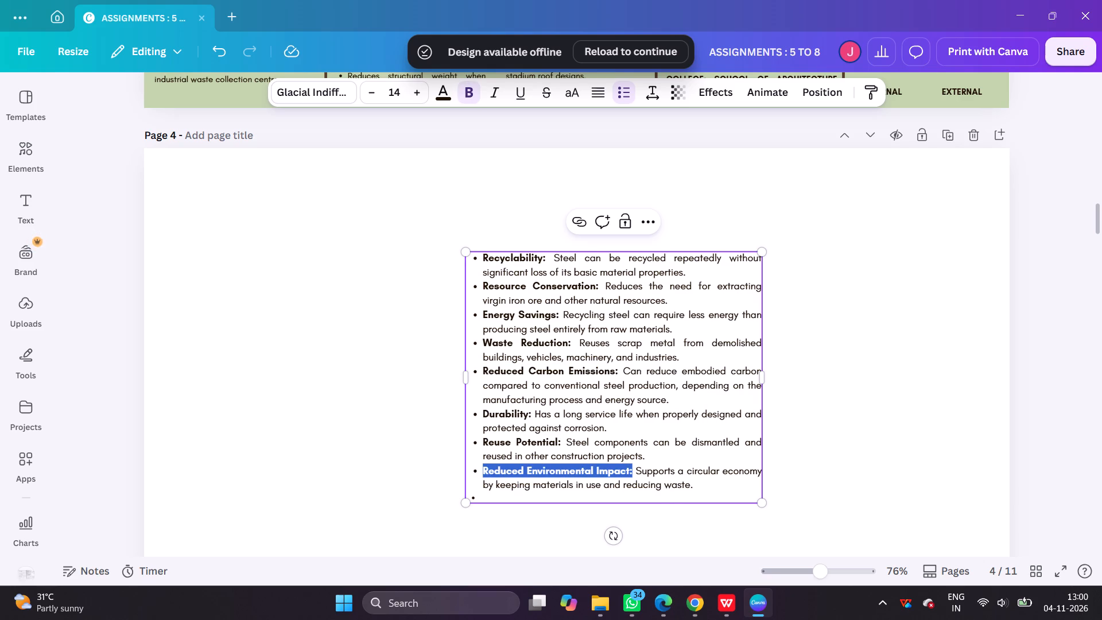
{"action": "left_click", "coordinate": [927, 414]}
Compare page 4's bulleted text with page 3's Why Recycled Steel Considered Sustainable section and delete page 4's text box.
{"action": "scroll", "coordinate": [856, 404], "scroll_direction": "up", "scroll_amount": 6}
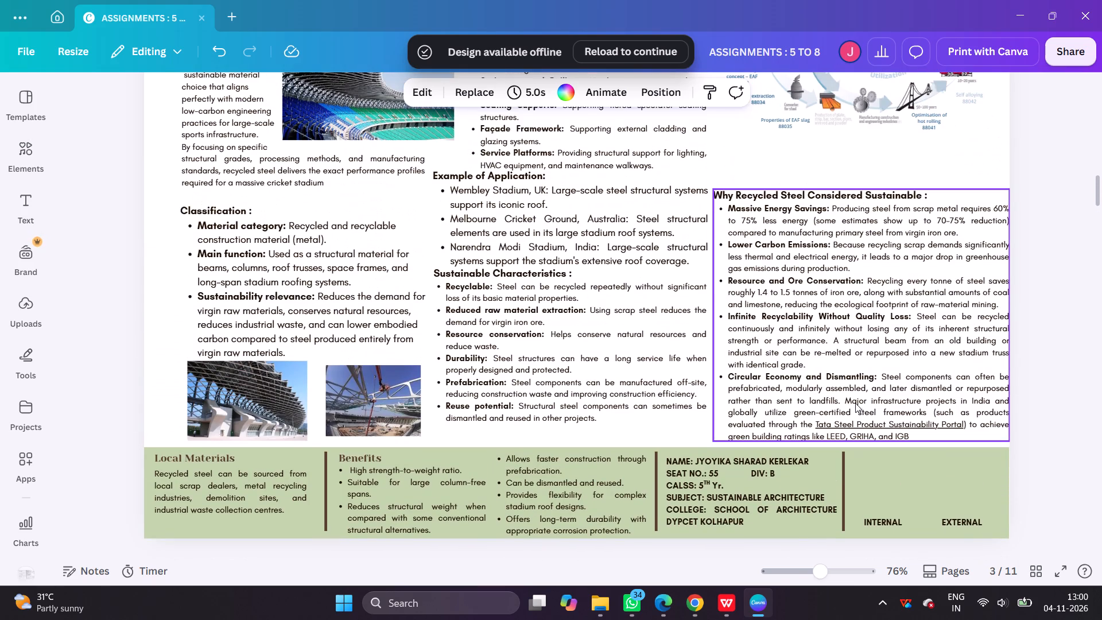
{"action": "scroll", "coordinate": [855, 385], "scroll_direction": "down", "scroll_amount": 4}
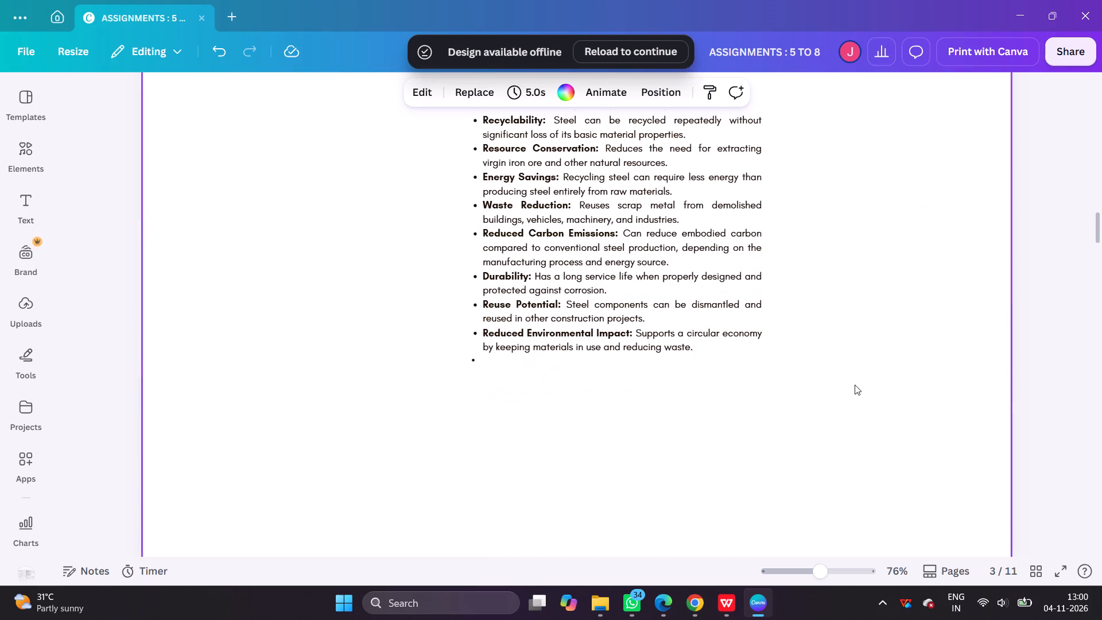
{"action": "scroll", "coordinate": [790, 417], "scroll_direction": "up", "scroll_amount": 1}
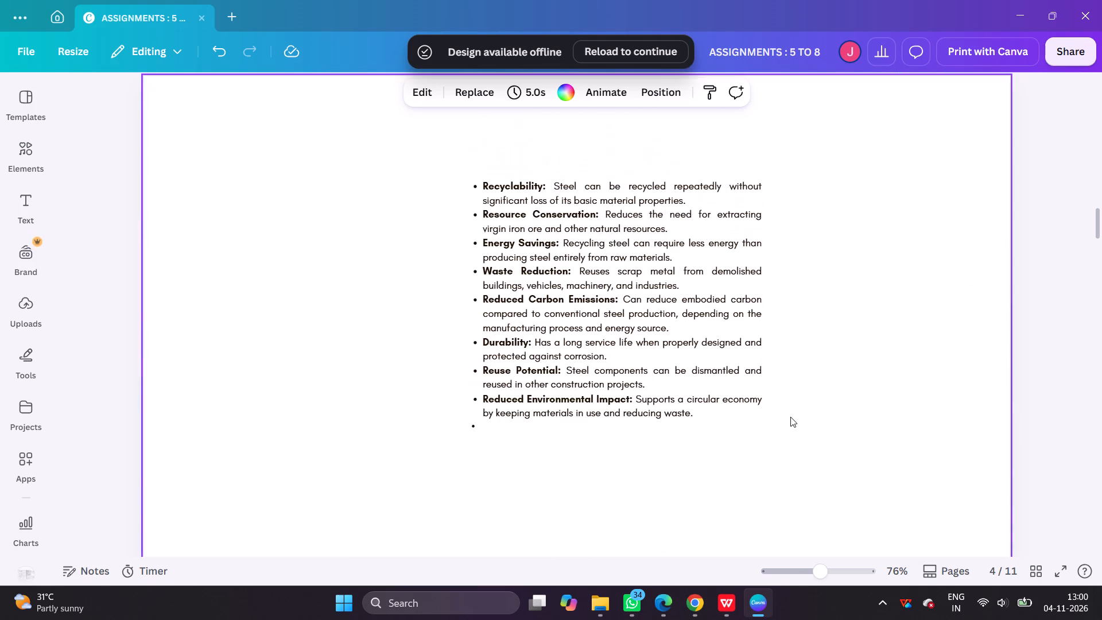
{"action": "scroll", "coordinate": [783, 424], "scroll_direction": "up", "scroll_amount": 3}
{"action": "left_click", "coordinate": [680, 433]}
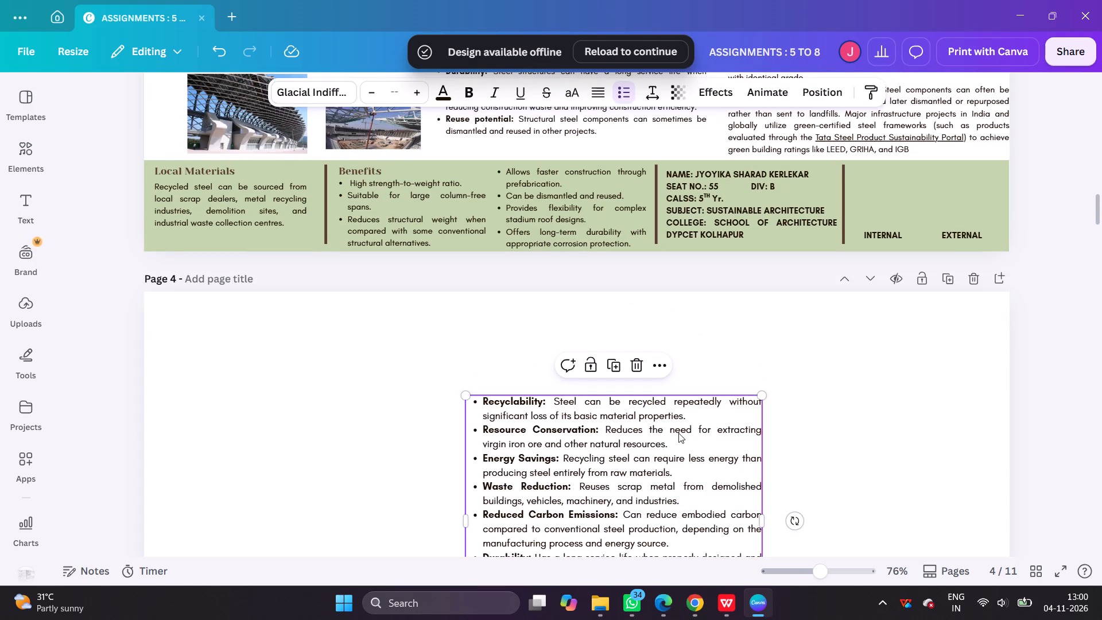
{"action": "key", "text": "Delete"}
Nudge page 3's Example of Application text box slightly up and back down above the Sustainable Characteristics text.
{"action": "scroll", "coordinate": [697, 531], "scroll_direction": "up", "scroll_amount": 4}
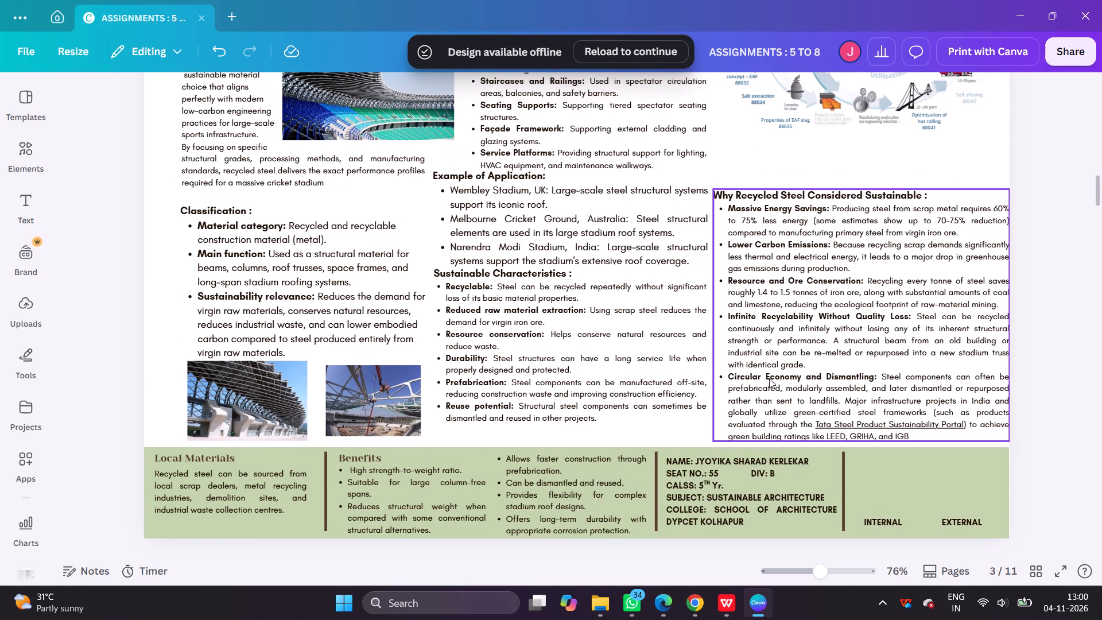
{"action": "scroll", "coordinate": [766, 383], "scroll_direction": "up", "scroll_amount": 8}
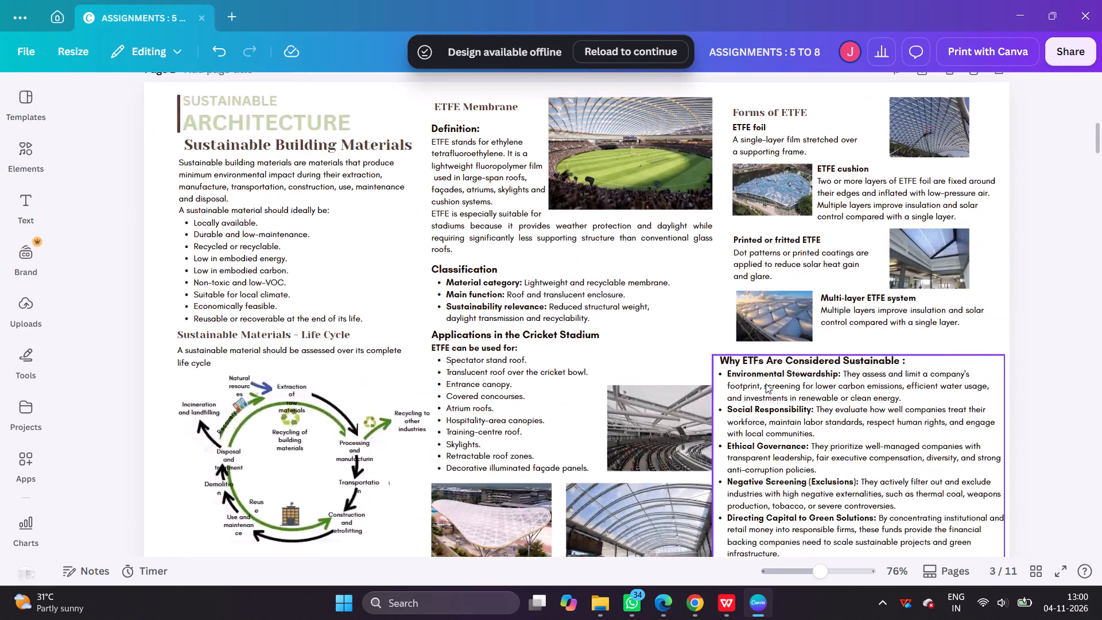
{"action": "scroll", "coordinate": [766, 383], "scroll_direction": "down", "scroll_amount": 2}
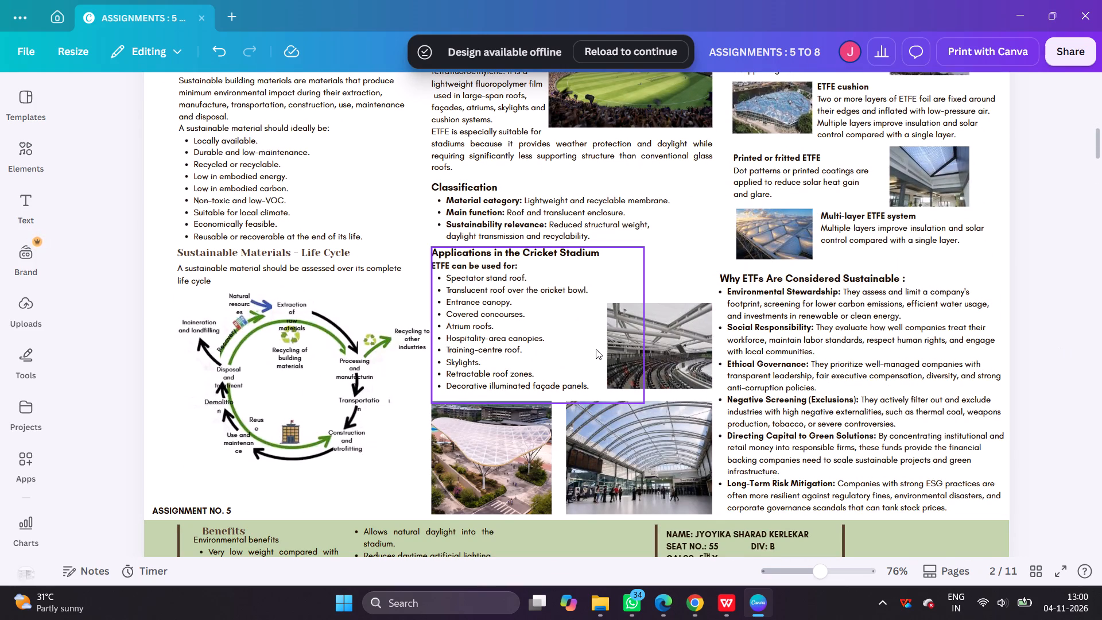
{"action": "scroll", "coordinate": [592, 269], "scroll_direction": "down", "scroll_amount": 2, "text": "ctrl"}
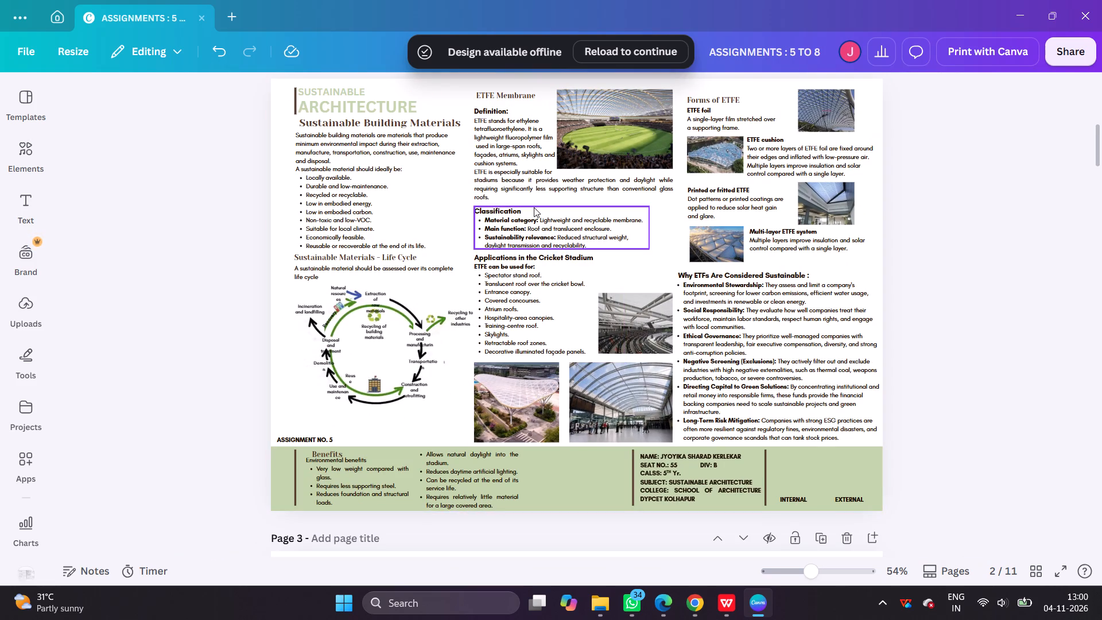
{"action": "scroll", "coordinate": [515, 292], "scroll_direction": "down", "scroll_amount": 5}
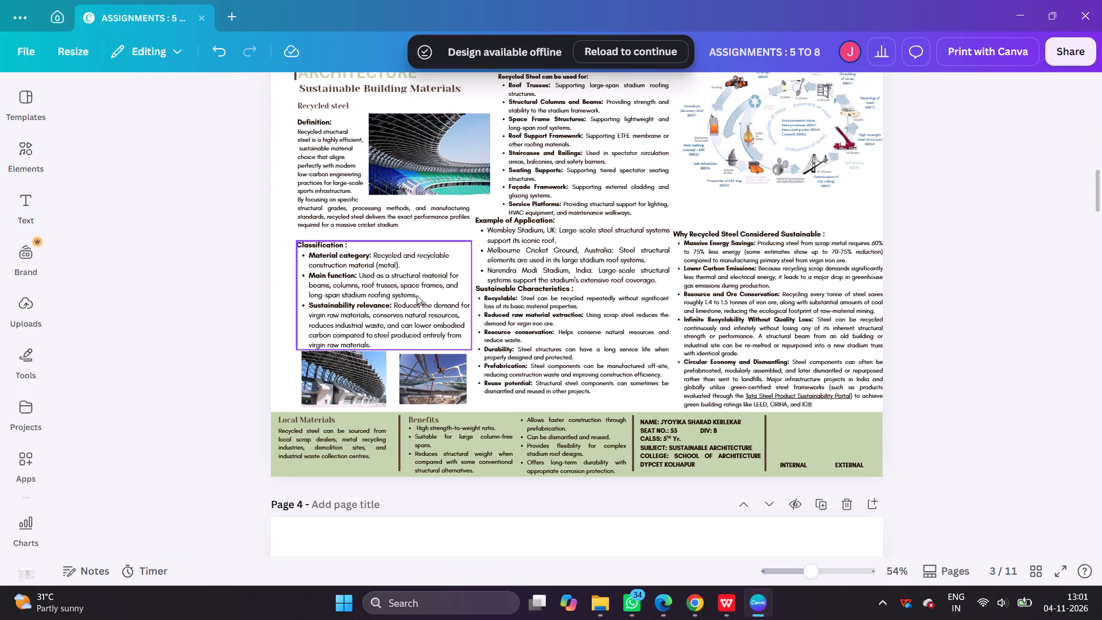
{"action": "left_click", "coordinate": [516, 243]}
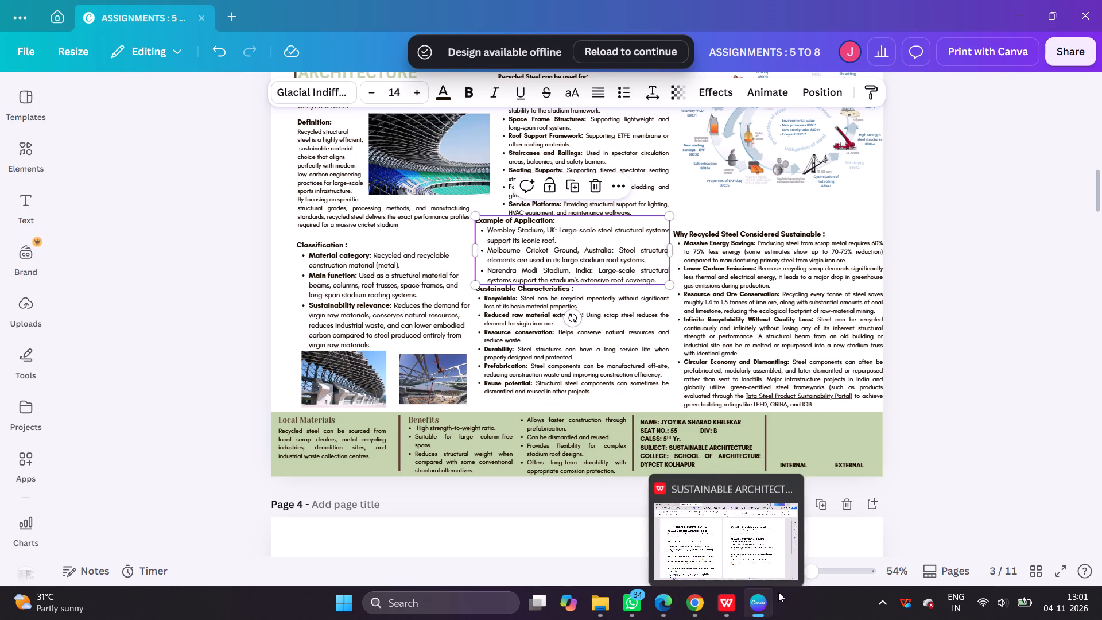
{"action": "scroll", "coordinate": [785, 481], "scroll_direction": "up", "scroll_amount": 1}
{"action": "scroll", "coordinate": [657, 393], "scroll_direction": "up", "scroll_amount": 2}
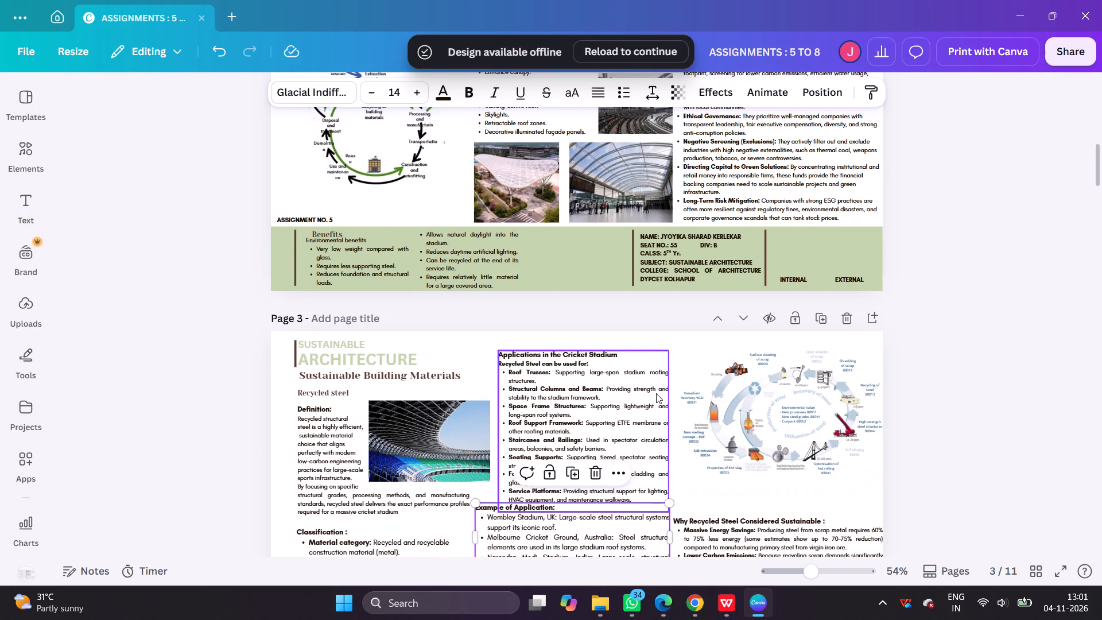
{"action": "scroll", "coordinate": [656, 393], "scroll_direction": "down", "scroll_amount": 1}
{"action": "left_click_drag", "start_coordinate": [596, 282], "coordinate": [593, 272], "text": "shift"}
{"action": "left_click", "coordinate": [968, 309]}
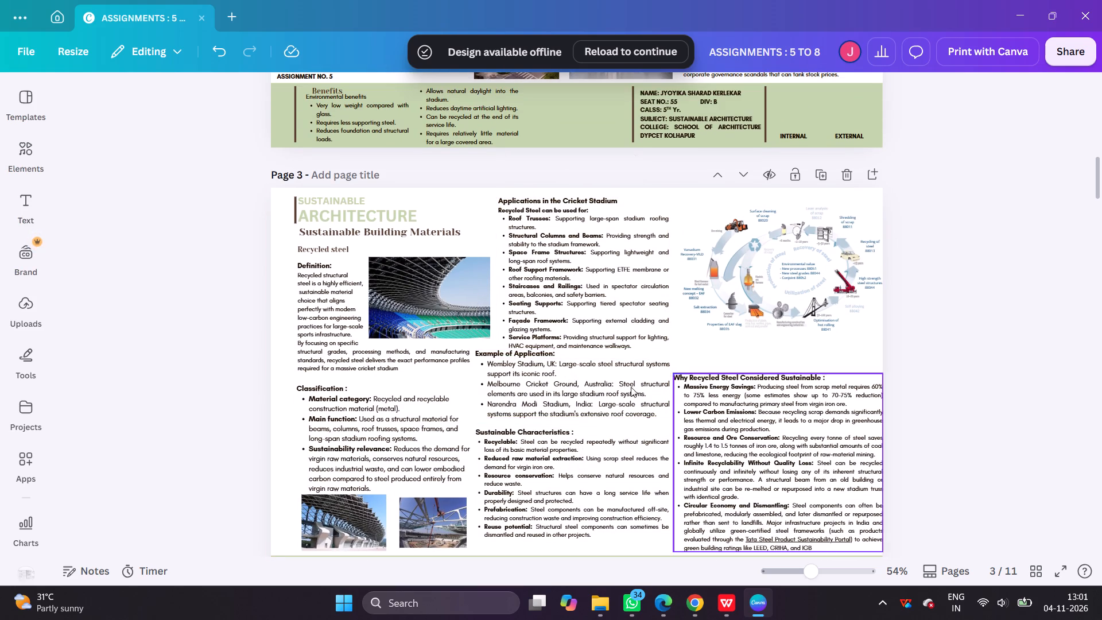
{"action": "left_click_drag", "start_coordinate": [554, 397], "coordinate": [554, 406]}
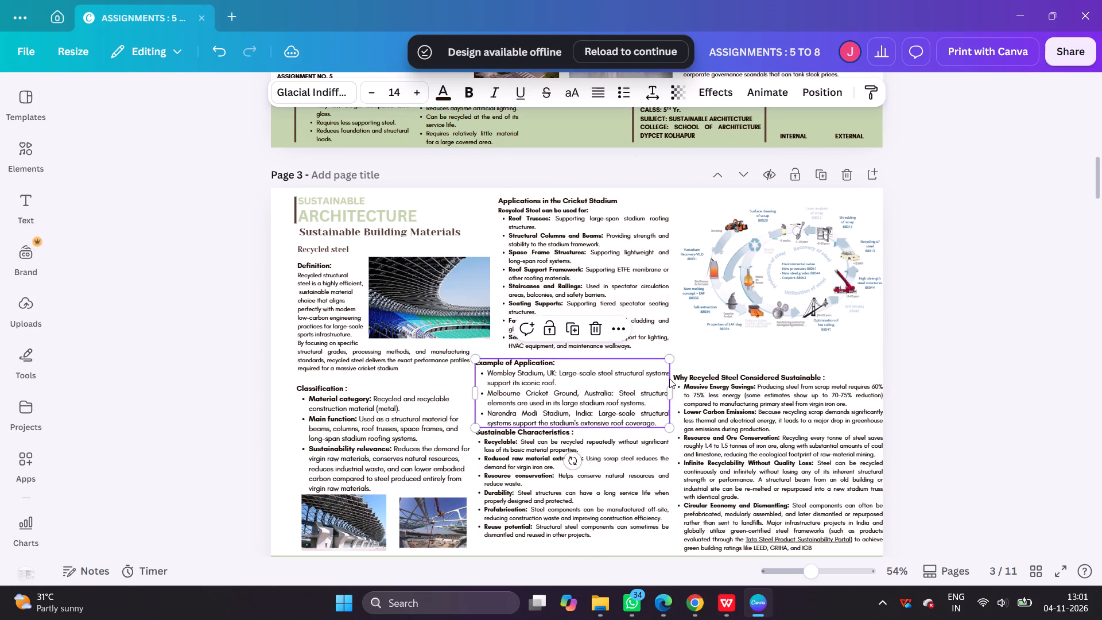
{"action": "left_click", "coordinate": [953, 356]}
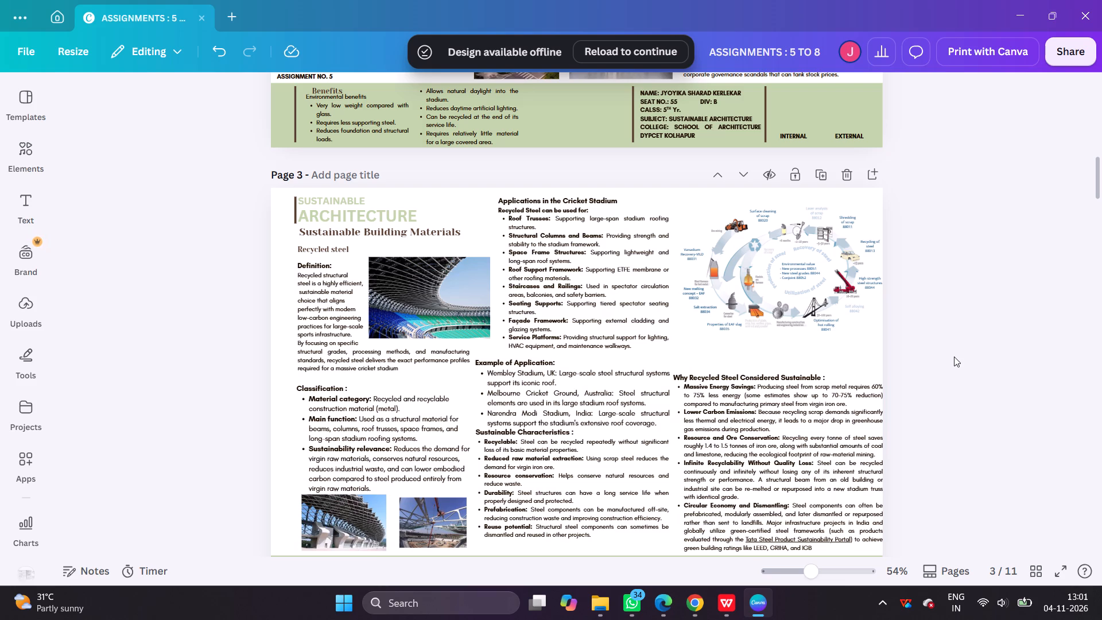
Move the Sustainable Characteristics text box from page 3 onto blank page 4.
{"action": "scroll", "coordinate": [954, 356], "scroll_direction": "up", "scroll_amount": 5}
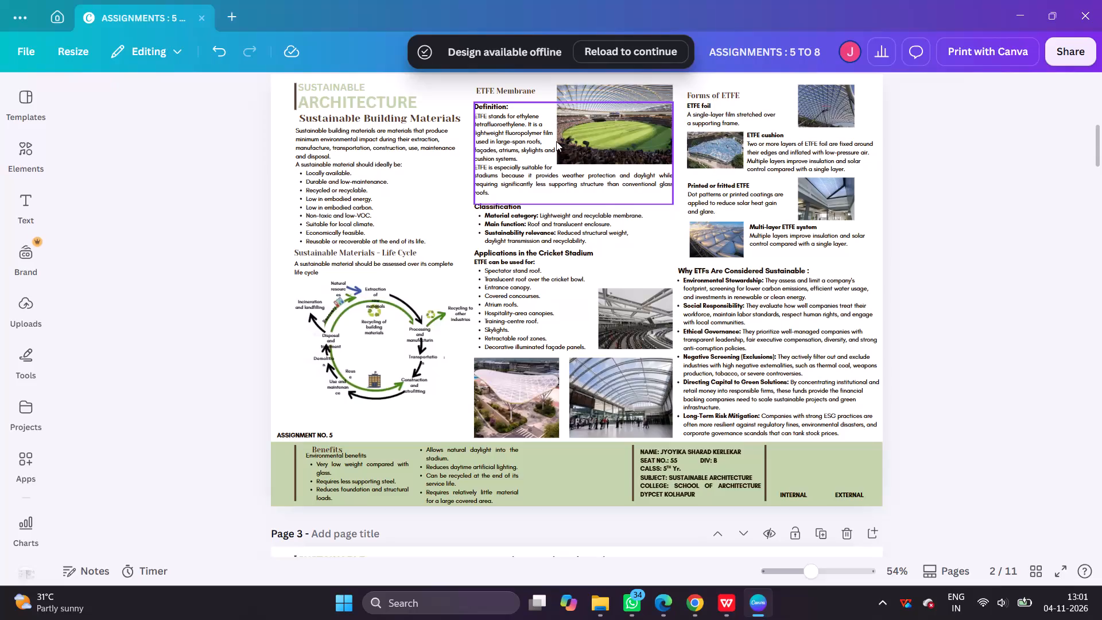
{"action": "scroll", "coordinate": [718, 166], "scroll_direction": "down", "scroll_amount": 6}
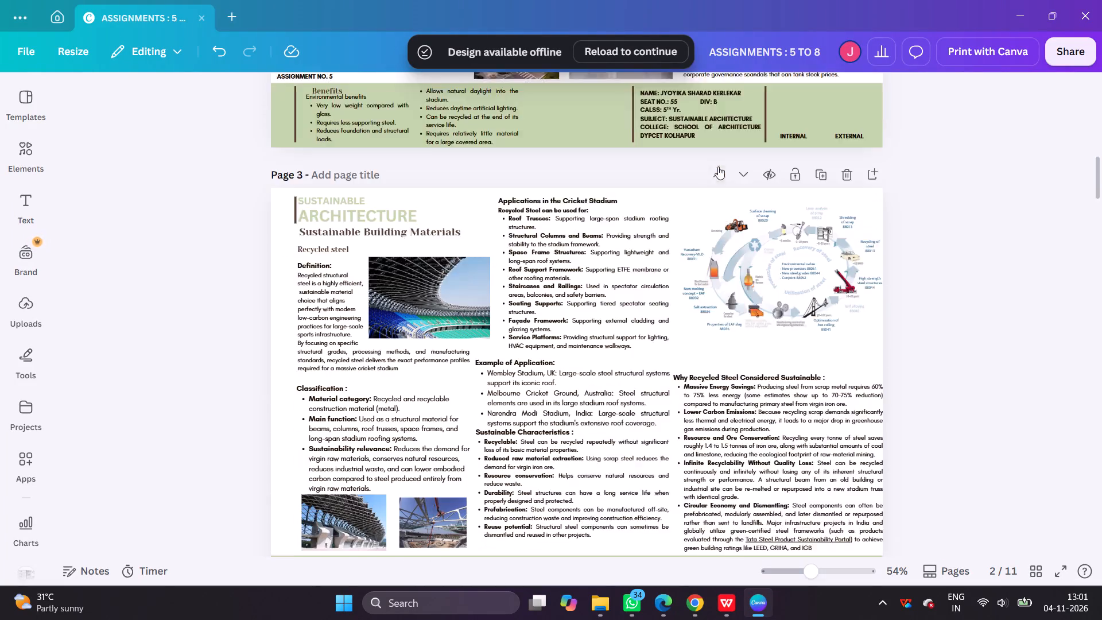
{"action": "scroll", "coordinate": [718, 166], "scroll_direction": "down", "scroll_amount": 2}
{"action": "left_click", "coordinate": [567, 239]}
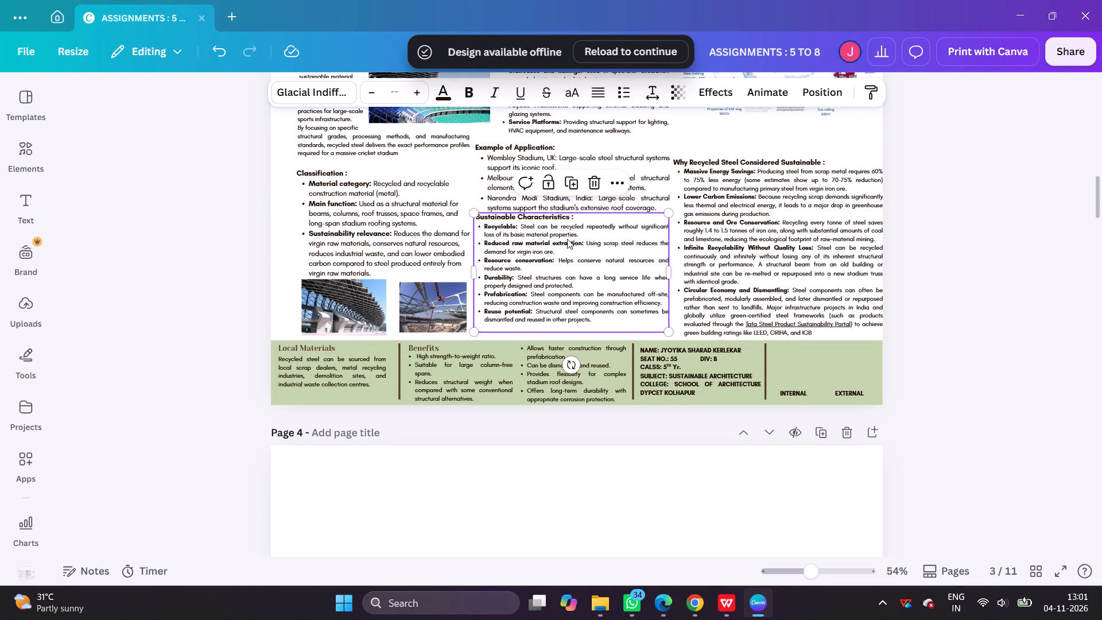
{"action": "left_click_drag", "start_coordinate": [567, 239], "coordinate": [527, 507]}
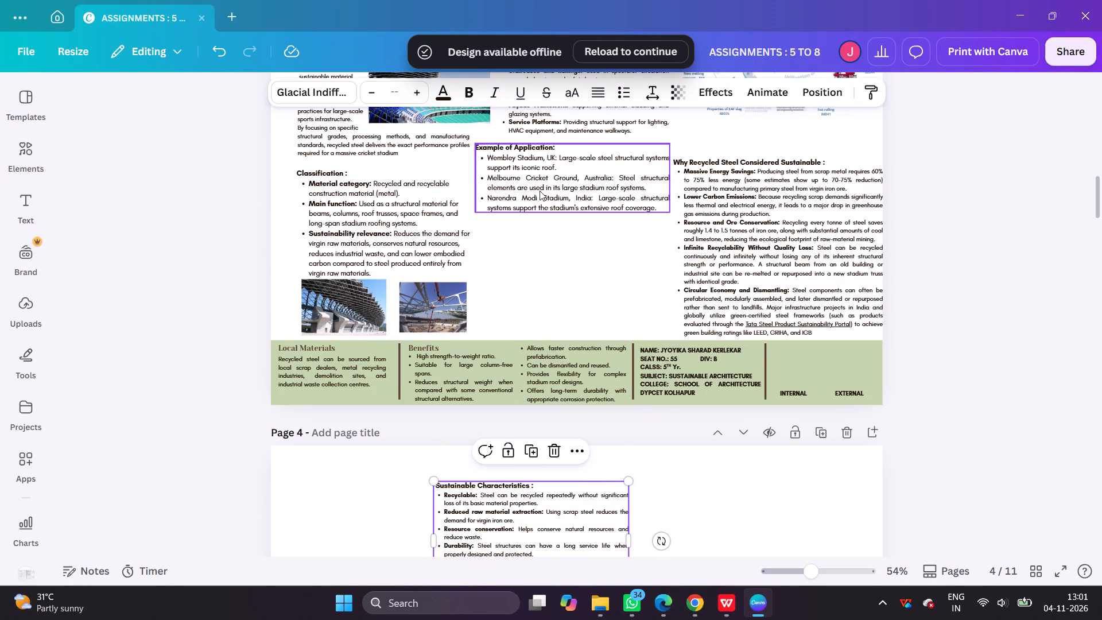
Move page 3's Example of Application text box down to just above the green footer band.
{"action": "left_click_drag", "start_coordinate": [538, 177], "coordinate": [538, 196]}
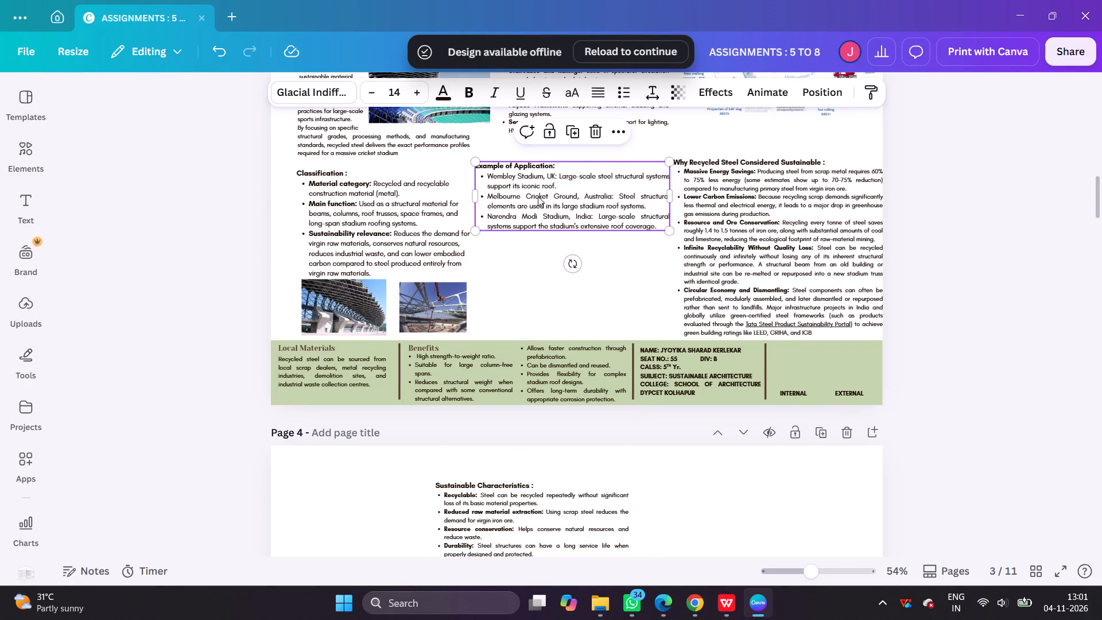
{"action": "key", "text": "ctrl+z"}
{"action": "left_click_drag", "start_coordinate": [537, 174], "coordinate": [537, 290], "text": "shift"}
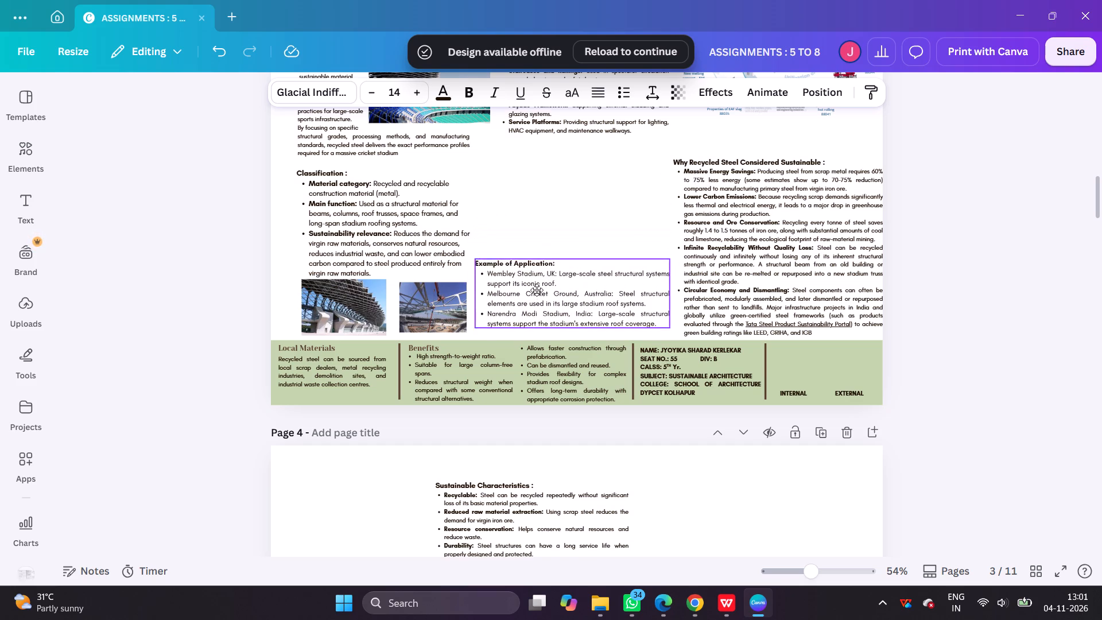
{"action": "left_click_drag", "start_coordinate": [537, 290], "coordinate": [537, 292], "text": "shift"}
Shrink the stadium picture beside page 3's Definition text so it ends close to that text box's right edge.
{"action": "scroll", "coordinate": [642, 273], "scroll_direction": "up", "scroll_amount": 2}
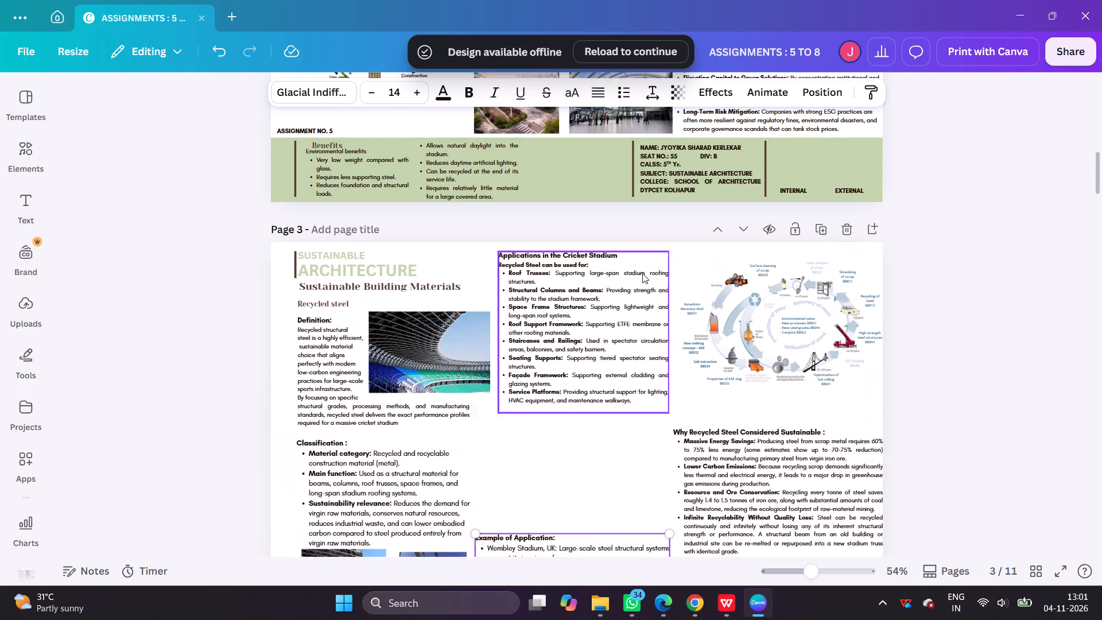
{"action": "scroll", "coordinate": [642, 273], "scroll_direction": "up", "scroll_amount": 2}
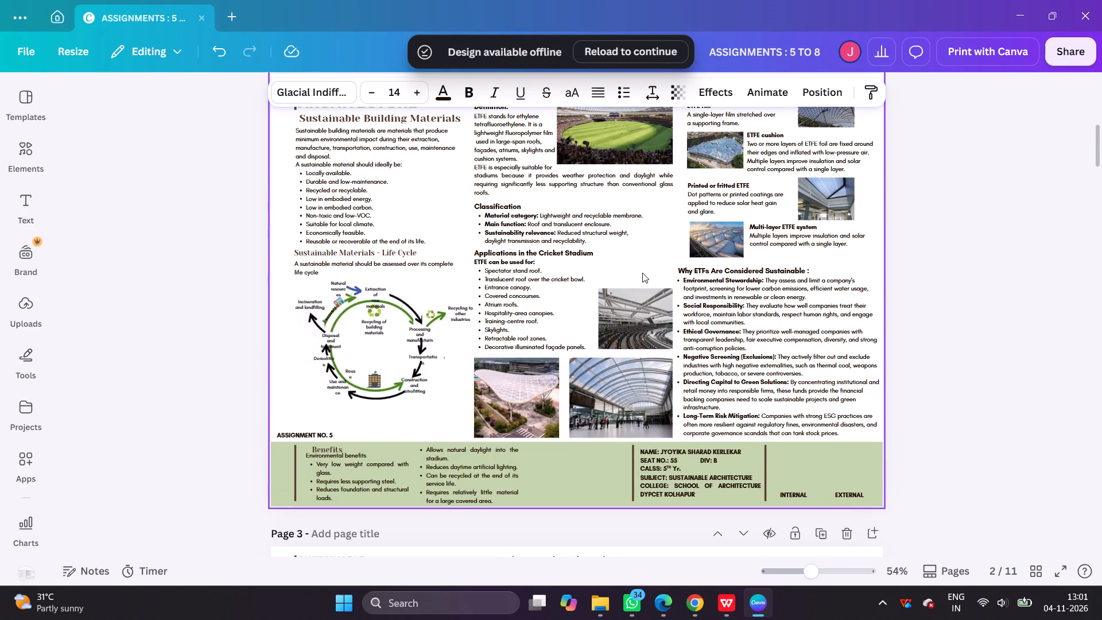
{"action": "scroll", "coordinate": [642, 273], "scroll_direction": "down", "scroll_amount": 4}
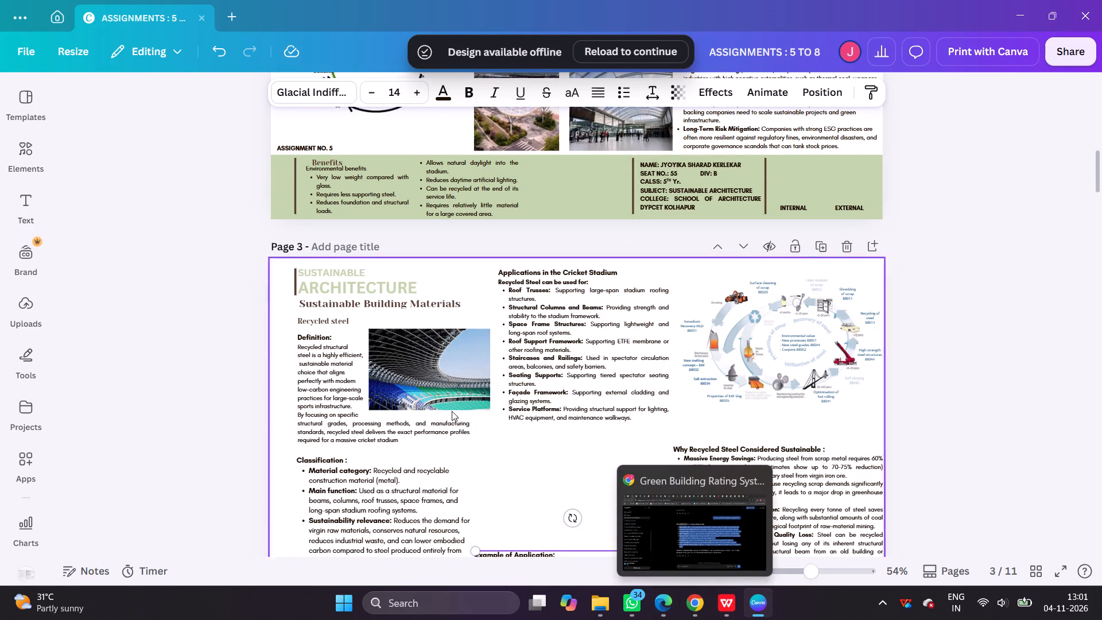
{"action": "left_click", "coordinate": [461, 365]}
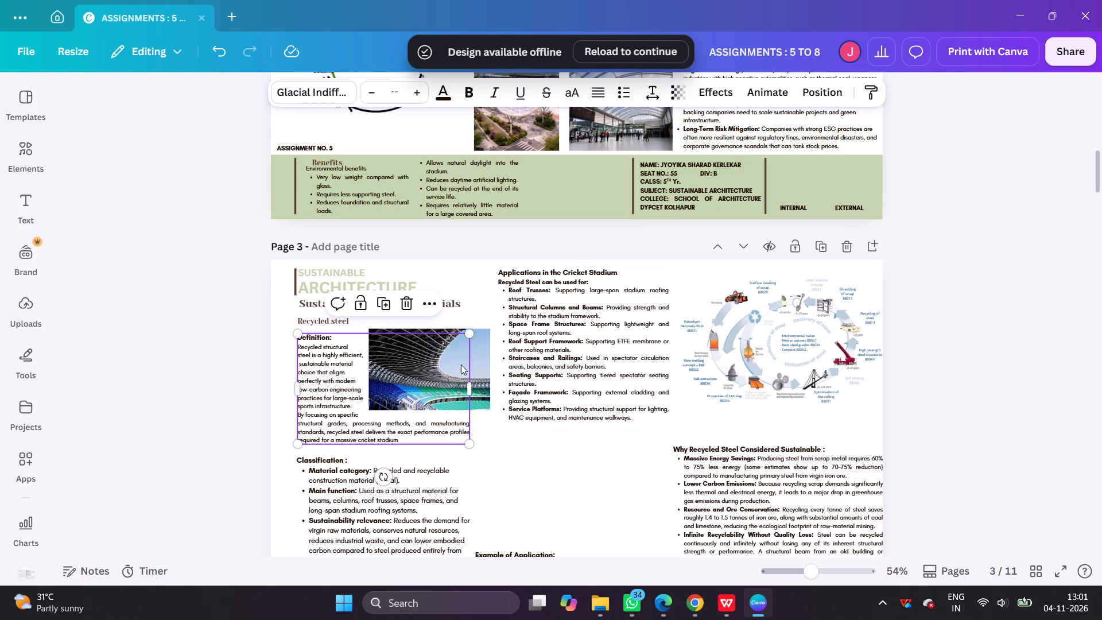
{"action": "left_click", "coordinate": [488, 342]}
{"action": "left_click_drag", "start_coordinate": [490, 412], "coordinate": [482, 410]}
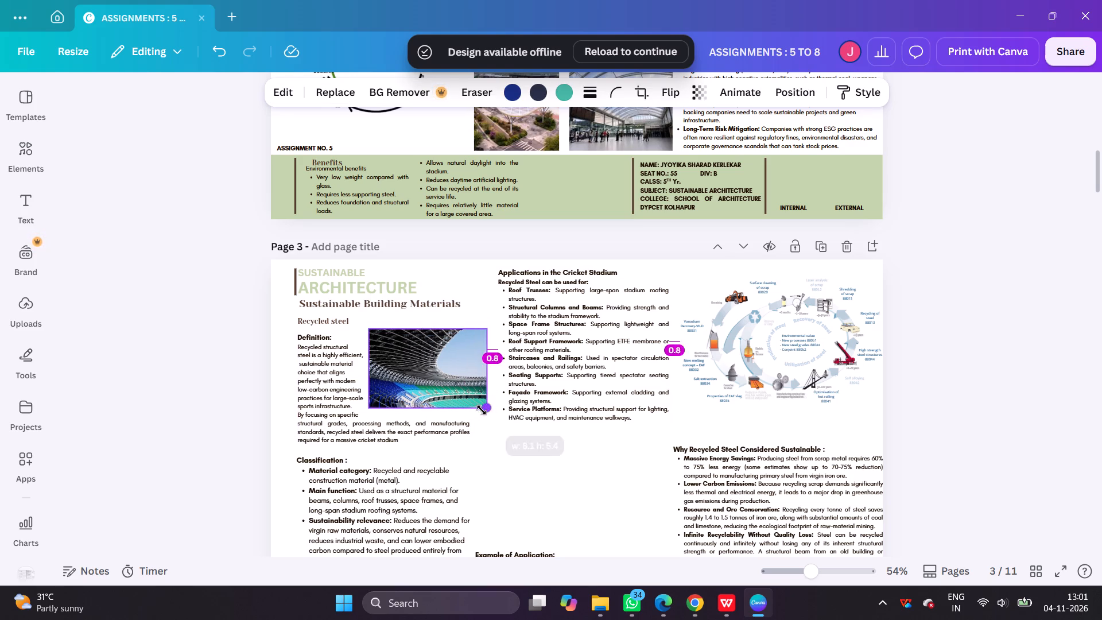
{"action": "left_click_drag", "start_coordinate": [482, 410], "coordinate": [472, 406]}
{"action": "left_click", "coordinate": [459, 378]}
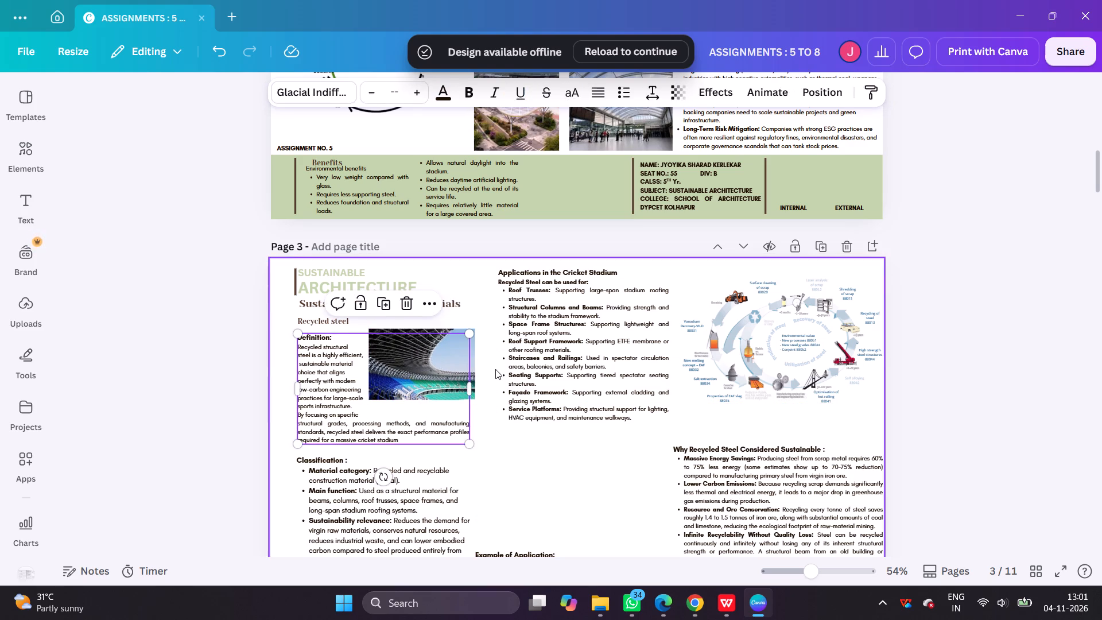
{"action": "left_click", "coordinate": [495, 369]}
{"action": "left_click", "coordinate": [378, 426]}
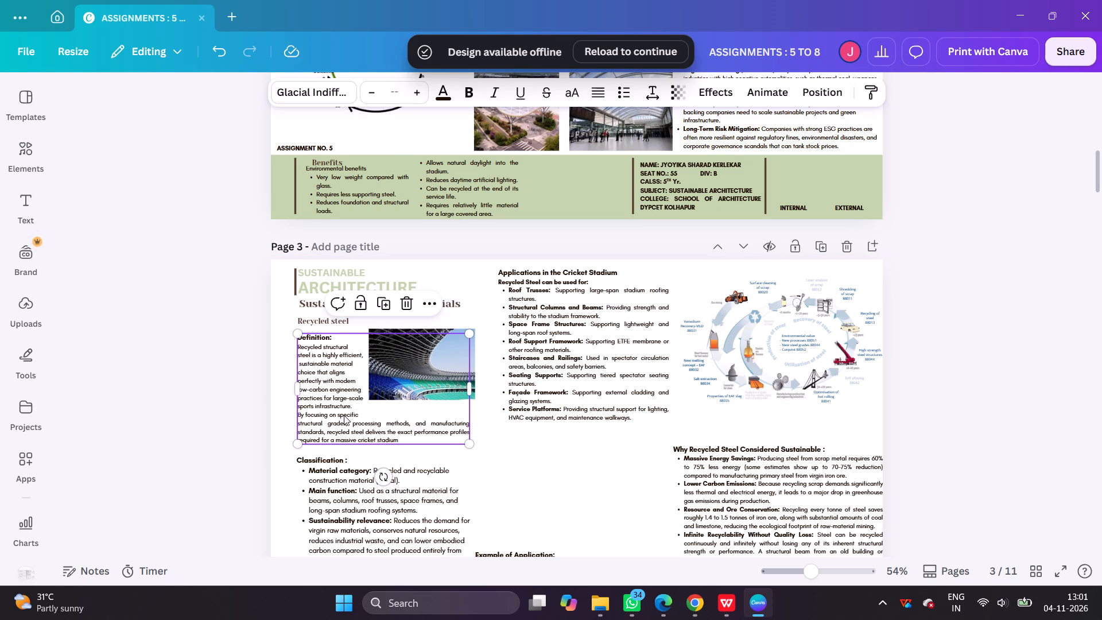
{"action": "left_click", "coordinate": [305, 414]}
{"action": "scroll", "coordinate": [547, 381], "scroll_direction": "down", "scroll_amount": 1}
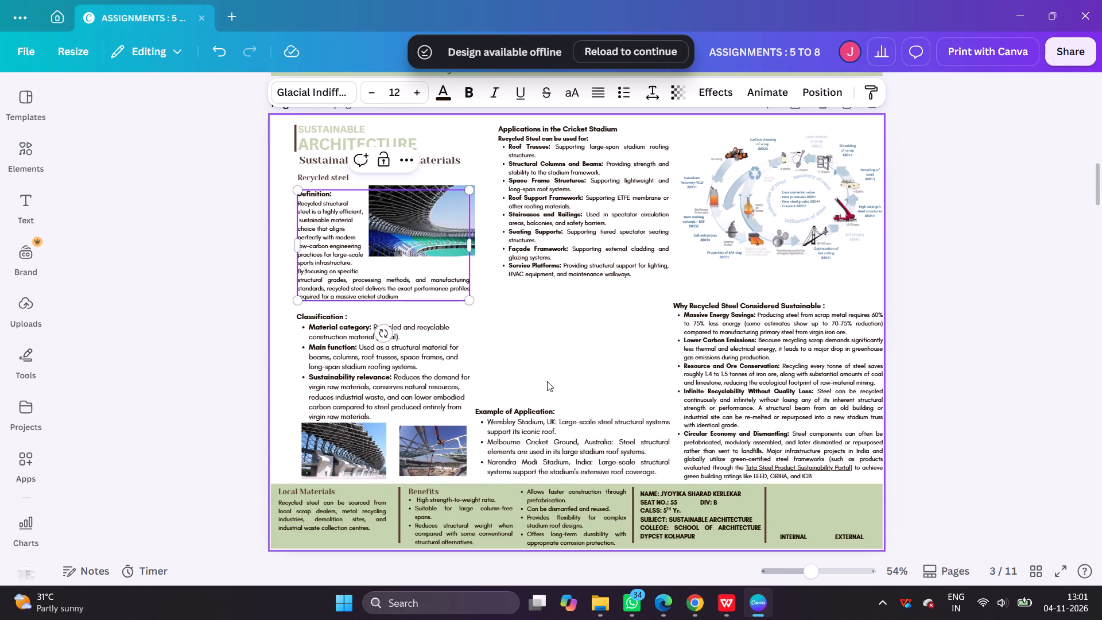
{"action": "left_click", "coordinate": [547, 382]}
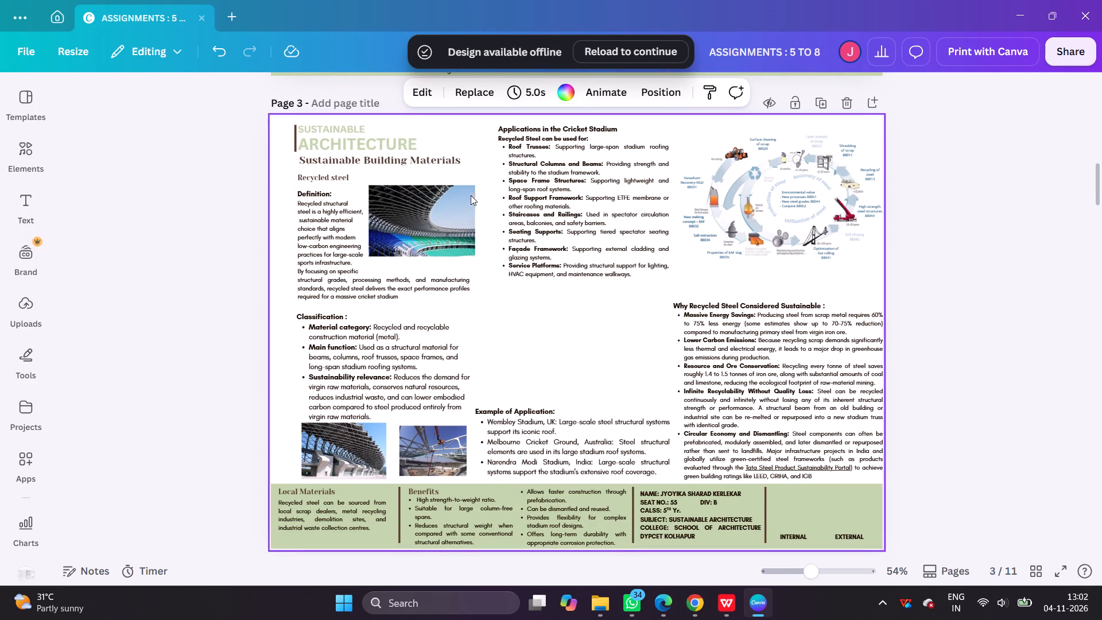
Shift page 3's Why Recycled Steel Considered Sustainable and Applications in the Cricket Stadium text boxes slightly left.
{"action": "left_click", "coordinate": [531, 429]}
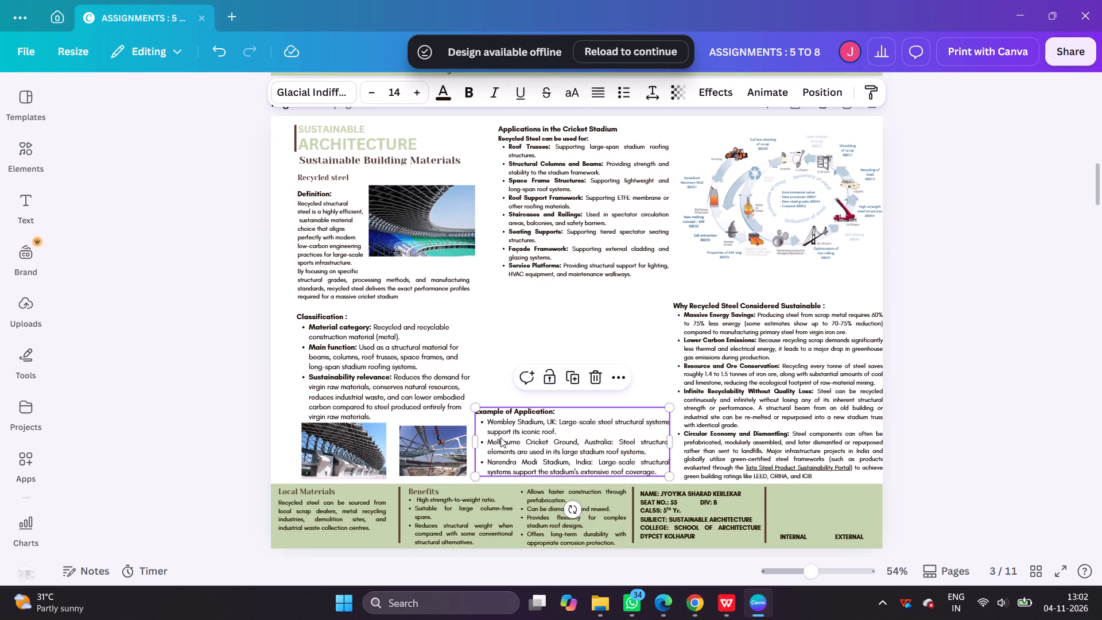
{"action": "left_click", "coordinate": [710, 359]}
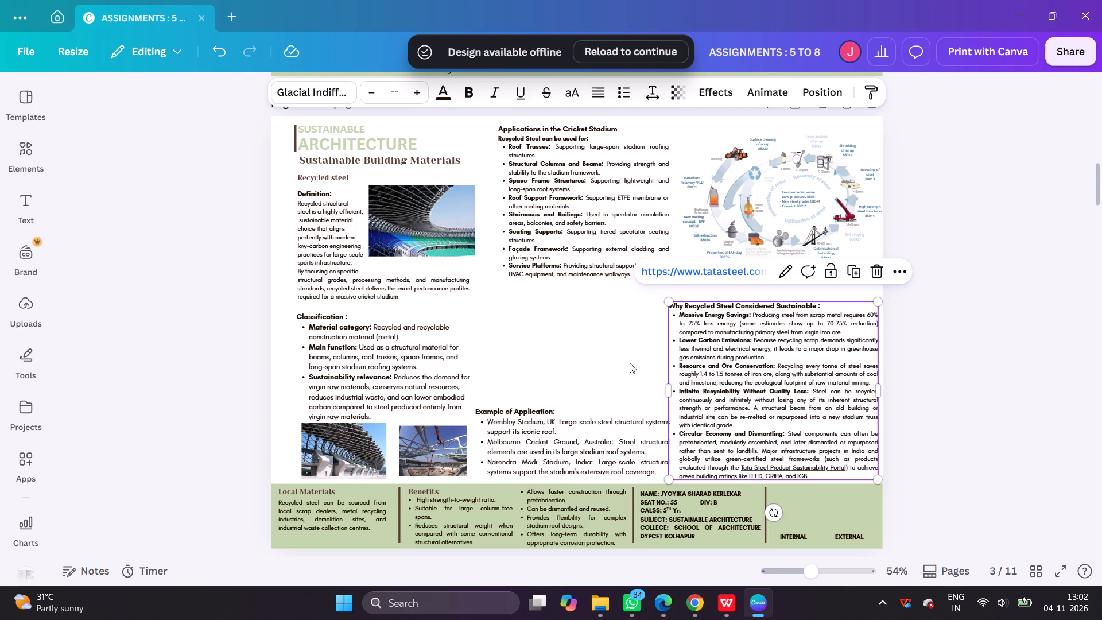
{"action": "left_click", "coordinate": [596, 350]}
{"action": "left_click", "coordinate": [602, 251], "text": "shift"}
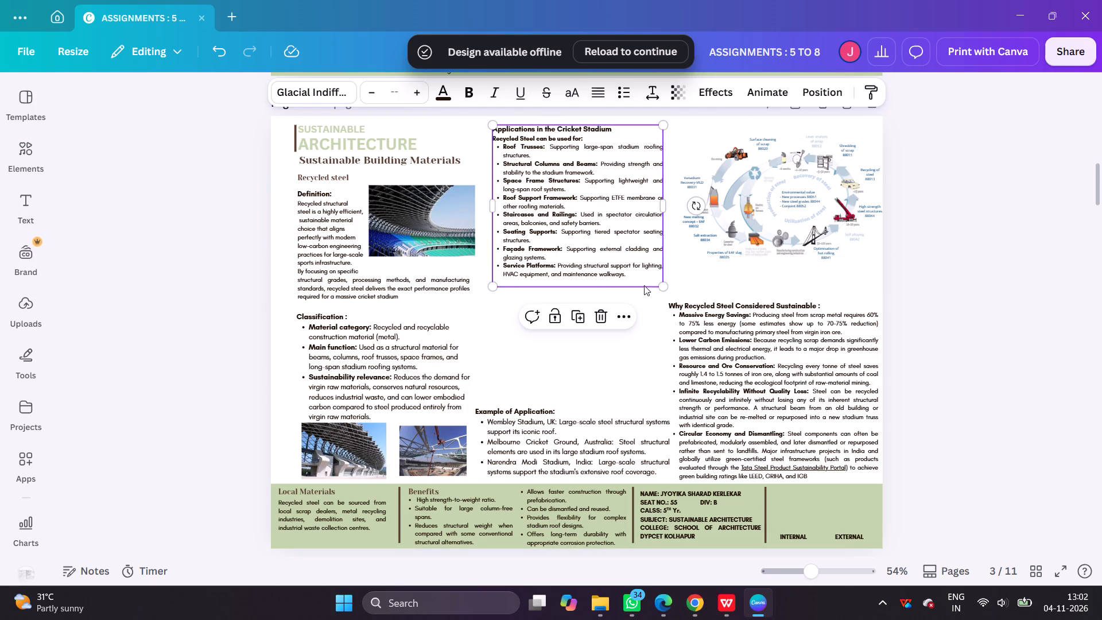
Narrow the Example of Application text box to the width of the Applications column above and raise it clear of the green footer.
{"action": "left_click", "coordinate": [635, 448]}
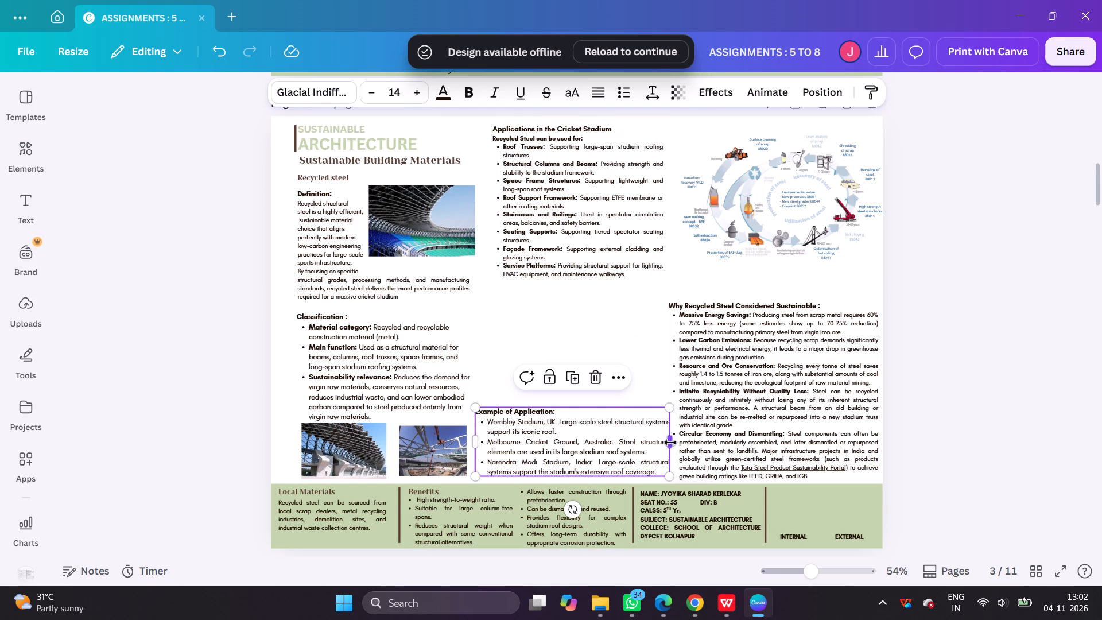
{"action": "left_click_drag", "start_coordinate": [670, 443], "coordinate": [663, 442]}
{"action": "left_click", "coordinate": [568, 348]}
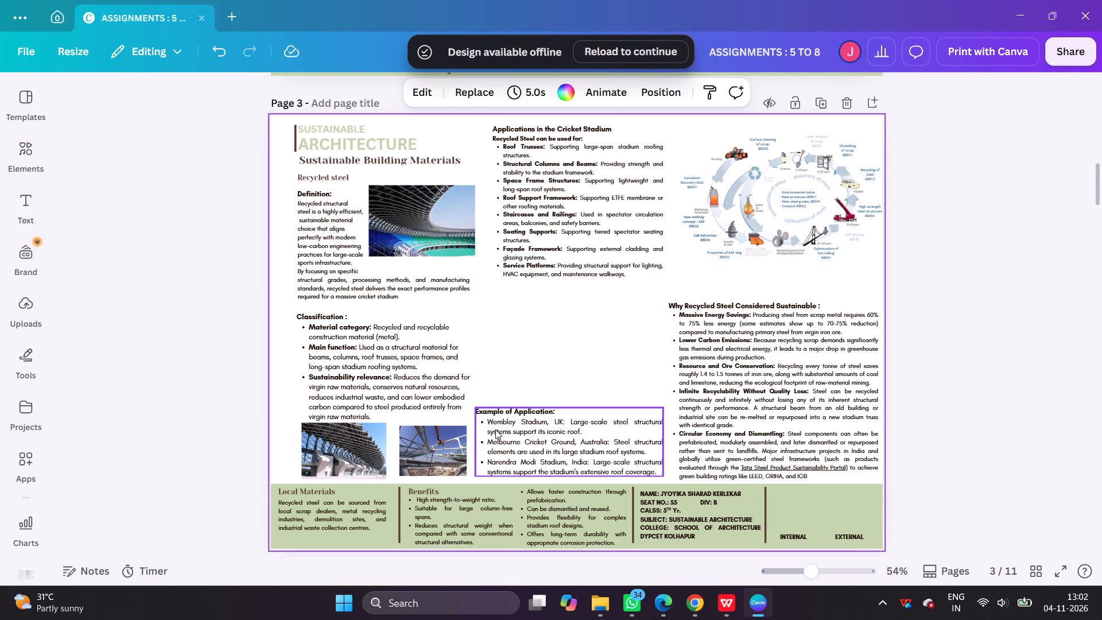
{"action": "left_click", "coordinate": [485, 440]}
{"action": "left_click_drag", "start_coordinate": [474, 441], "coordinate": [488, 436]}
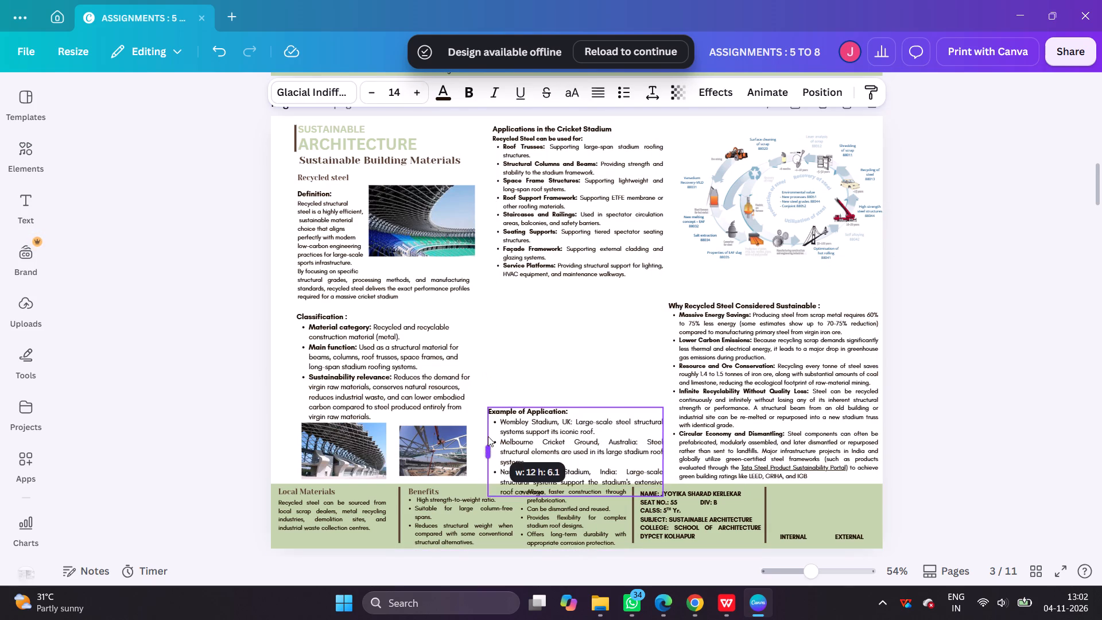
{"action": "left_click_drag", "start_coordinate": [488, 436], "coordinate": [490, 436]}
{"action": "left_click", "coordinate": [553, 339]}
{"action": "left_click_drag", "start_coordinate": [541, 436], "coordinate": [541, 421], "text": "shift"}
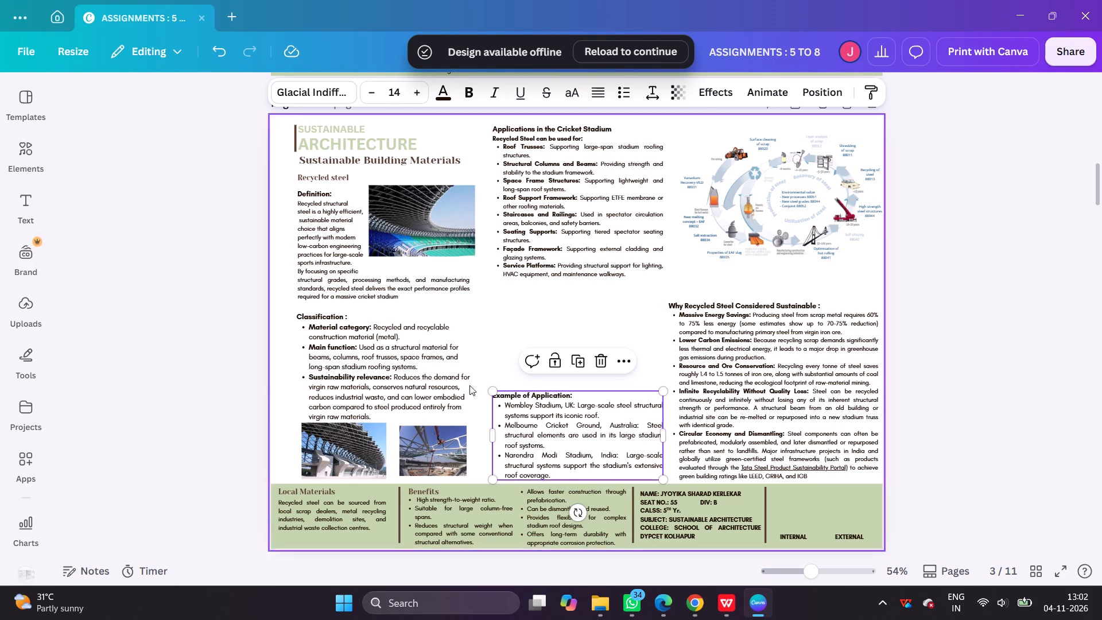
Widen the Classification text and the two images below it together, up to the stadium picture's right edge.
{"action": "left_click_drag", "start_coordinate": [487, 340], "coordinate": [447, 361]}
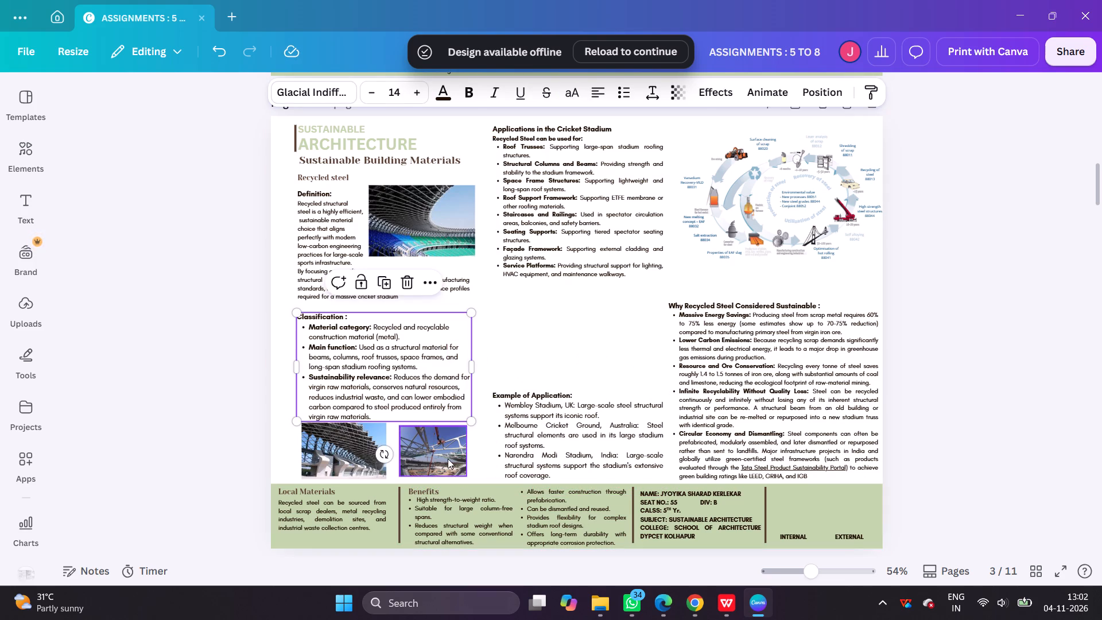
{"action": "left_click", "coordinate": [448, 459], "text": "shift"}
{"action": "left_click", "coordinate": [370, 450], "text": "shift"}
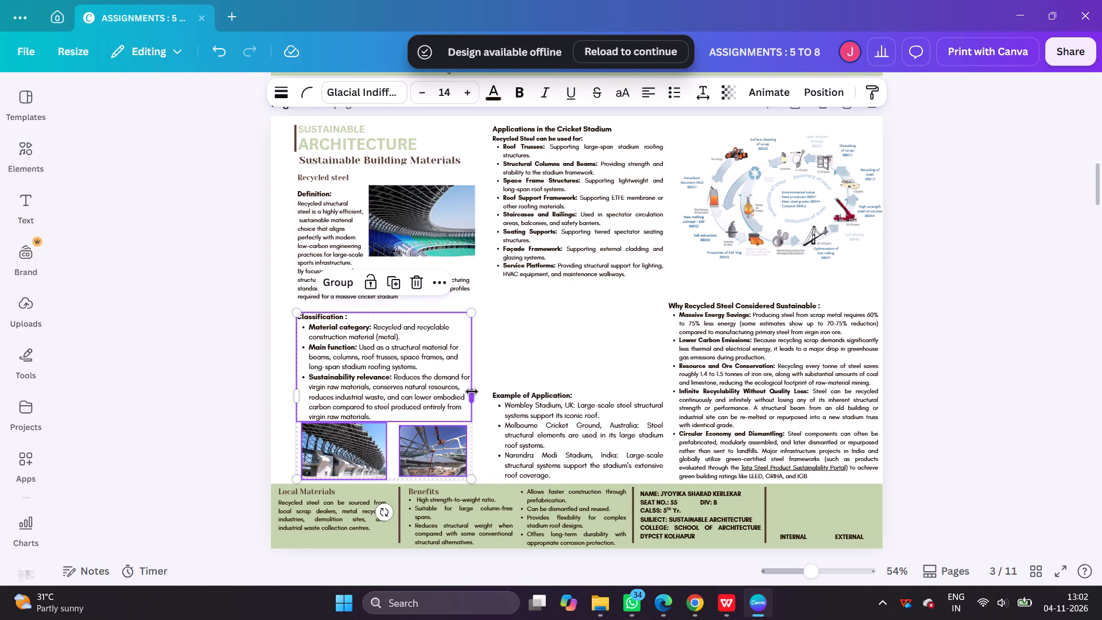
{"action": "left_click", "coordinate": [472, 392]}
{"action": "left_click", "coordinate": [560, 341]}
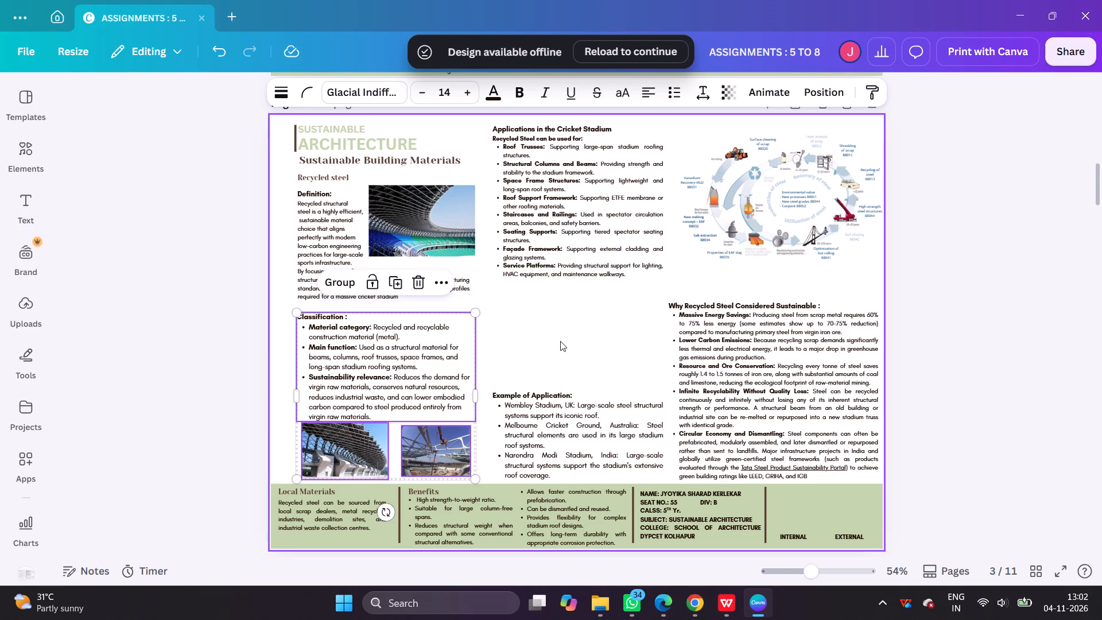
Justify the text of page 3's Classification section.
{"action": "left_click", "coordinate": [425, 331]}
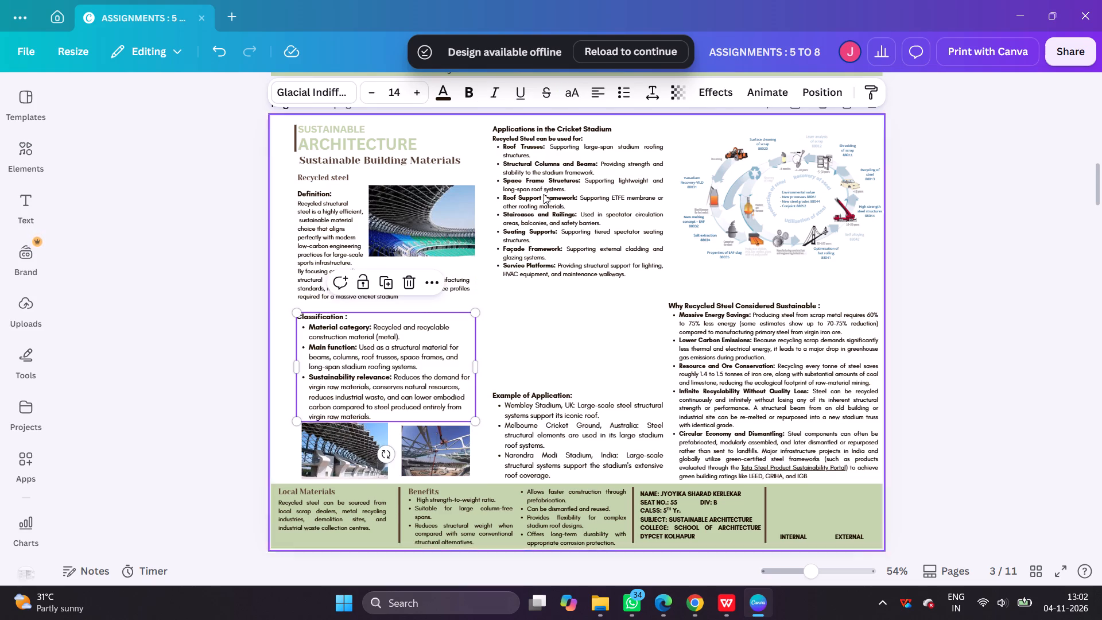
{"action": "double_click", "coordinate": [599, 95]}
{"action": "left_click", "coordinate": [599, 95]}
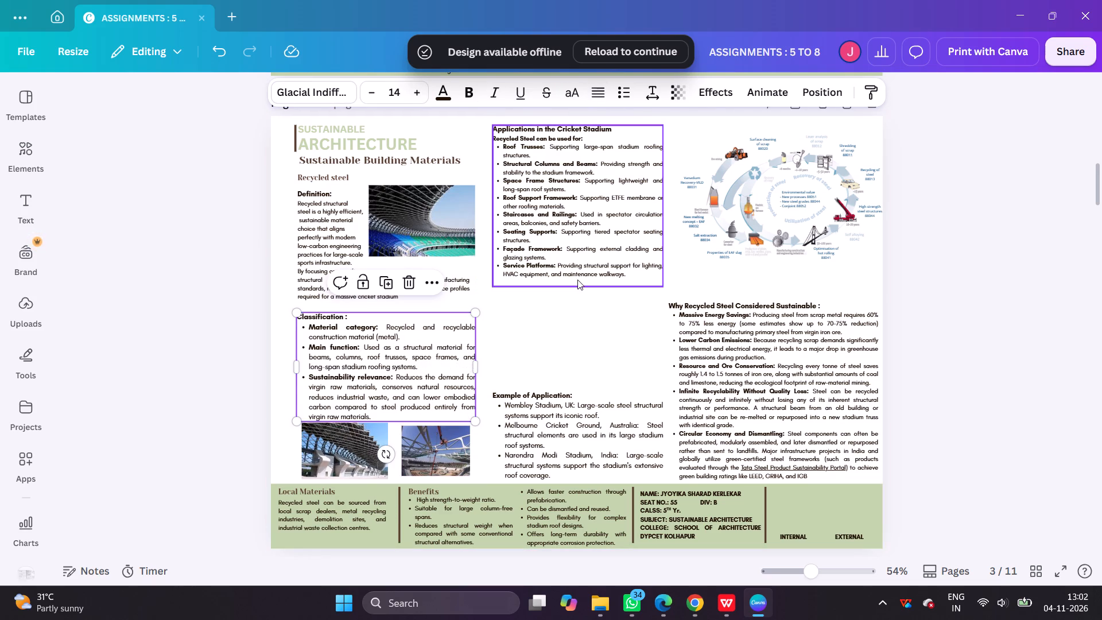
{"action": "left_click", "coordinate": [558, 315]}
Shift the Classification text box slightly left and extend its right side to the stadium picture's edge.
{"action": "left_click", "coordinate": [401, 387], "text": "shift"}
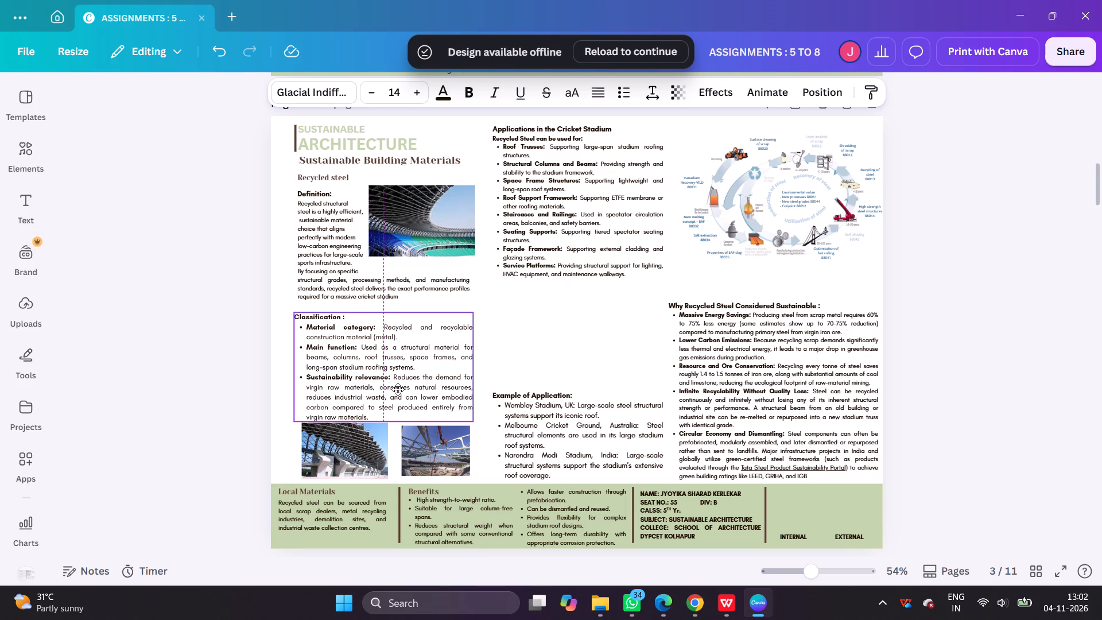
{"action": "left_click_drag", "start_coordinate": [474, 366], "coordinate": [476, 366]}
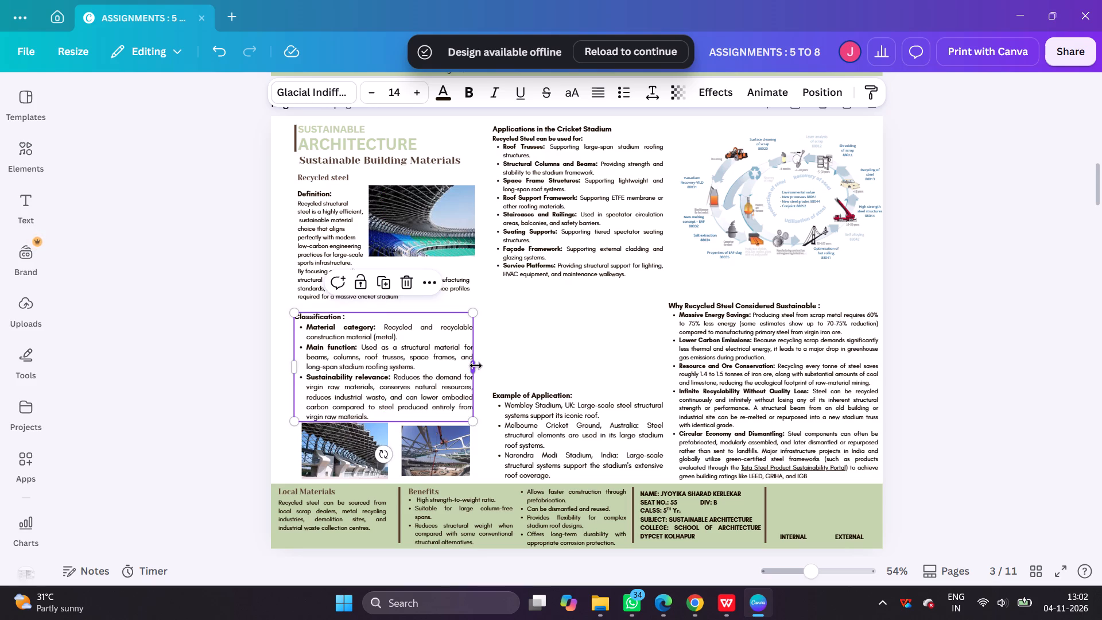
{"action": "left_click_drag", "start_coordinate": [476, 366], "coordinate": [479, 365]}
Move the second image below the Classification section slightly right, flush with the text's right edge.
{"action": "left_click", "coordinate": [453, 447]}
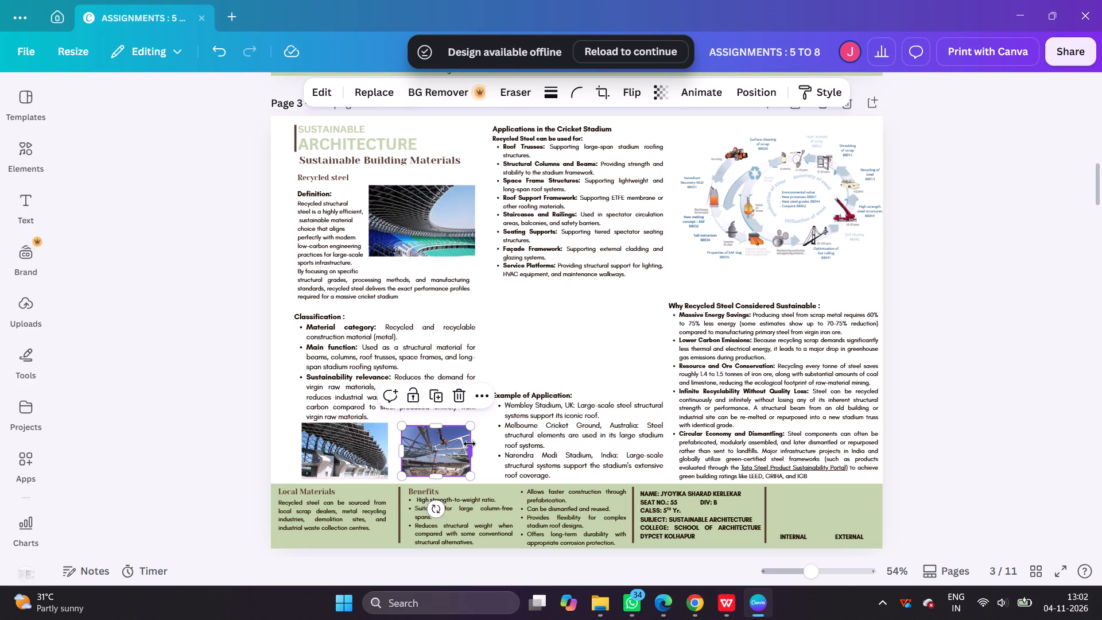
{"action": "left_click_drag", "start_coordinate": [447, 448], "coordinate": [452, 447], "text": "shift"}
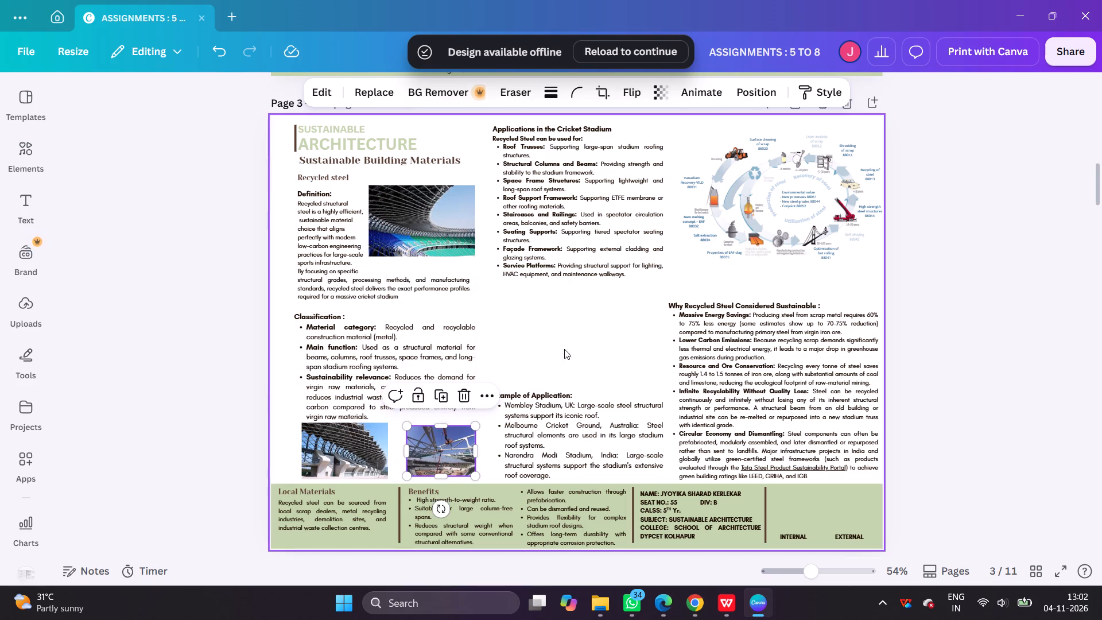
{"action": "left_click", "coordinate": [575, 334]}
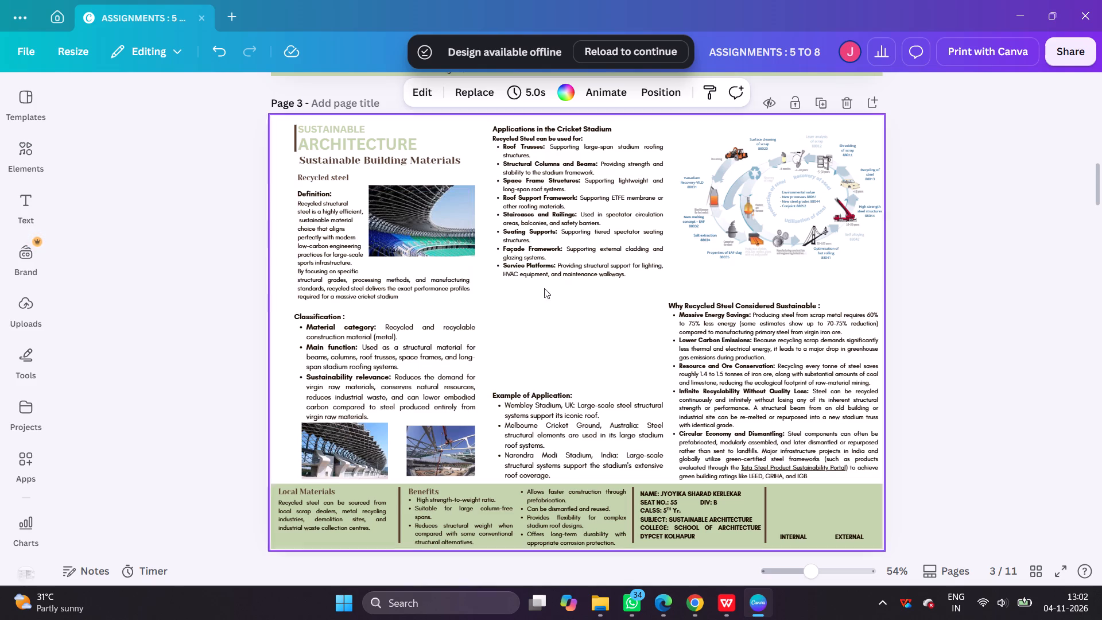
Remove the line break before "By focusing on specific" in page 3's Definition text so it continues after "sports infrastructure.".
{"action": "left_click", "coordinate": [298, 263]}
{"action": "left_click", "coordinate": [306, 273]}
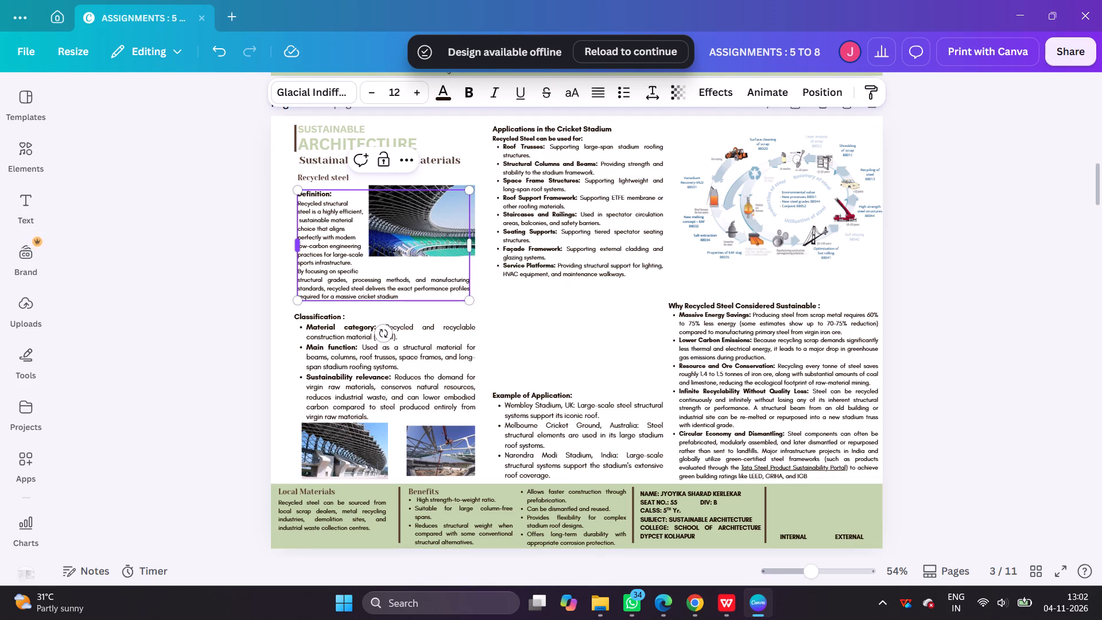
{"action": "key", "text": "Left"}
{"action": "key", "text": "Left"}
{"action": "key", "text": "Left"}
{"action": "key", "text": "BackSpace"}
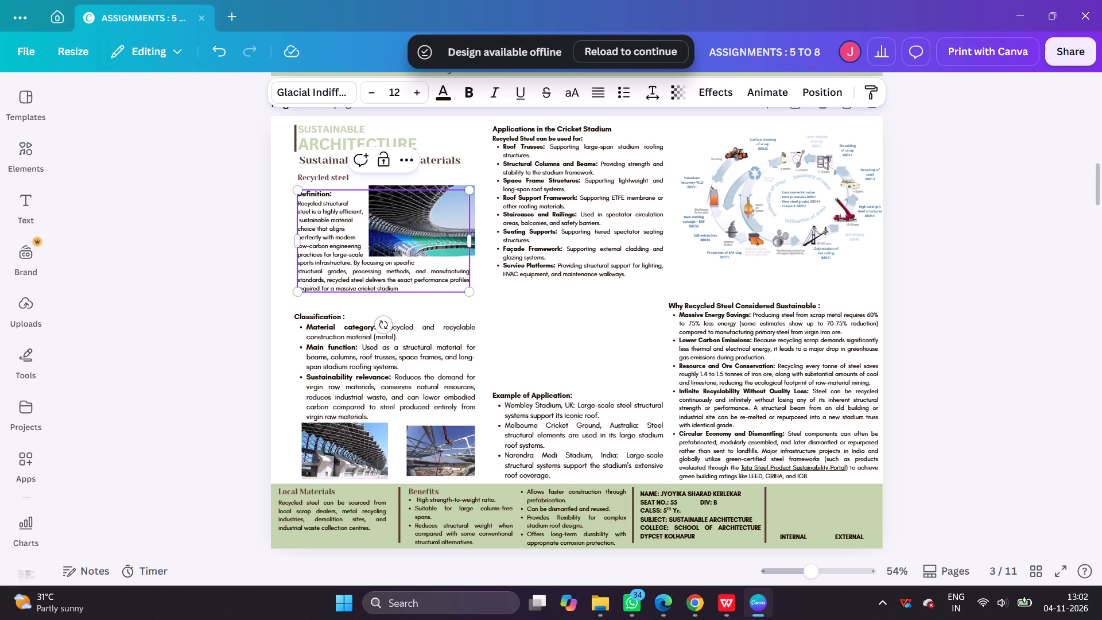
Remove the line break after "By focusing on specific" in page 3's Definition text so it continues with "structural grades".
{"action": "left_click", "coordinate": [322, 270]}
{"action": "key", "text": "Left"}
{"action": "key", "text": "Left"}
{"action": "key", "text": "Left"}
{"action": "key", "text": "Left"}
{"action": "key", "text": "Left"}
{"action": "key", "text": "Left"}
{"action": "key", "text": "Left"}
{"action": "key", "text": "Left"}
{"action": "key", "text": "Left"}
{"action": "key", "text": "Left"}
{"action": "key", "text": "BackSpace"}
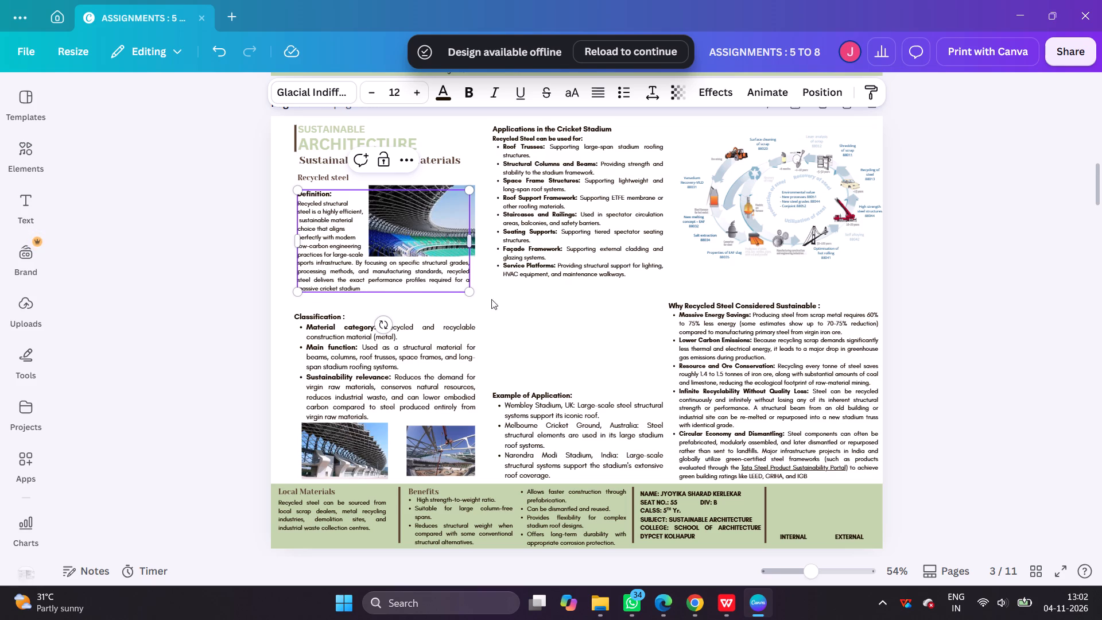
Extend the right side of the Definition text box to the stadium picture's right edge.
{"action": "left_click", "coordinate": [514, 304]}
{"action": "left_click", "coordinate": [447, 268]}
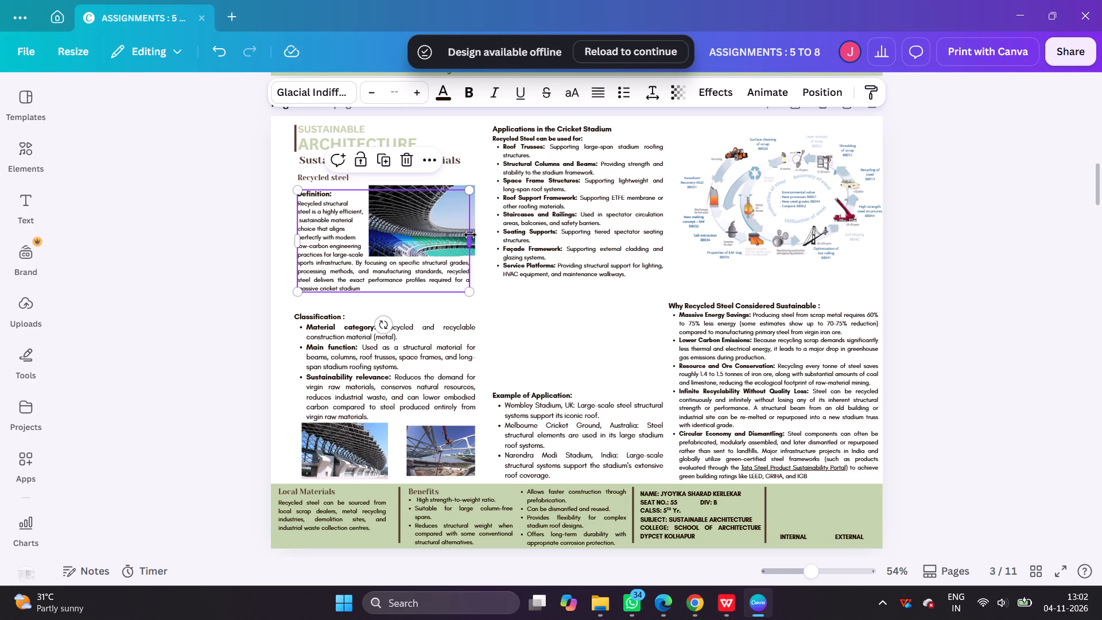
{"action": "left_click_drag", "start_coordinate": [470, 236], "coordinate": [475, 237]}
{"action": "left_click", "coordinate": [515, 300]}
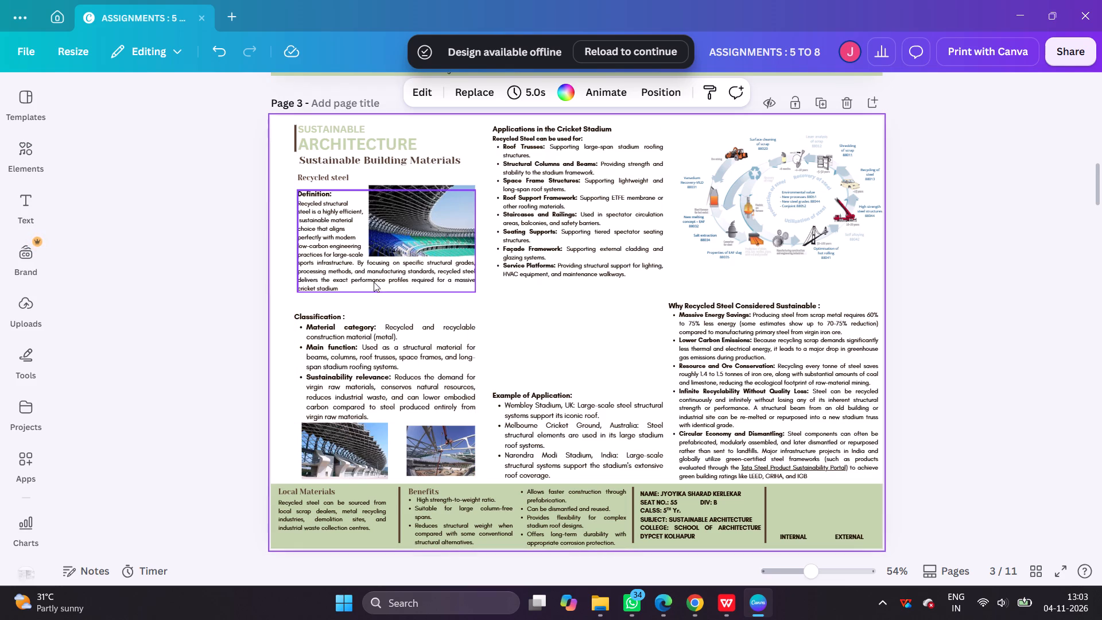
Move the Applications in the Cricket Stadium text box on page 3 slightly down.
{"action": "left_click", "coordinate": [564, 150], "text": "shift"}
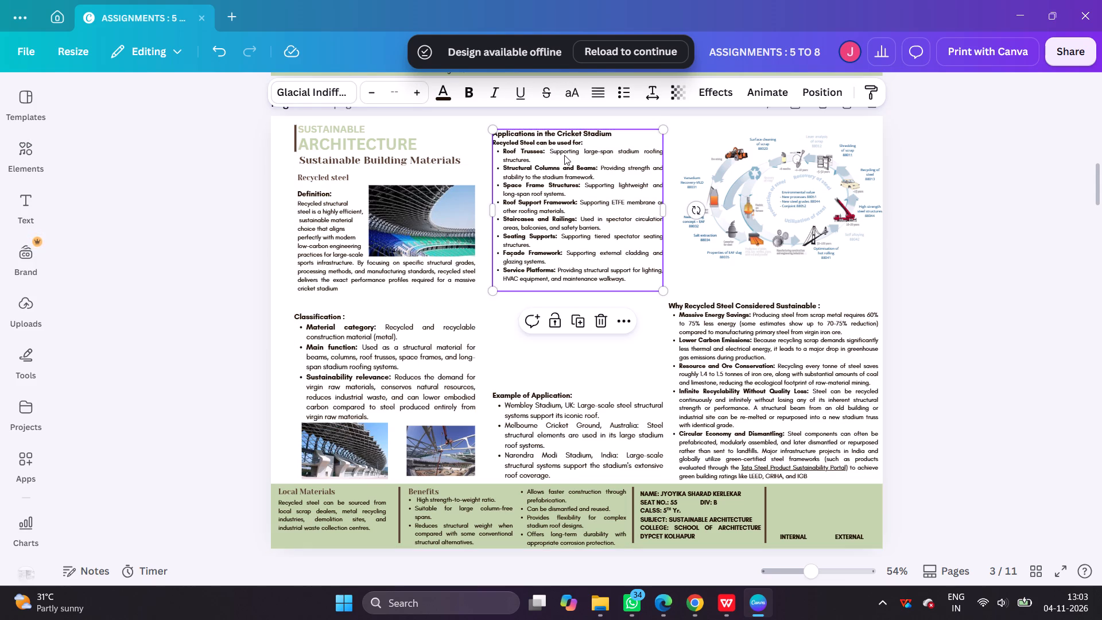
{"action": "left_click", "coordinate": [527, 346]}
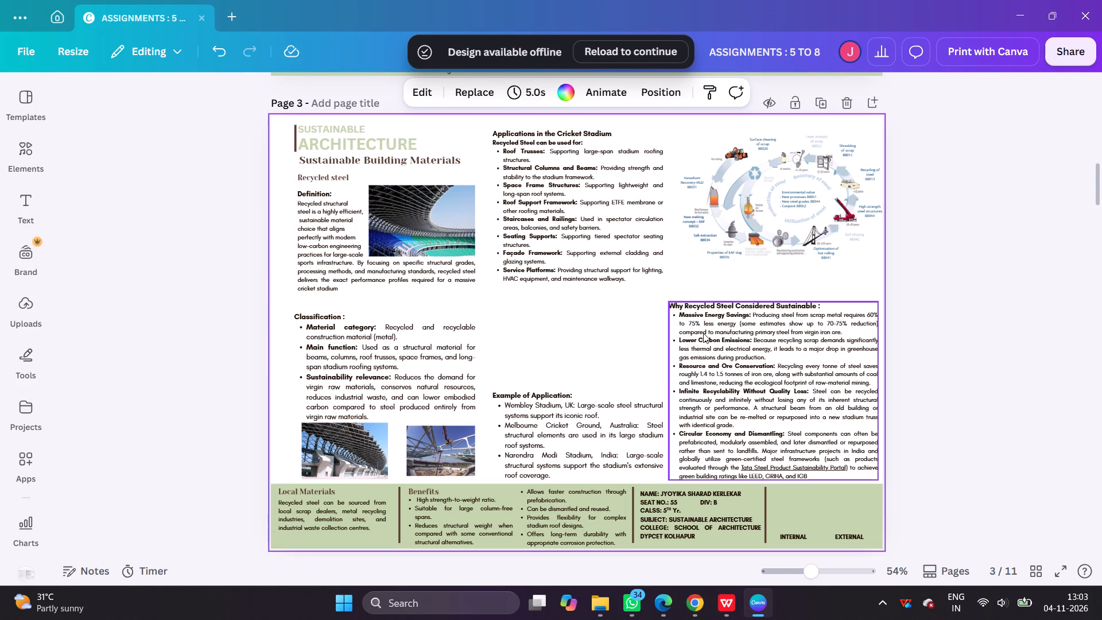
{"action": "left_click", "coordinate": [652, 266]}
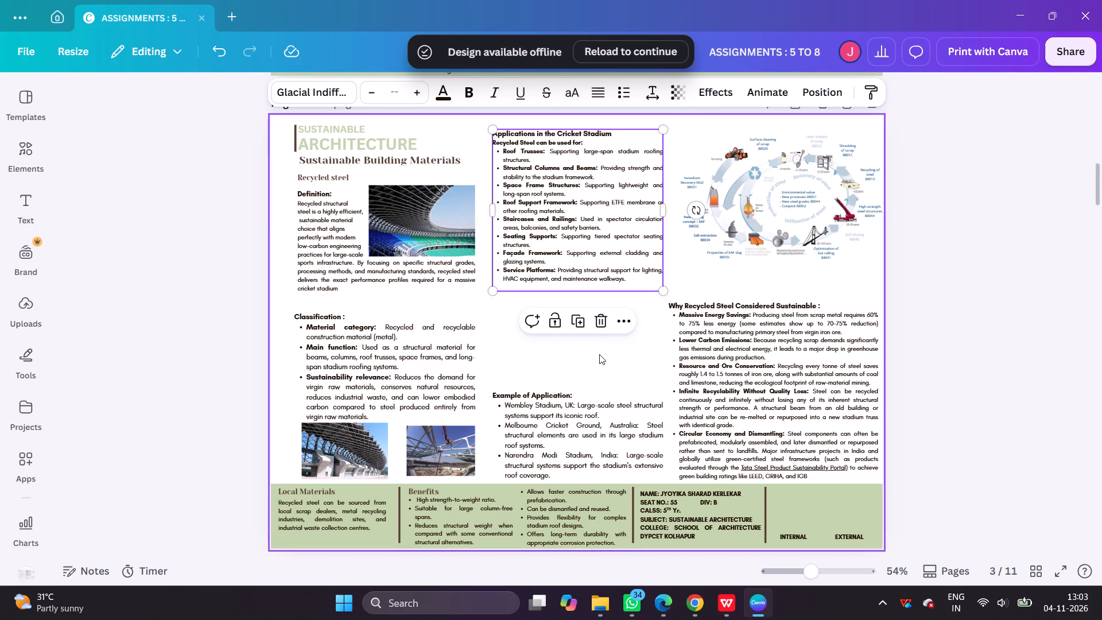
{"action": "left_click", "coordinate": [599, 354]}
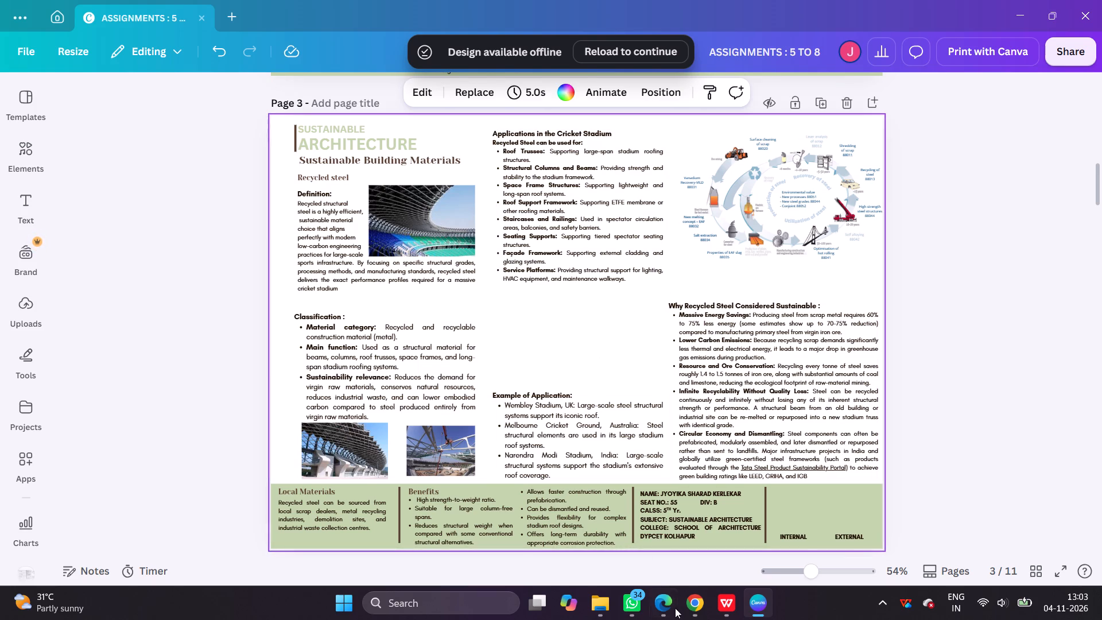
{"action": "scroll", "coordinate": [583, 310], "scroll_direction": "up", "scroll_amount": 3}
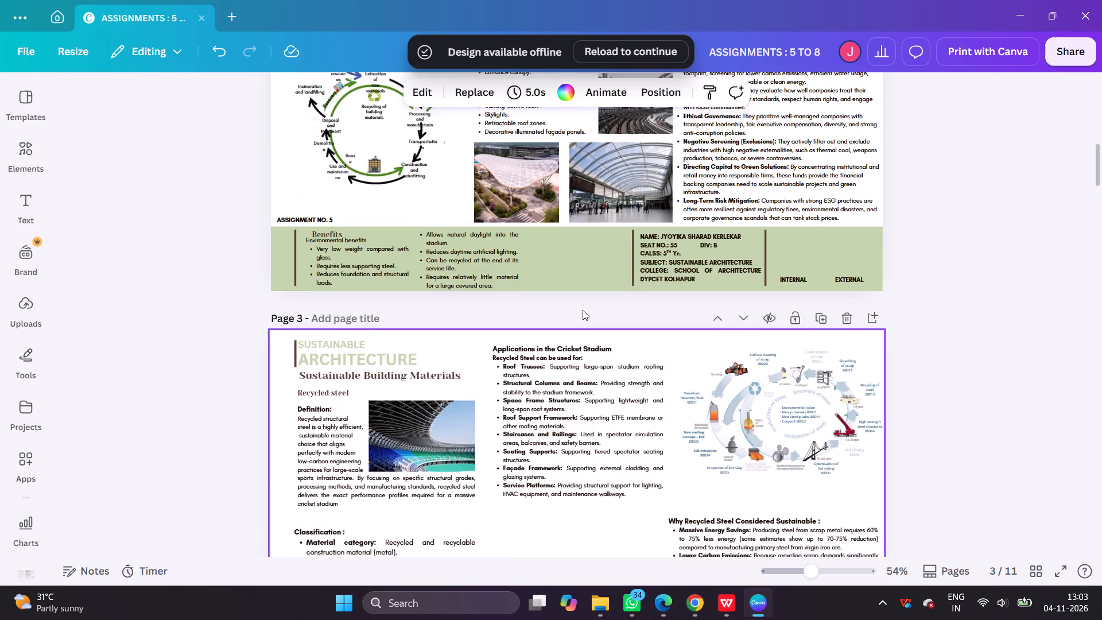
{"action": "scroll", "coordinate": [583, 310], "scroll_direction": "up", "scroll_amount": 3}
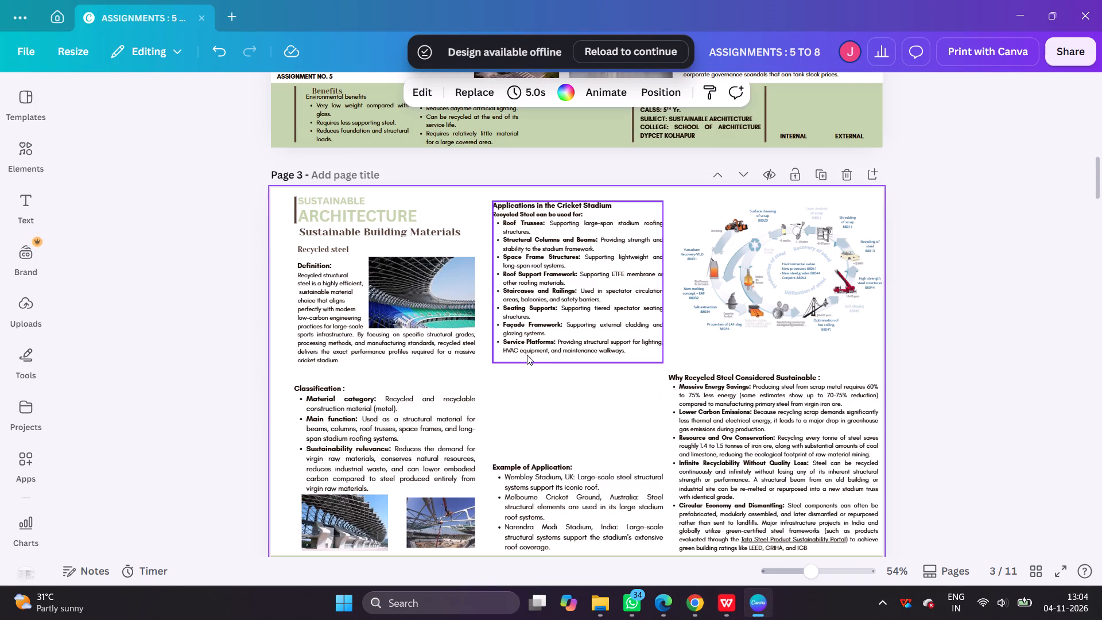
{"action": "scroll", "coordinate": [436, 313], "scroll_direction": "down", "scroll_amount": 1}
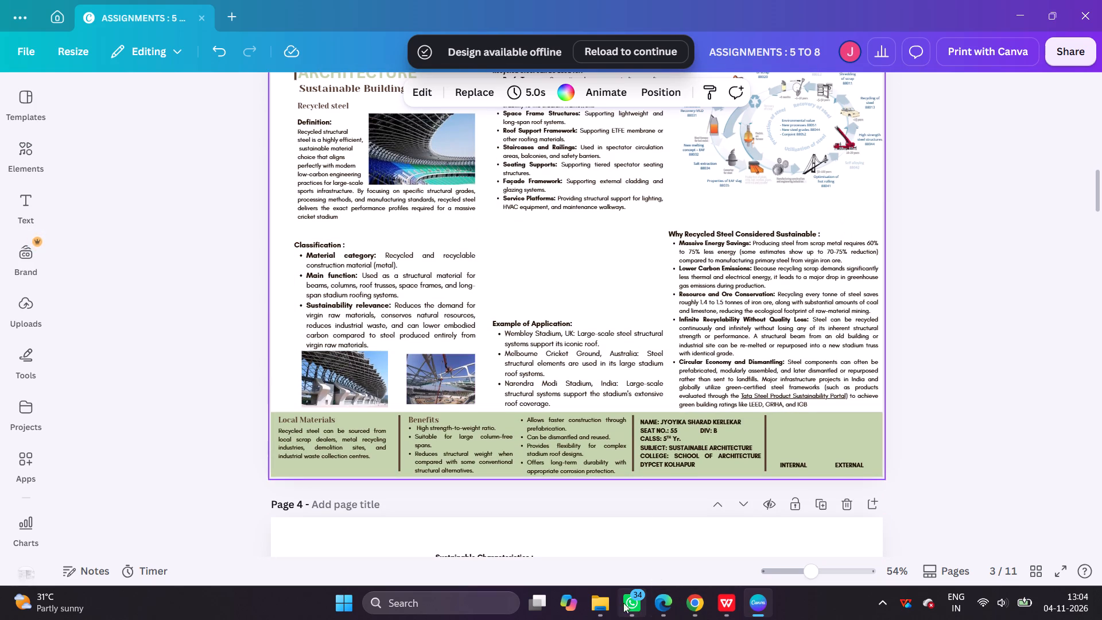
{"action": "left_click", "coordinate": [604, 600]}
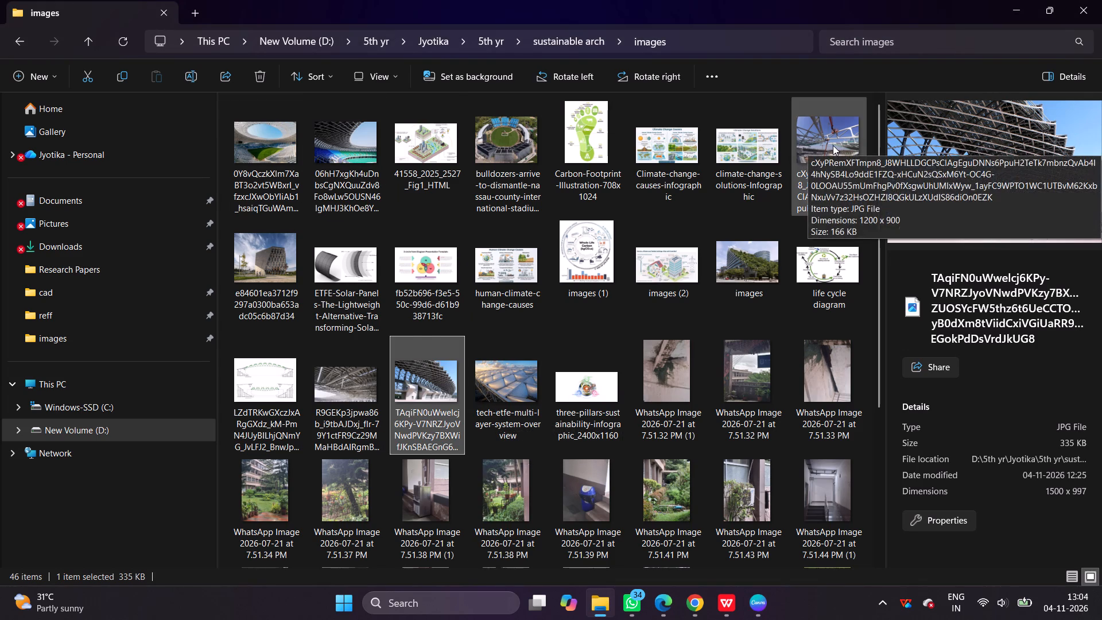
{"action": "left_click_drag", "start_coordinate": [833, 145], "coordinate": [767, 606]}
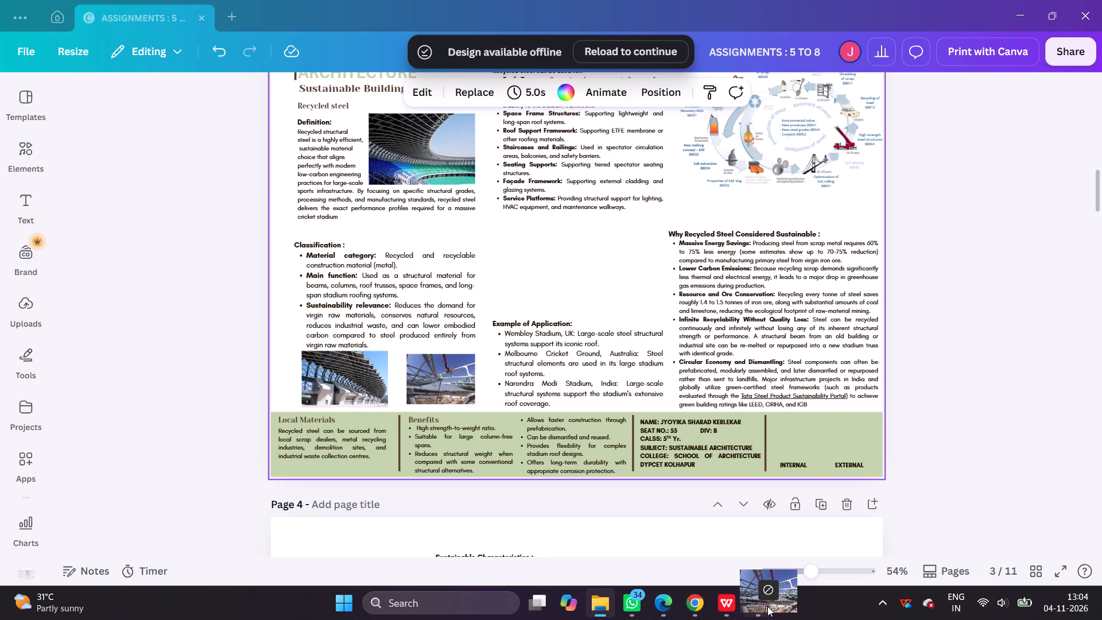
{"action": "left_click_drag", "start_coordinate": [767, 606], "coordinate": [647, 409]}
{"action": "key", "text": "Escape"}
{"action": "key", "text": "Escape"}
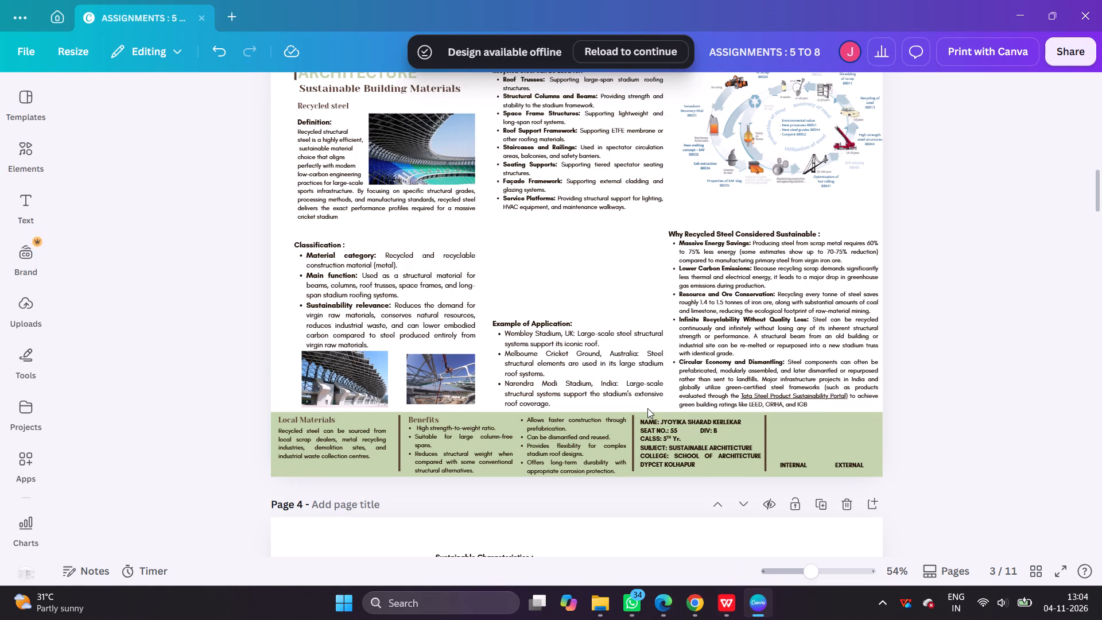
Insert the steel roof truss photo beginning "R9GEKp3jpwa86b" from the images folder in File Explorer onto page 3.
{"action": "left_click", "coordinate": [599, 600]}
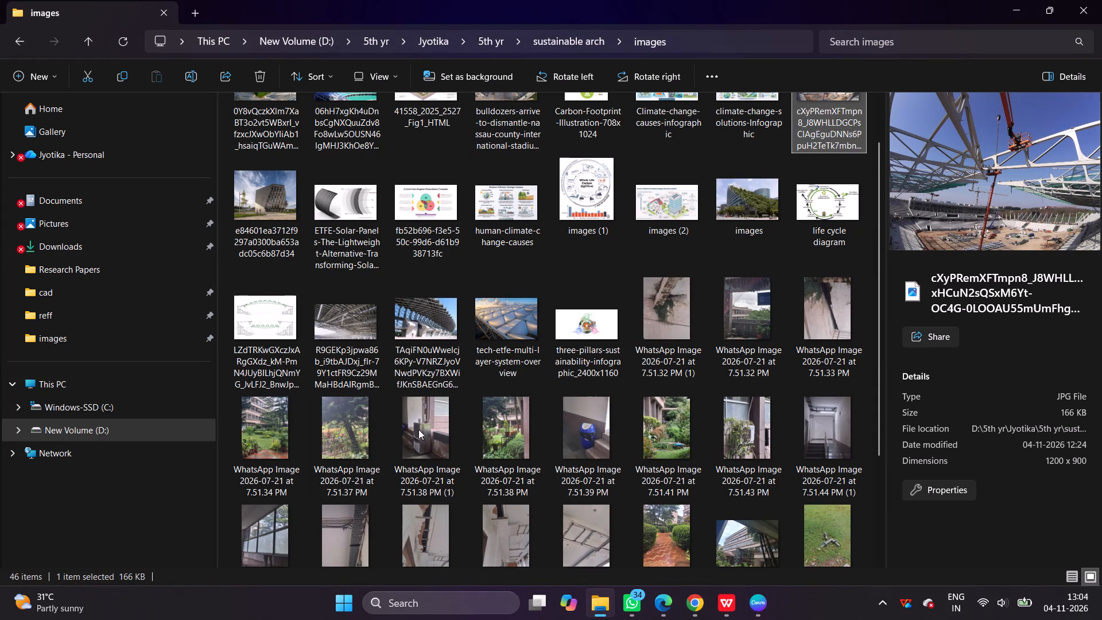
{"action": "left_click_drag", "start_coordinate": [341, 323], "coordinate": [756, 604]}
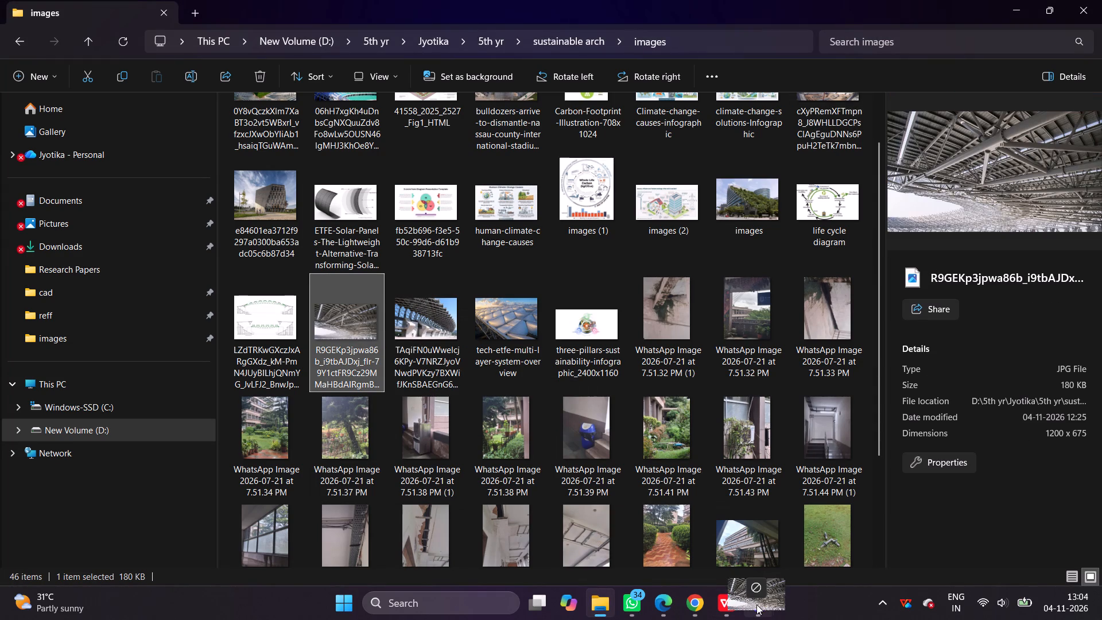
{"action": "left_click_drag", "start_coordinate": [756, 604], "coordinate": [539, 285]}
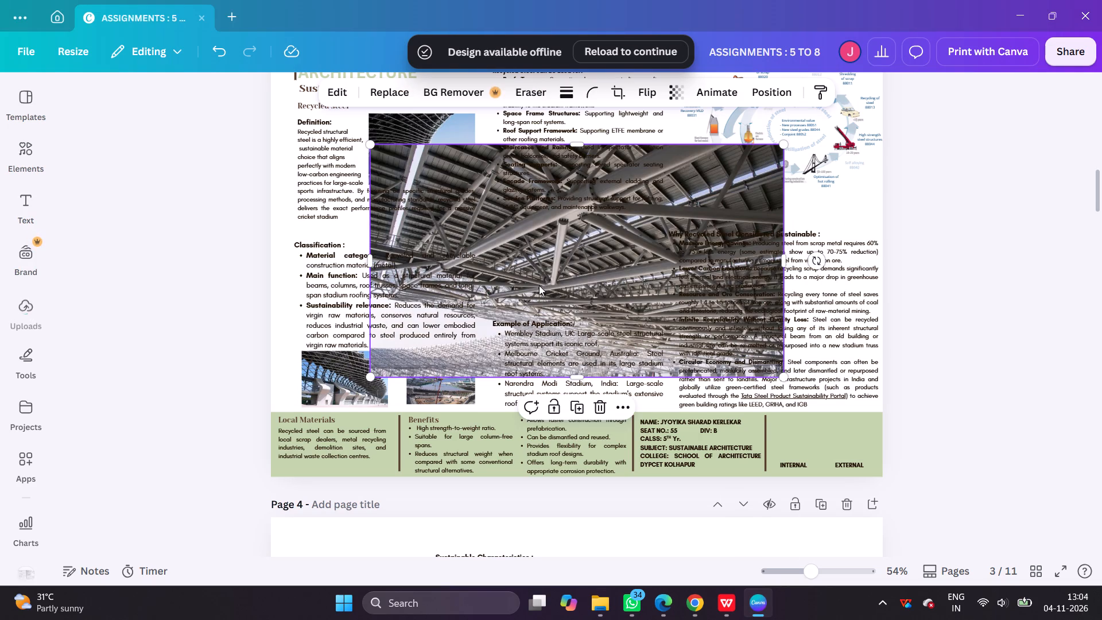
Shrink the steel roof truss photo to thumbnail size and place it directly below the Applications in the Cricket Stadium text.
{"action": "left_click_drag", "start_coordinate": [783, 375], "coordinate": [482, 251]}
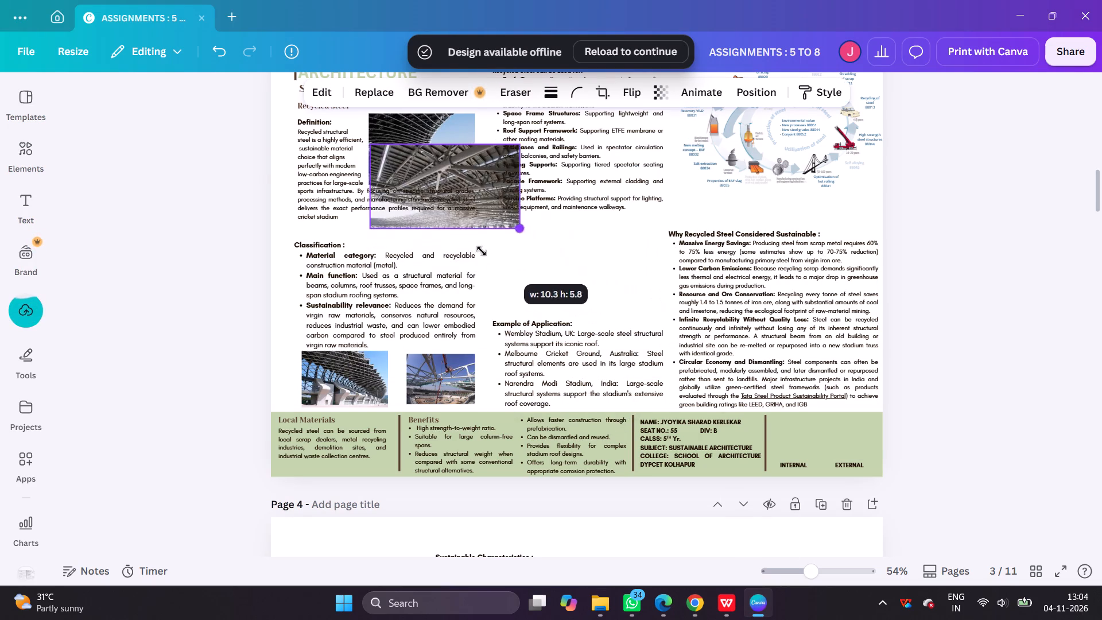
{"action": "left_click_drag", "start_coordinate": [482, 251], "coordinate": [458, 233]}
{"action": "left_click_drag", "start_coordinate": [451, 171], "coordinate": [560, 230]}
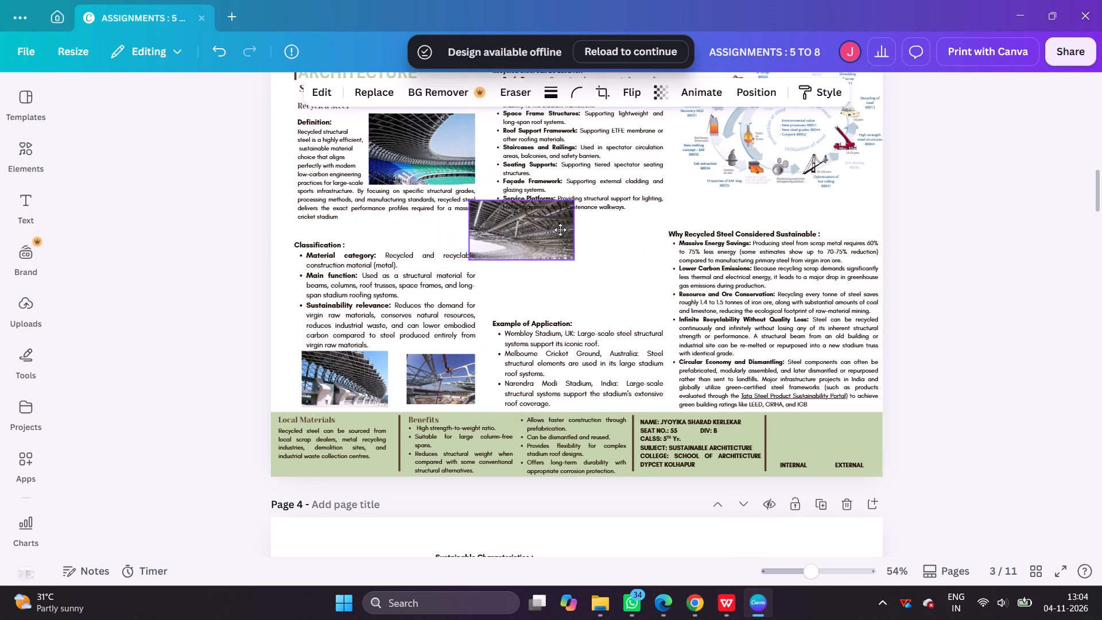
{"action": "left_click_drag", "start_coordinate": [560, 230], "coordinate": [580, 284]}
{"action": "left_click_drag", "start_coordinate": [607, 318], "coordinate": [593, 313]}
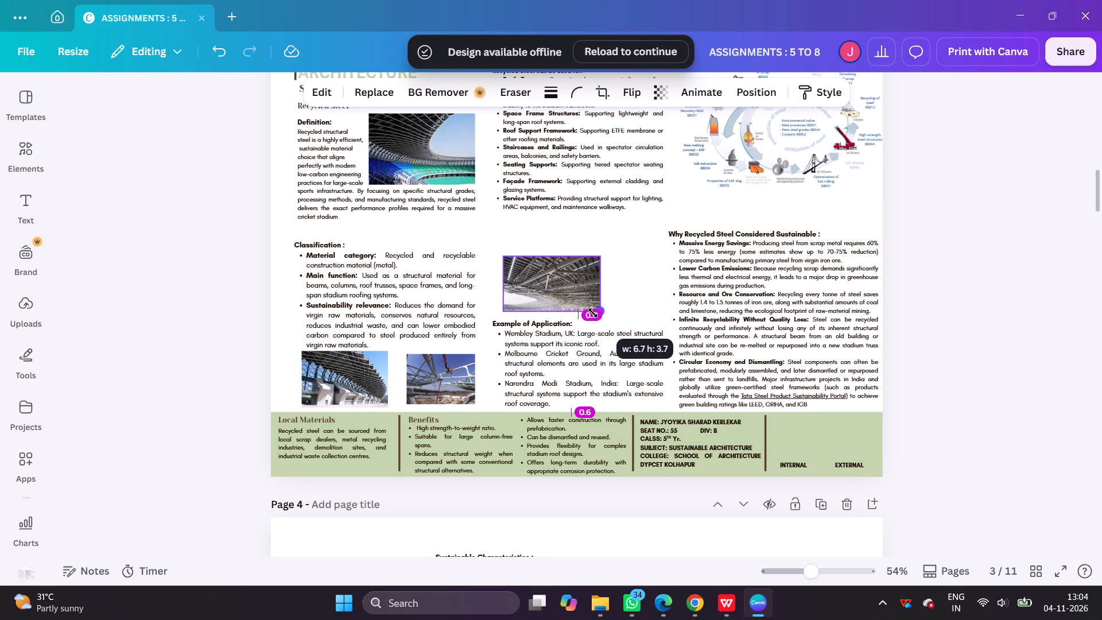
{"action": "left_click_drag", "start_coordinate": [593, 313], "coordinate": [592, 312]}
{"action": "left_click_drag", "start_coordinate": [565, 281], "coordinate": [564, 247]}
{"action": "scroll", "coordinate": [571, 348], "scroll_direction": "up", "scroll_amount": 2}
{"action": "scroll", "coordinate": [577, 344], "scroll_direction": "down", "scroll_amount": 1}
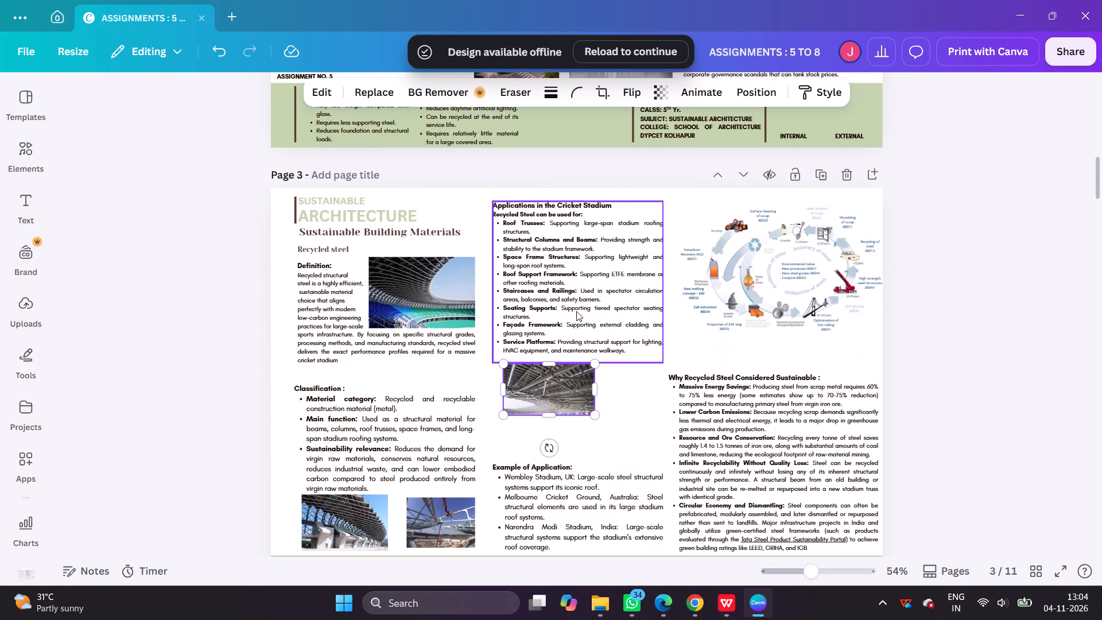
Enlarge the recycling cycle diagram slightly so its left edge lines up with the Why Recycled Steel Considered Sustainable text.
{"action": "left_click", "coordinate": [576, 292]}
{"action": "left_click", "coordinate": [491, 277]}
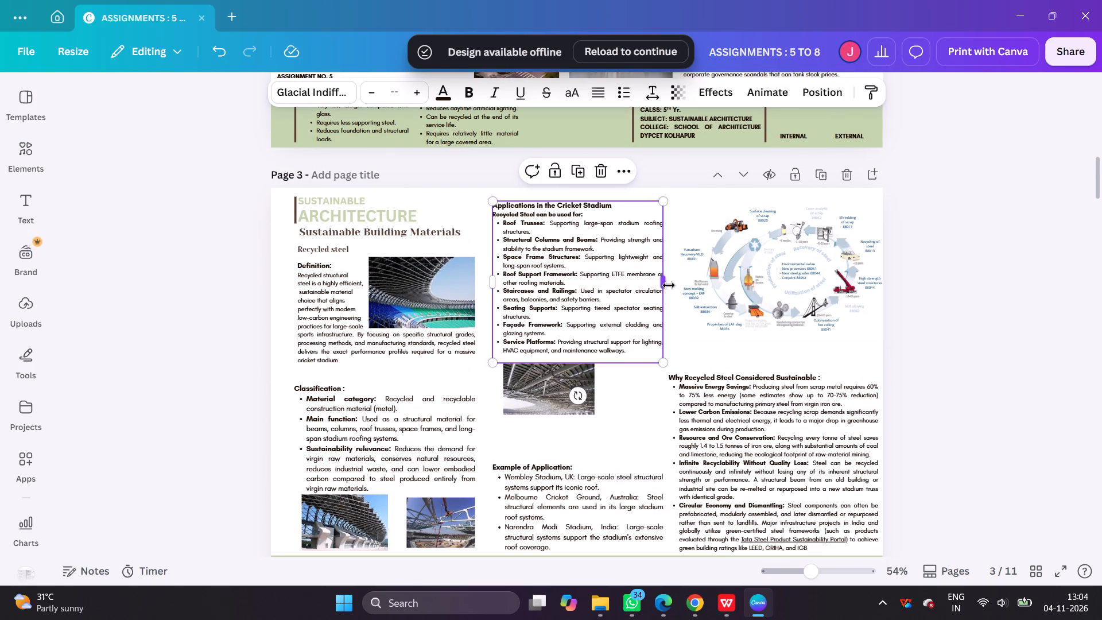
{"action": "left_click", "coordinate": [969, 308]}
{"action": "left_click", "coordinate": [766, 277]}
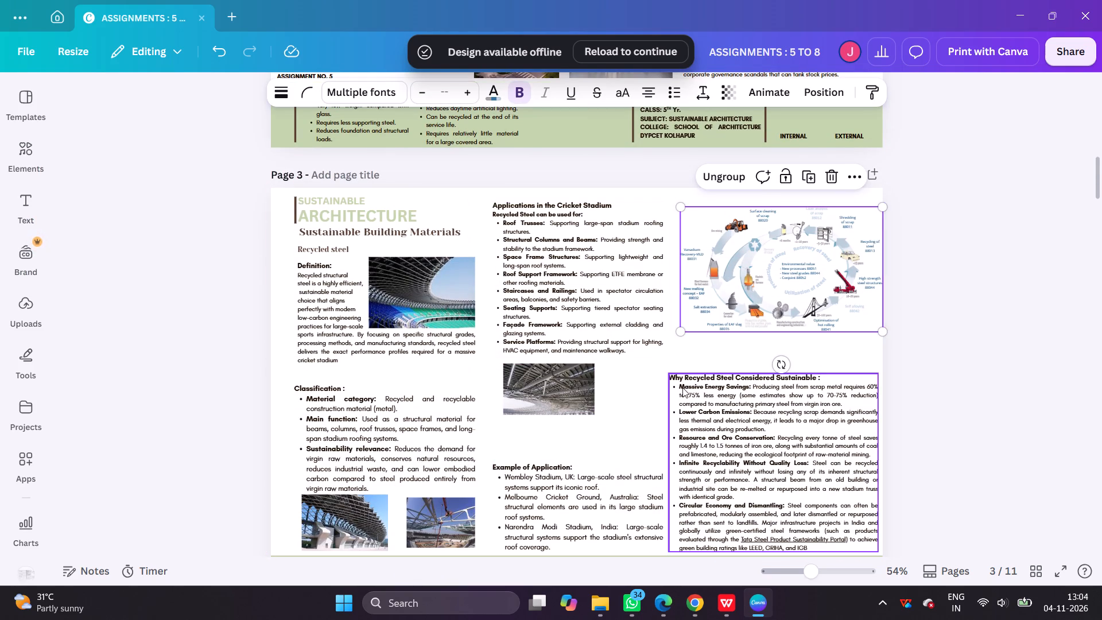
{"action": "left_click", "coordinate": [683, 387]}
{"action": "key", "text": "Escape"}
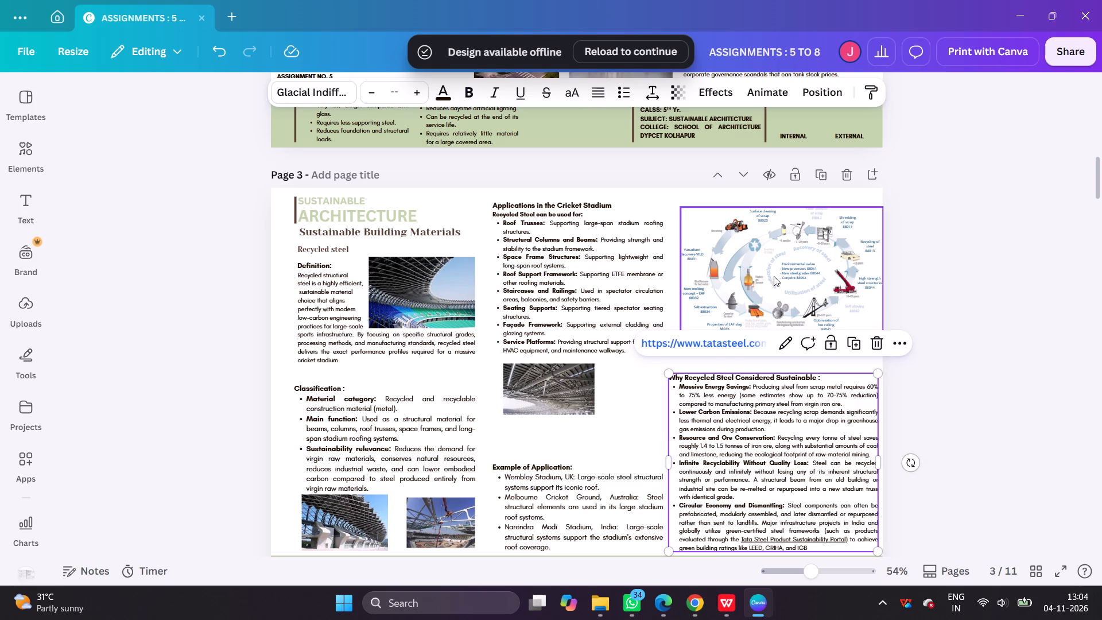
{"action": "left_click", "coordinate": [748, 248]}
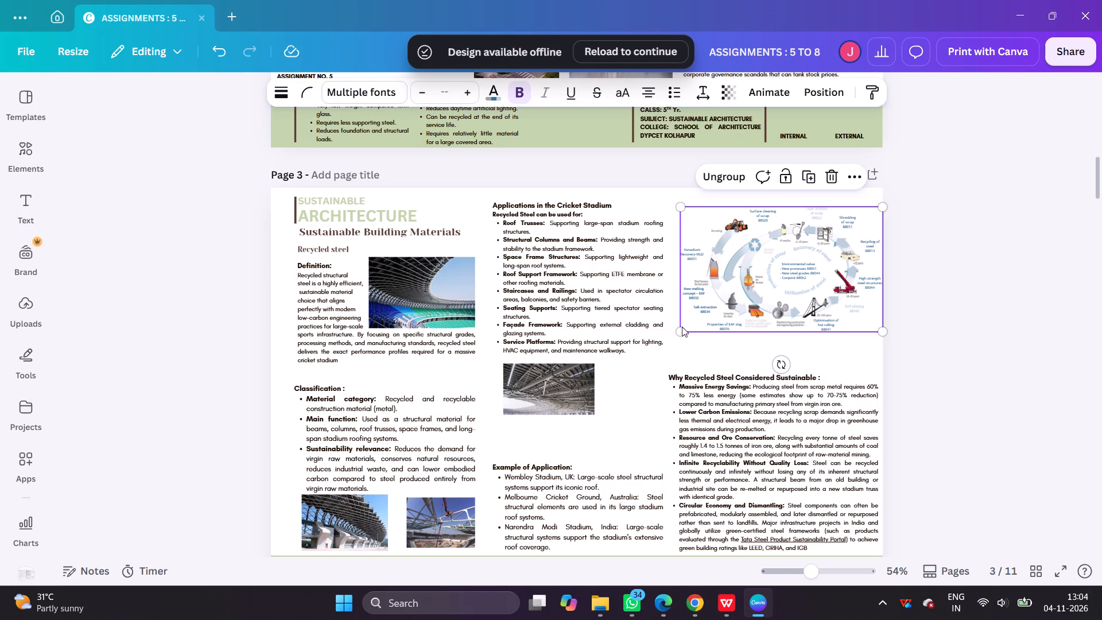
{"action": "left_click_drag", "start_coordinate": [676, 331], "coordinate": [666, 337]}
Narrow the Applications in the Cricket Stadium text box from its right side to about 11.3 wide.
{"action": "left_click", "coordinate": [614, 313]}
{"action": "left_click", "coordinate": [663, 366]}
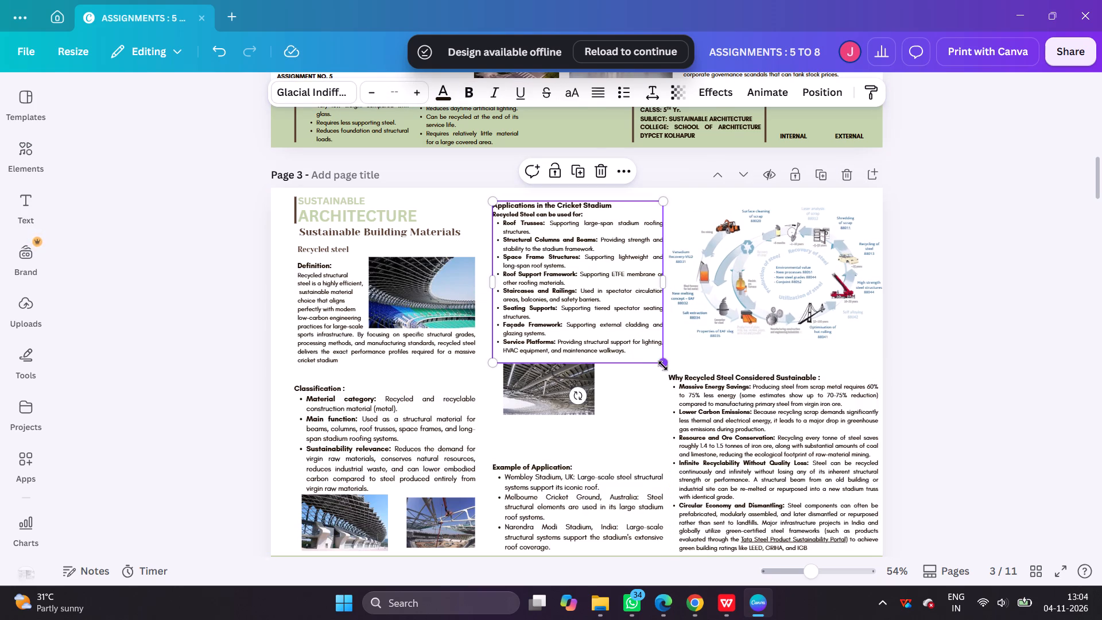
{"action": "left_click_drag", "start_coordinate": [664, 282], "coordinate": [658, 282]}
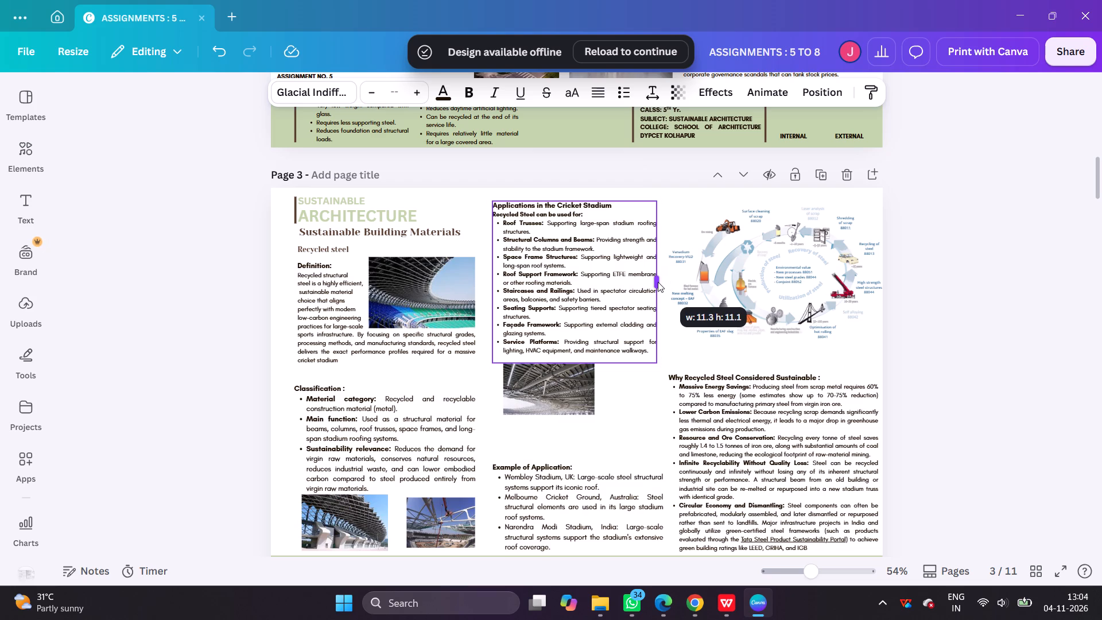
{"action": "left_click_drag", "start_coordinate": [658, 282], "coordinate": [658, 282]}
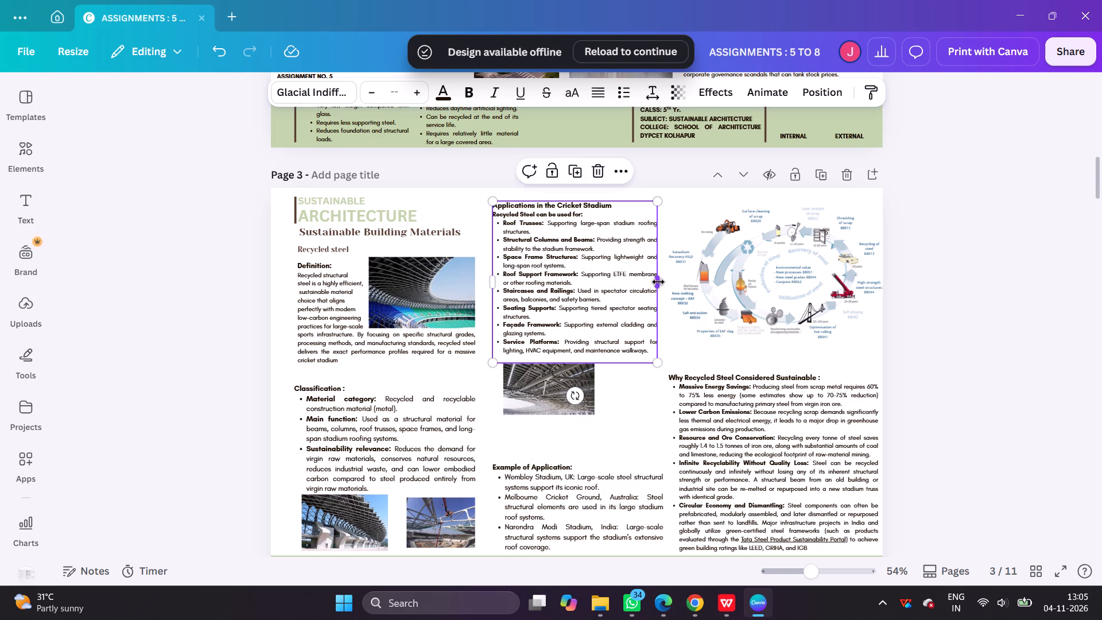
Narrow the Example of Application text box so its right edge matches the Applications in the Cricket Stadium text.
{"action": "scroll", "coordinate": [658, 282], "scroll_direction": "down", "scroll_amount": 3}
{"action": "left_click", "coordinate": [658, 299]}
{"action": "left_click_drag", "start_coordinate": [665, 293], "coordinate": [659, 294]}
{"action": "left_click", "coordinate": [712, 281]}
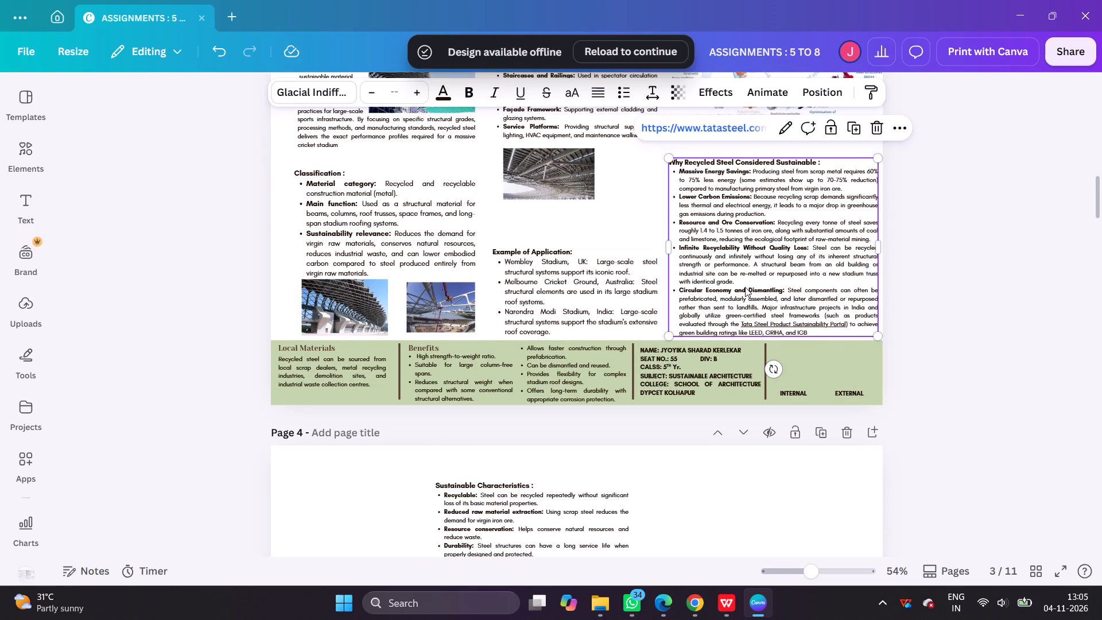
{"action": "key", "text": "Escape"}
Move the roof truss photo to the middle column's right edge above Example of Application and shrink it to about half the column width.
{"action": "scroll", "coordinate": [570, 316], "scroll_direction": "up", "scroll_amount": 2}
{"action": "scroll", "coordinate": [570, 316], "scroll_direction": "down", "scroll_amount": 1}
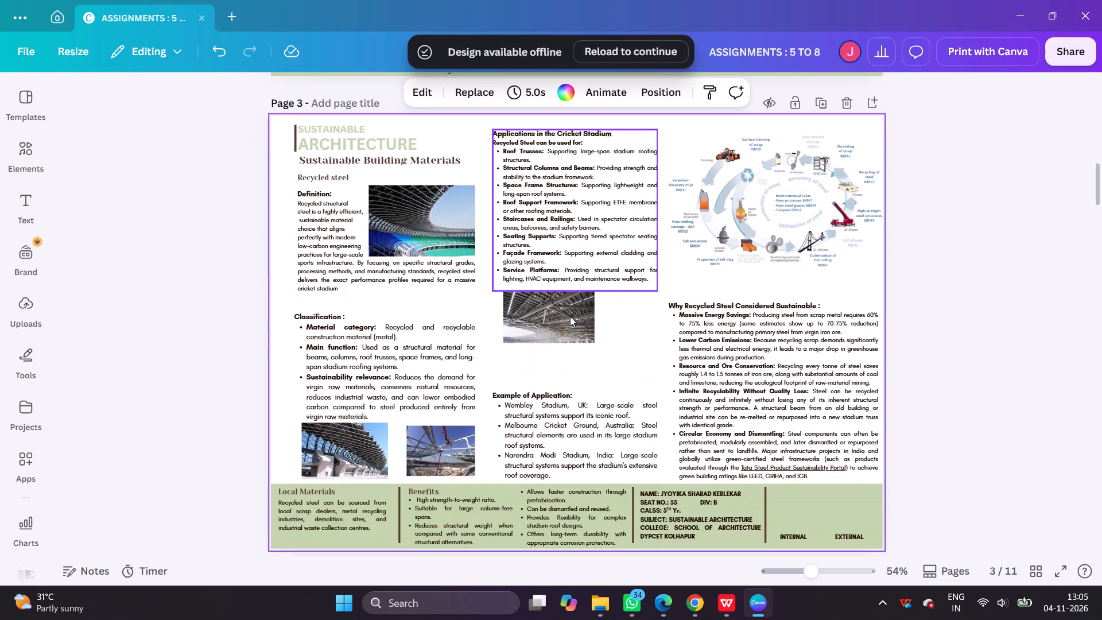
{"action": "left_click_drag", "start_coordinate": [561, 327], "coordinate": [602, 354]}
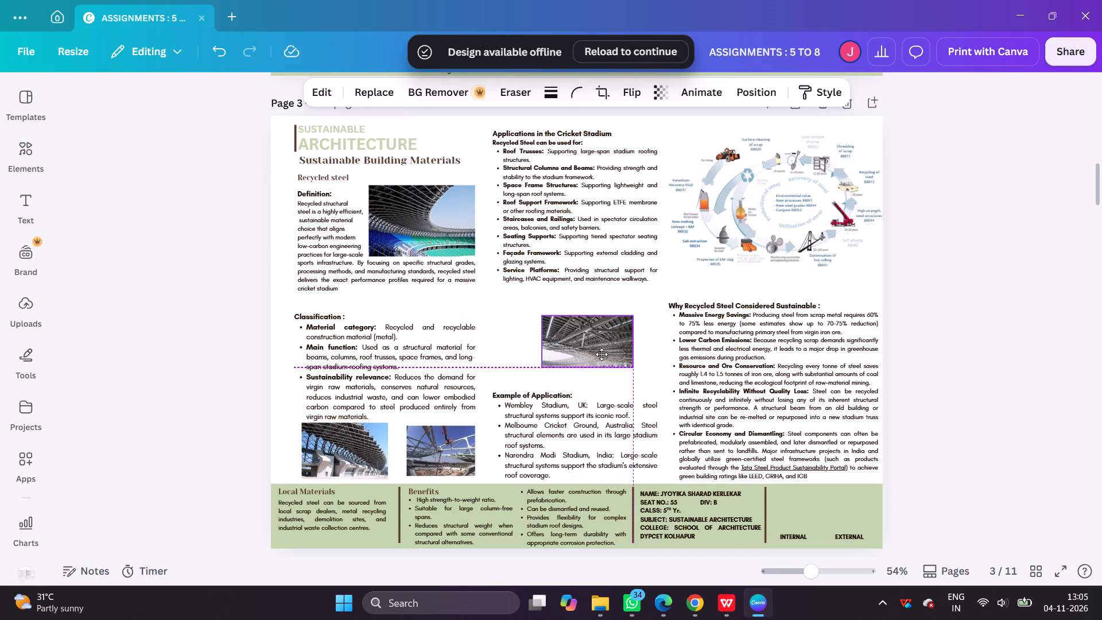
{"action": "left_click_drag", "start_coordinate": [602, 354], "coordinate": [621, 366]}
{"action": "left_click_drag", "start_coordinate": [570, 383], "coordinate": [579, 379]}
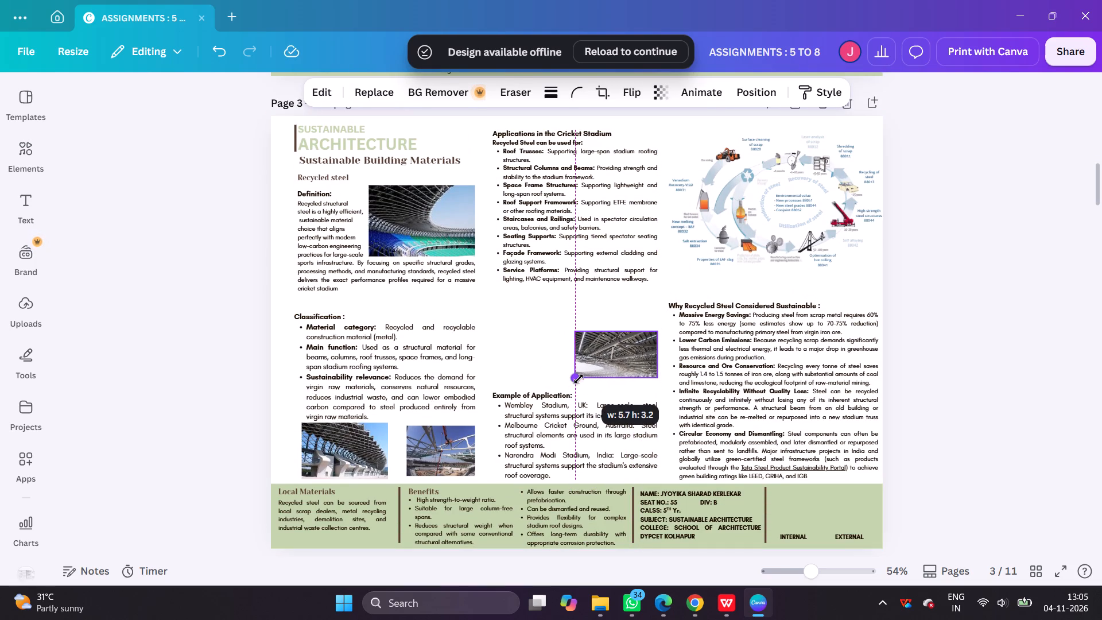
{"action": "left_click_drag", "start_coordinate": [579, 379], "coordinate": [586, 379]}
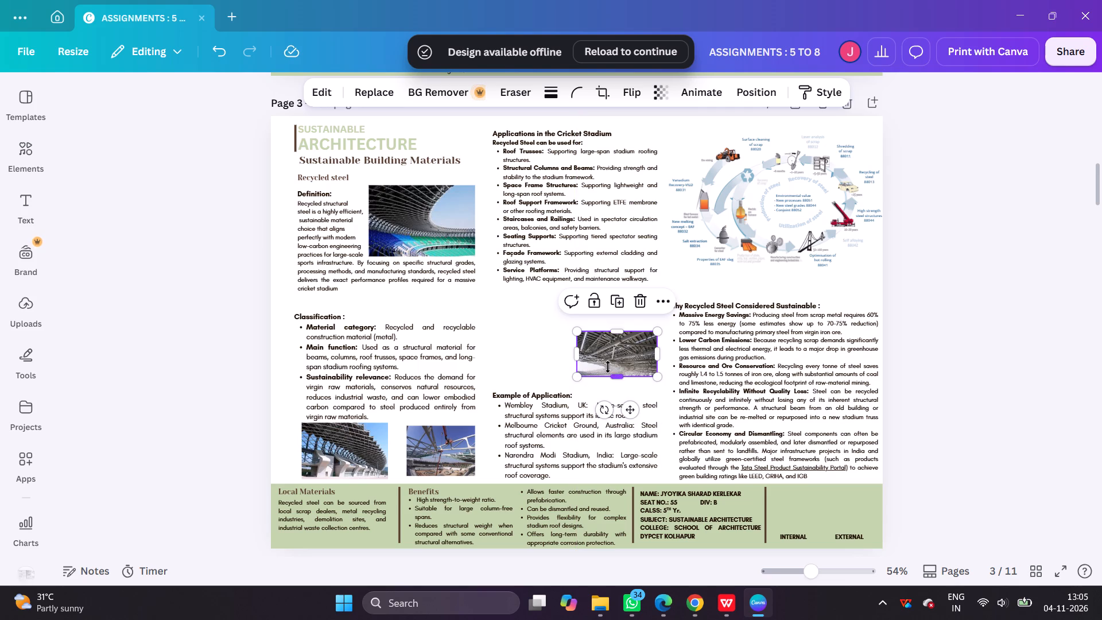
Switch to Chrome and examine the stadium image results, previewing the tensile structure and Sunanda Global pictures, plus the general search results.
{"action": "scroll", "coordinate": [685, 351], "scroll_direction": "down", "scroll_amount": 4}
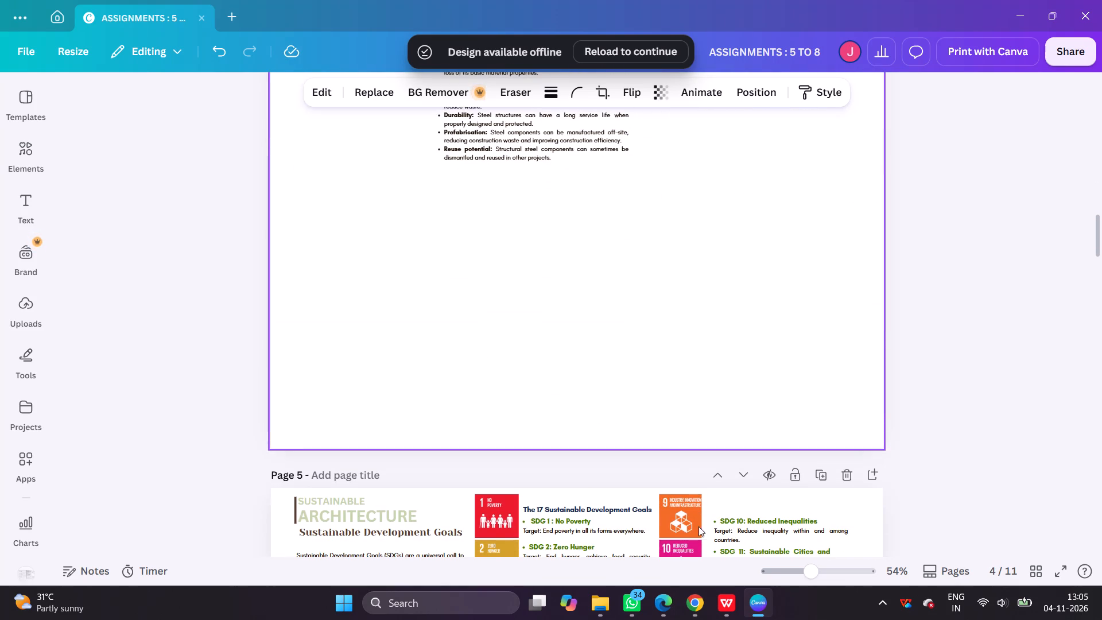
{"action": "left_click", "coordinate": [690, 596]}
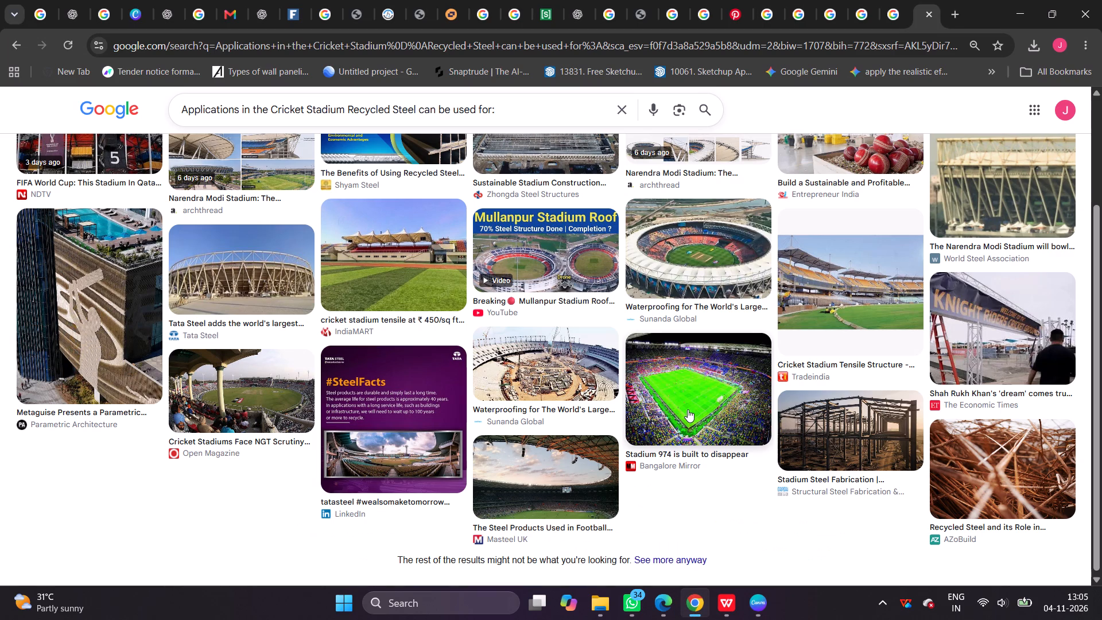
{"action": "scroll", "coordinate": [688, 409], "scroll_direction": "down", "scroll_amount": 4}
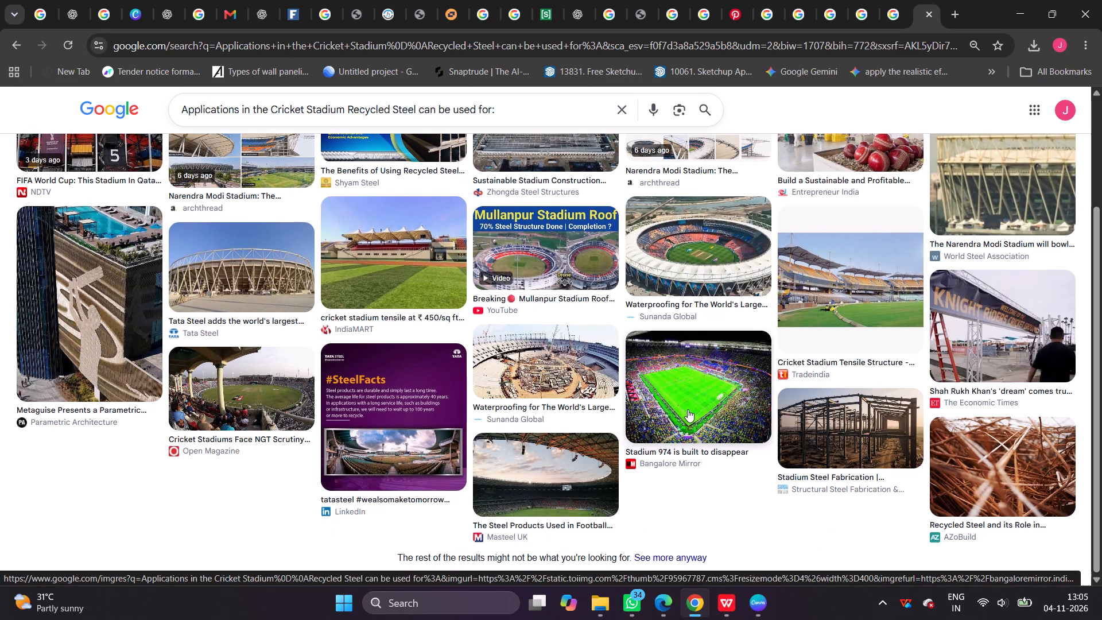
{"action": "left_click", "coordinate": [877, 295]}
{"action": "scroll", "coordinate": [877, 295], "scroll_direction": "down", "scroll_amount": 3}
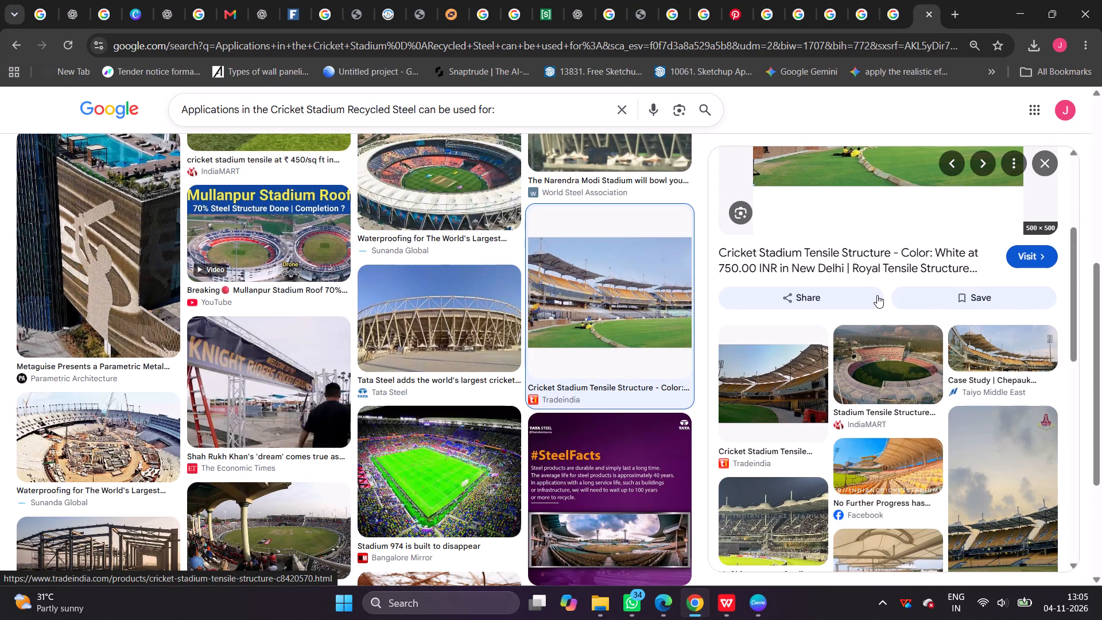
{"action": "scroll", "coordinate": [877, 295], "scroll_direction": "down", "scroll_amount": 3}
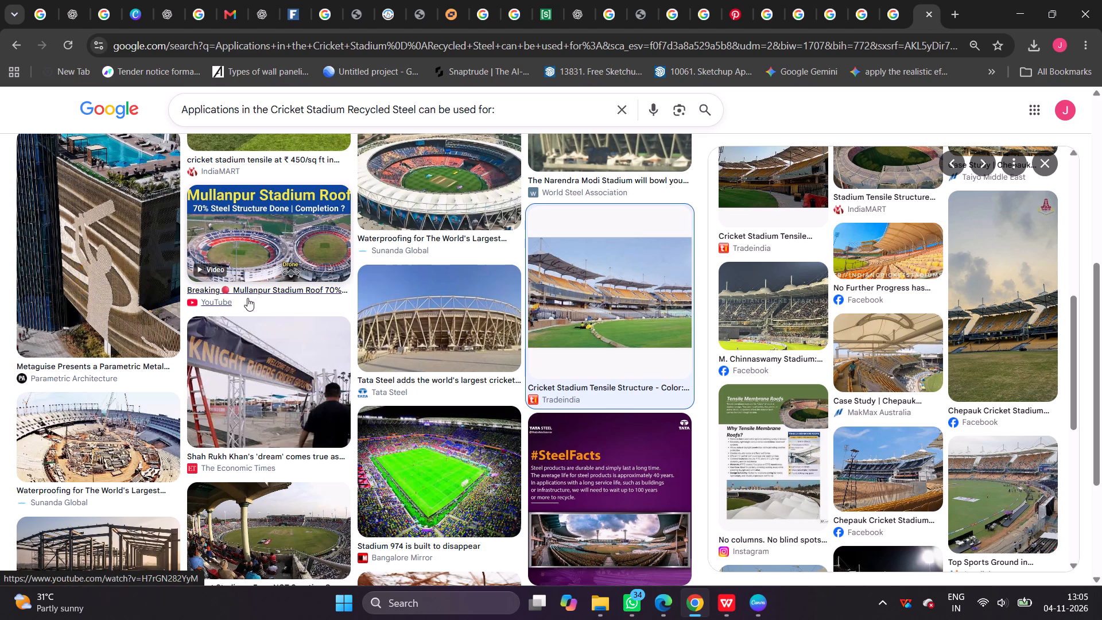
{"action": "left_click", "coordinate": [131, 418]}
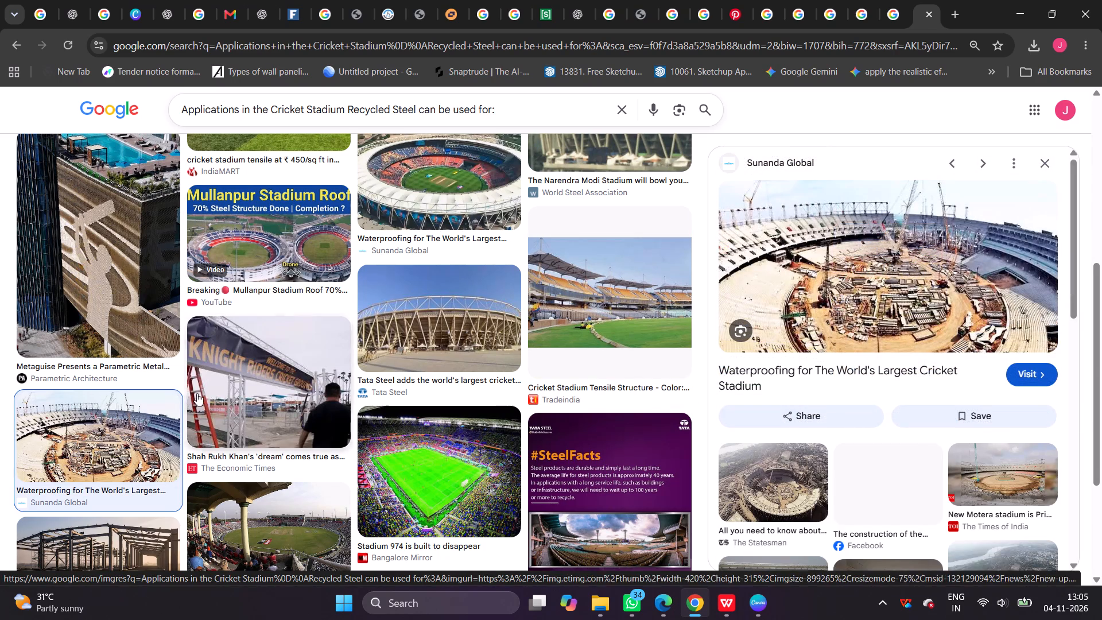
{"action": "scroll", "coordinate": [199, 393], "scroll_direction": "up", "scroll_amount": 4}
{"action": "scroll", "coordinate": [239, 265], "scroll_direction": "up", "scroll_amount": 4}
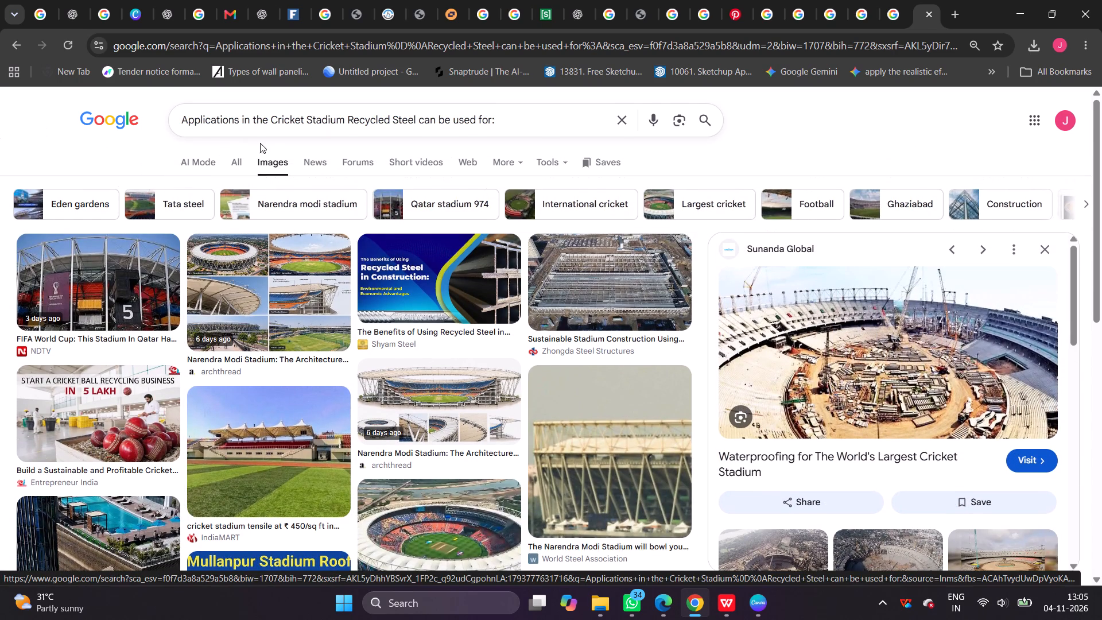
{"action": "left_click", "coordinate": [238, 155]}
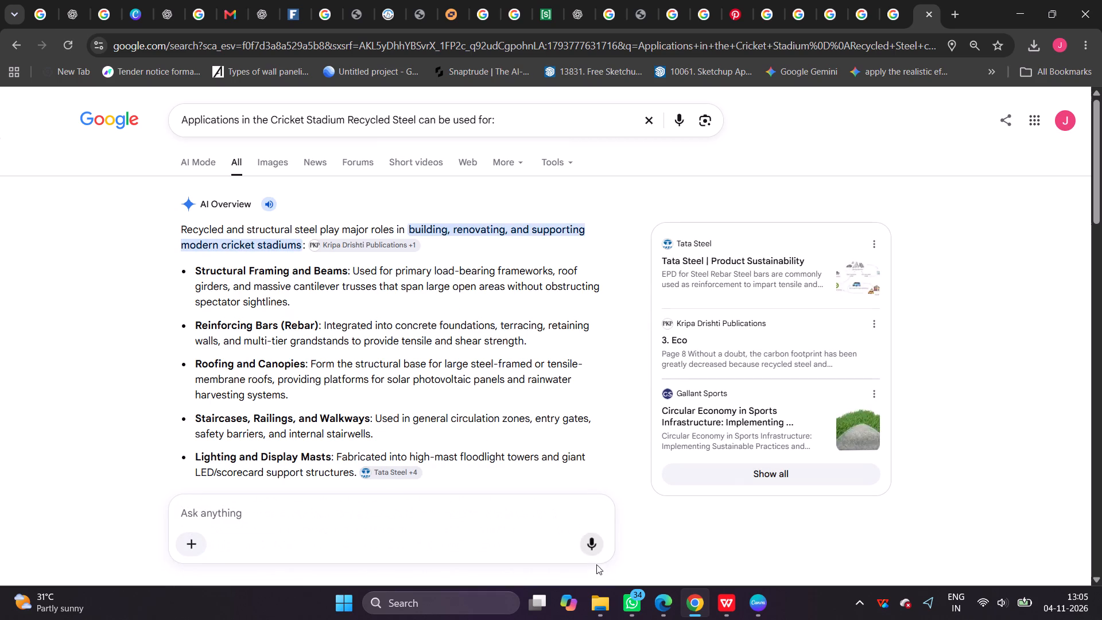
Copy the Applications in the Cricket Stadium text box from Canva page 3 and search Google in Chrome for its full text.
{"action": "left_click", "coordinate": [750, 607]}
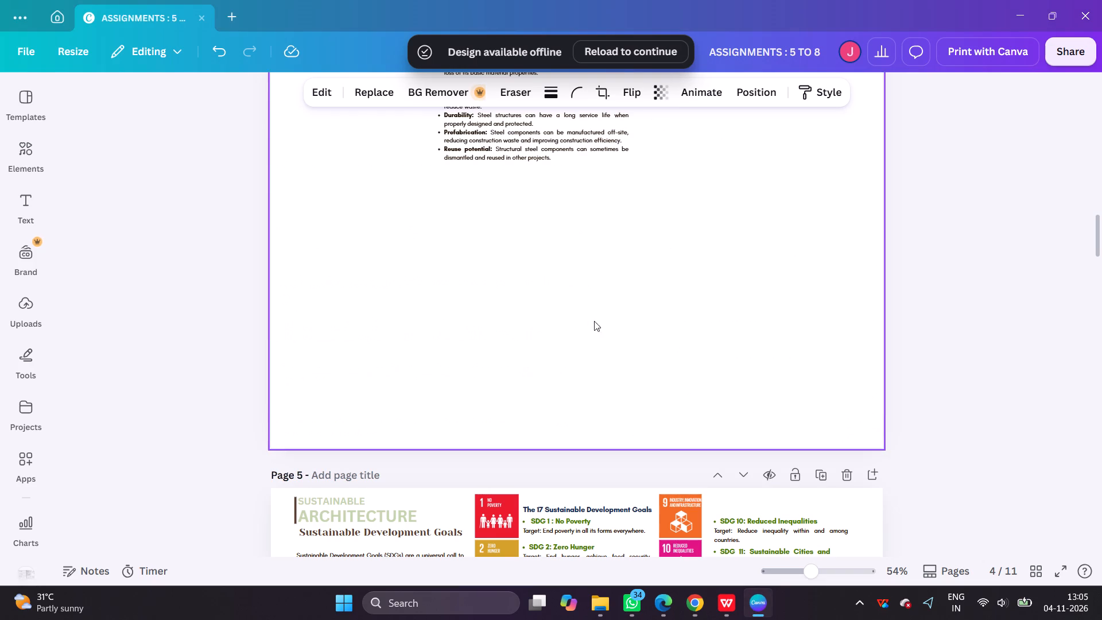
{"action": "scroll", "coordinate": [574, 401], "scroll_direction": "up", "scroll_amount": 7}
{"action": "scroll", "coordinate": [519, 236], "scroll_direction": "up", "scroll_amount": 2}
{"action": "left_click", "coordinate": [520, 234]}
{"action": "key", "text": "ctrl+c"}
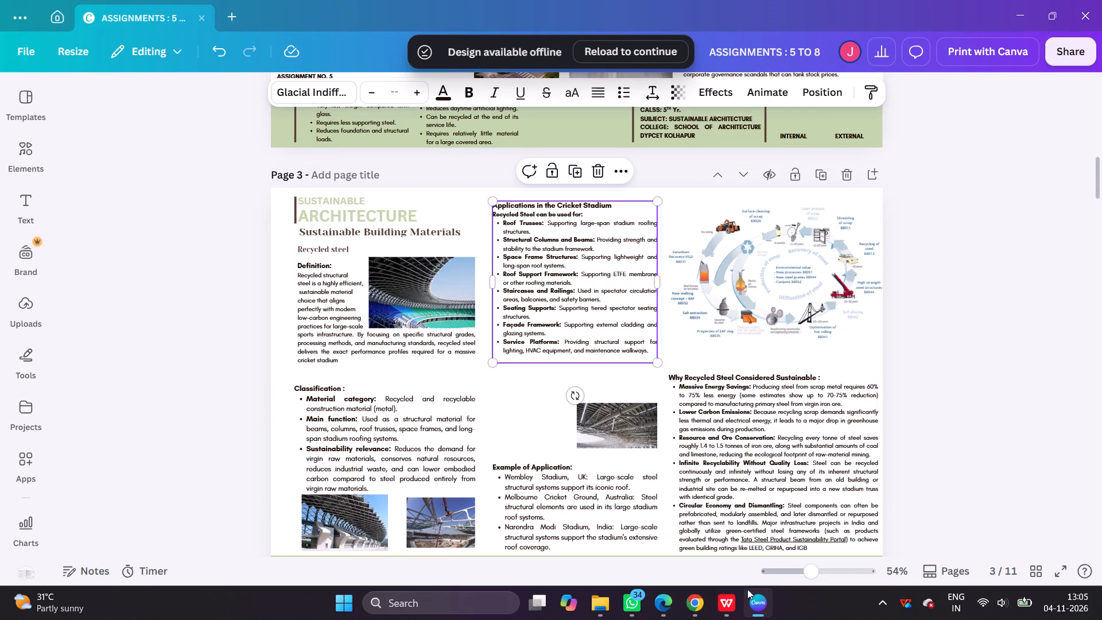
{"action": "left_click", "coordinate": [697, 608]}
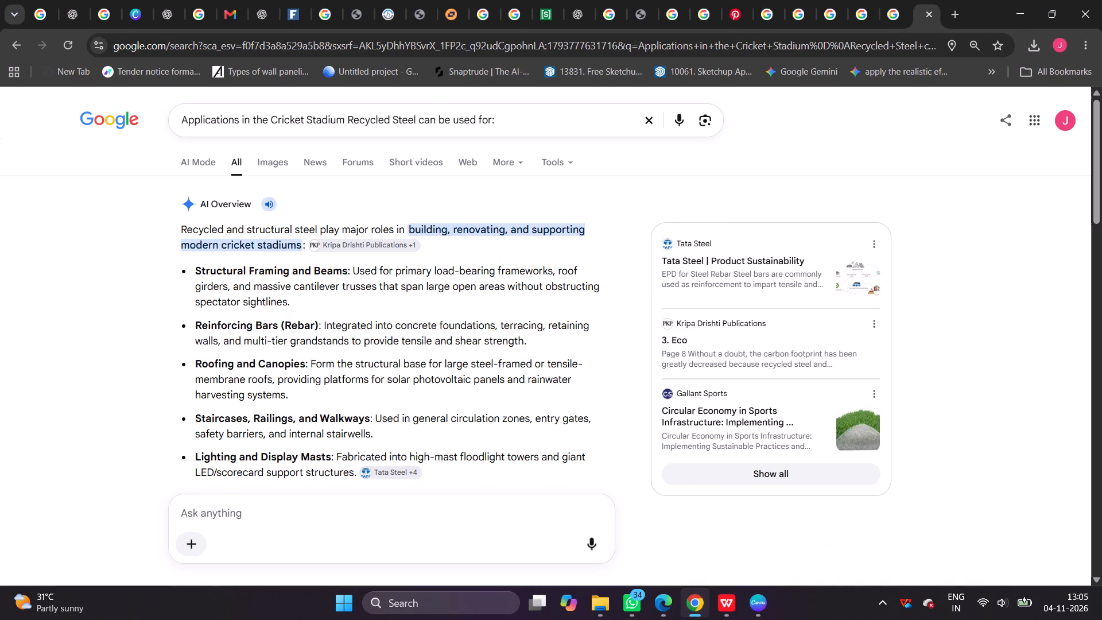
{"action": "left_click_drag", "start_coordinate": [504, 113], "coordinate": [164, 121]}
{"action": "key", "text": "ctrl+v"}
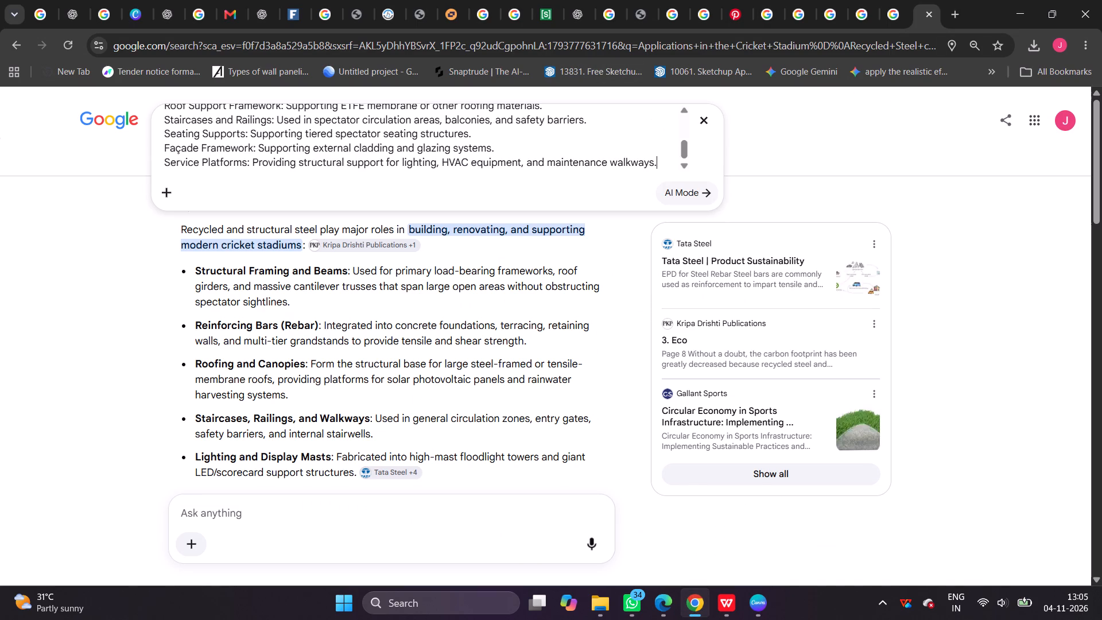
{"action": "key", "text": "Return"}
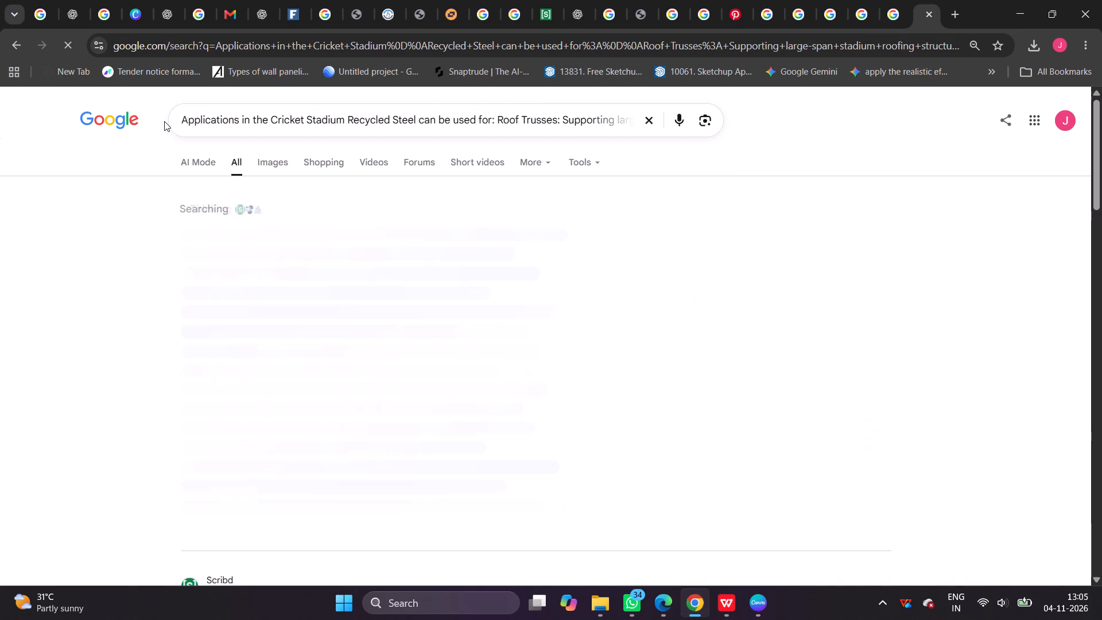
{"action": "scroll", "coordinate": [265, 197], "scroll_direction": "down", "scroll_amount": 4}
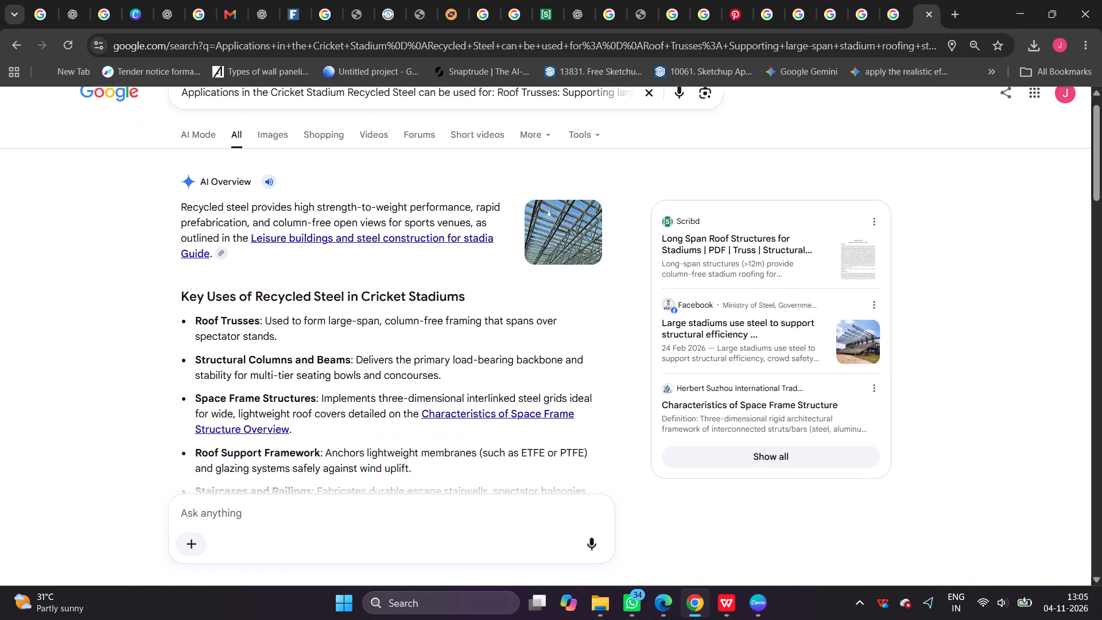
{"action": "scroll", "coordinate": [358, 263], "scroll_direction": "up", "scroll_amount": 5}
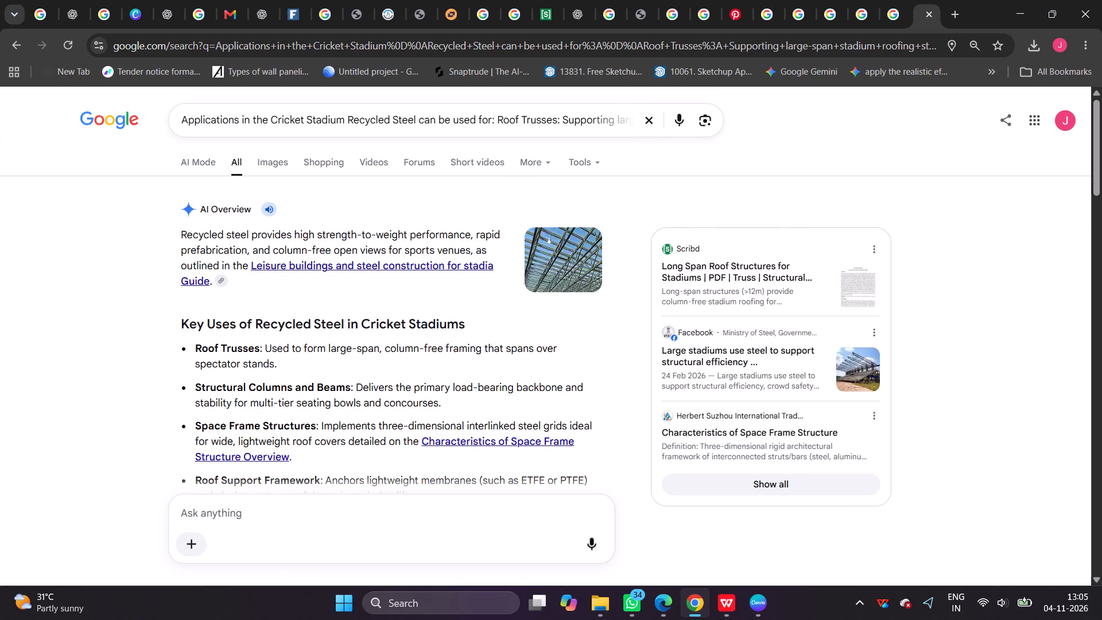
Append "with image" to the Applications in the Cricket Stadium query and run the Google search again.
{"action": "left_click", "coordinate": [574, 113]}
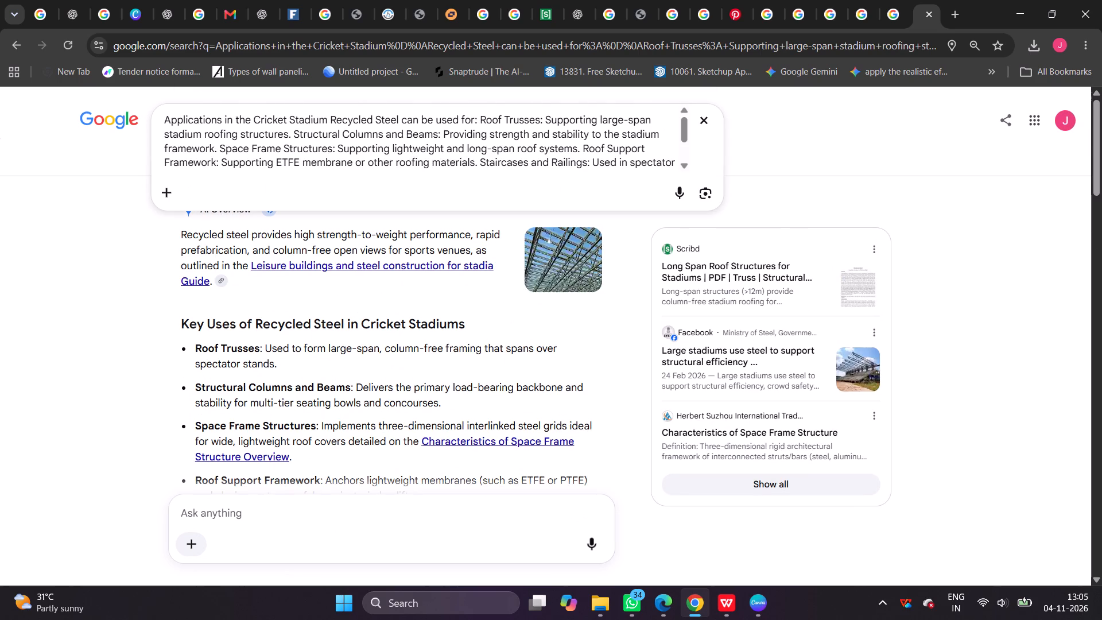
{"action": "left_click", "coordinate": [686, 165]}
{"action": "left_click", "coordinate": [608, 168]}
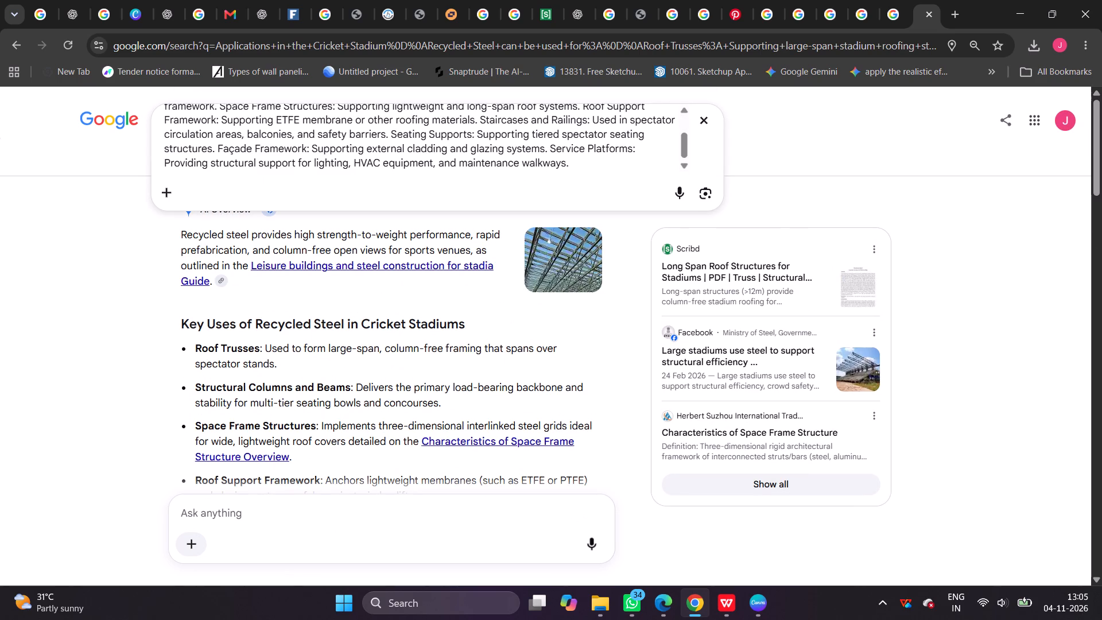
{"action": "key", "text": "space"}
{"action": "left_click", "coordinate": [523, 166]}
{"action": "key", "text": "ctrl+c"}
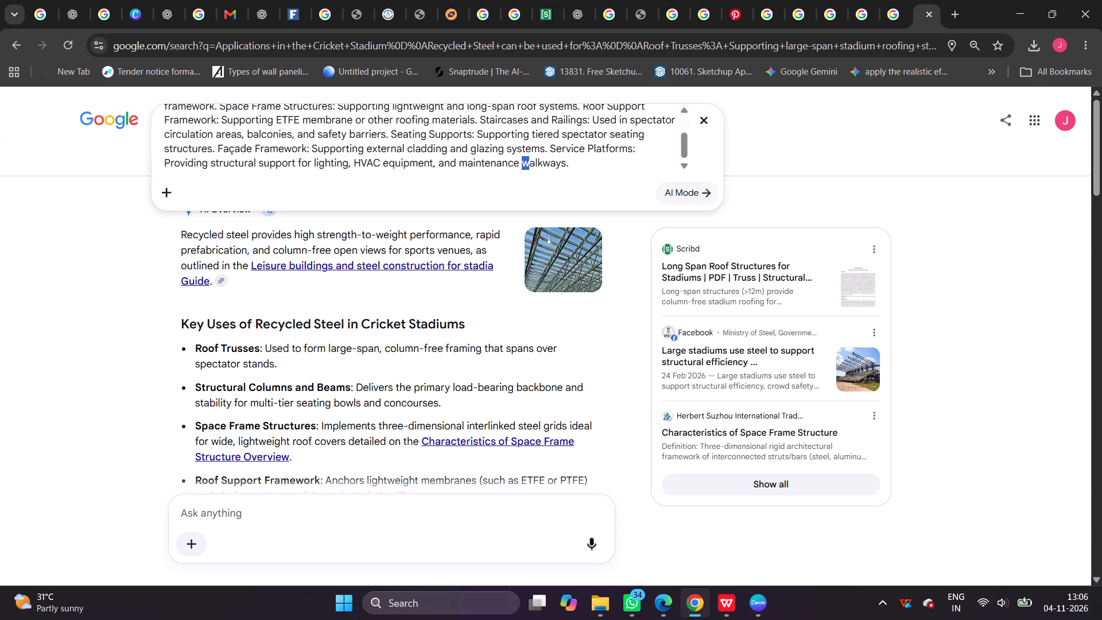
{"action": "left_click", "coordinate": [583, 161]}
{"action": "key", "text": "ctrl+v"}
{"action": "type", "text": "ith image"}
{"action": "left_click", "coordinate": [631, 146]}
{"action": "key", "text": "ctrl+c"}
{"action": "left_click", "coordinate": [630, 168]}
{"action": "key", "text": "ctrl+v"}
{"action": "key", "text": "Return"}
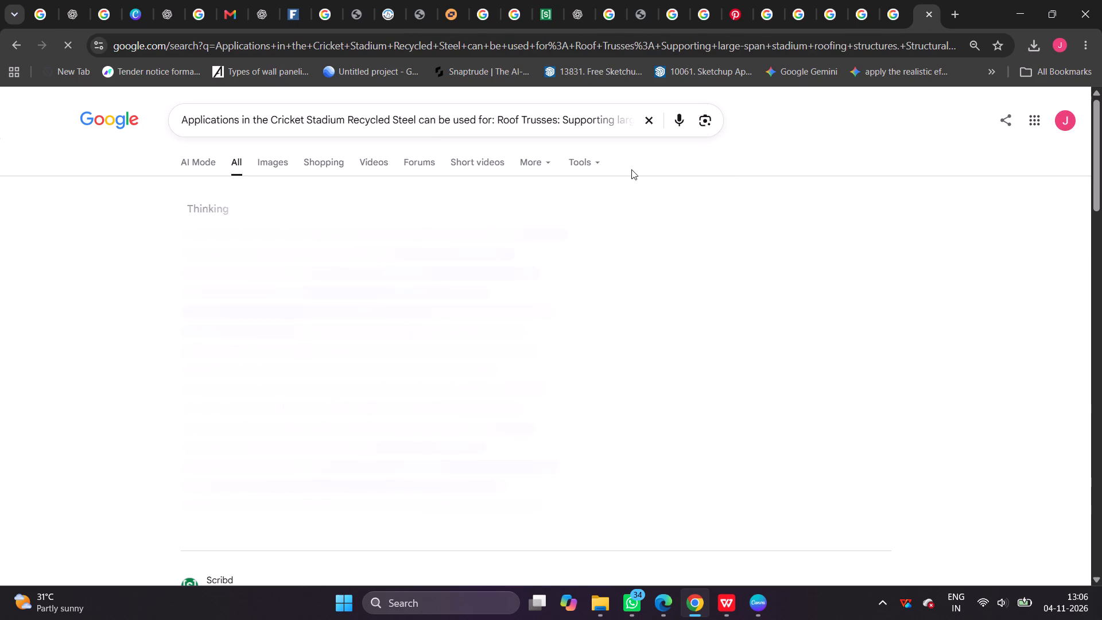
Open the image results for the search and save the Tubular Steel Truss Design illustration to the computer.
{"action": "scroll", "coordinate": [501, 340], "scroll_direction": "down", "scroll_amount": 4}
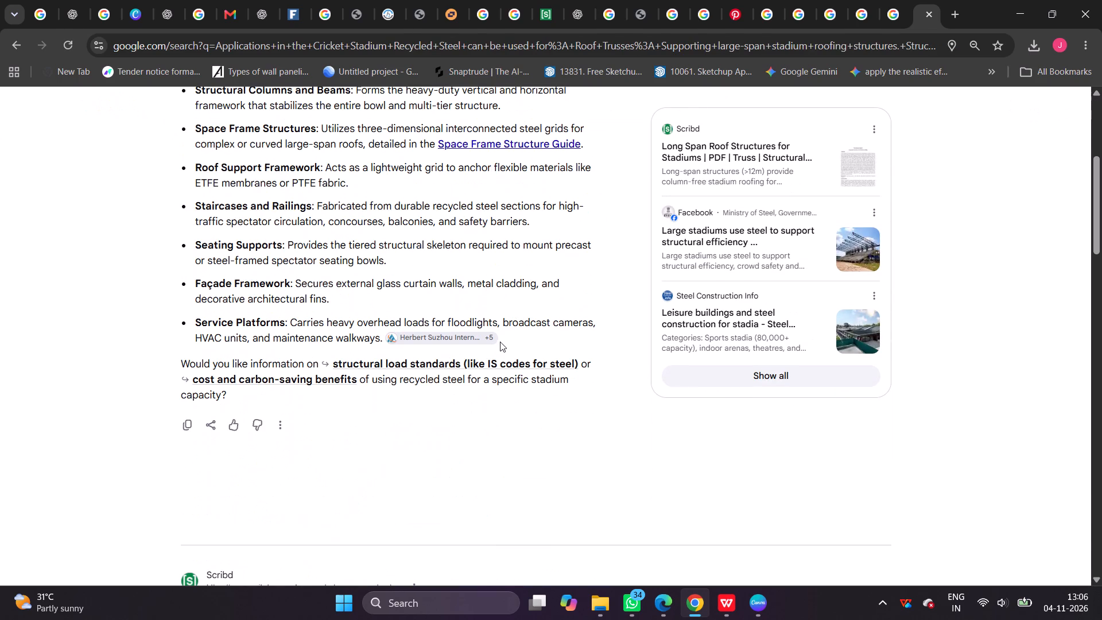
{"action": "scroll", "coordinate": [500, 342], "scroll_direction": "down", "scroll_amount": 3}
{"action": "scroll", "coordinate": [500, 342], "scroll_direction": "up", "scroll_amount": 2}
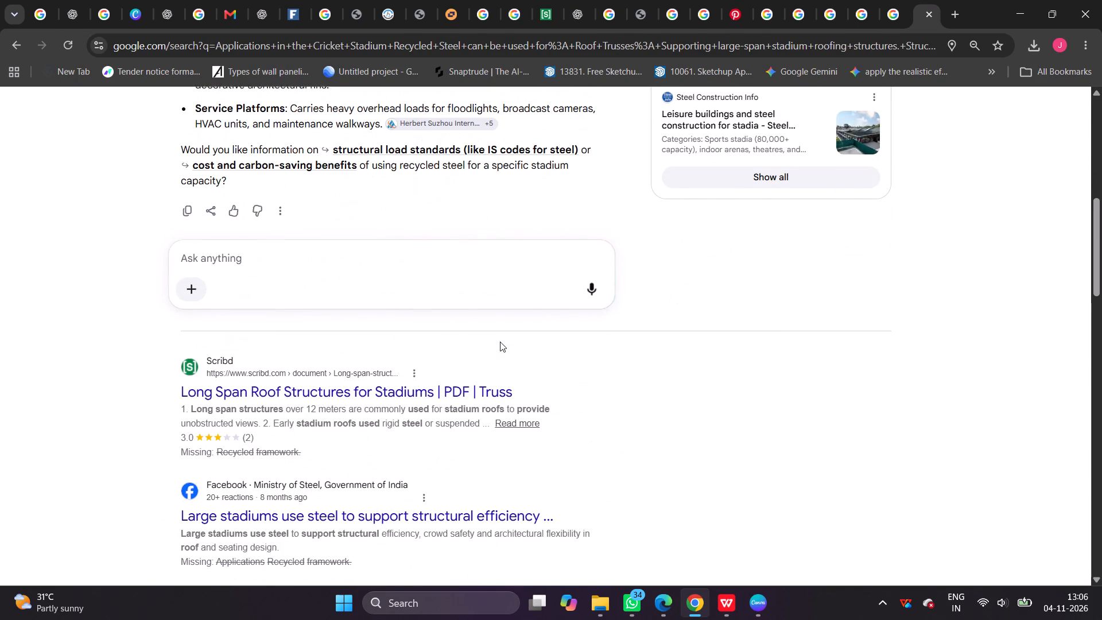
{"action": "scroll", "coordinate": [500, 342], "scroll_direction": "up", "scroll_amount": 6}
{"action": "left_click", "coordinate": [277, 167]}
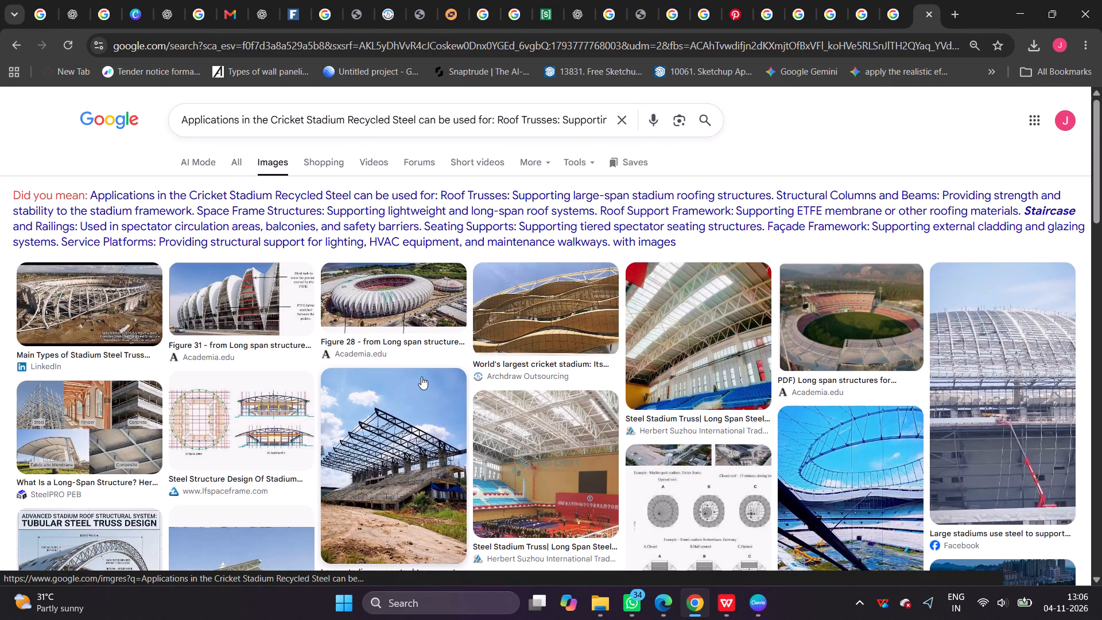
{"action": "scroll", "coordinate": [421, 377], "scroll_direction": "down", "scroll_amount": 2}
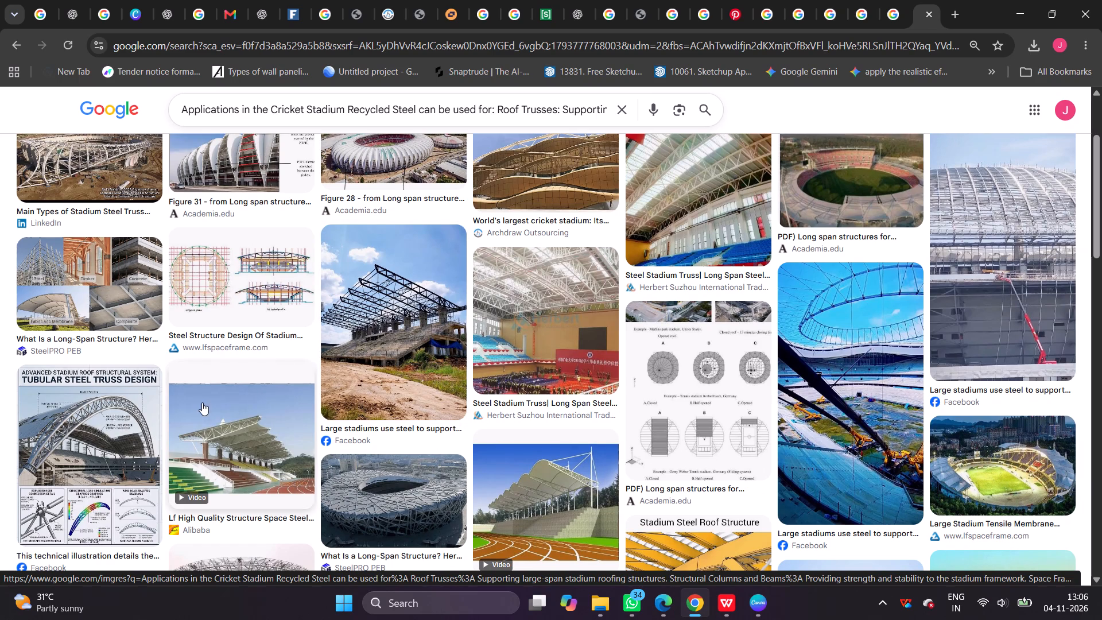
{"action": "scroll", "coordinate": [114, 339], "scroll_direction": "down", "scroll_amount": 3}
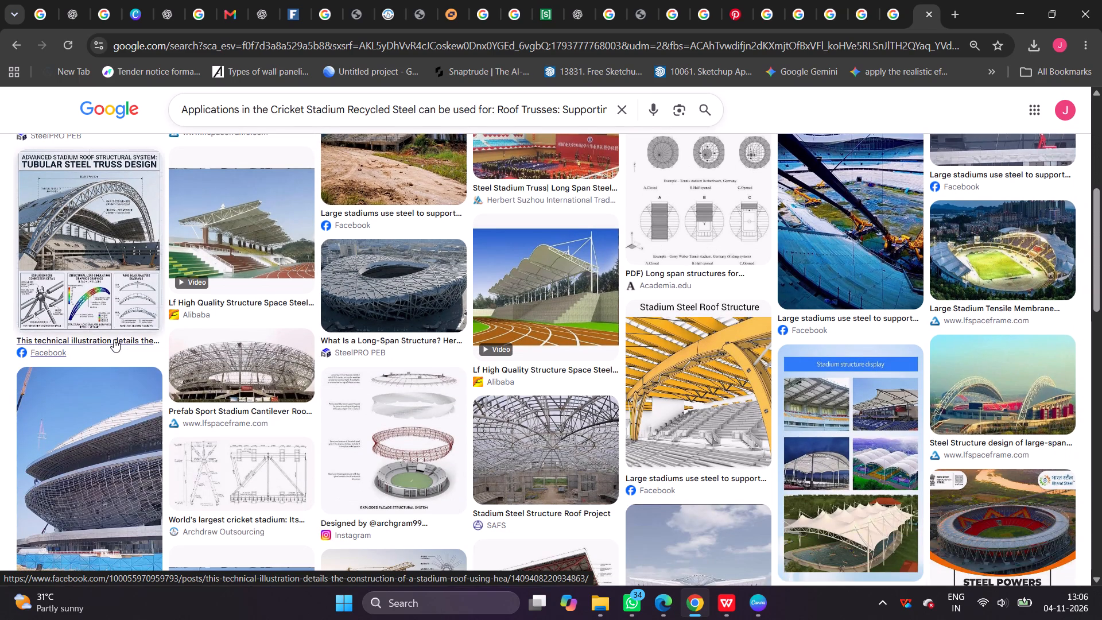
{"action": "right_click", "coordinate": [107, 273]}
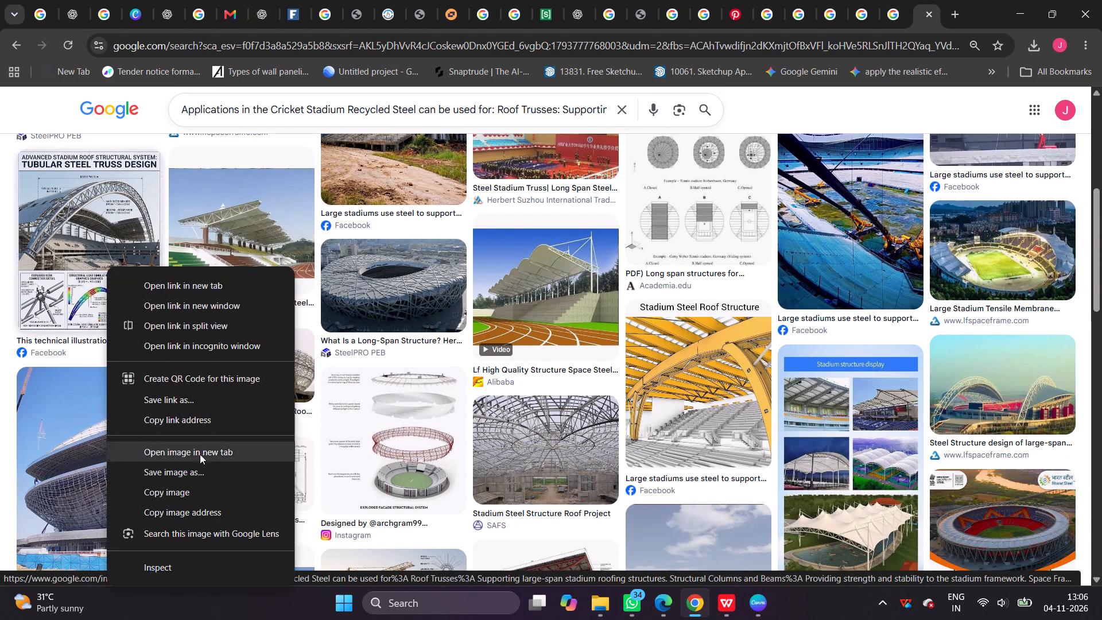
{"action": "left_click", "coordinate": [199, 468]}
{"action": "left_click", "coordinate": [607, 450]}
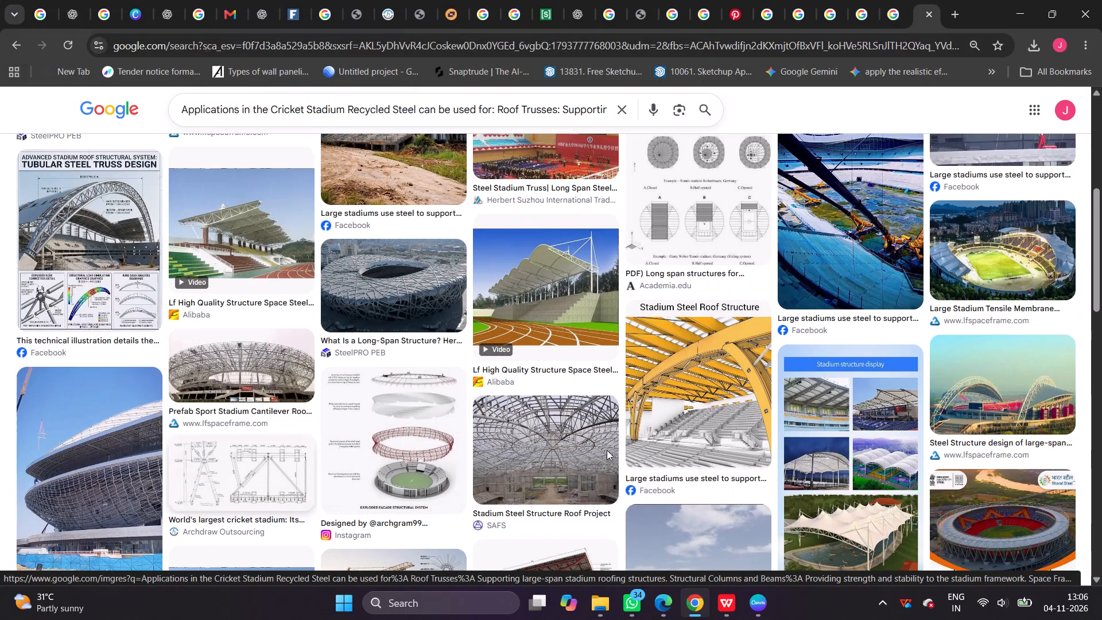
Examine more stadium steel image results, previewing the SteelPRO PEB long-span structure picture and the Facebook steel-framed stand photo.
{"action": "scroll", "coordinate": [717, 428], "scroll_direction": "down", "scroll_amount": 3}
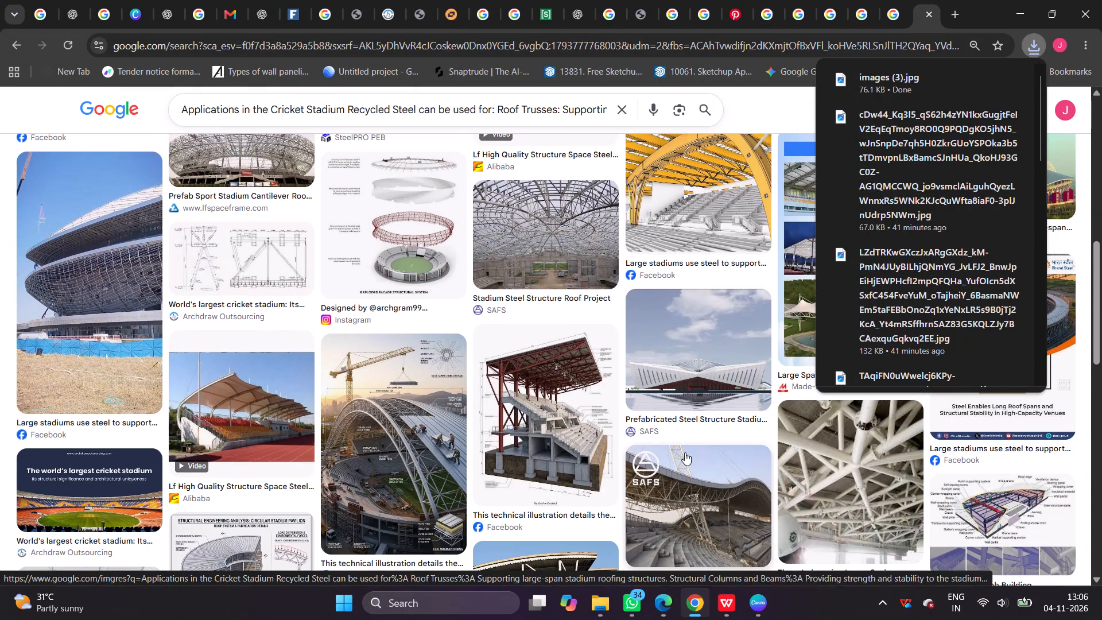
{"action": "scroll", "coordinate": [685, 452], "scroll_direction": "down", "scroll_amount": 2}
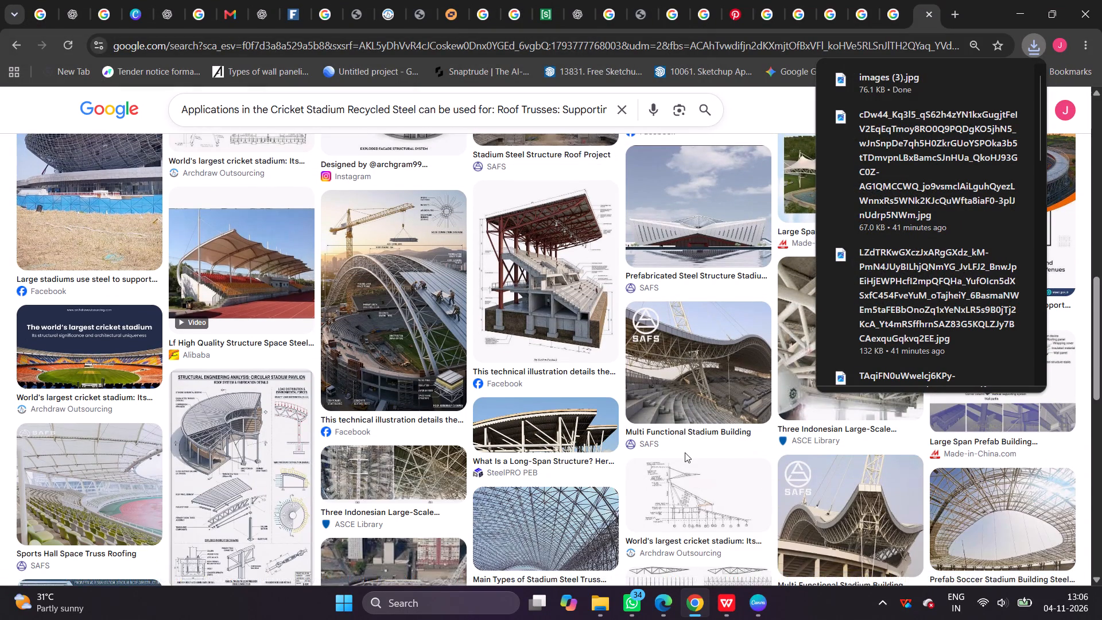
{"action": "scroll", "coordinate": [685, 452], "scroll_direction": "down", "scroll_amount": 3}
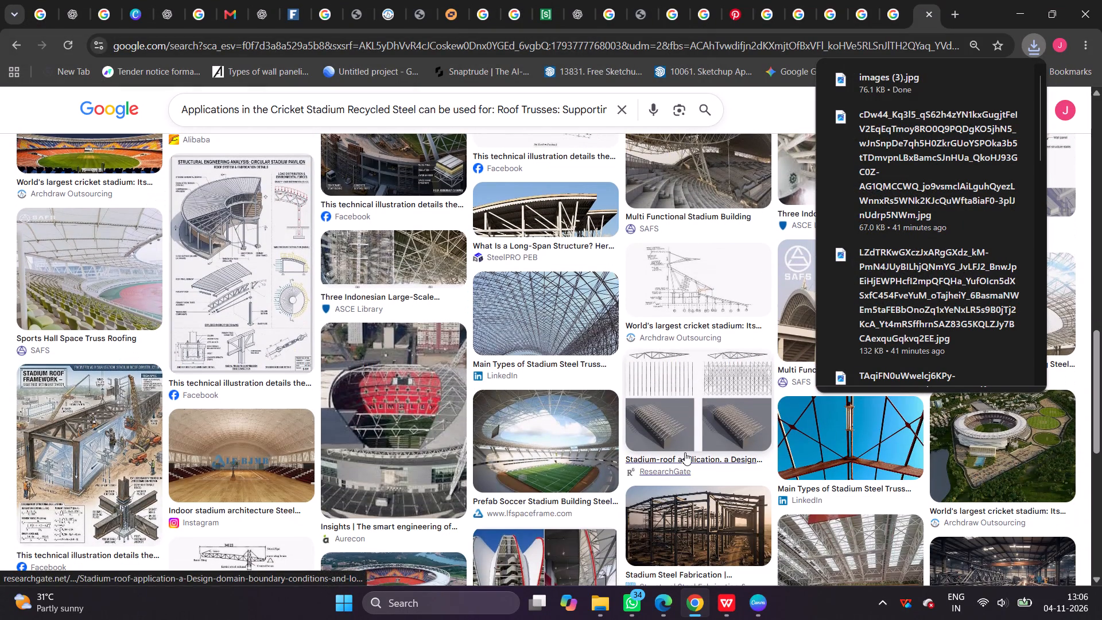
{"action": "scroll", "coordinate": [408, 402], "scroll_direction": "down", "scroll_amount": 3}
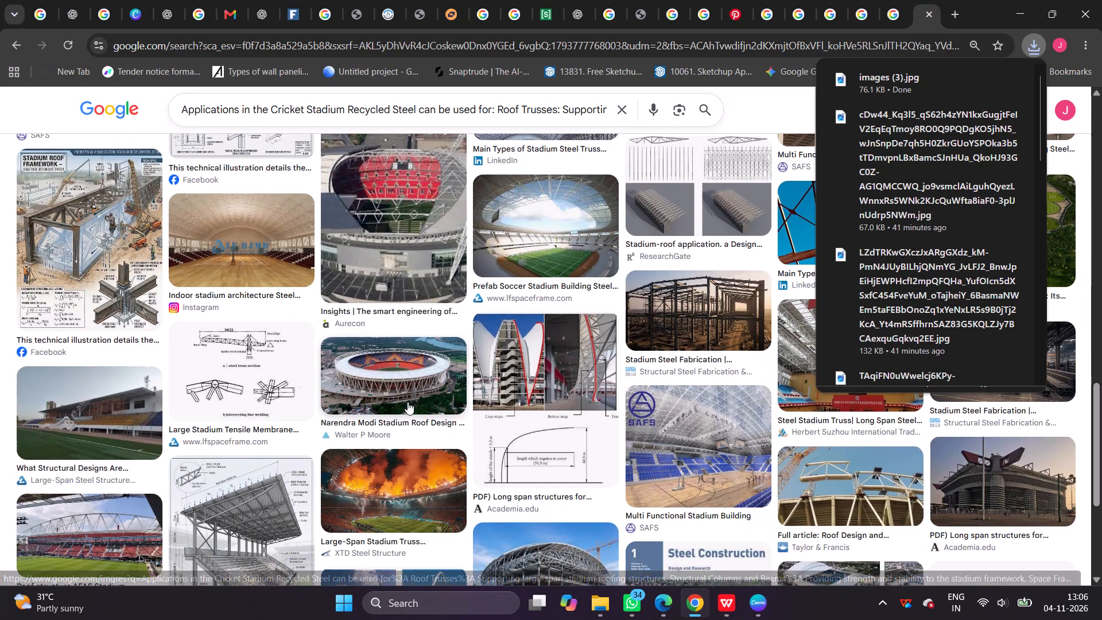
{"action": "scroll", "coordinate": [408, 402], "scroll_direction": "down", "scroll_amount": 2}
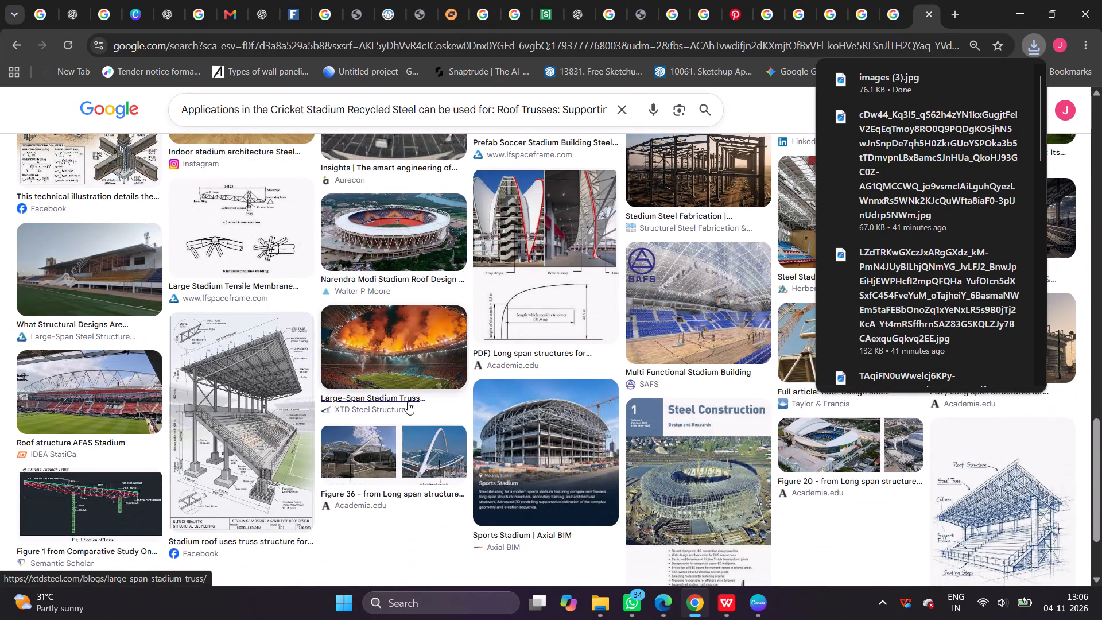
{"action": "scroll", "coordinate": [408, 402], "scroll_direction": "down", "scroll_amount": 3}
{"action": "scroll", "coordinate": [408, 402], "scroll_direction": "up", "scroll_amount": 8}
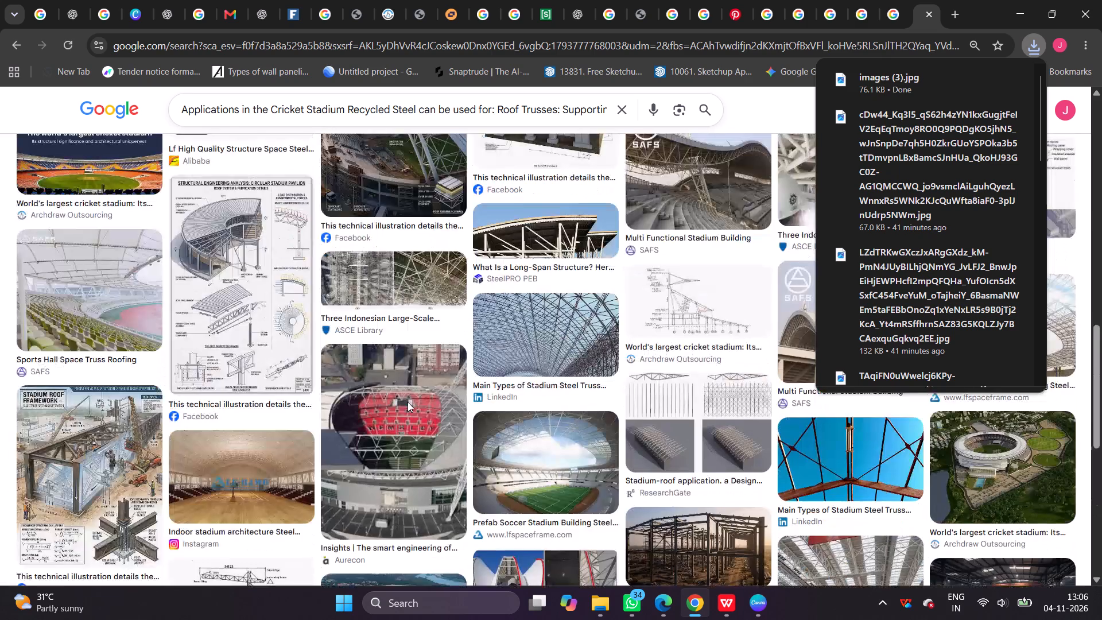
{"action": "scroll", "coordinate": [408, 402], "scroll_direction": "up", "scroll_amount": 10}
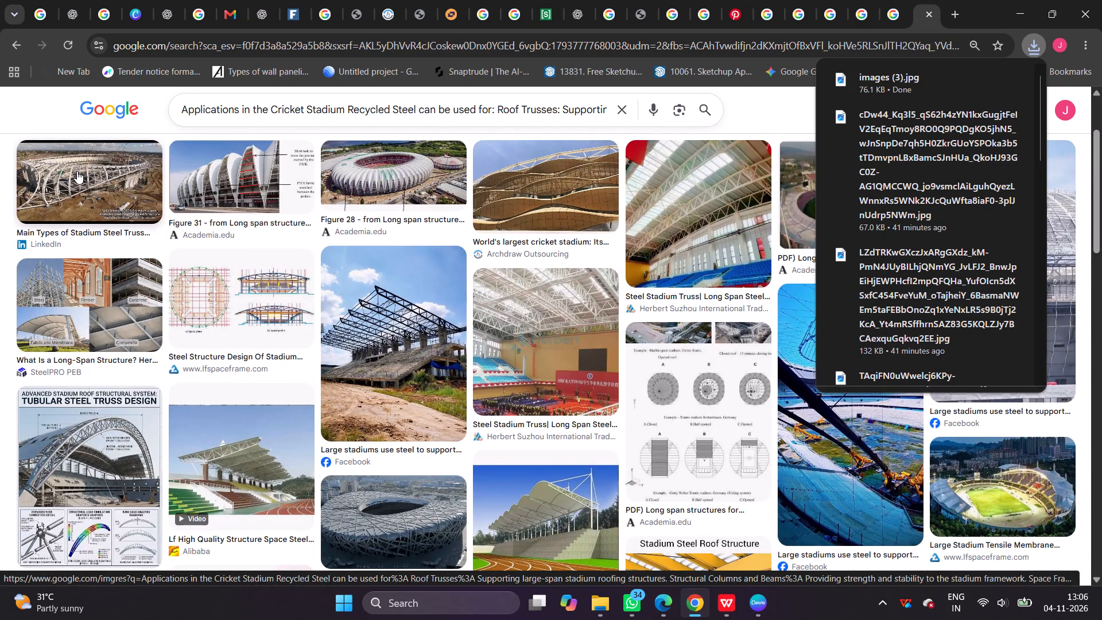
{"action": "left_click", "coordinate": [103, 286]}
{"action": "scroll", "coordinate": [821, 394], "scroll_direction": "down", "scroll_amount": 2}
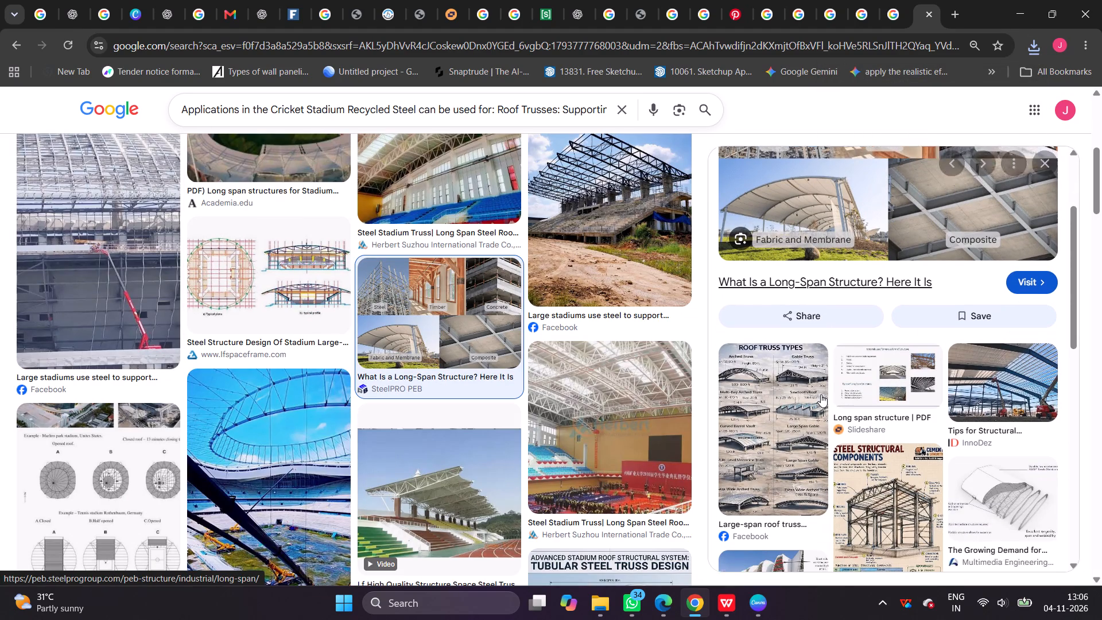
{"action": "left_click", "coordinate": [602, 234]}
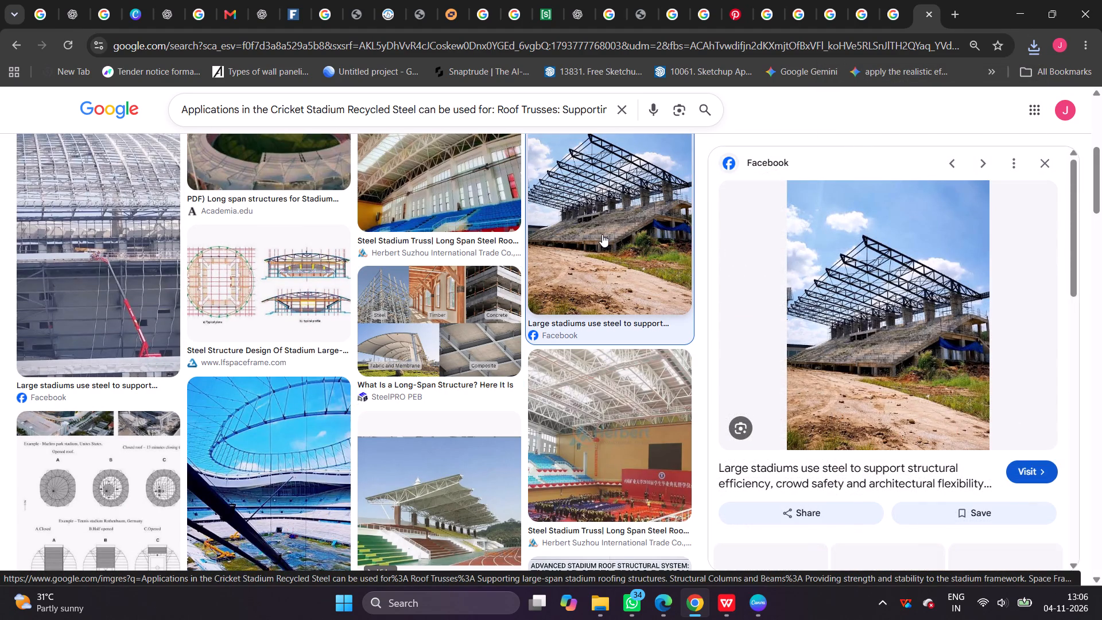
Bring Herbert Suzhou's Steel Stadium Truss picture with the blue seating from the Chrome image results into page 3 in Canva.
{"action": "left_click", "coordinate": [407, 182]}
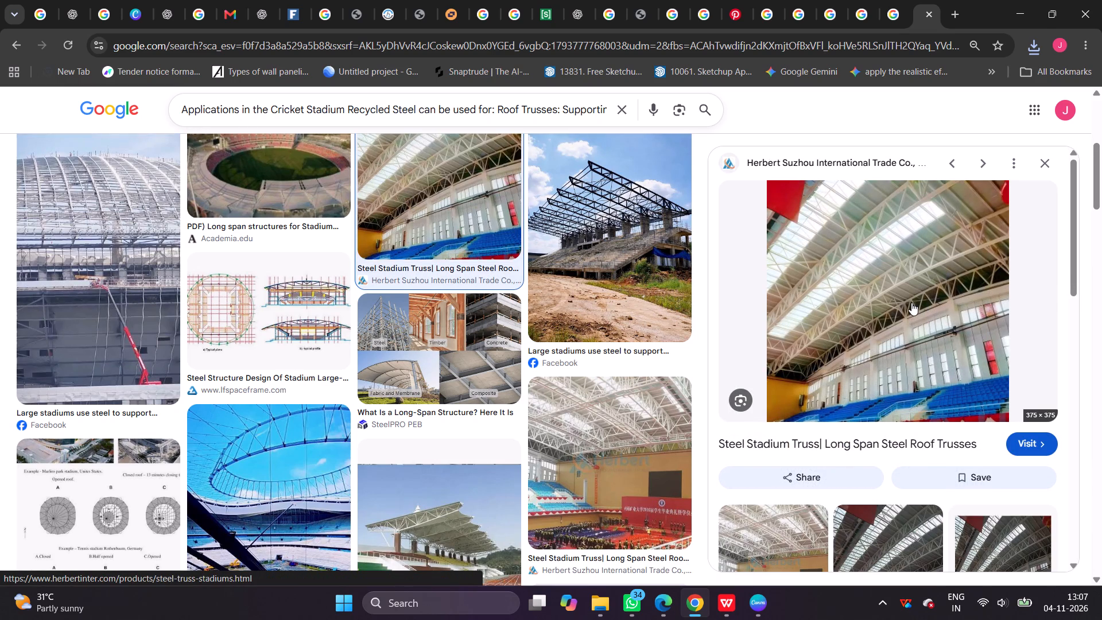
{"action": "left_click_drag", "start_coordinate": [911, 301], "coordinate": [765, 582]}
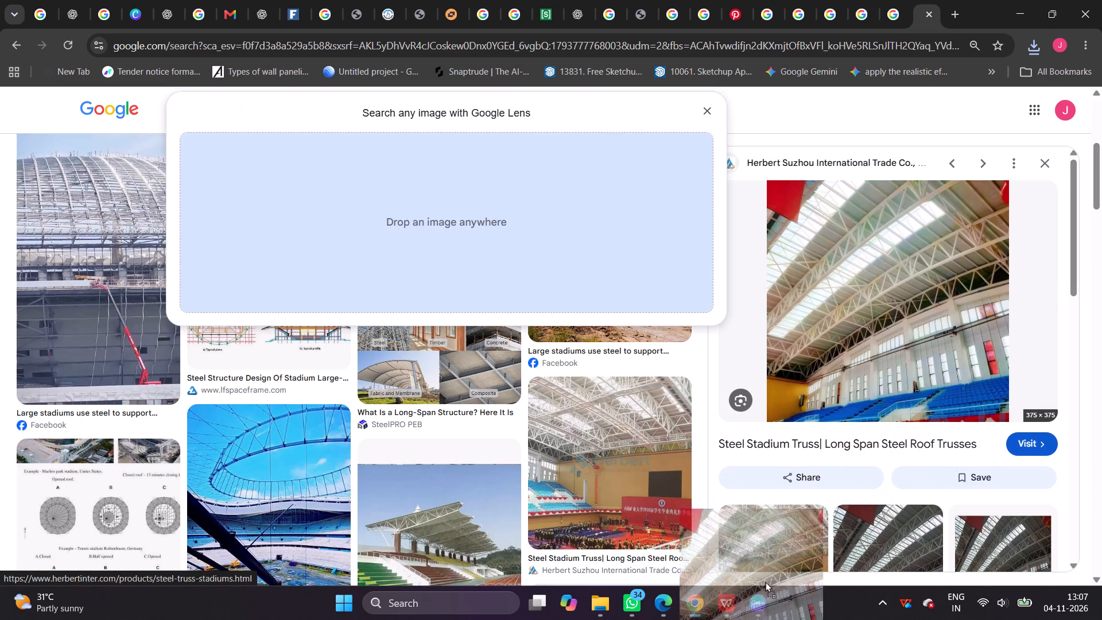
{"action": "left_click_drag", "start_coordinate": [765, 582], "coordinate": [562, 448]}
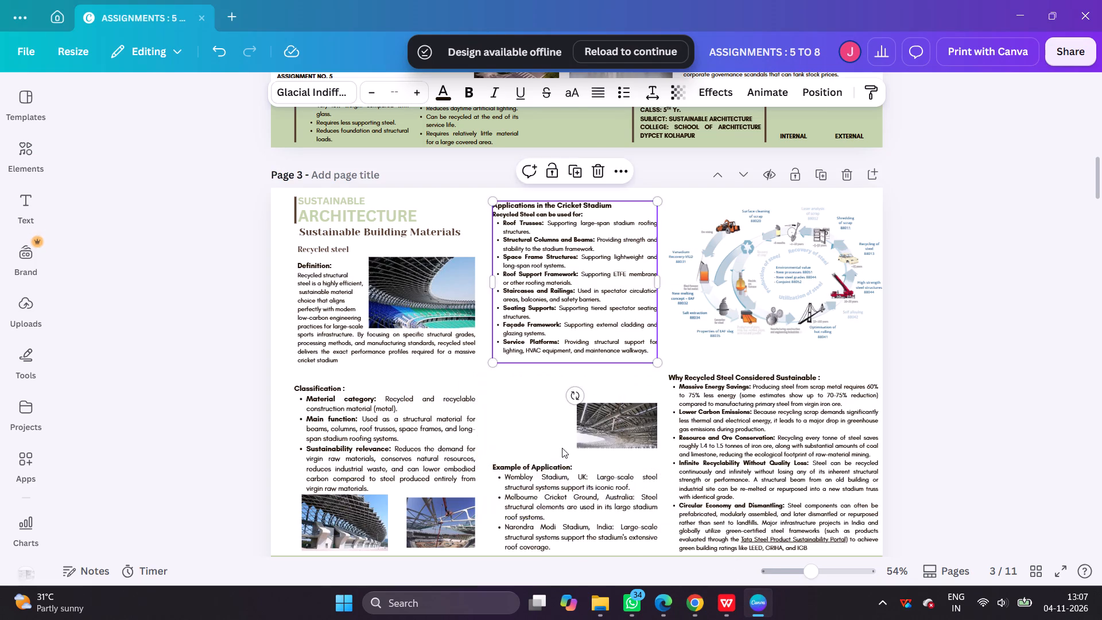
Shrink the inserted stadium truss picture to about half the middle column's width and place it at the column's left edge above Example of Application.
{"action": "left_click_drag", "start_coordinate": [692, 524], "coordinate": [582, 390]}
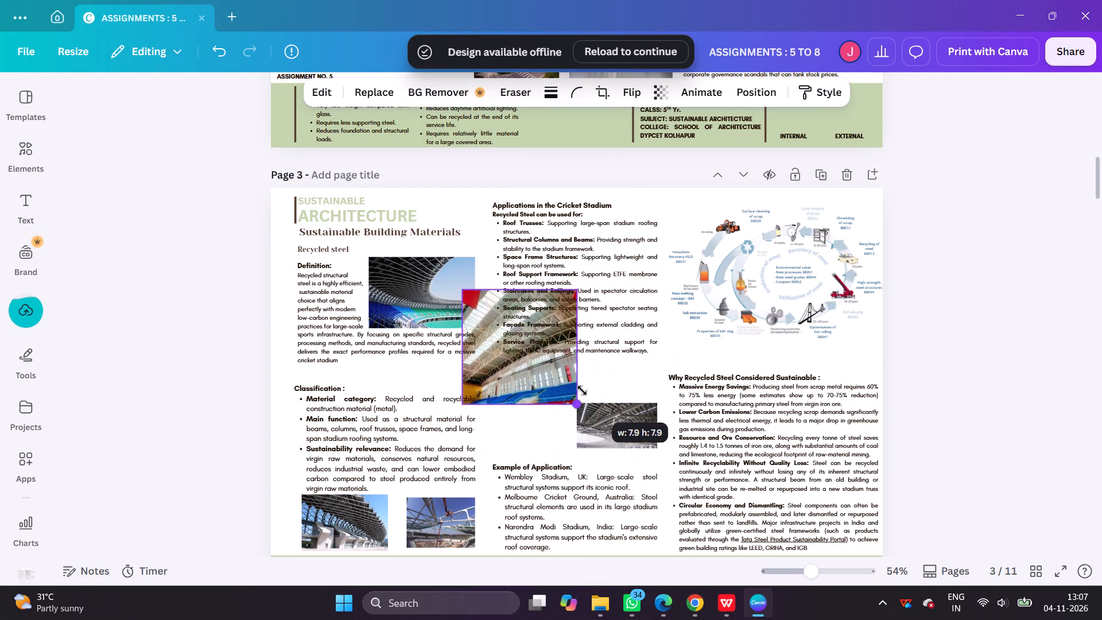
{"action": "left_click_drag", "start_coordinate": [582, 390], "coordinate": [554, 369]}
{"action": "left_click_drag", "start_coordinate": [491, 357], "coordinate": [491, 365]}
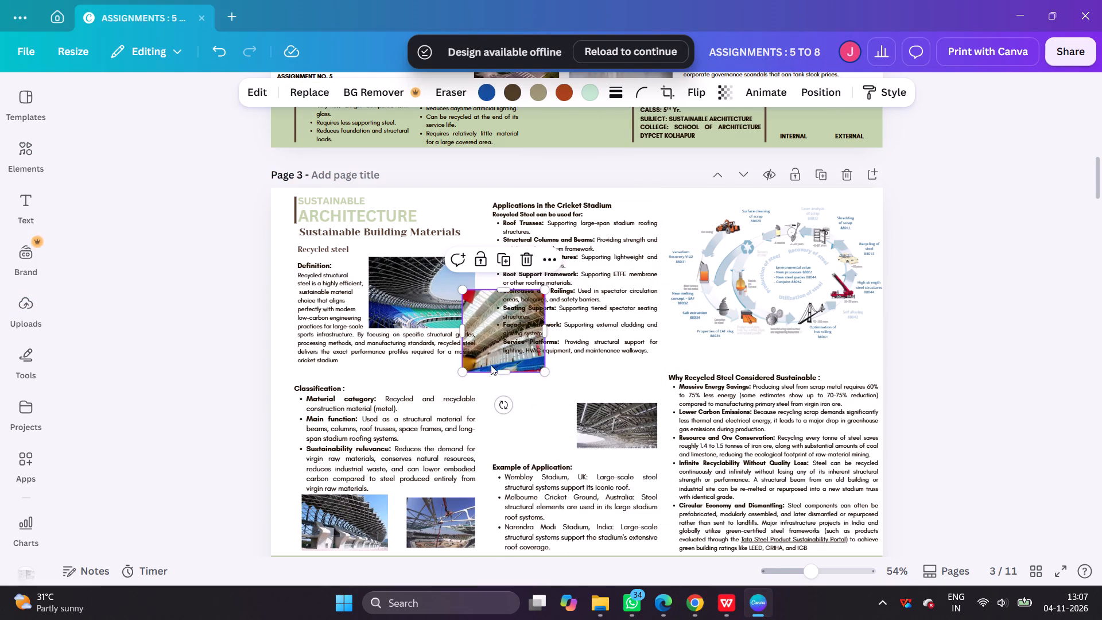
{"action": "left_click_drag", "start_coordinate": [491, 365], "coordinate": [517, 435]}
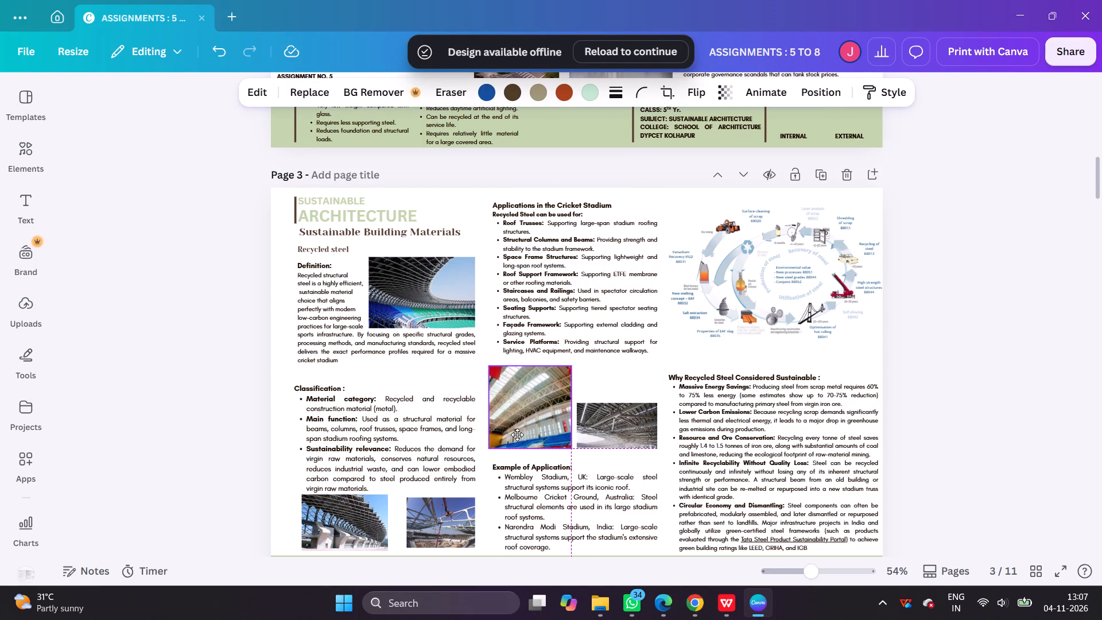
{"action": "left_click_drag", "start_coordinate": [517, 435], "coordinate": [518, 435]}
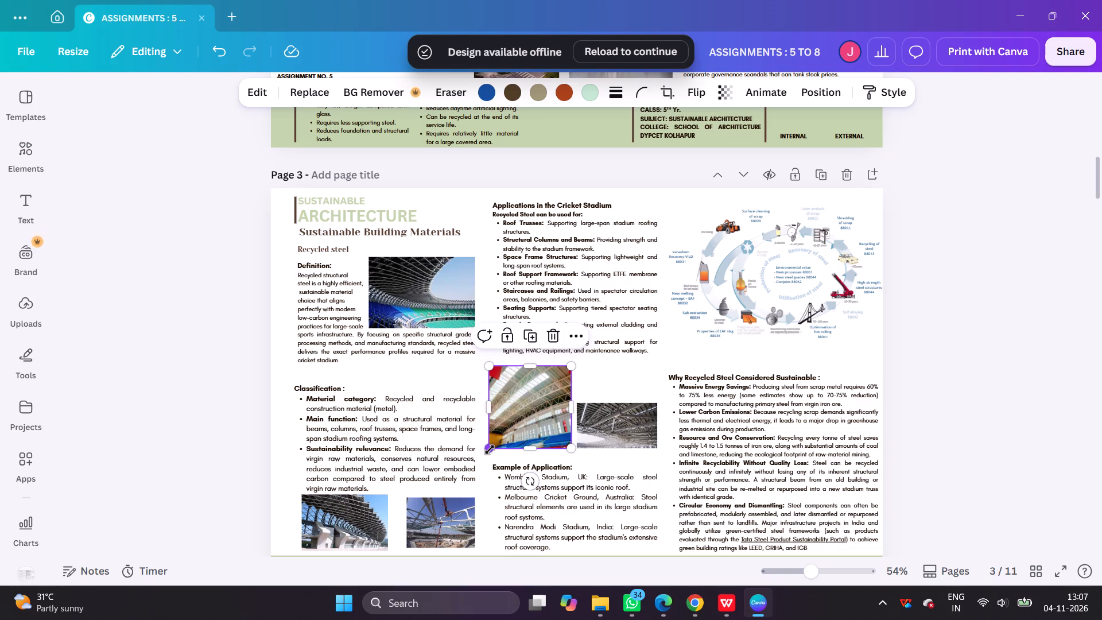
{"action": "left_click", "coordinate": [490, 449]}
{"action": "left_click", "coordinate": [611, 382]}
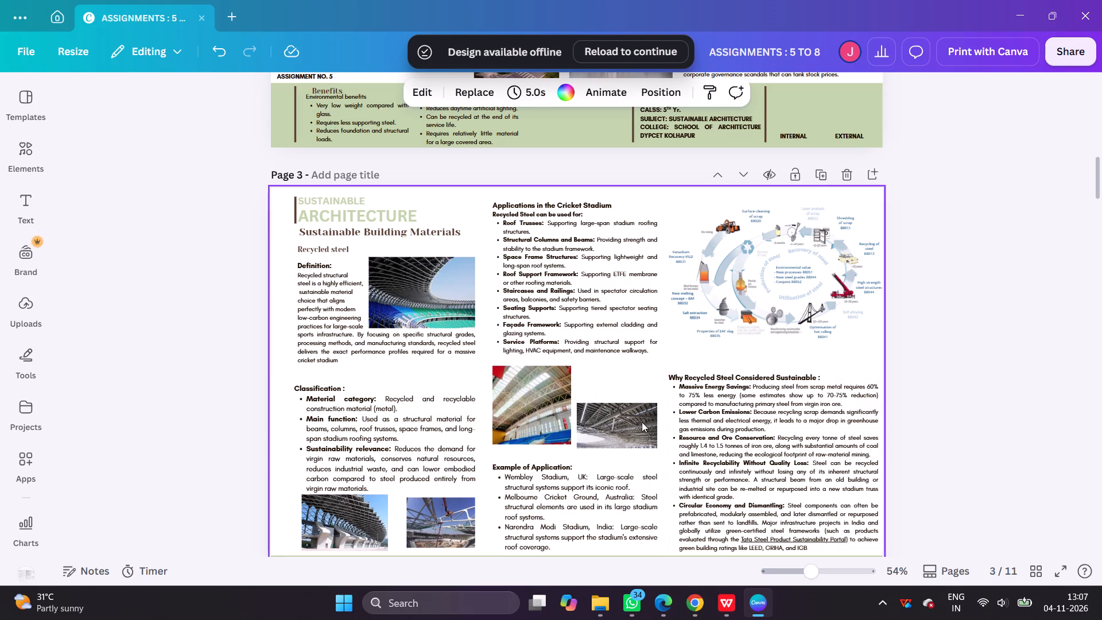
Move the small roof truss photo up to align its bottom edge with the new picture, keeping it flush with the column's right edge.
{"action": "left_click_drag", "start_coordinate": [591, 435], "coordinate": [589, 429]}
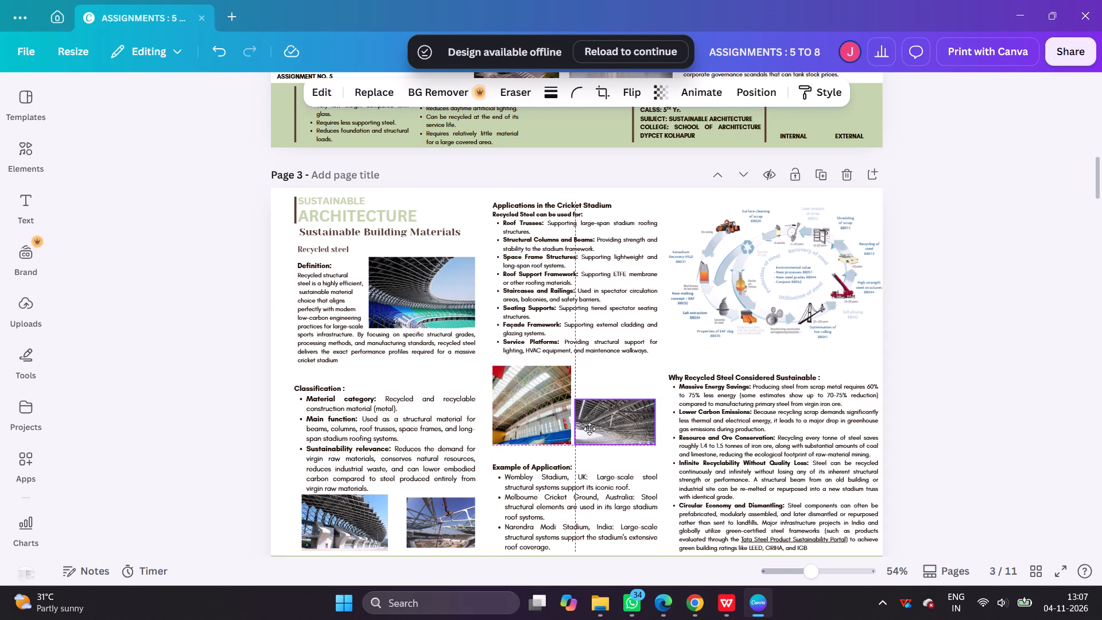
{"action": "left_click_drag", "start_coordinate": [589, 429], "coordinate": [592, 428]}
Select both middle-column truss photos and shift them down together to sit just above the Example of Application heading.
{"action": "left_click", "coordinate": [593, 386]}
{"action": "left_click_drag", "start_coordinate": [593, 386], "coordinate": [566, 428]}
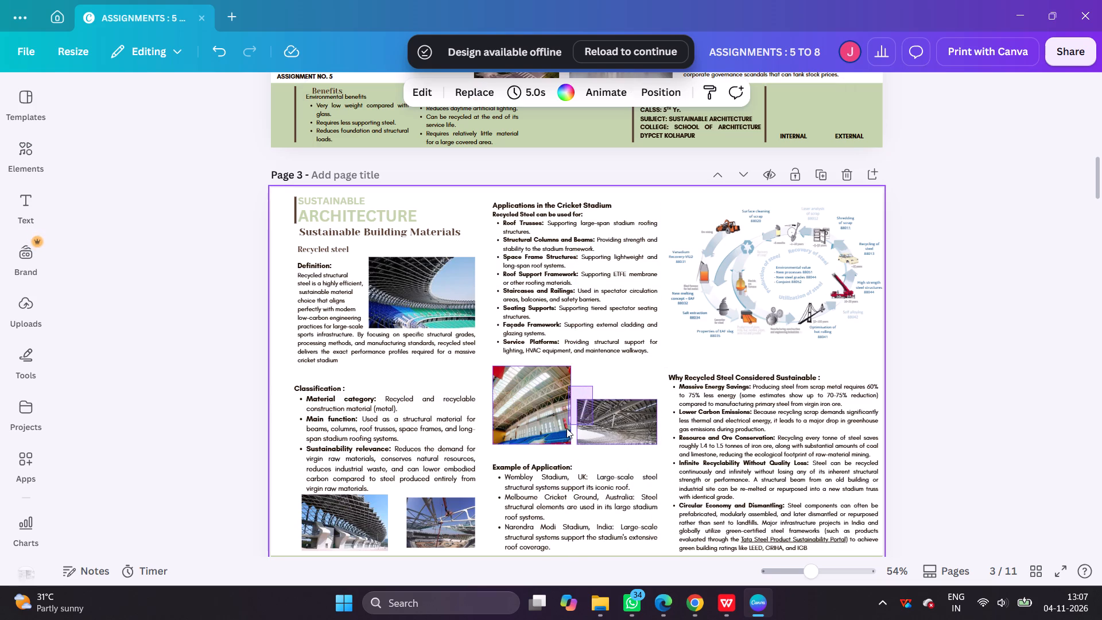
{"action": "left_click_drag", "start_coordinate": [566, 428], "coordinate": [566, 428]}
{"action": "left_click_drag", "start_coordinate": [592, 412], "coordinate": [593, 423], "text": "ctrl"}
{"action": "key", "text": "ctrl+z"}
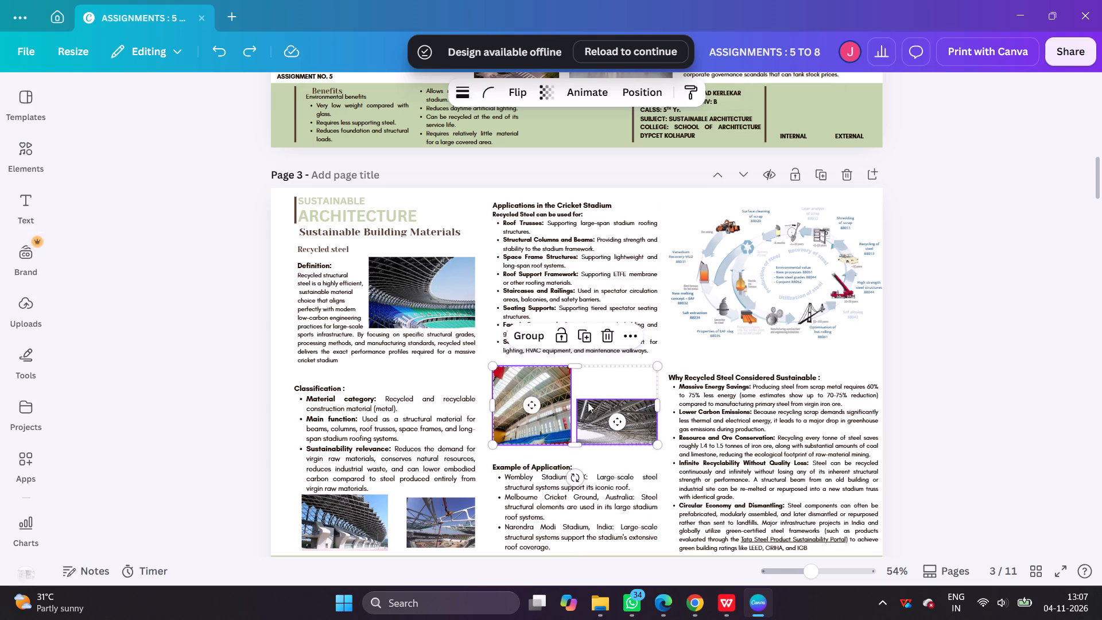
{"action": "left_click_drag", "start_coordinate": [587, 405], "coordinate": [587, 418], "text": "shift"}
{"action": "left_click", "coordinate": [983, 357]}
{"action": "scroll", "coordinate": [435, 340], "scroll_direction": "down", "scroll_amount": 3}
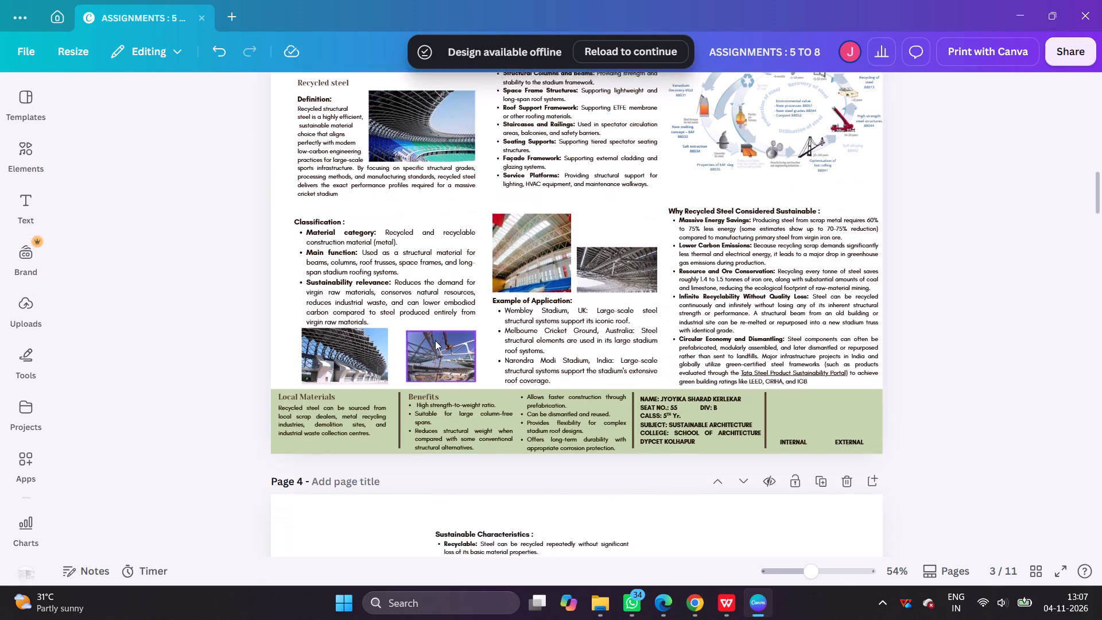
Enlarge the steel roof photo beside the left column's bottom stadium picture so it nearly matches that picture's height, keeping its outer edge aligned with the column.
{"action": "scroll", "coordinate": [435, 340], "scroll_direction": "up", "scroll_amount": 2}
{"action": "left_click", "coordinate": [378, 373]}
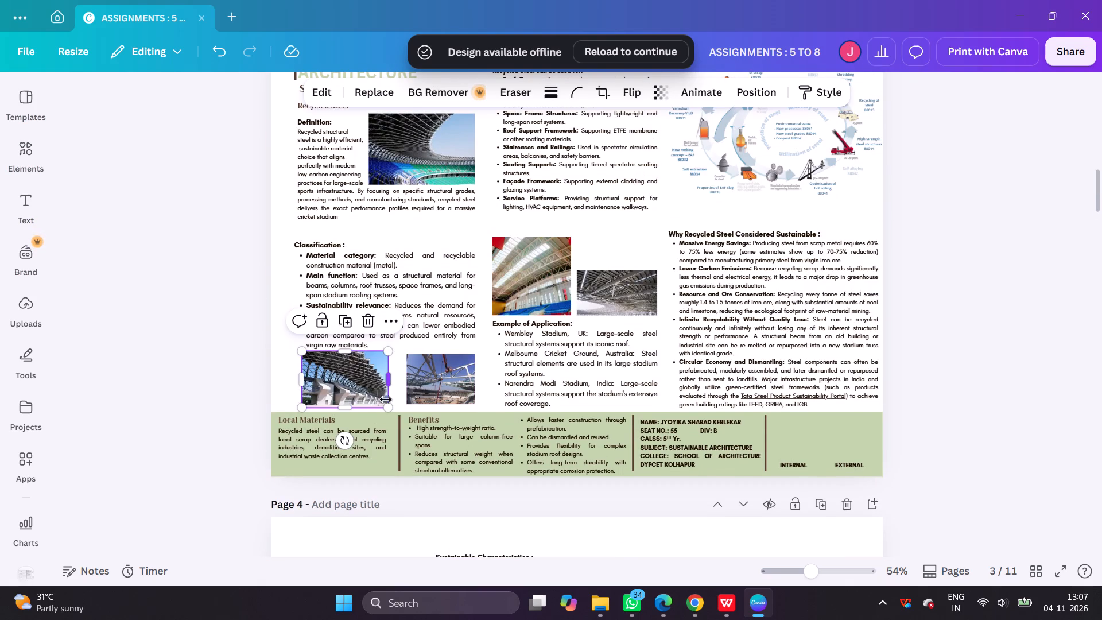
{"action": "left_click", "coordinate": [387, 405]}
{"action": "left_click", "coordinate": [441, 386]}
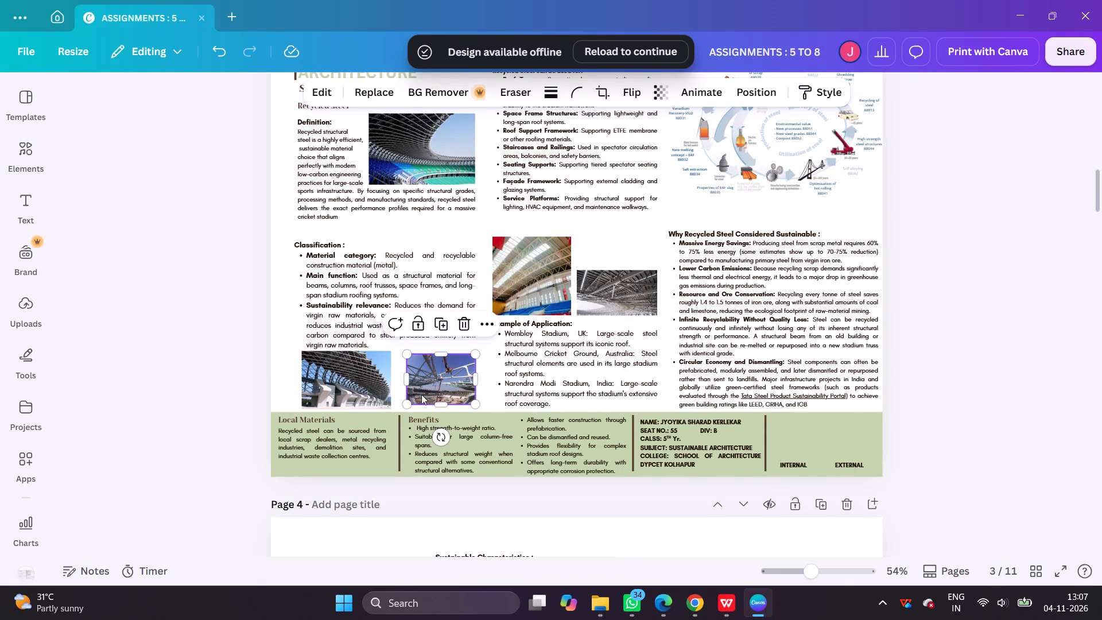
{"action": "left_click_drag", "start_coordinate": [406, 403], "coordinate": [403, 409]}
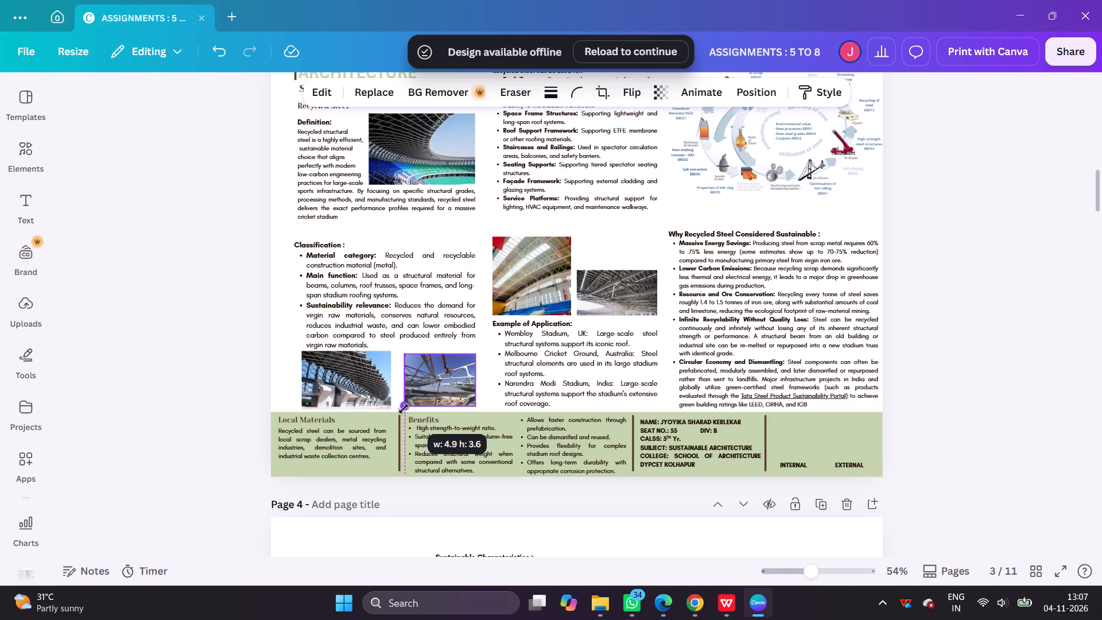
{"action": "left_click_drag", "start_coordinate": [403, 409], "coordinate": [403, 409]}
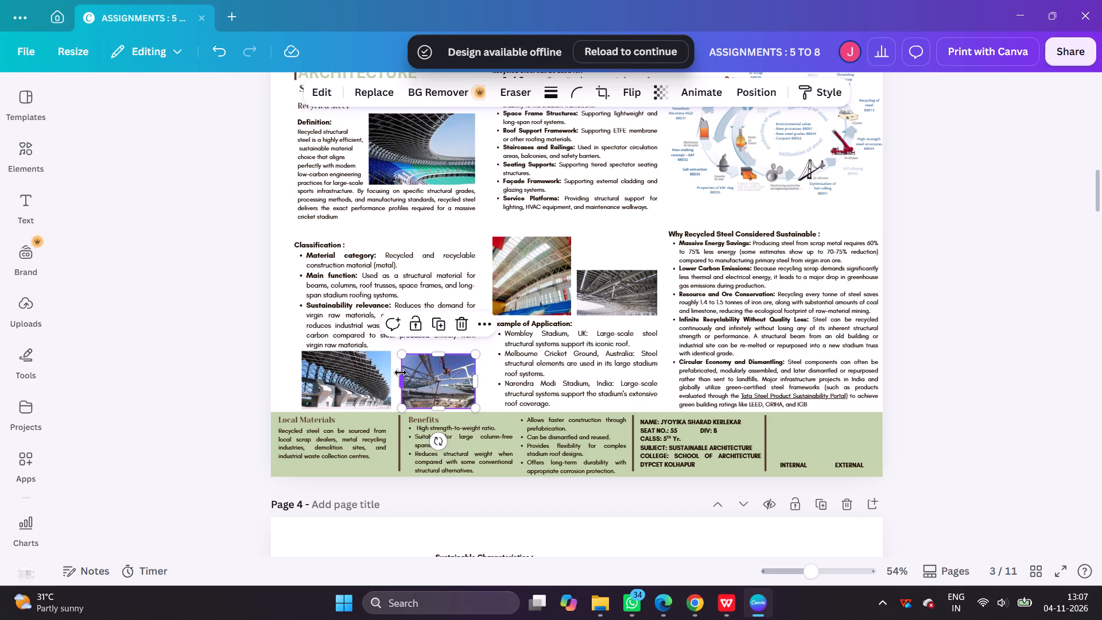
{"action": "left_click_drag", "start_coordinate": [400, 356], "coordinate": [394, 356]}
{"action": "left_click", "coordinate": [954, 362]}
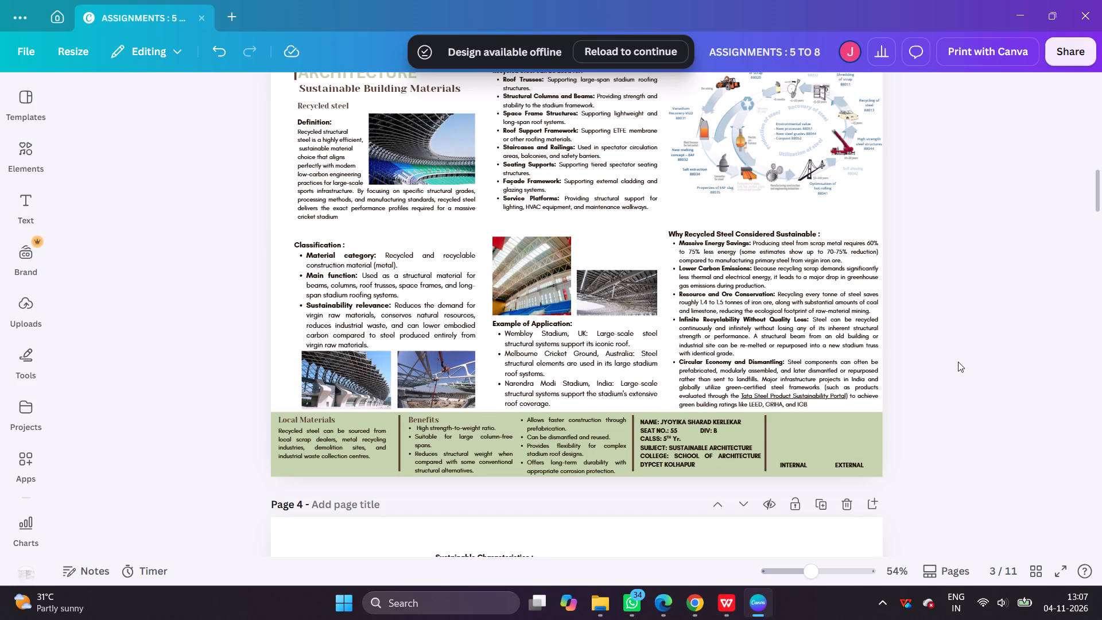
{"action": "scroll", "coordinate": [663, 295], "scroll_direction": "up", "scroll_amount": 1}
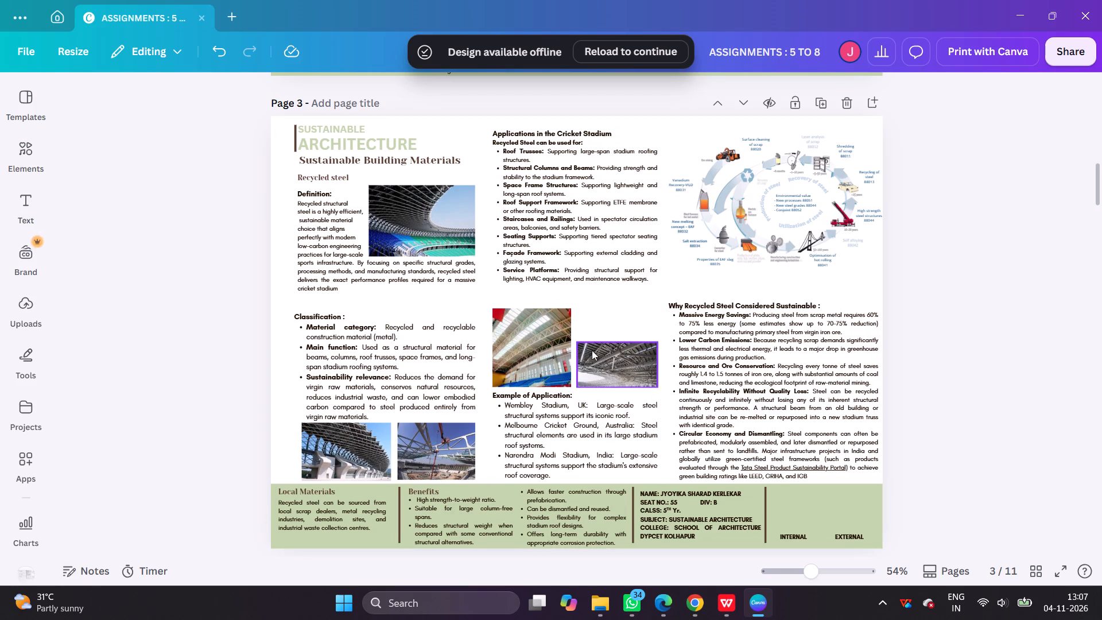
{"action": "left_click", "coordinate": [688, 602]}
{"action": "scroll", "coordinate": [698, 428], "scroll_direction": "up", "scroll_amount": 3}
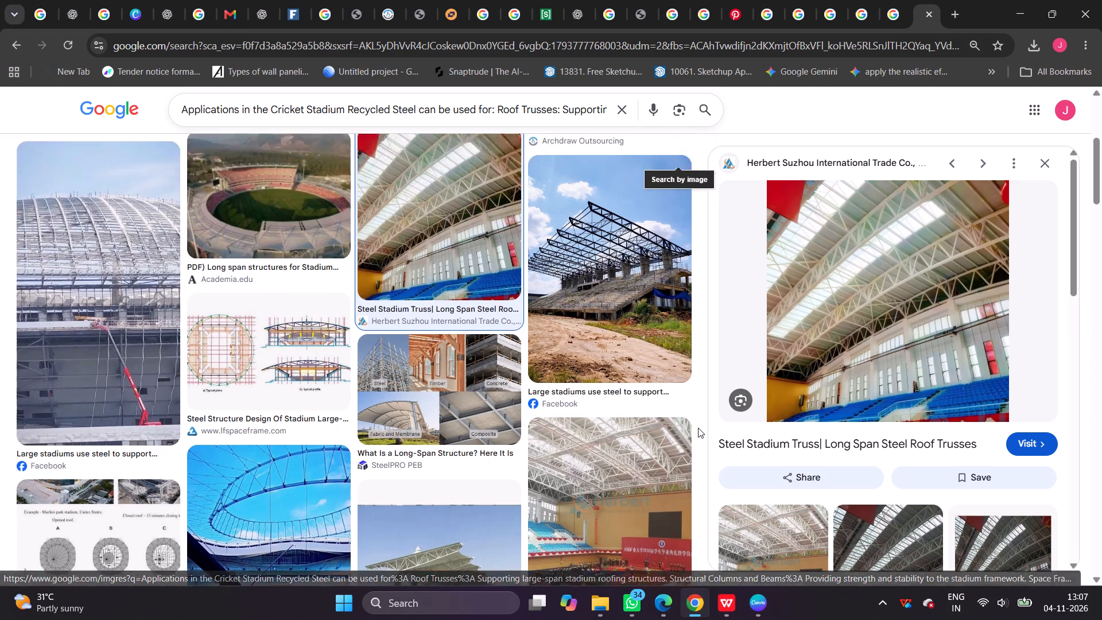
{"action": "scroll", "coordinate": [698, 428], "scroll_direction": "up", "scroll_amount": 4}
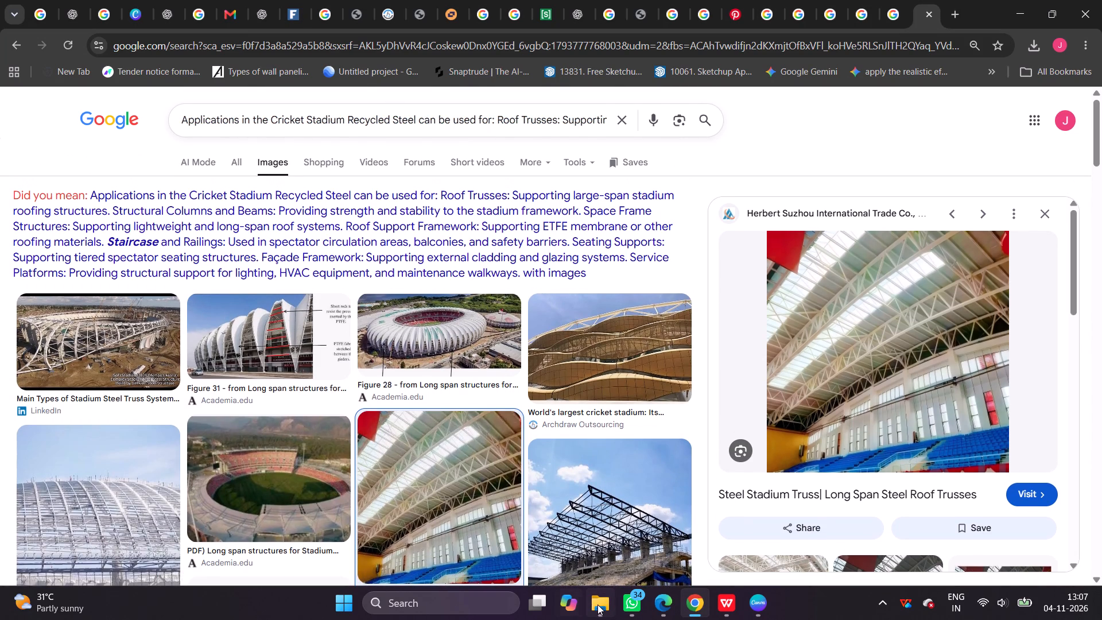
Bring the steel truss construction photo starting with cDw44 from File Explorer's images folder into page 3 in Canva.
{"action": "left_click", "coordinate": [598, 604]}
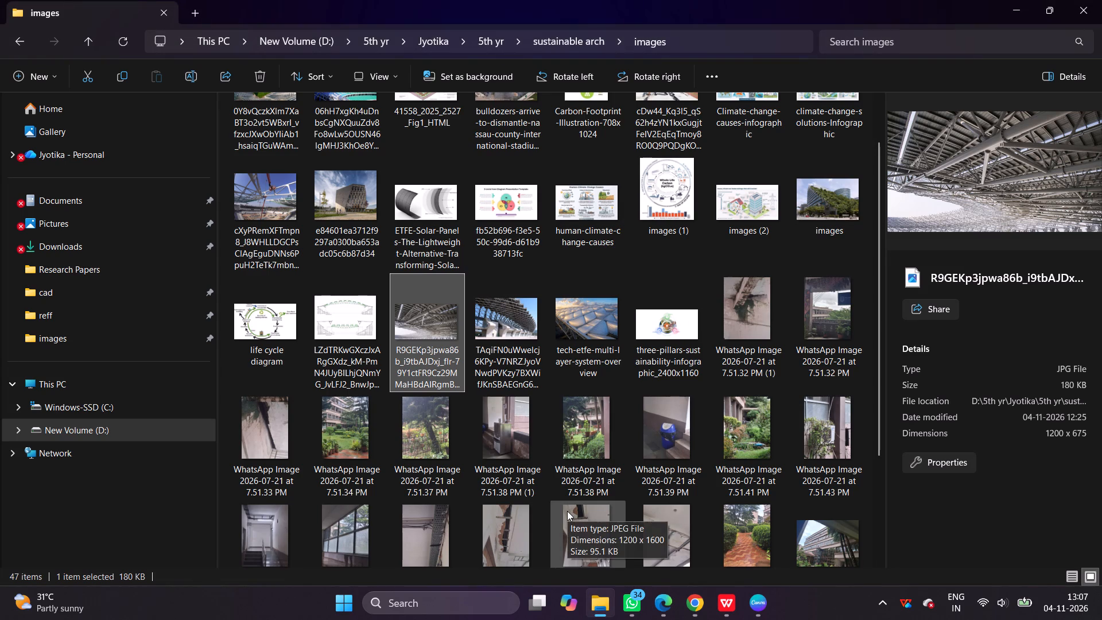
{"action": "scroll", "coordinate": [567, 511], "scroll_direction": "up", "scroll_amount": 2}
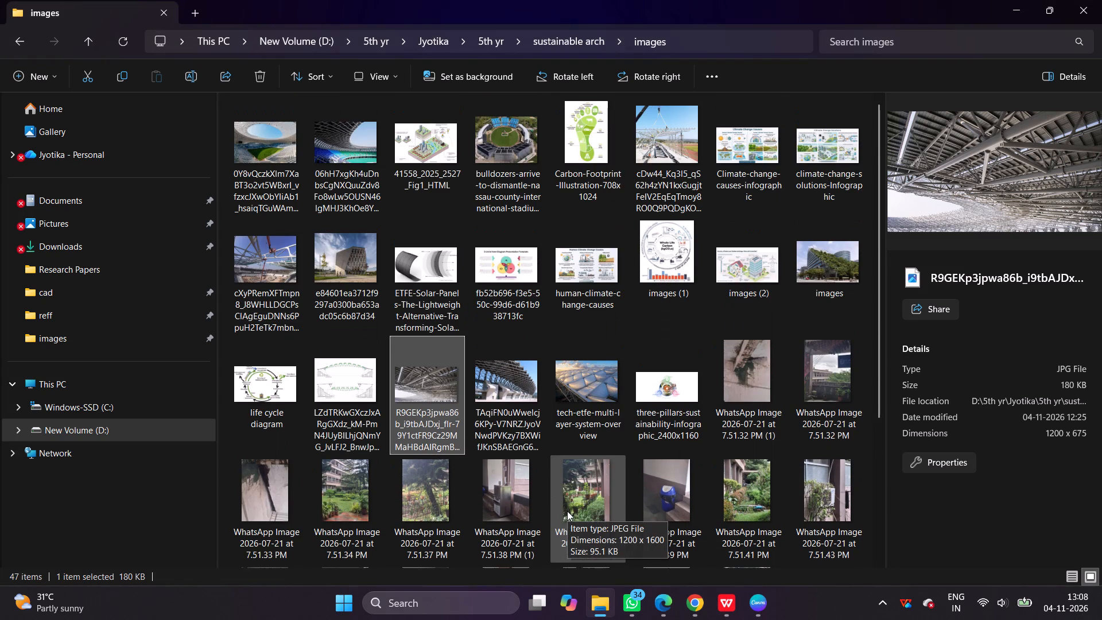
{"action": "scroll", "coordinate": [567, 511], "scroll_direction": "up", "scroll_amount": 1}
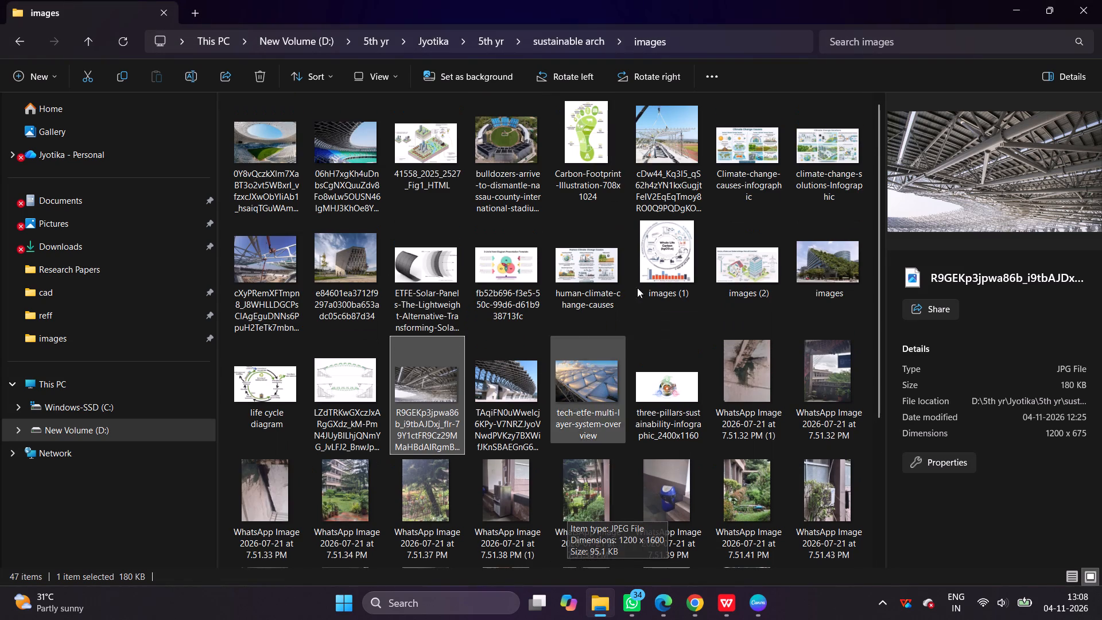
{"action": "left_click_drag", "start_coordinate": [675, 142], "coordinate": [759, 611]}
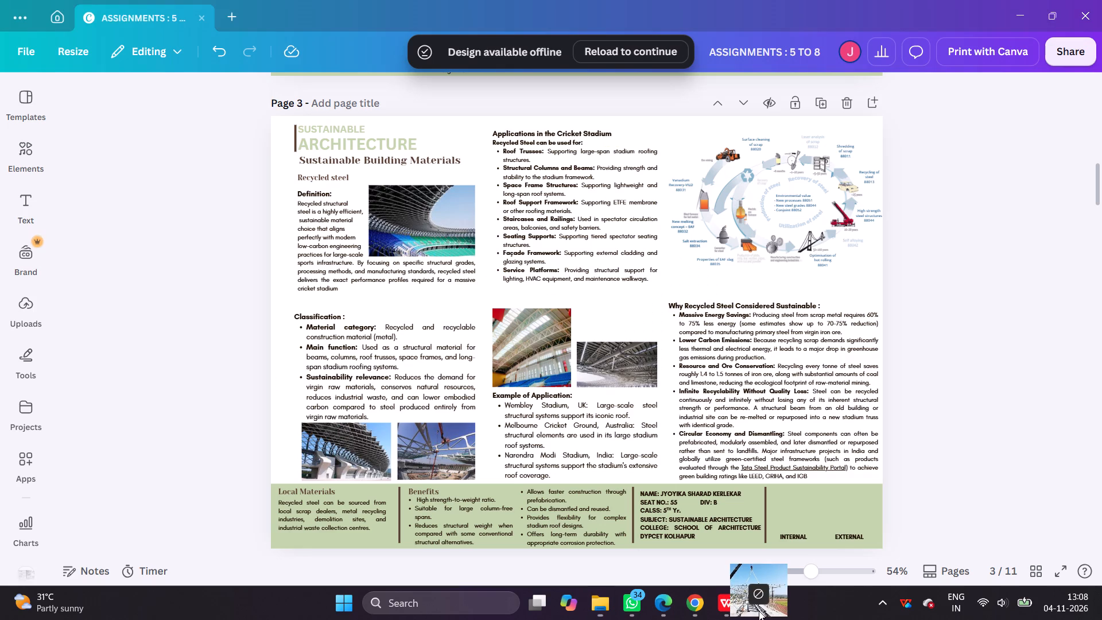
{"action": "left_click_drag", "start_coordinate": [759, 611], "coordinate": [643, 342]}
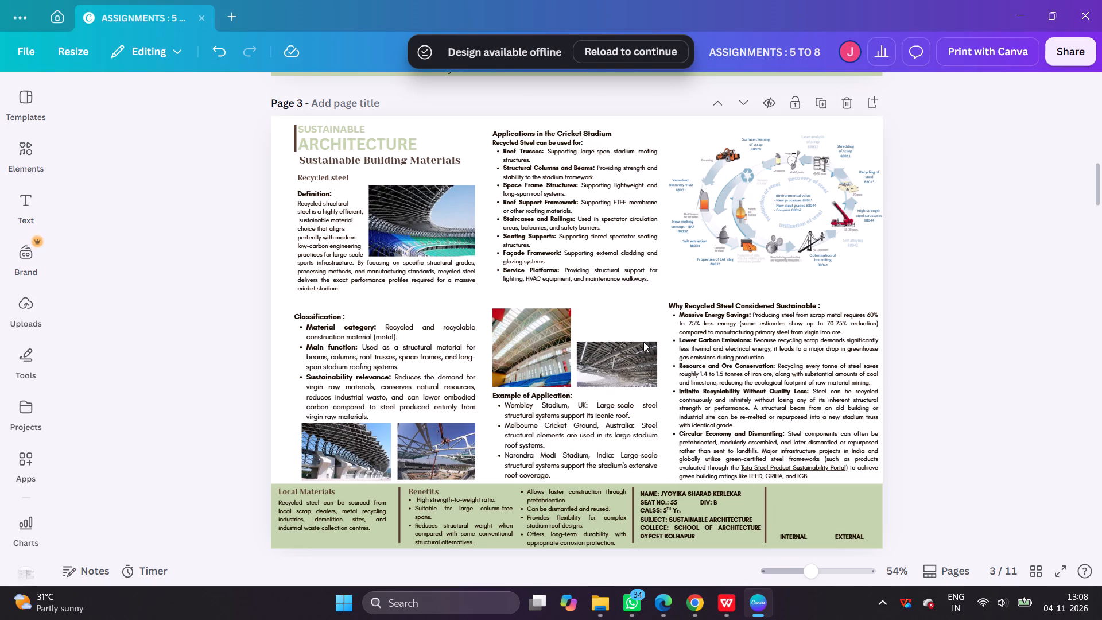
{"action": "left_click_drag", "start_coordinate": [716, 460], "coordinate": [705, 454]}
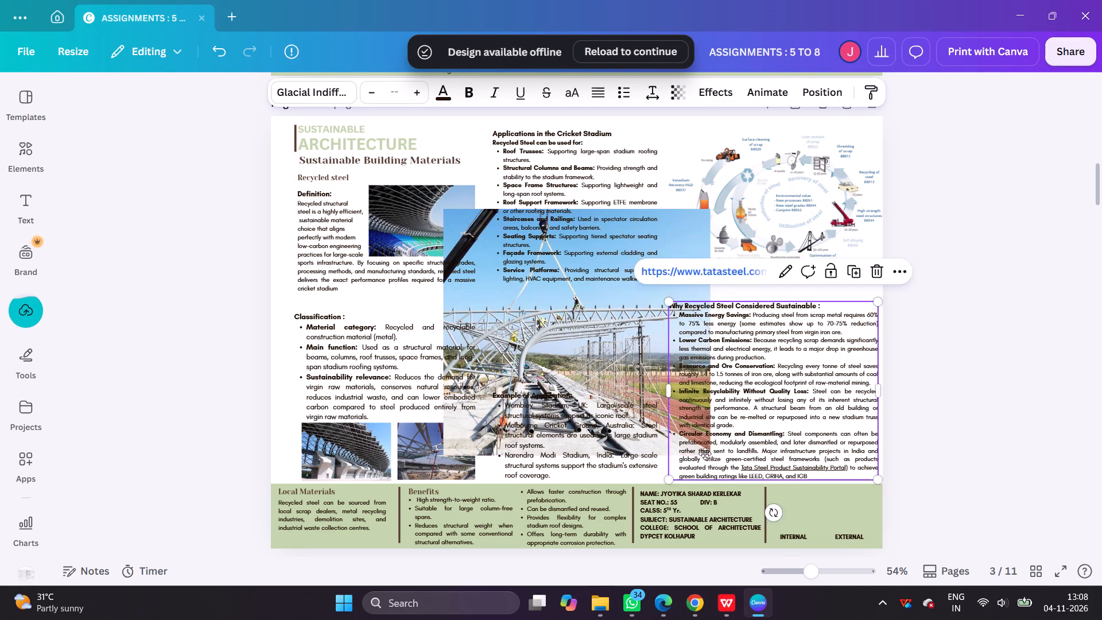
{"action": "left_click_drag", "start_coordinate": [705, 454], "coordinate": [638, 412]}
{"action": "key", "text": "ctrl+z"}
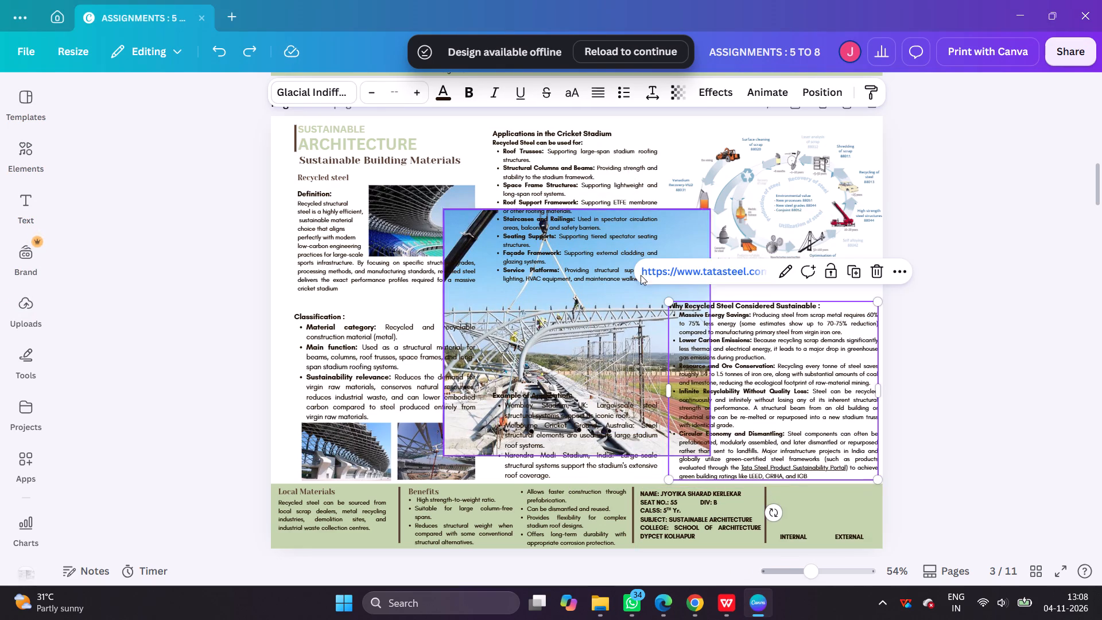
Shrink the inserted truss construction photo to about half the middle column's width and place it above the small roof truss photo, flush with the column's right edge.
{"action": "left_click", "coordinate": [676, 242]}
{"action": "left_click_drag", "start_coordinate": [711, 454], "coordinate": [525, 285]}
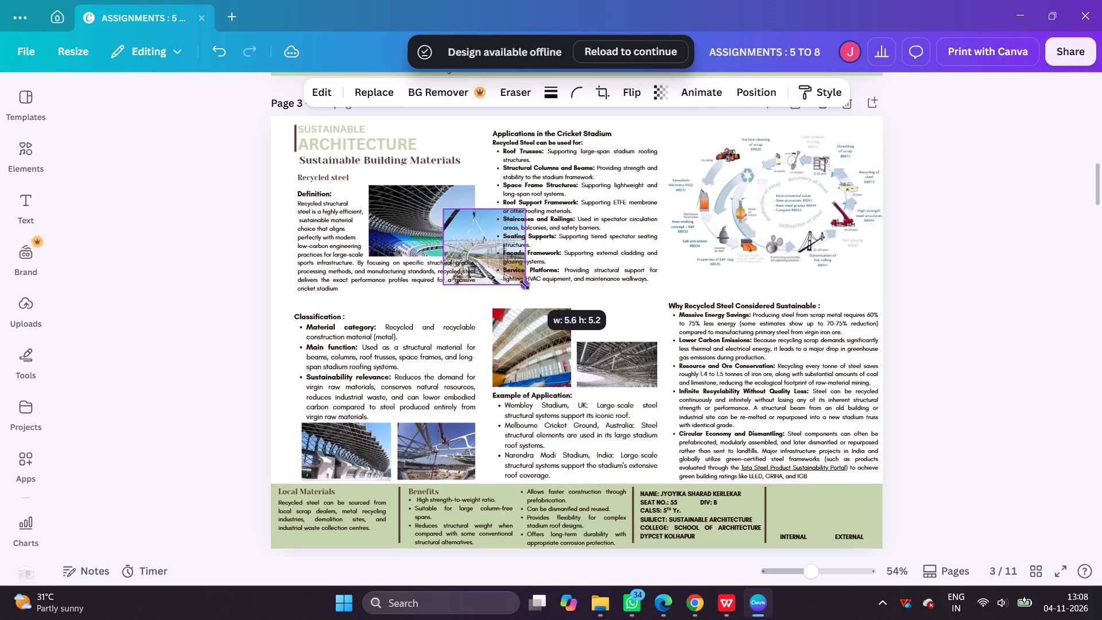
{"action": "left_click_drag", "start_coordinate": [525, 285], "coordinate": [522, 284]}
{"action": "left_click", "coordinate": [468, 257]}
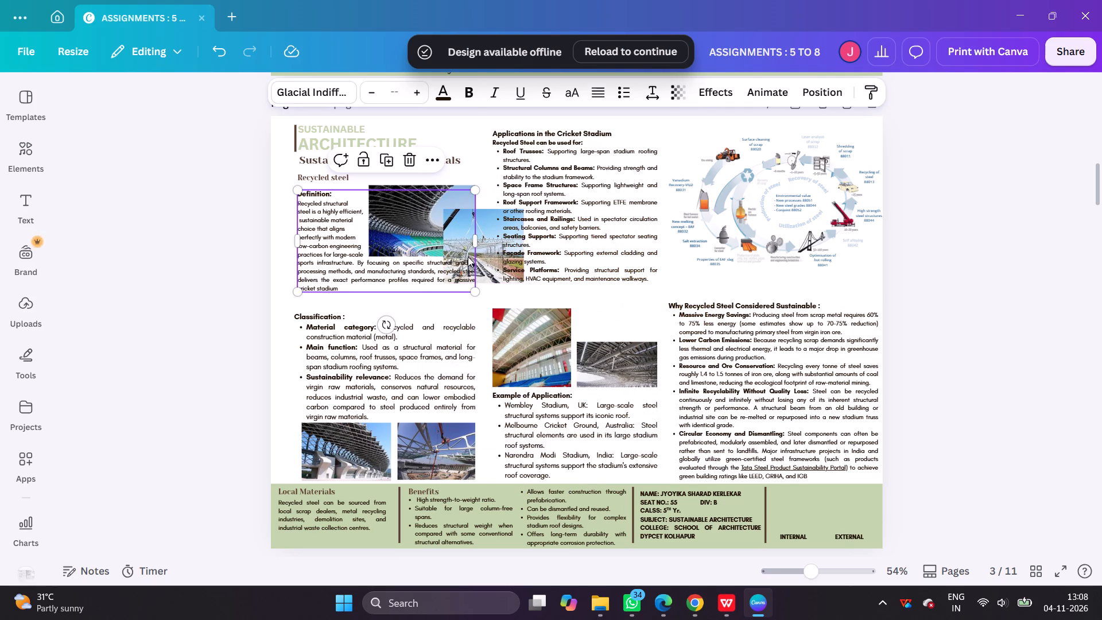
{"action": "left_click_drag", "start_coordinate": [491, 239], "coordinate": [628, 341]}
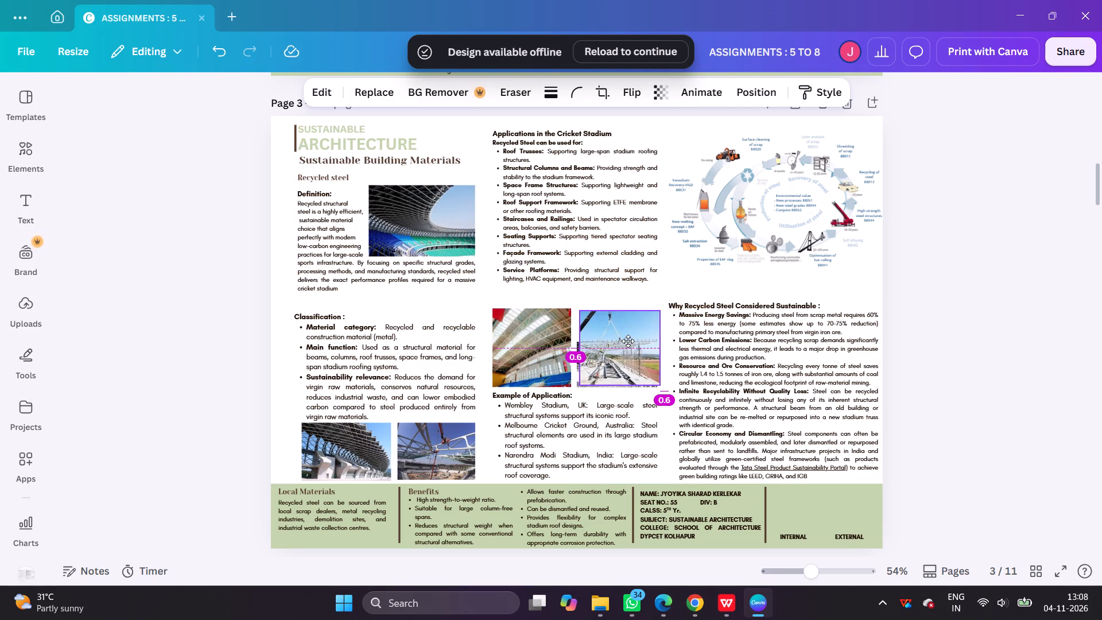
{"action": "left_click_drag", "start_coordinate": [628, 341], "coordinate": [618, 280]}
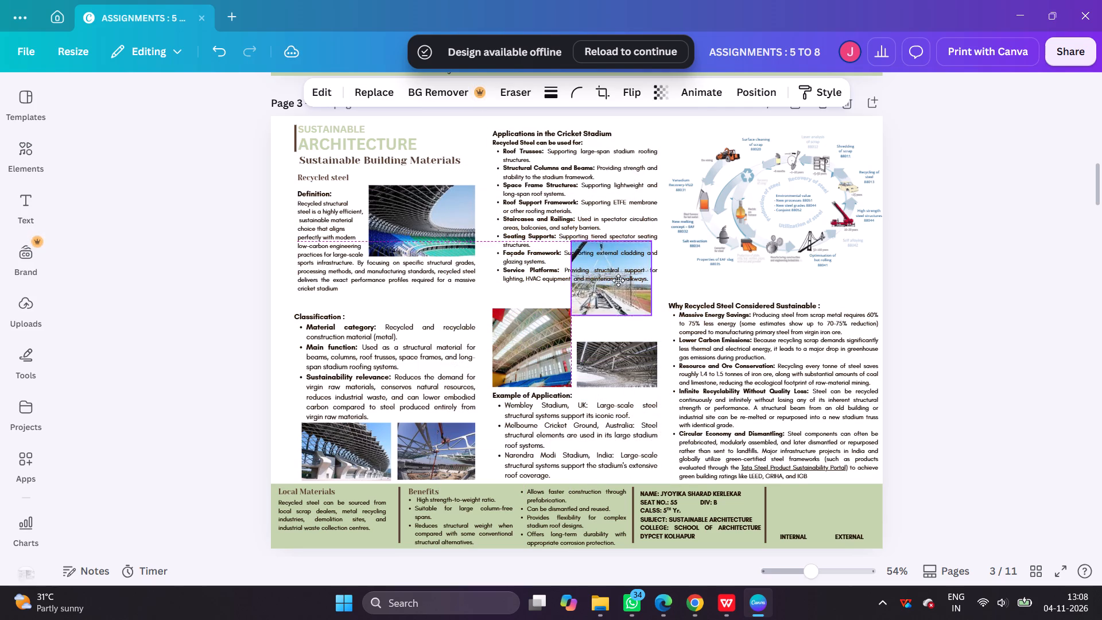
{"action": "left_click_drag", "start_coordinate": [618, 280], "coordinate": [627, 292]}
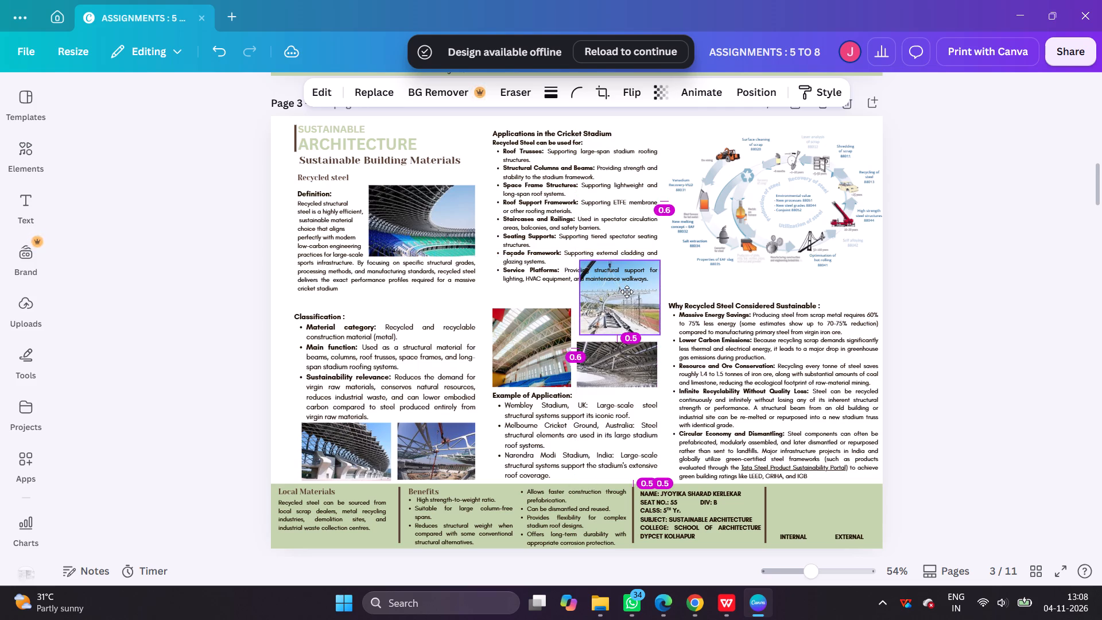
{"action": "left_click_drag", "start_coordinate": [627, 292], "coordinate": [624, 294]}
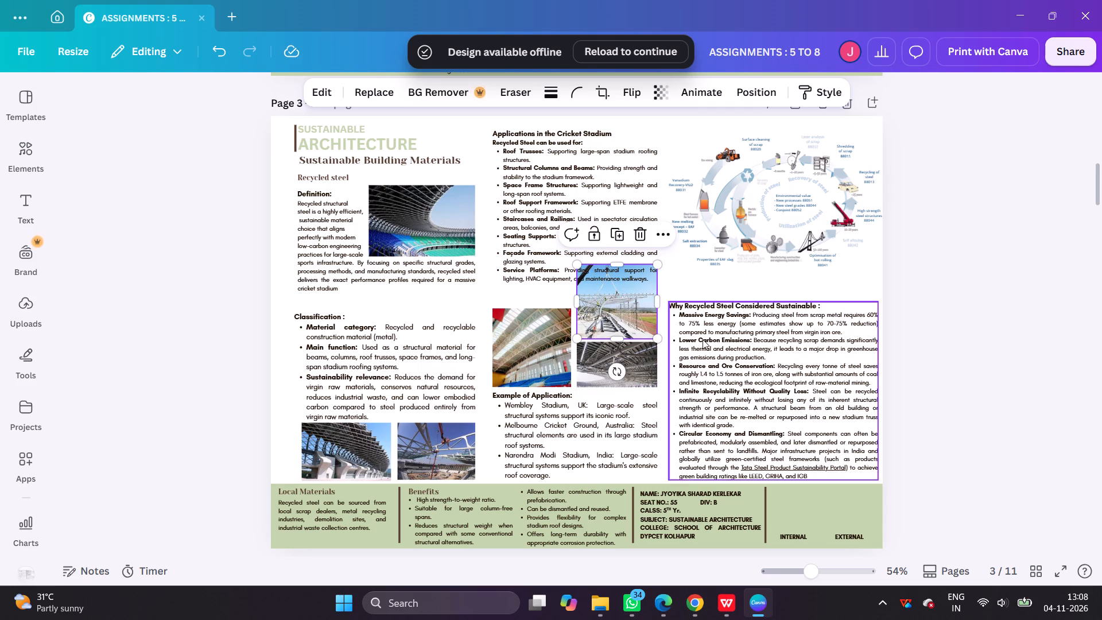
{"action": "left_click", "coordinate": [920, 372]}
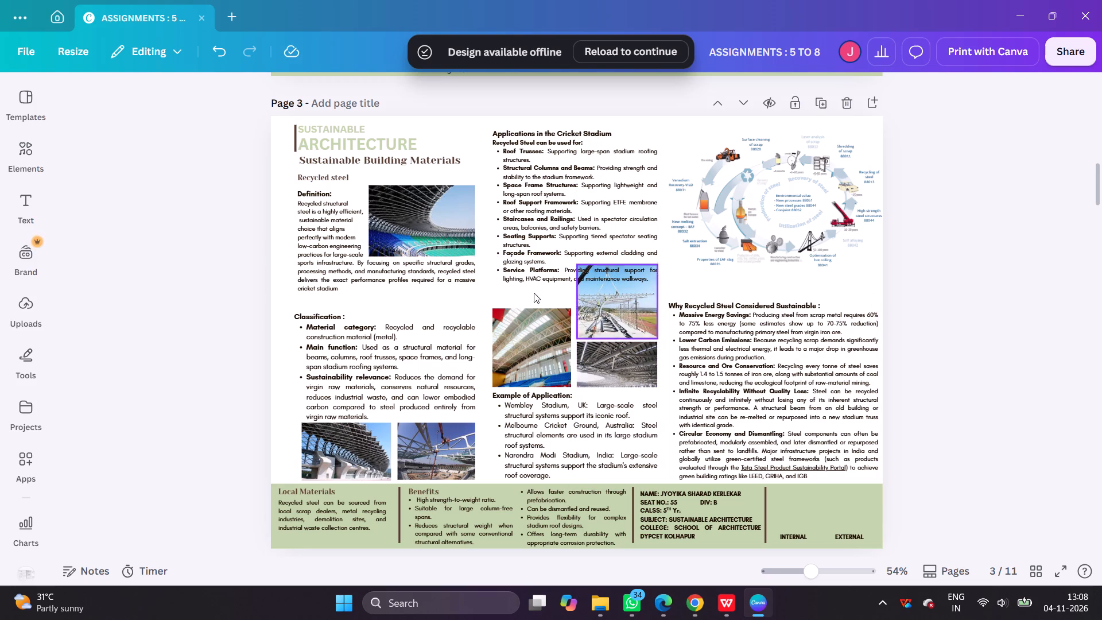
Break the Service Platforms text before "Providing" and after "support", leaving the line starting "for lighting" unbulleted and indented with spaces beside the photo.
{"action": "left_click", "coordinate": [546, 270]}
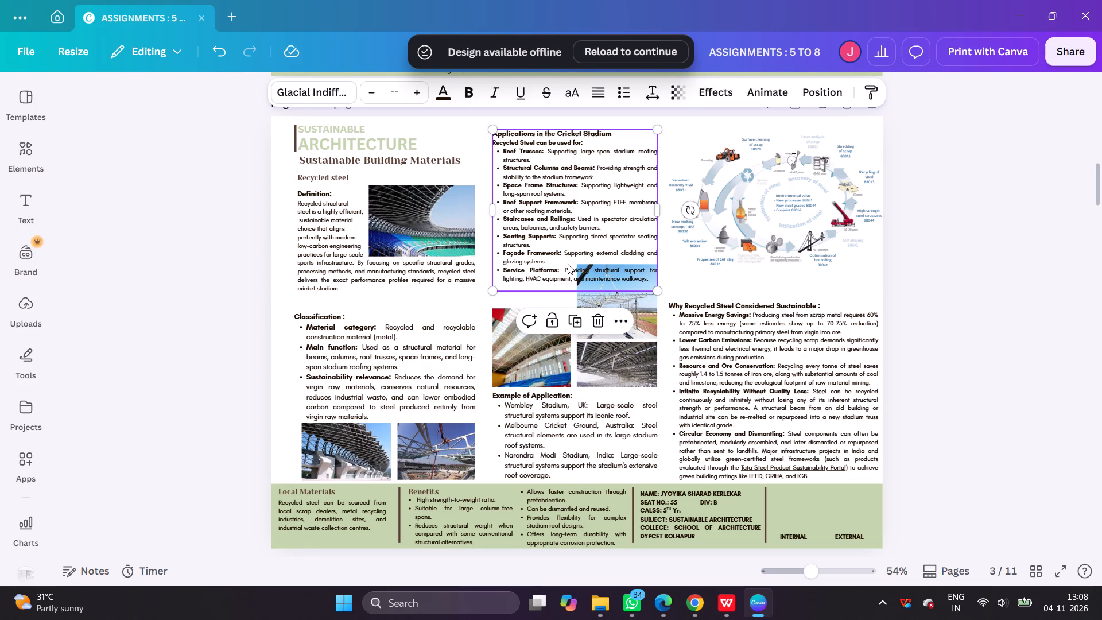
{"action": "left_click", "coordinate": [563, 266]}
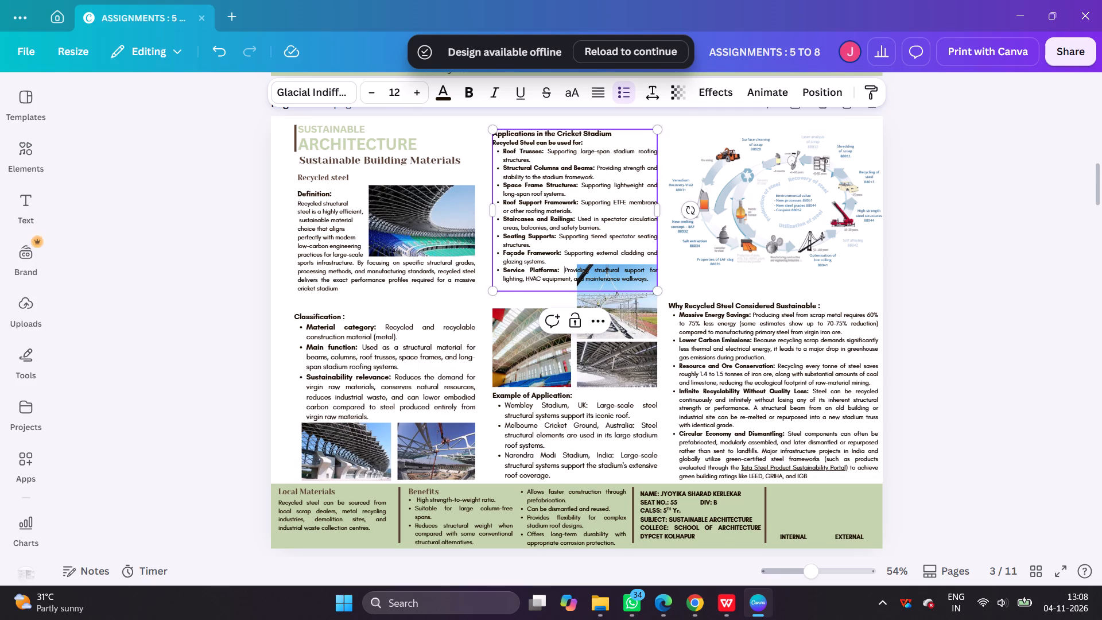
{"action": "key", "text": "Return"}
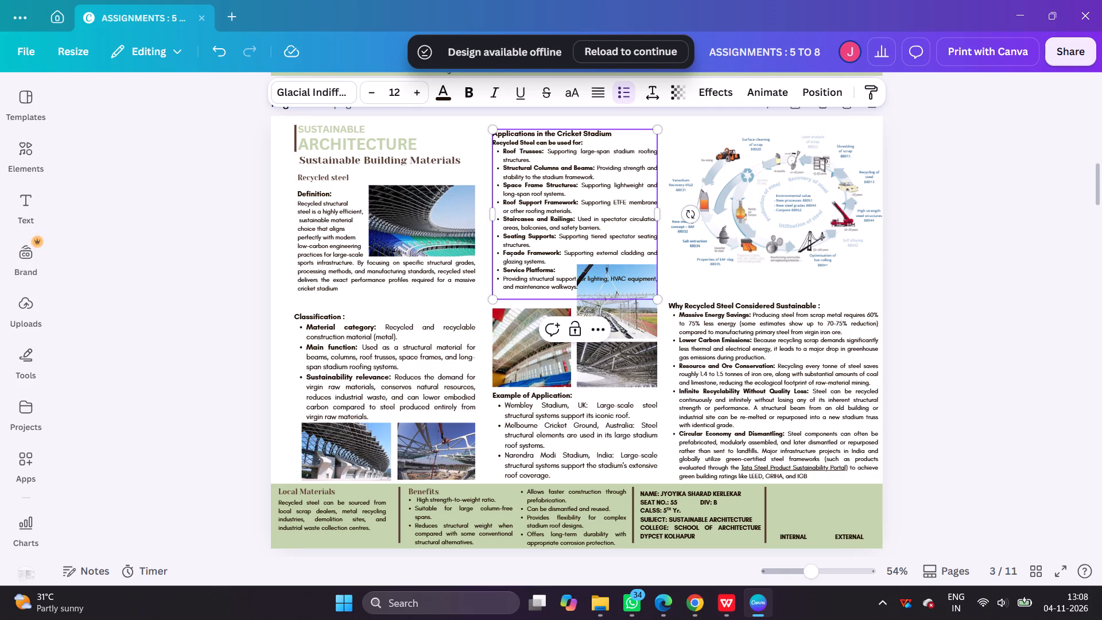
{"action": "scroll", "coordinate": [575, 291], "scroll_direction": "up", "scroll_amount": 3, "text": "ctrl"}
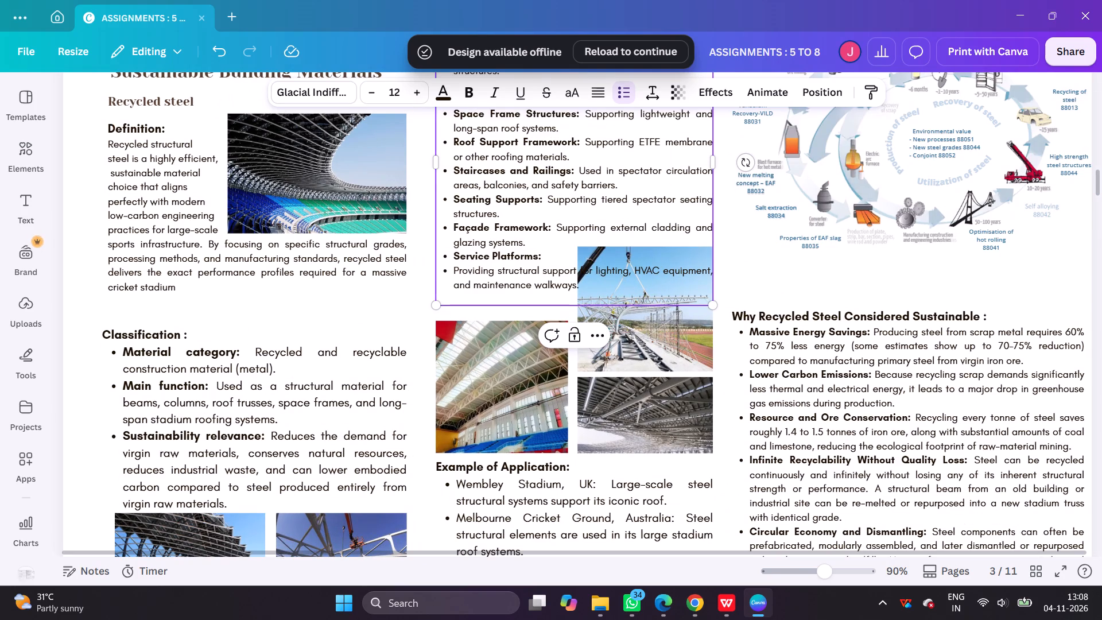
{"action": "left_click", "coordinate": [575, 268]}
{"action": "key", "text": "Return"}
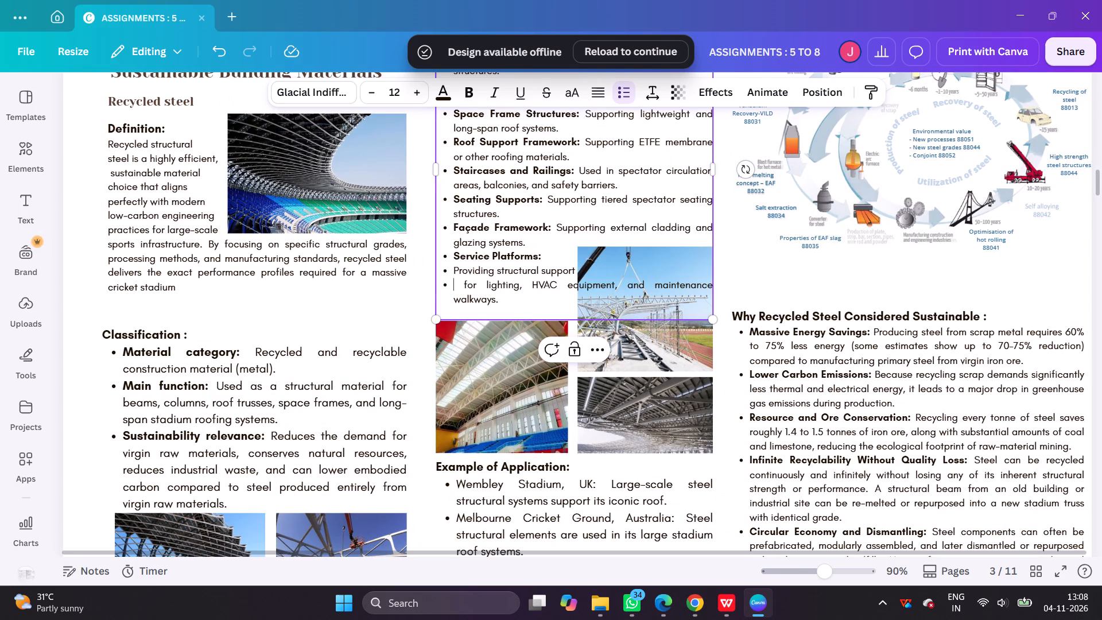
{"action": "key", "text": "BackSpace"}
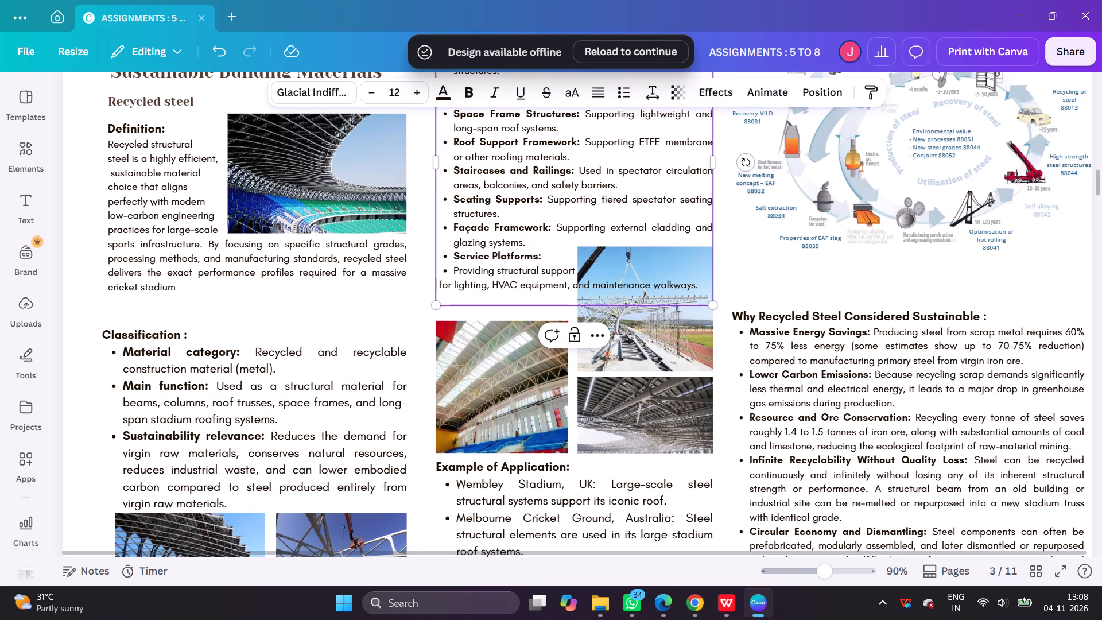
{"action": "key", "text": "space"}
{"action": "key", "text": "space"}
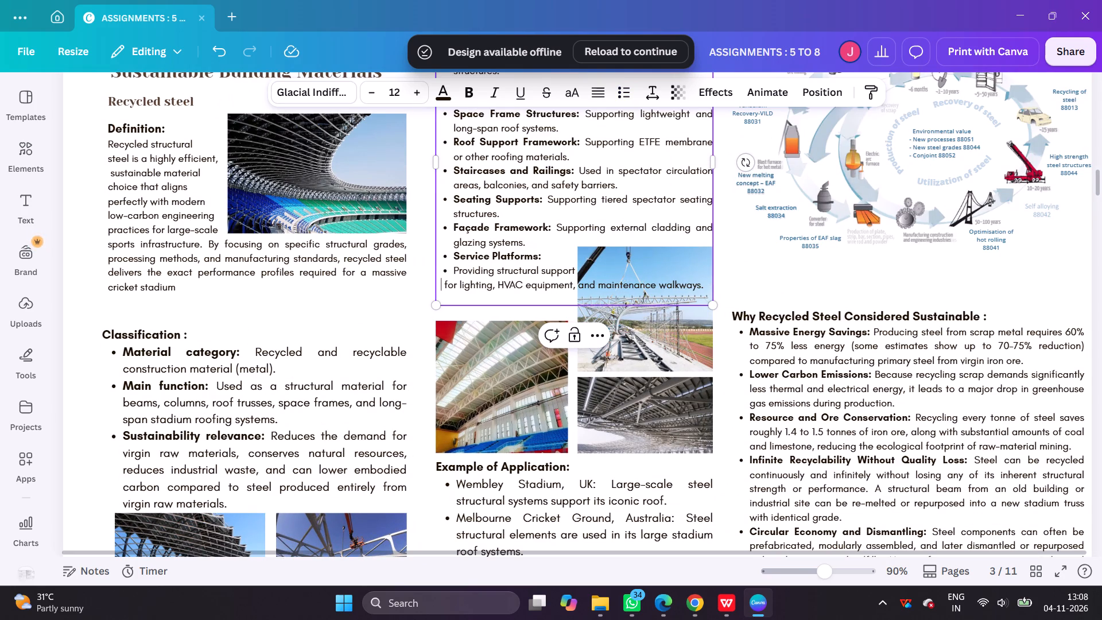
{"action": "key", "text": "BackSpace"}
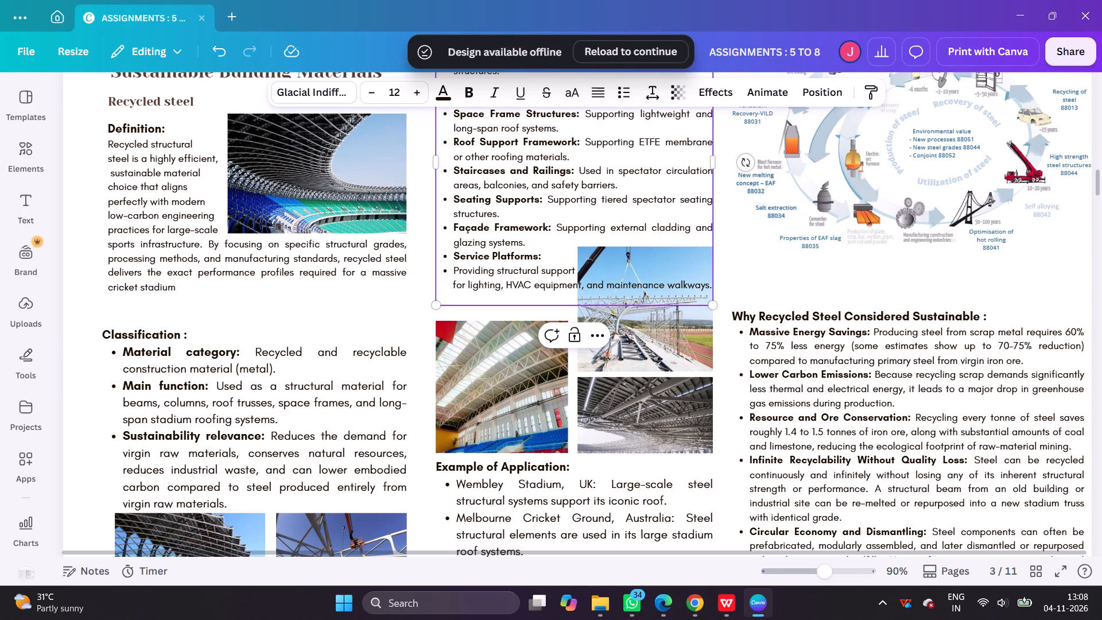
{"action": "left_click", "coordinate": [451, 286]}
{"action": "left_click", "coordinate": [453, 285]}
{"action": "key", "text": "BackSpace"}
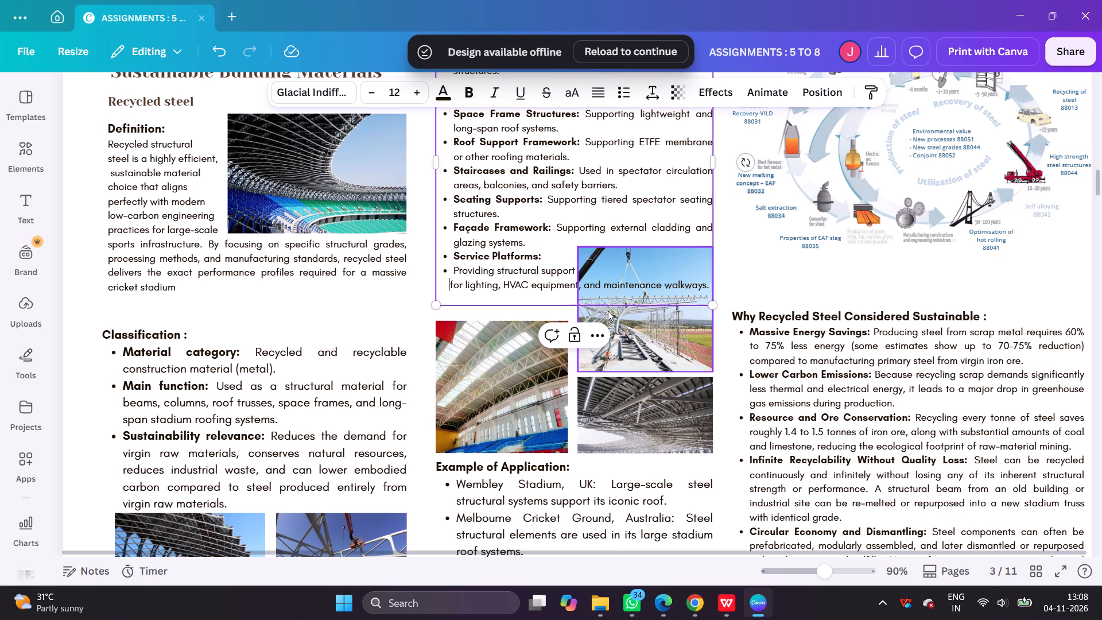
Break the Service Platforms text after "HVAC" and after "equipment, and", indenting both new lines with spaces so they fit beside the truss photo.
{"action": "left_click", "coordinate": [542, 269]}
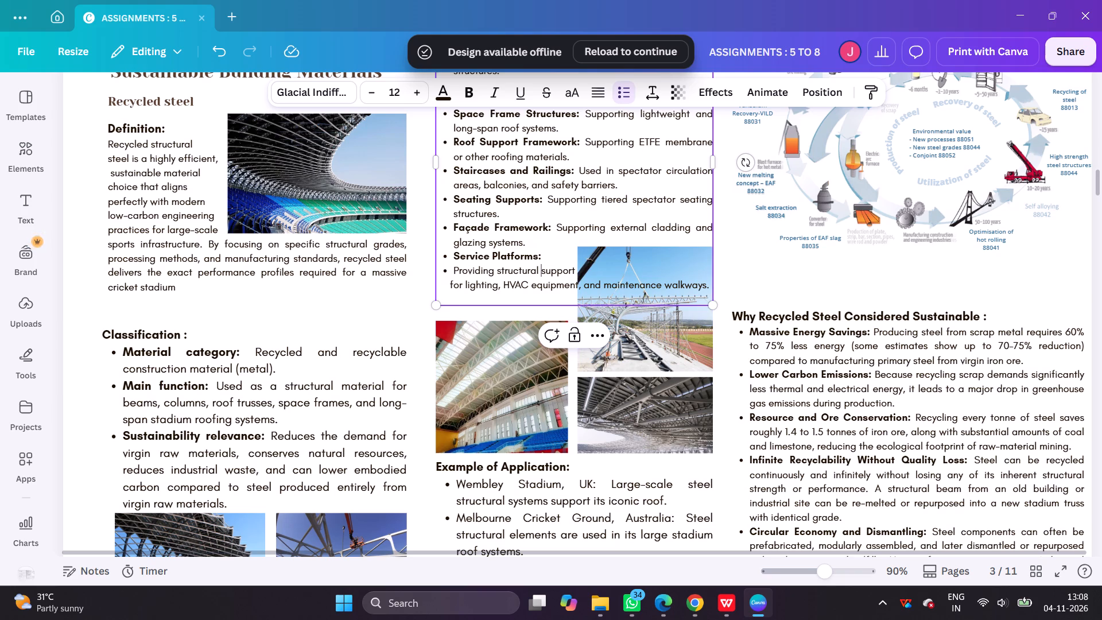
{"action": "left_click", "coordinate": [531, 283]}
{"action": "key", "text": "Return"}
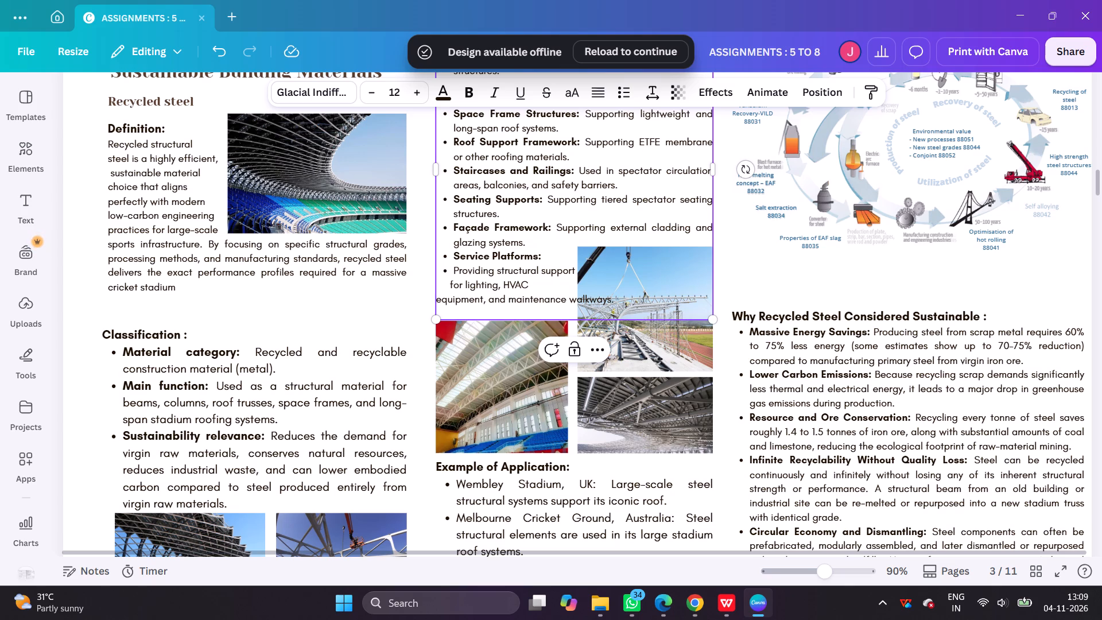
{"action": "key", "text": "space"}
{"action": "key", "text": "space"}
{"action": "key", "text": "space"}
{"action": "key", "text": "space"}
{"action": "key", "text": "space"}
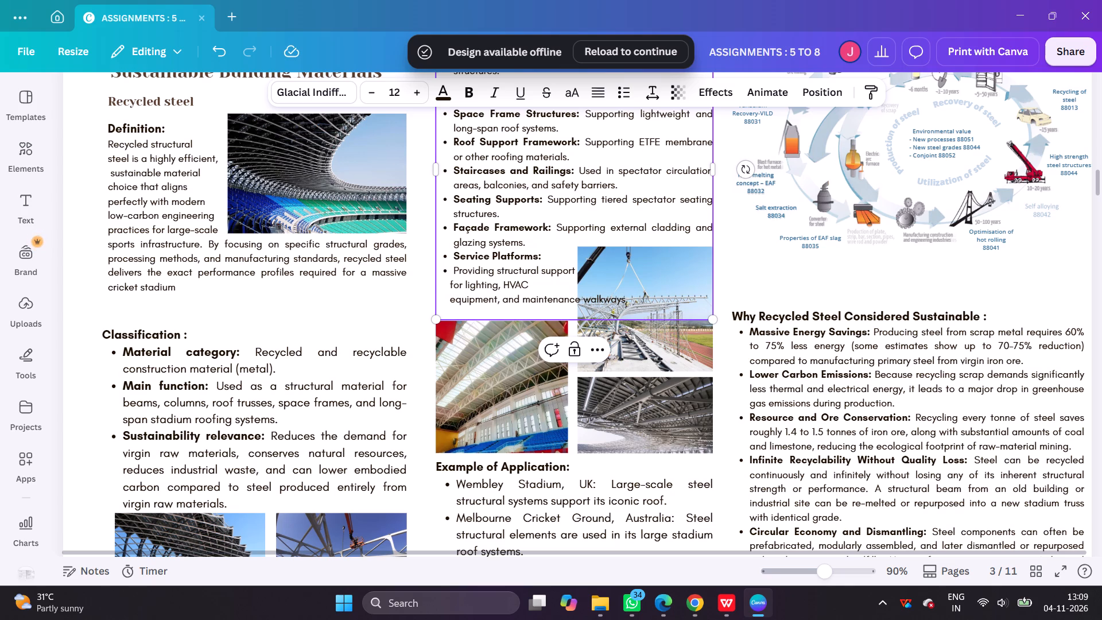
{"action": "left_click", "coordinate": [521, 300]}
{"action": "key", "text": "Return"}
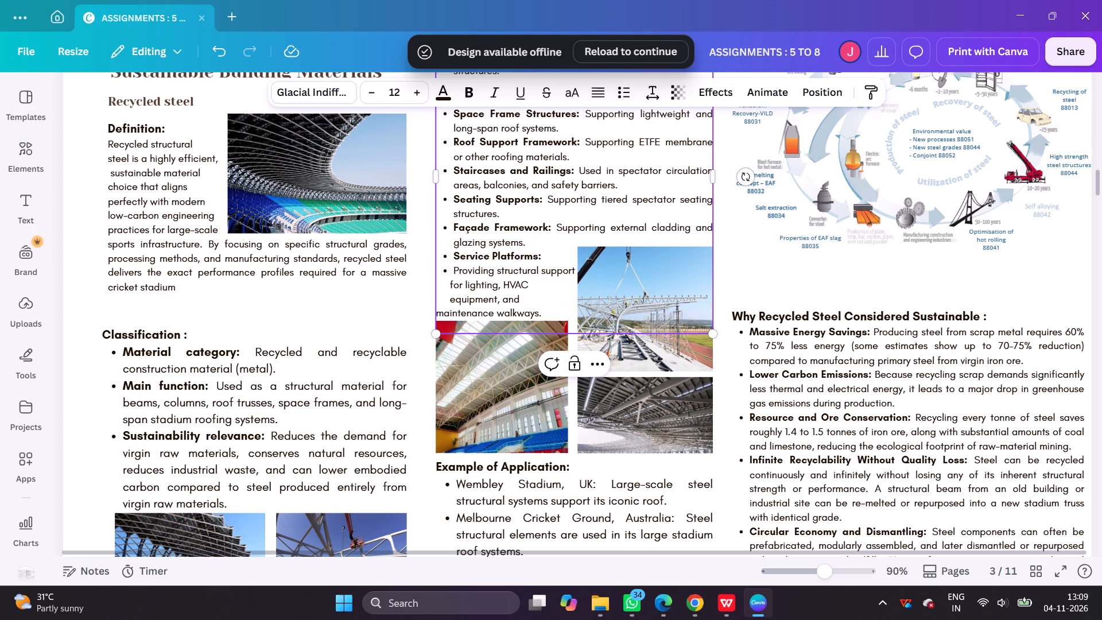
{"action": "key", "text": "space"}
{"action": "key", "text": "space"}
{"action": "key", "text": "space"}
{"action": "key", "text": "space"}
{"action": "key", "text": "space"}
{"action": "left_click", "coordinate": [762, 279]}
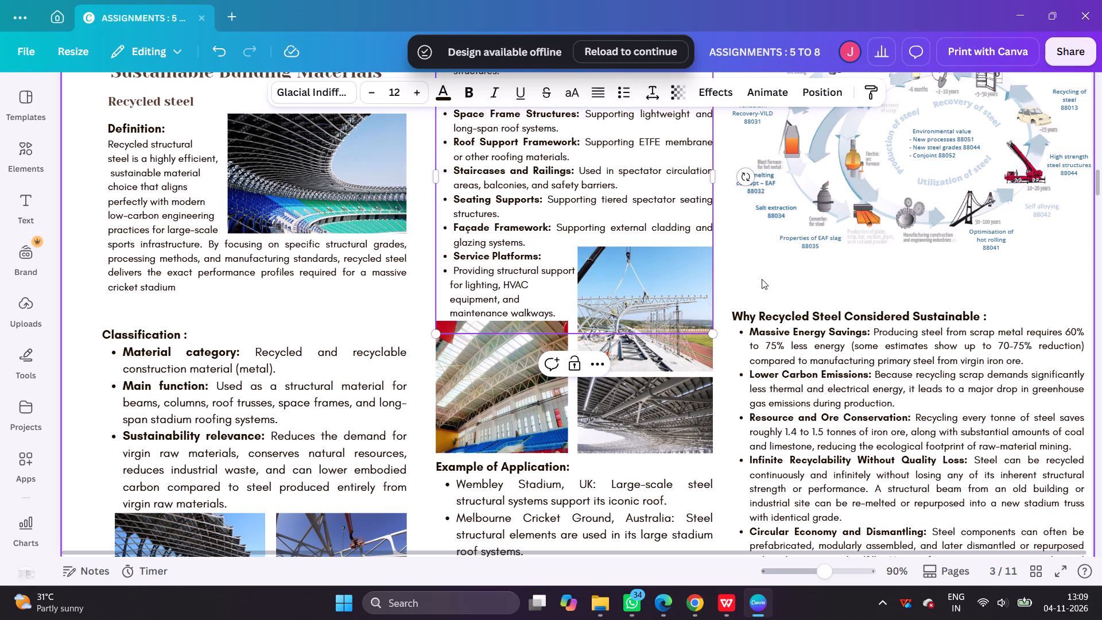
Nudge the truss construction photo up slightly to leave a 0.5 gap above the small roof truss photo.
{"action": "scroll", "coordinate": [571, 338], "scroll_direction": "down", "scroll_amount": 4, "text": "ctrl"}
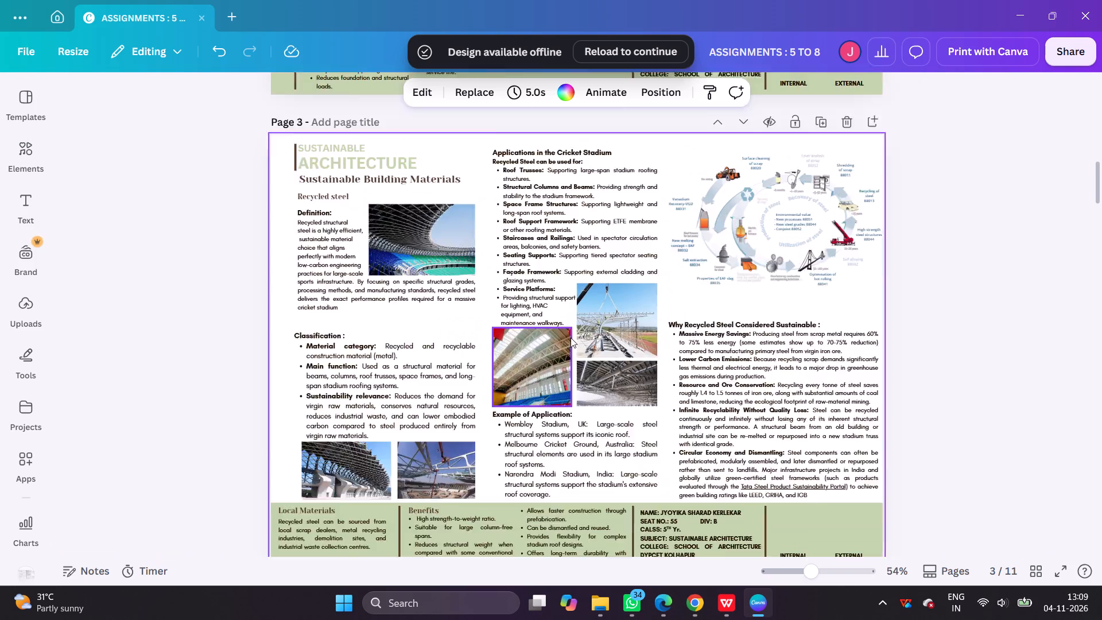
{"action": "scroll", "coordinate": [616, 338], "scroll_direction": "down", "scroll_amount": 1, "text": "ctrl"}
{"action": "scroll", "coordinate": [597, 335], "scroll_direction": "up", "scroll_amount": 5, "text": "ctrl"}
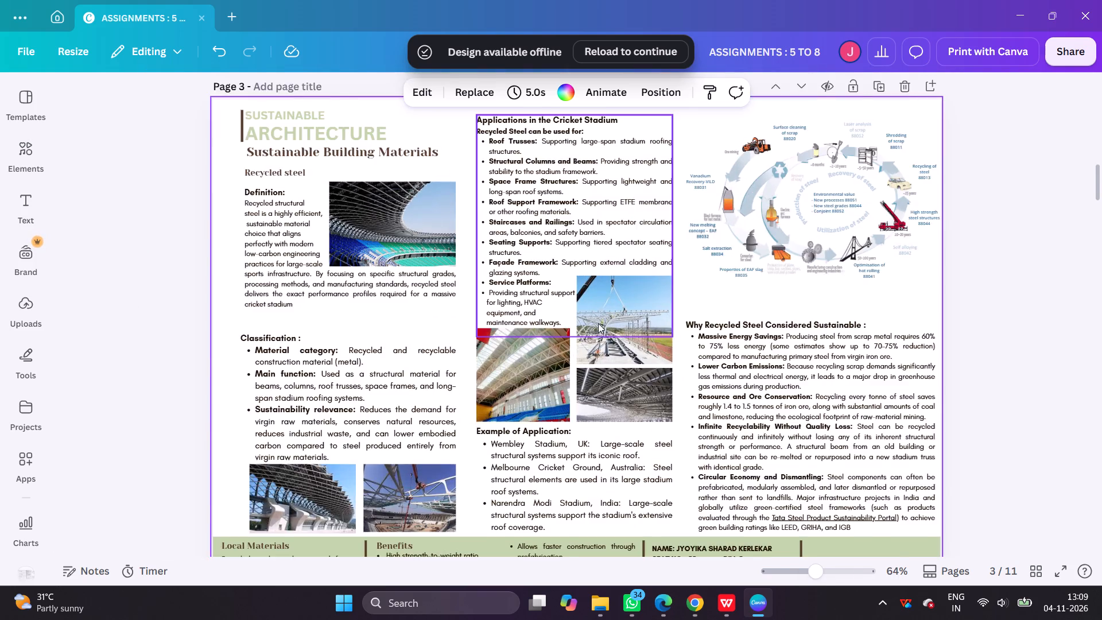
{"action": "left_click", "coordinate": [669, 361], "text": "shift"}
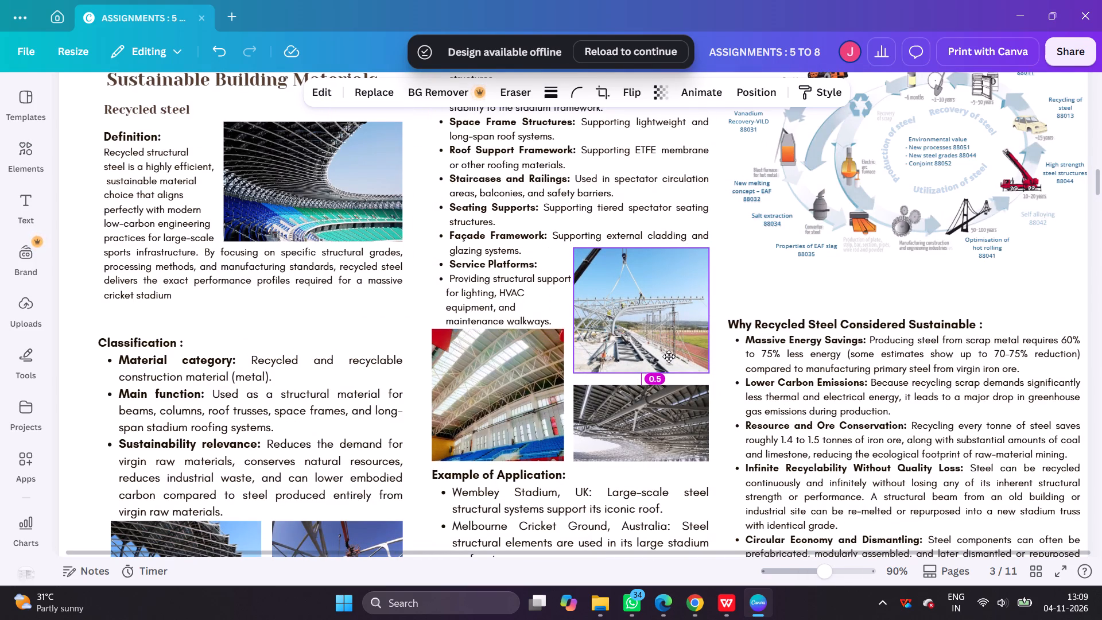
{"action": "left_click", "coordinate": [807, 282]}
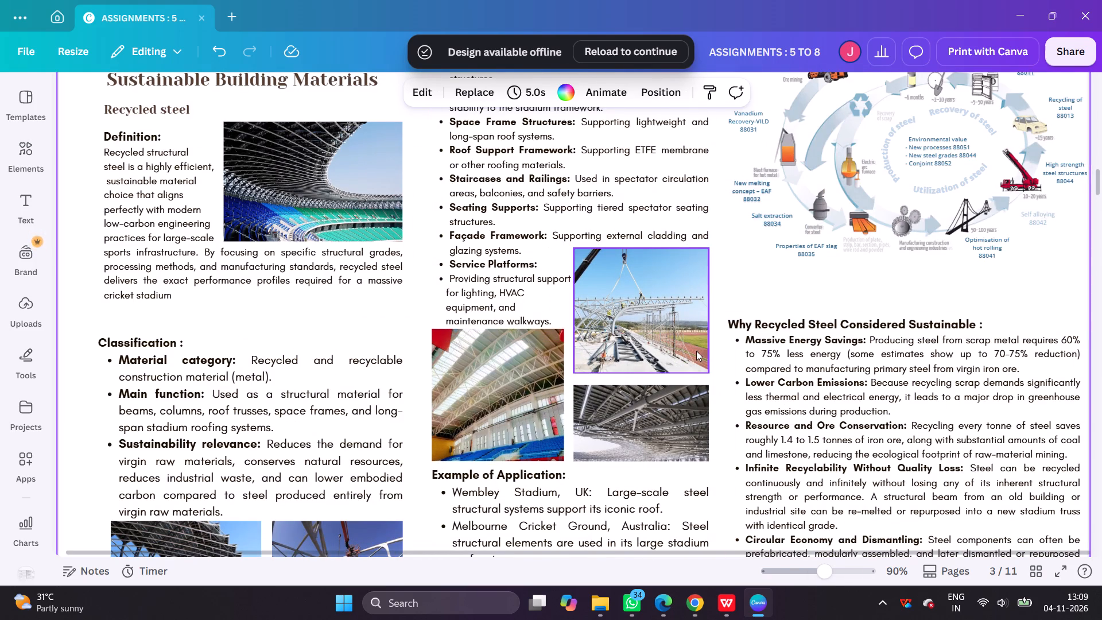
{"action": "scroll", "coordinate": [696, 351], "scroll_direction": "down", "scroll_amount": 4, "text": "ctrl"}
{"action": "left_click", "coordinate": [1038, 340]}
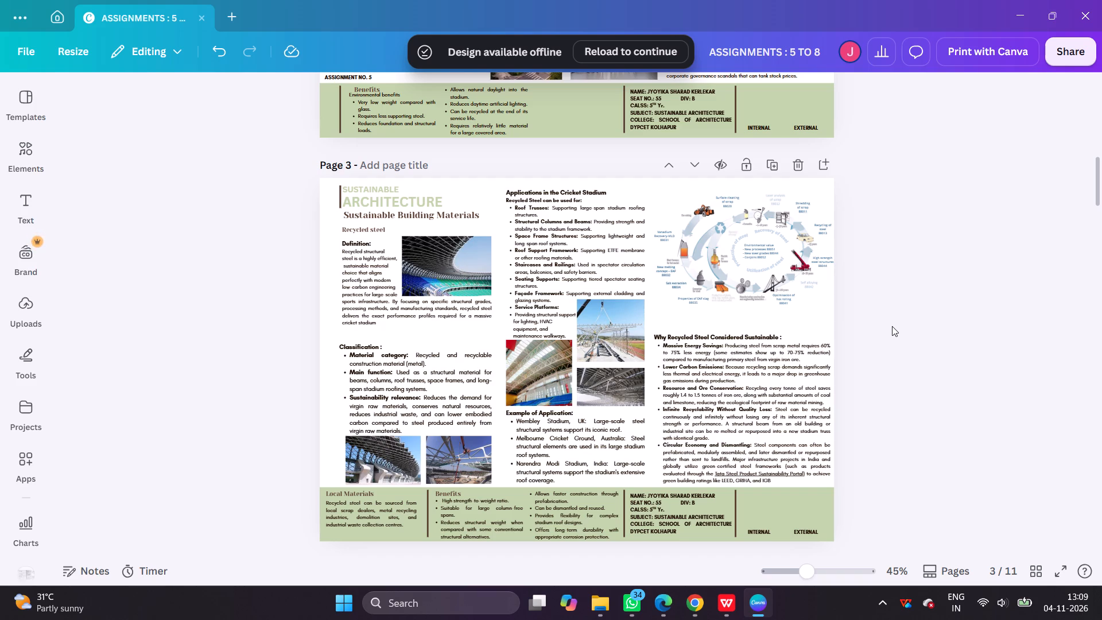
Move the Classification text on page 3 up slightly, and shift the two steel photos beneath it up together.
{"action": "left_click_drag", "start_coordinate": [471, 404], "coordinate": [471, 396], "text": "shift"}
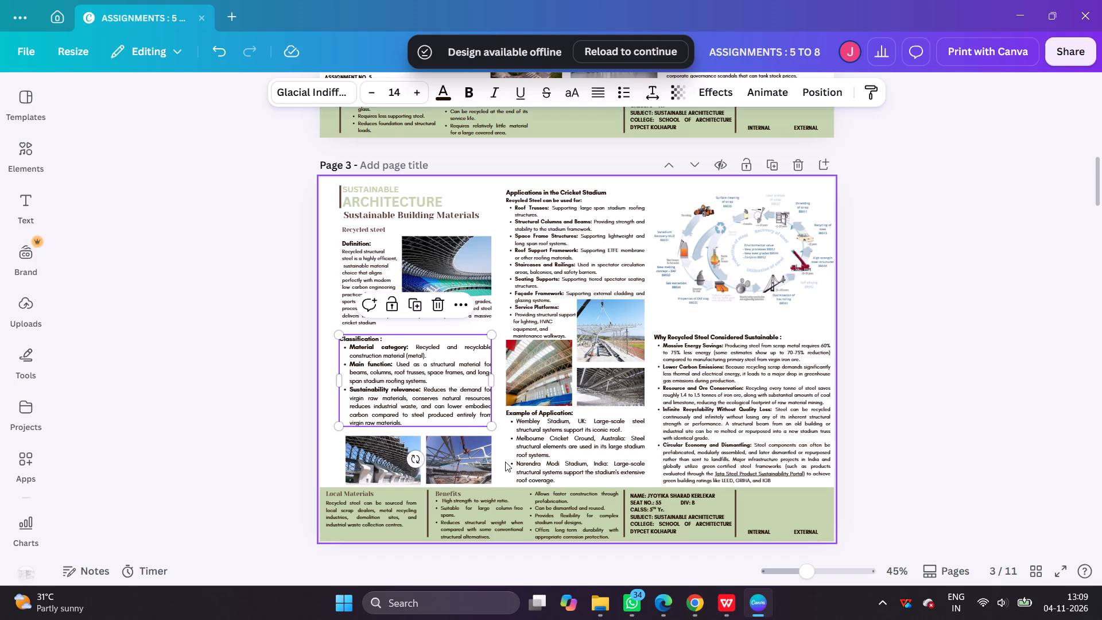
{"action": "left_click_drag", "start_coordinate": [503, 462], "coordinate": [404, 463]}
{"action": "left_click", "coordinate": [438, 460], "text": "shift"}
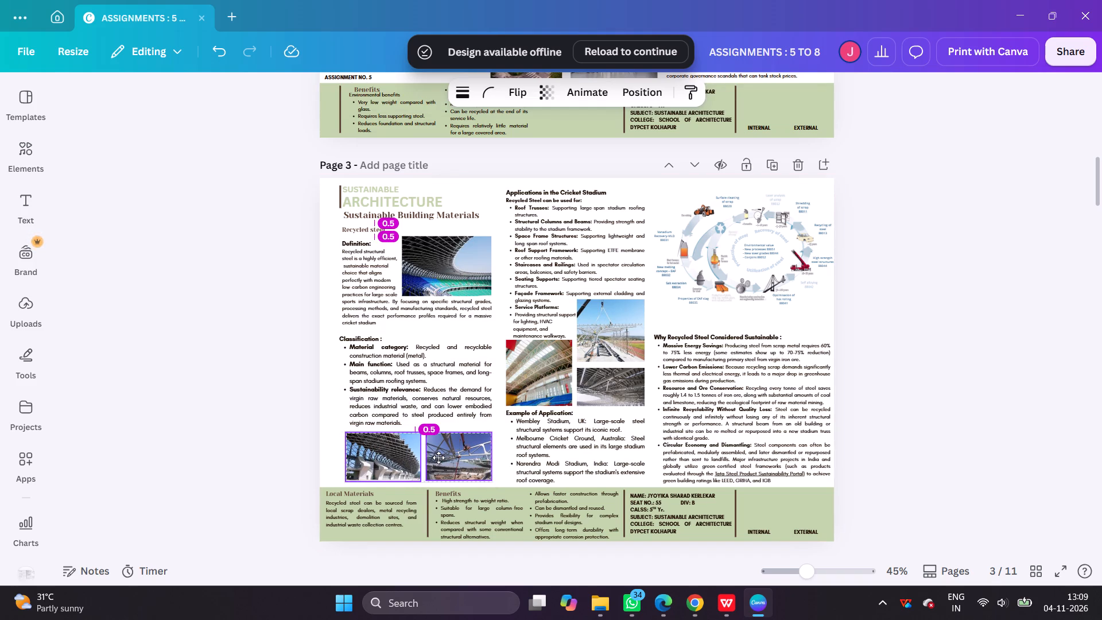
{"action": "left_click", "coordinate": [942, 392]}
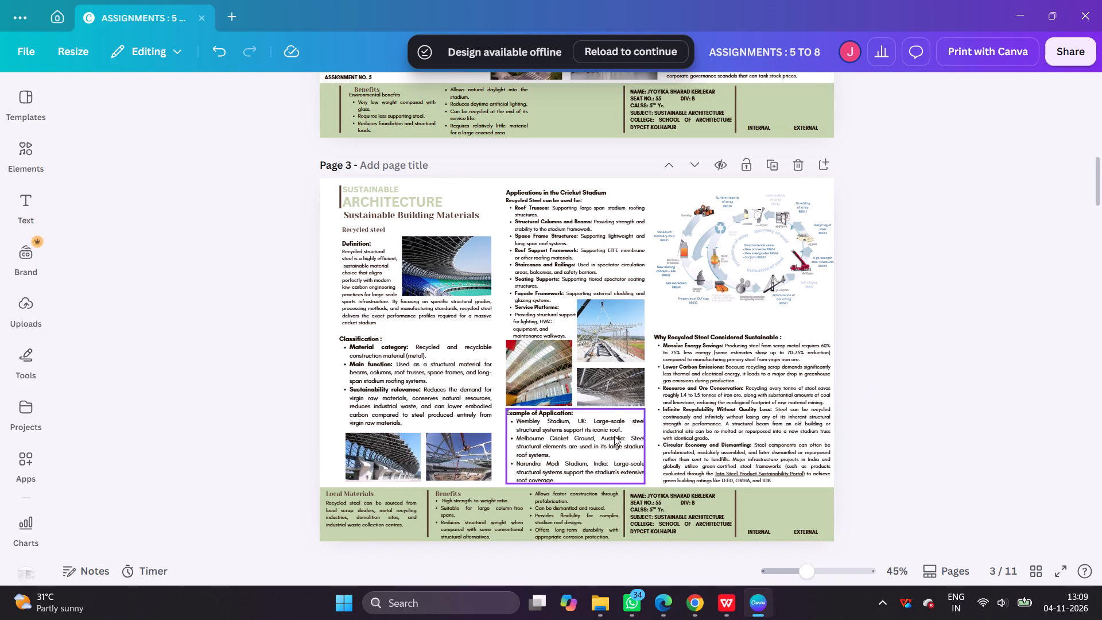
Move the "Why Recycled Steel Considered Sustainable" text up slightly, closer to the steel cycle diagram.
{"action": "left_click_drag", "start_coordinate": [765, 381], "coordinate": [765, 371], "text": "shift"}
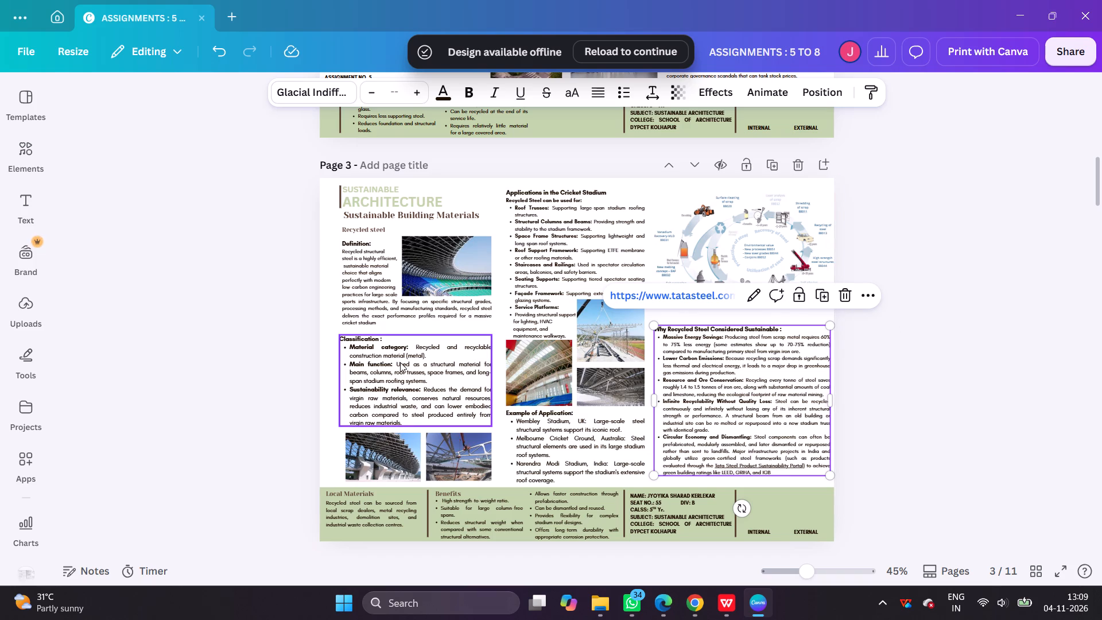
{"action": "left_click", "coordinate": [374, 350]}
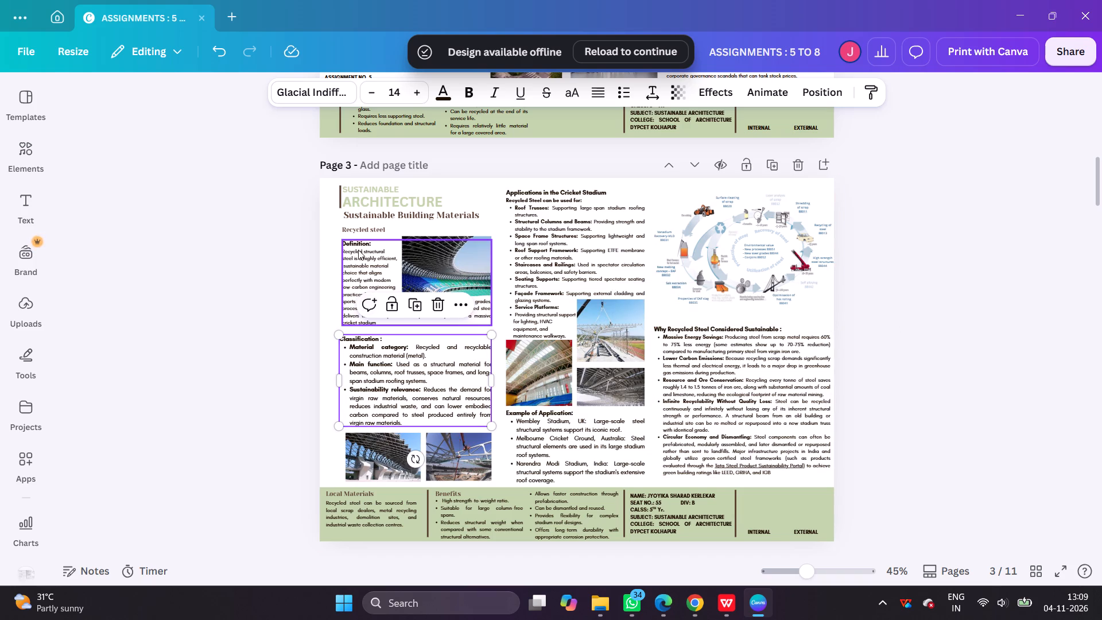
Duplicate the "Recycled steel" heading and place the copy at the top of the third column, level with the Applications heading.
{"action": "left_click", "coordinate": [383, 230]}
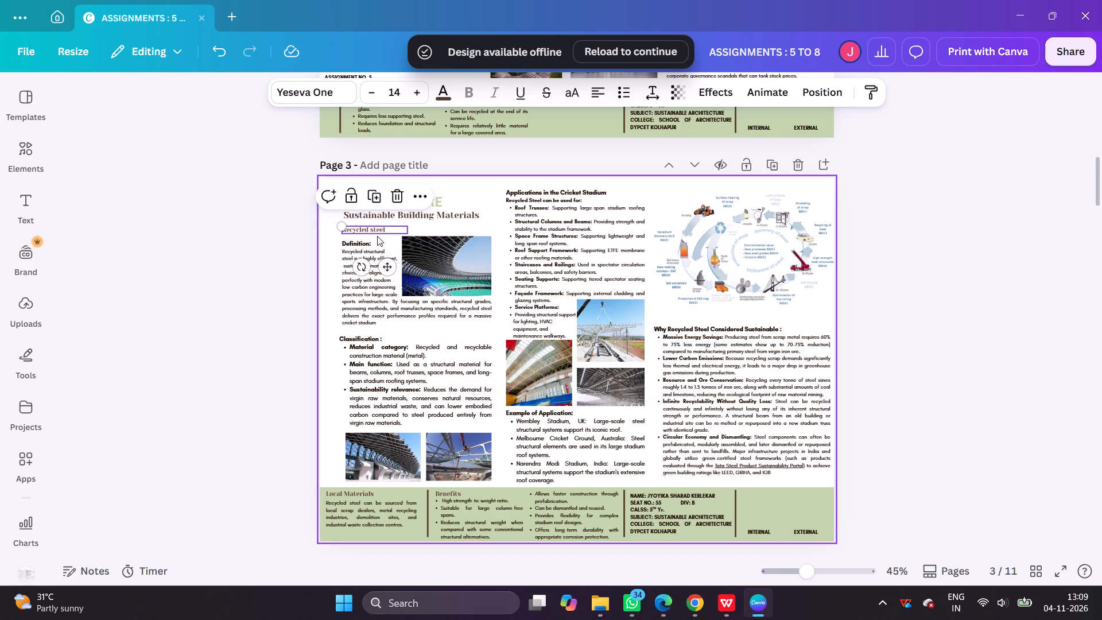
{"action": "left_click_drag", "start_coordinate": [375, 234], "coordinate": [703, 192], "text": "alt+shift"}
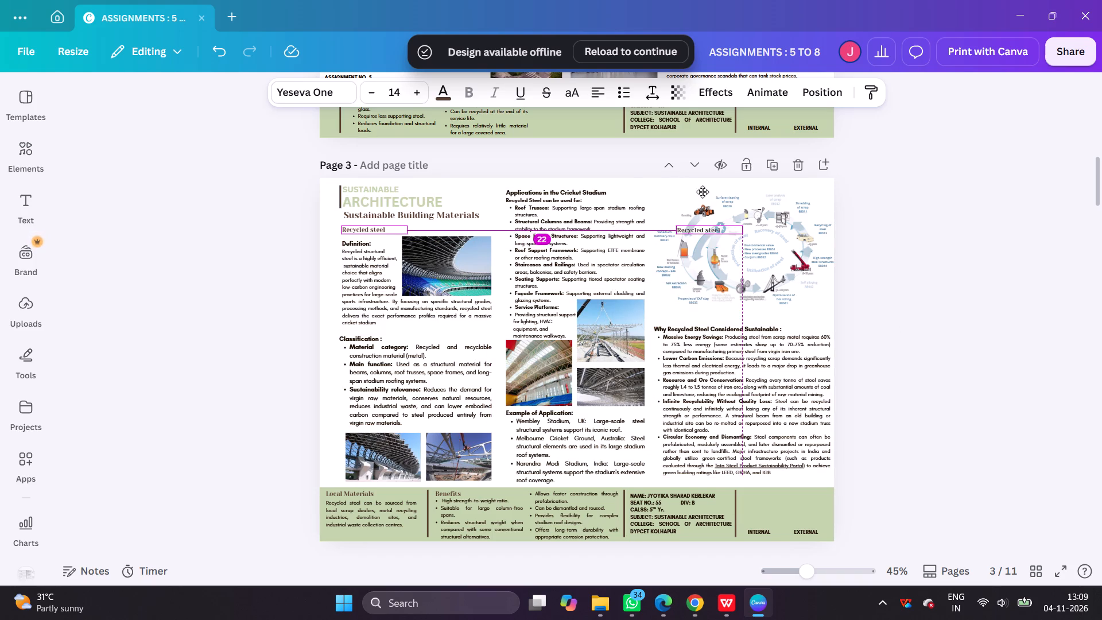
{"action": "left_click_drag", "start_coordinate": [703, 192], "coordinate": [694, 193], "text": "alt+shift"}
{"action": "left_click_drag", "start_coordinate": [692, 230], "coordinate": [693, 193], "text": "shift"}
Move the steel cycle diagram down so it sits between the copied heading and the sustainability text.
{"action": "left_click_drag", "start_coordinate": [724, 270], "coordinate": [724, 272]}
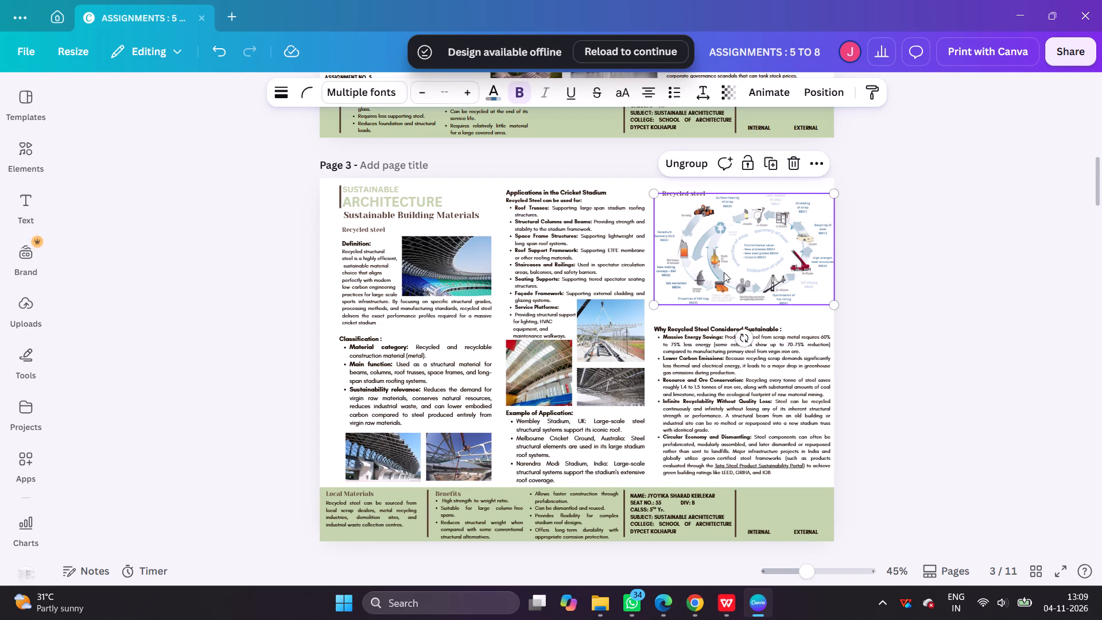
{"action": "left_click_drag", "start_coordinate": [724, 272], "coordinate": [723, 285]}
Extend the copied heading to read "Recycled steel Life Cycle" and widen its text box to keep it on one line.
{"action": "scroll", "coordinate": [778, 343], "scroll_direction": "up", "scroll_amount": 4}
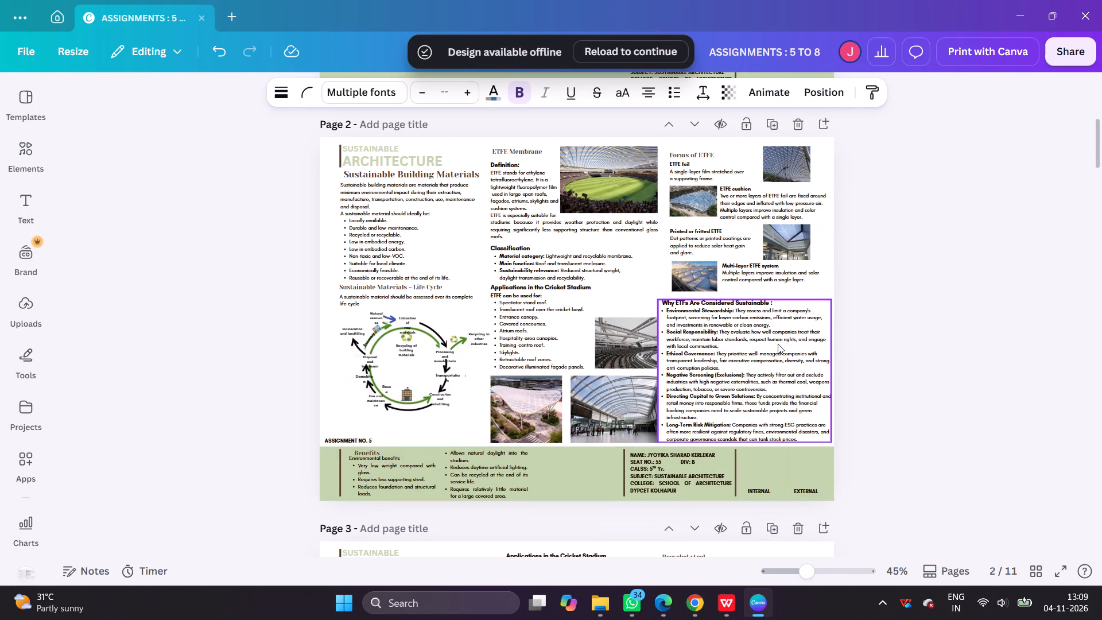
{"action": "scroll", "coordinate": [687, 313], "scroll_direction": "down", "scroll_amount": 3}
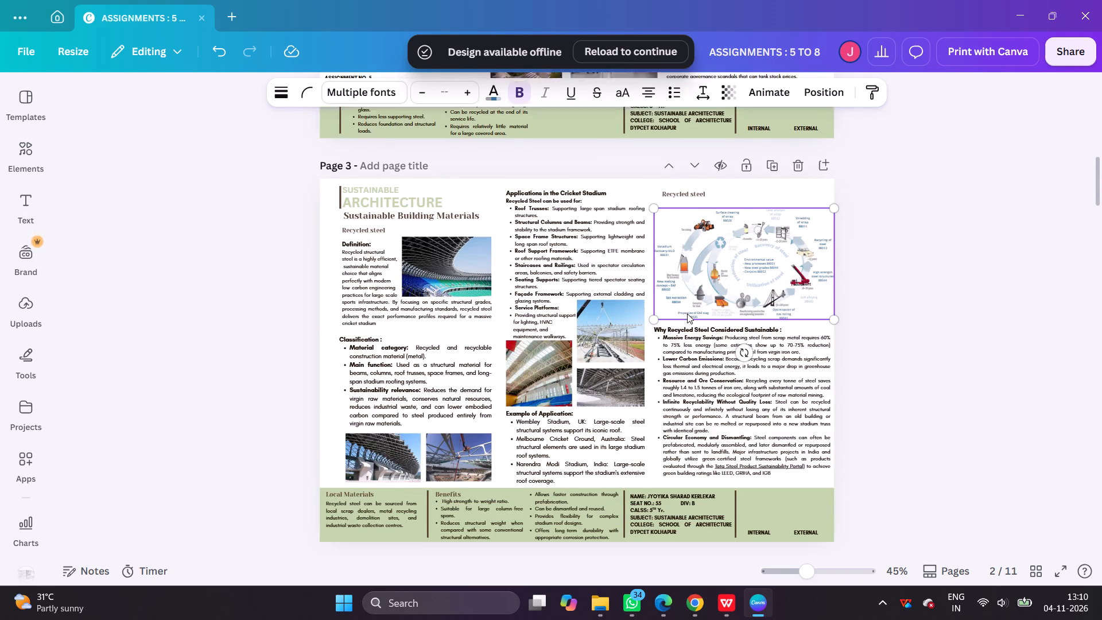
{"action": "scroll", "coordinate": [705, 273], "scroll_direction": "up", "scroll_amount": 1}
{"action": "scroll", "coordinate": [683, 200], "scroll_direction": "up", "scroll_amount": 1, "text": "ctrl"}
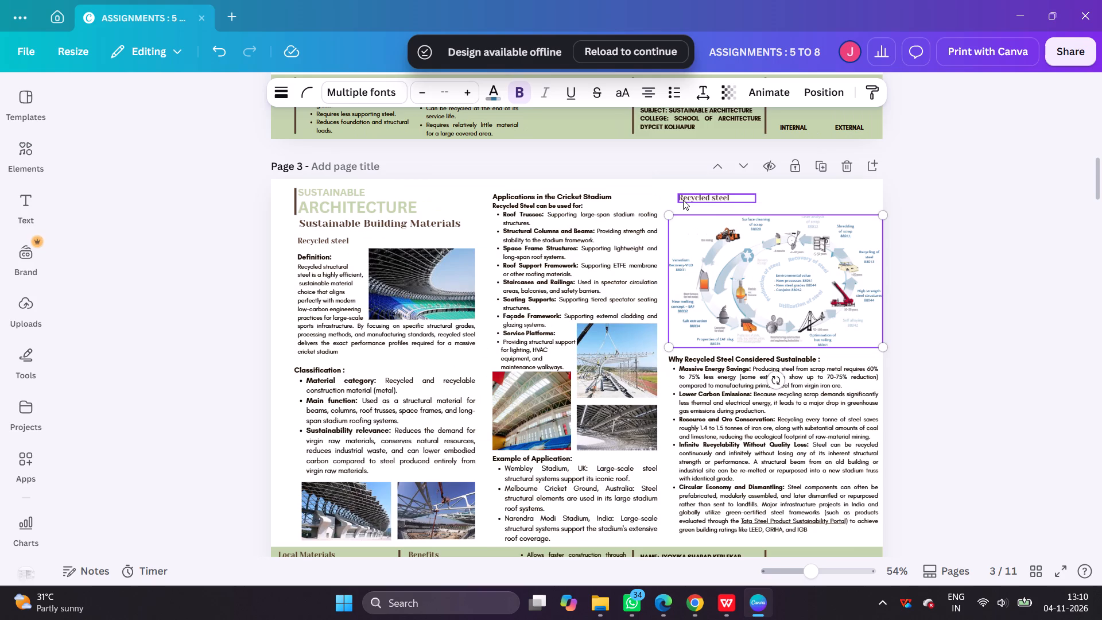
{"action": "scroll", "coordinate": [683, 200], "scroll_direction": "up", "scroll_amount": 1, "text": "ctrl"}
{"action": "left_click", "coordinate": [712, 196]}
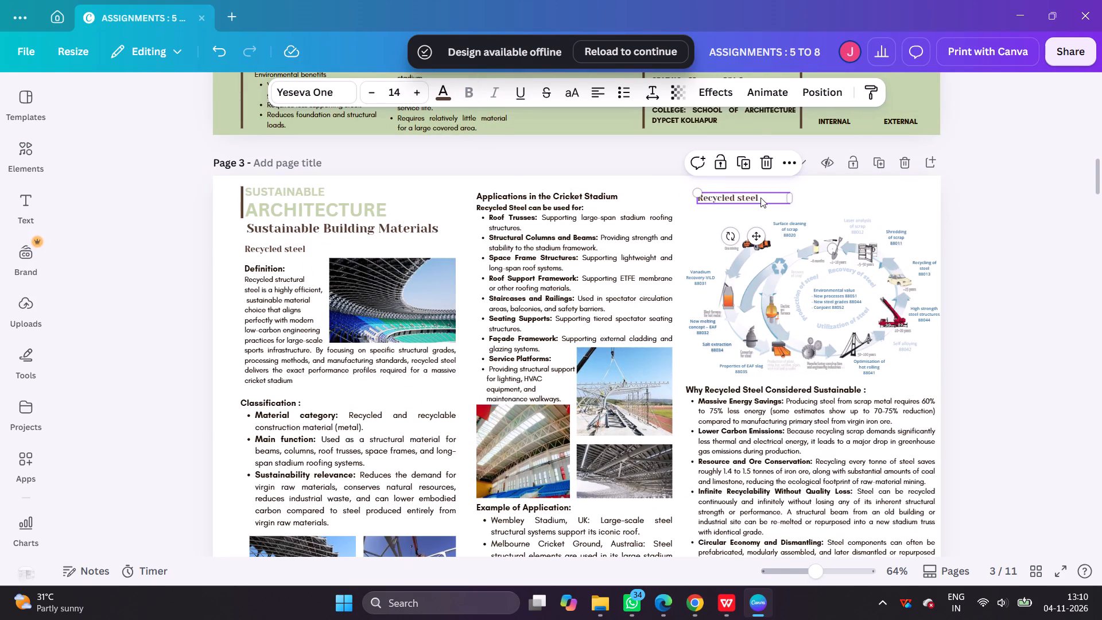
{"action": "left_click", "coordinate": [764, 197]}
{"action": "left_click", "coordinate": [763, 199]}
{"action": "key", "text": "space"}
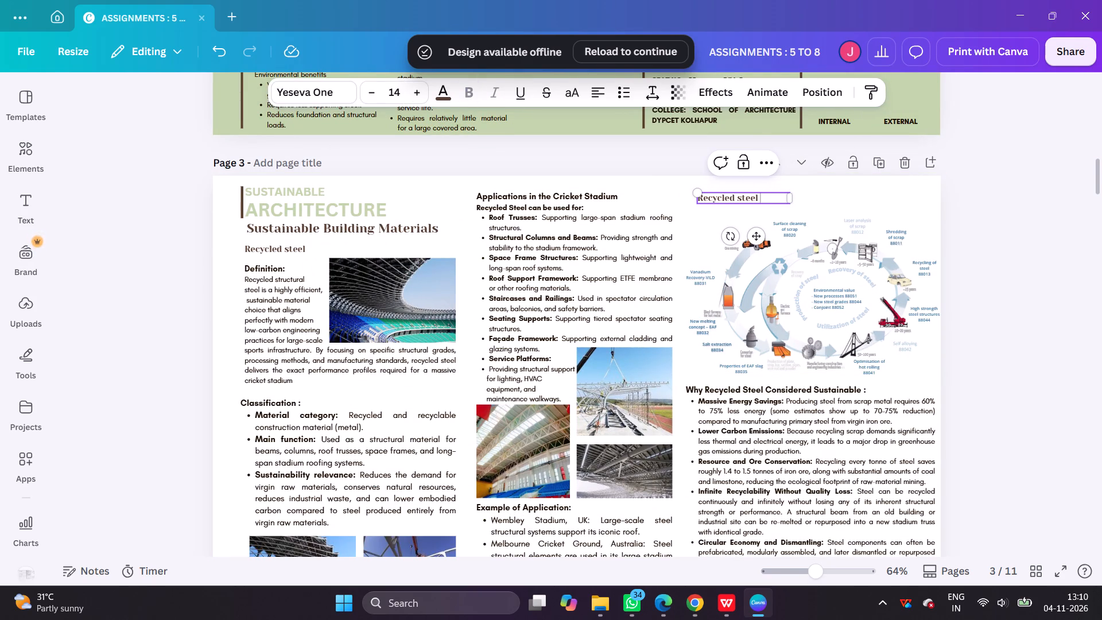
{"action": "key", "text": "shift+l"}
{"action": "type", "text": "yfe"}
{"action": "key", "text": "space"}
{"action": "key", "text": "BackSpace"}
{"action": "key", "text": "BackSpace"}
{"action": "key", "text": "BackSpace"}
{"action": "key", "text": "BackSpace"}
{"action": "type", "text": "ife"}
{"action": "key", "text": "space"}
{"action": "type", "text": "Cycle"}
{"action": "left_click_drag", "start_coordinate": [793, 207], "coordinate": [828, 206]}
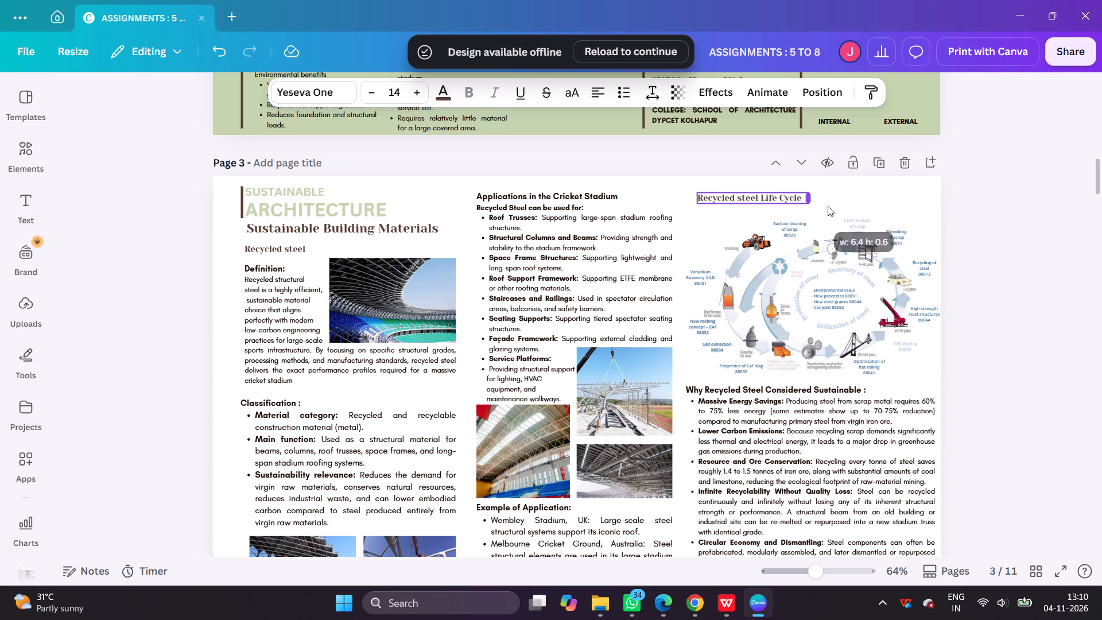
{"action": "left_click_drag", "start_coordinate": [828, 206], "coordinate": [832, 206]}
{"action": "left_click", "coordinate": [965, 237]}
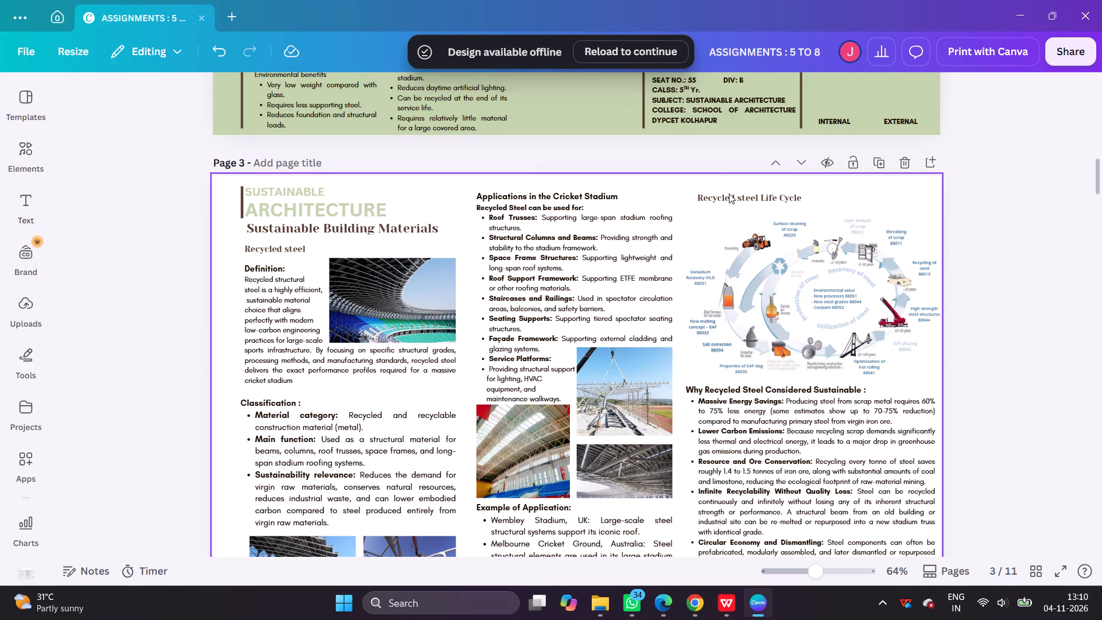
Shift the "Recycled steel Life Cycle" heading so it aligns with the left edge of the diagram and text below.
{"action": "left_click_drag", "start_coordinate": [729, 195], "coordinate": [720, 195]}
{"action": "left_click", "coordinate": [993, 247]}
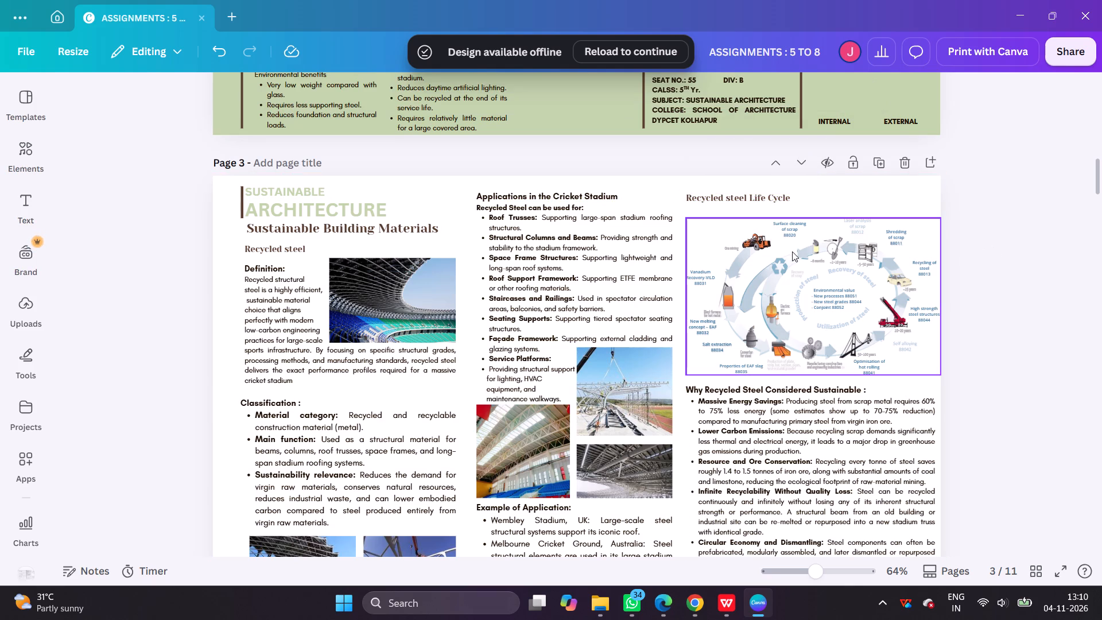
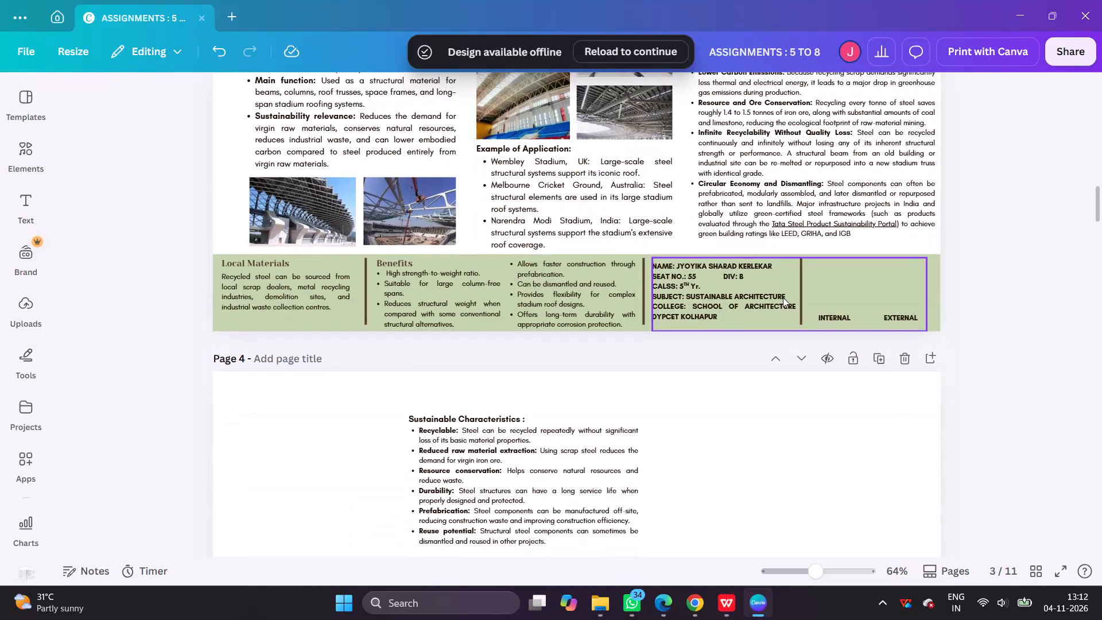
Delete page 4, which holds the leftover Sustainable Characteristics text.
{"action": "scroll", "coordinate": [783, 297], "scroll_direction": "down", "scroll_amount": 1}
{"action": "left_click", "coordinate": [909, 216]}
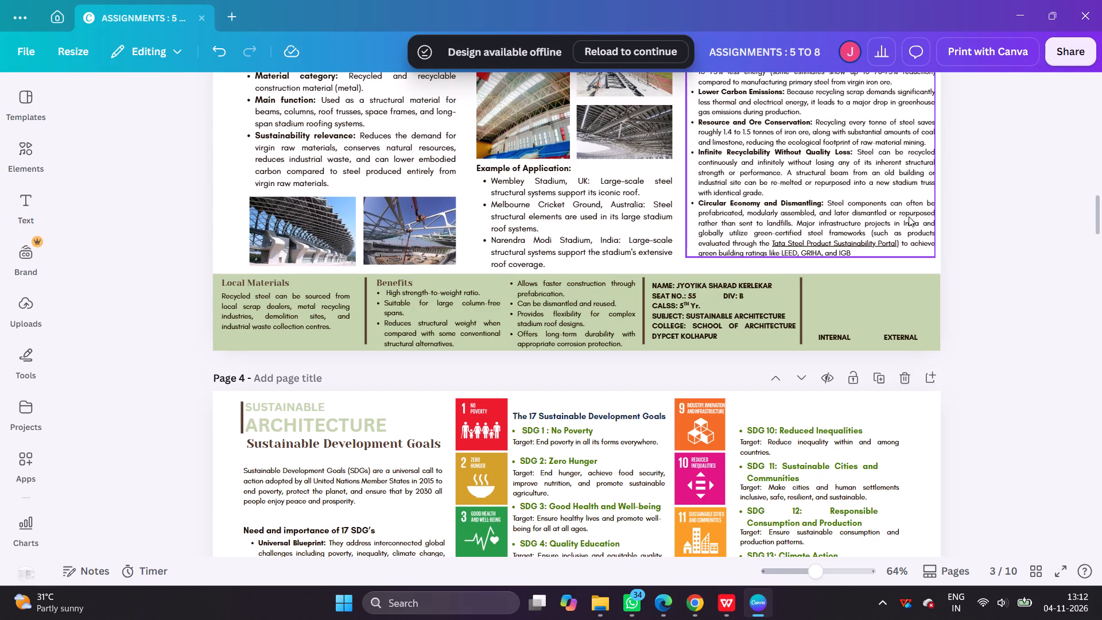
On page 7, move the "10 Building Sustainability Rating Systems" heading and the GRIHA title and description together into the middle column.
{"action": "scroll", "coordinate": [603, 418], "scroll_direction": "down", "scroll_amount": 8}
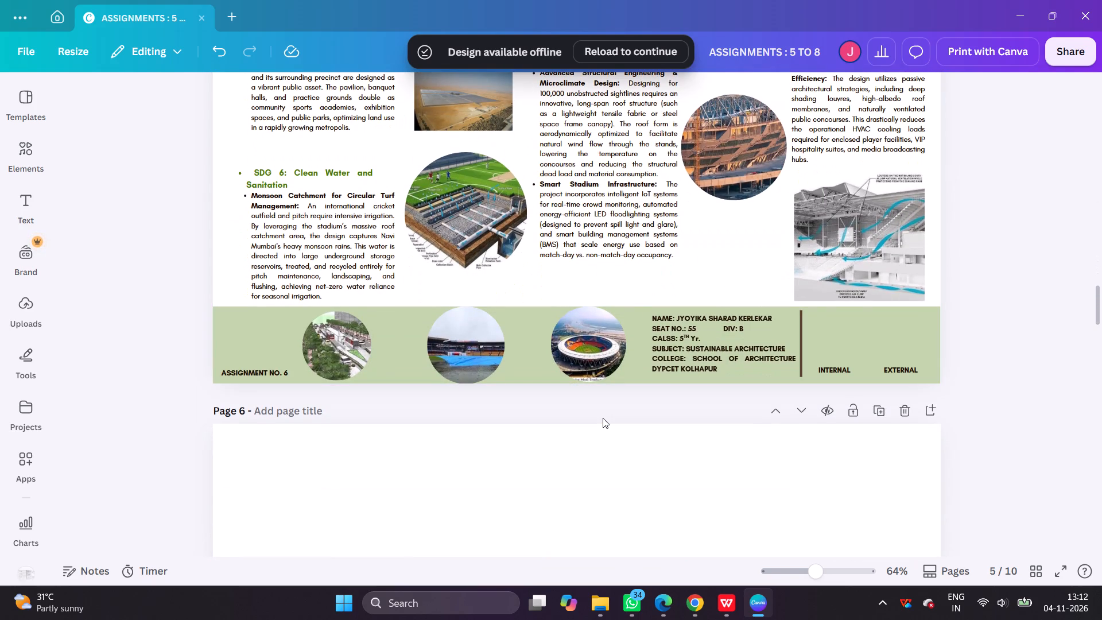
{"action": "scroll", "coordinate": [603, 418], "scroll_direction": "down", "scroll_amount": 15}
{"action": "scroll", "coordinate": [603, 418], "scroll_direction": "up", "scroll_amount": 2}
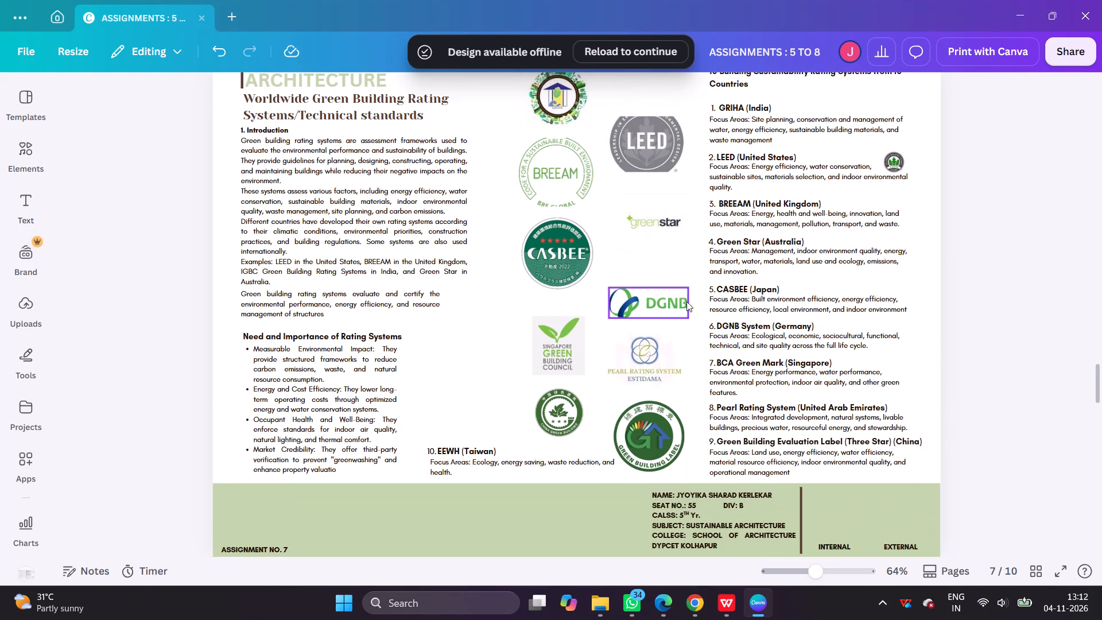
{"action": "scroll", "coordinate": [698, 220], "scroll_direction": "up", "scroll_amount": 2}
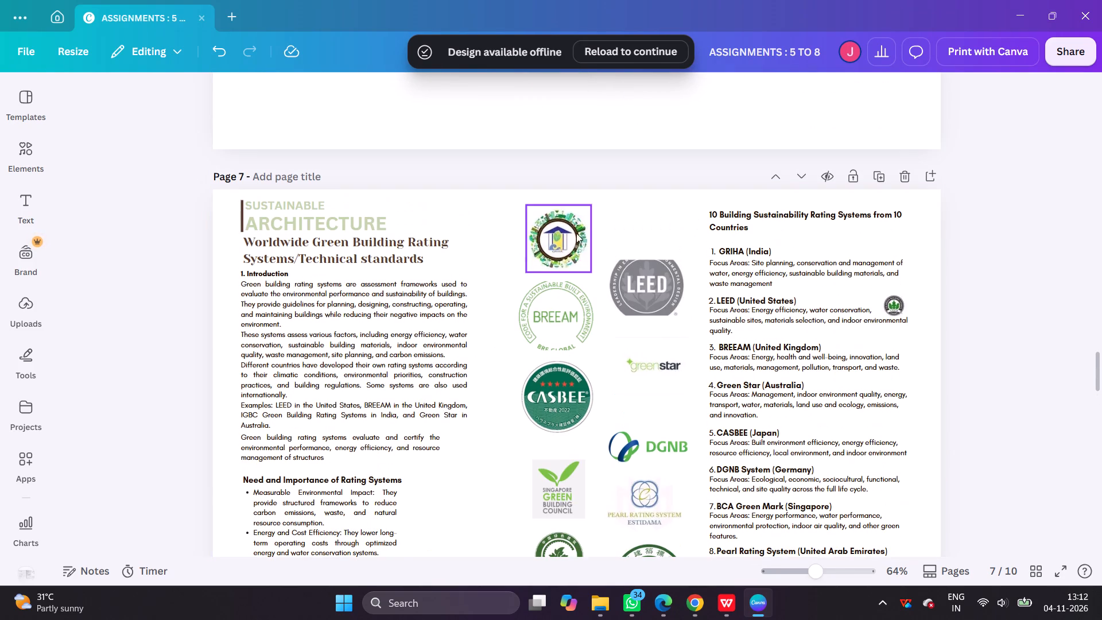
{"action": "left_click", "coordinate": [787, 229]}
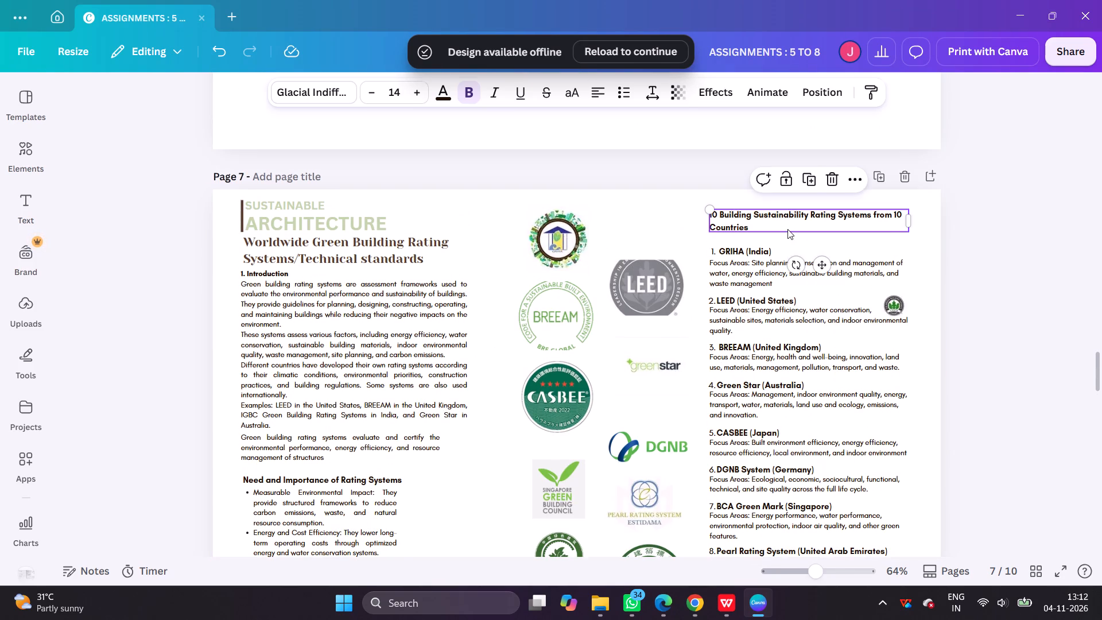
{"action": "left_click", "coordinate": [761, 249], "text": "shift"}
{"action": "left_click", "coordinate": [753, 266], "text": "shift"}
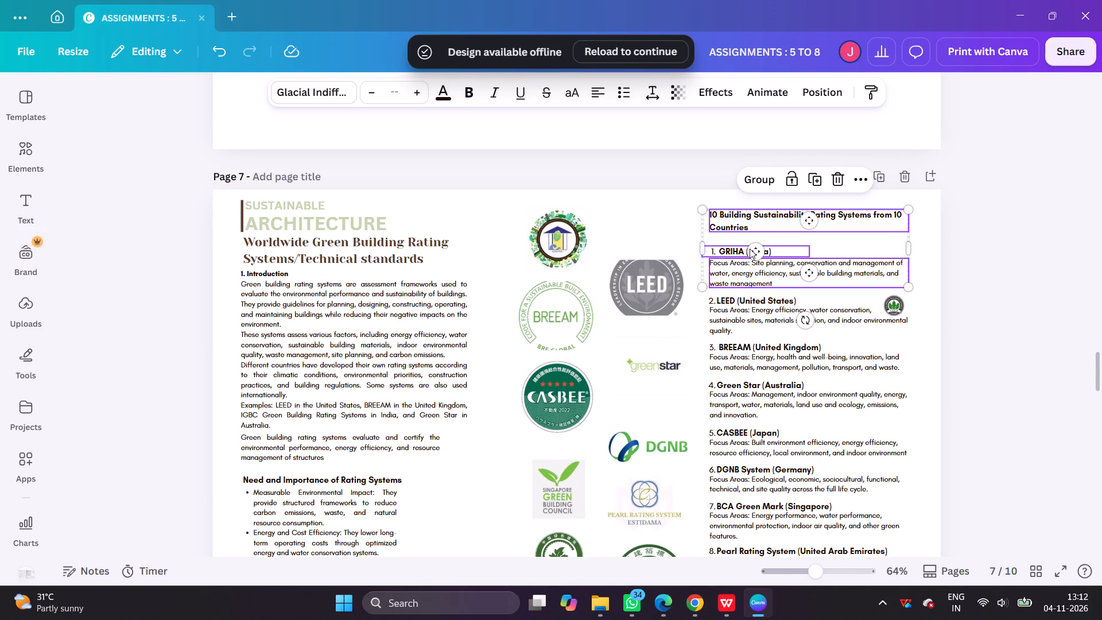
{"action": "left_click_drag", "start_coordinate": [749, 232], "coordinate": [573, 232], "text": "shift"}
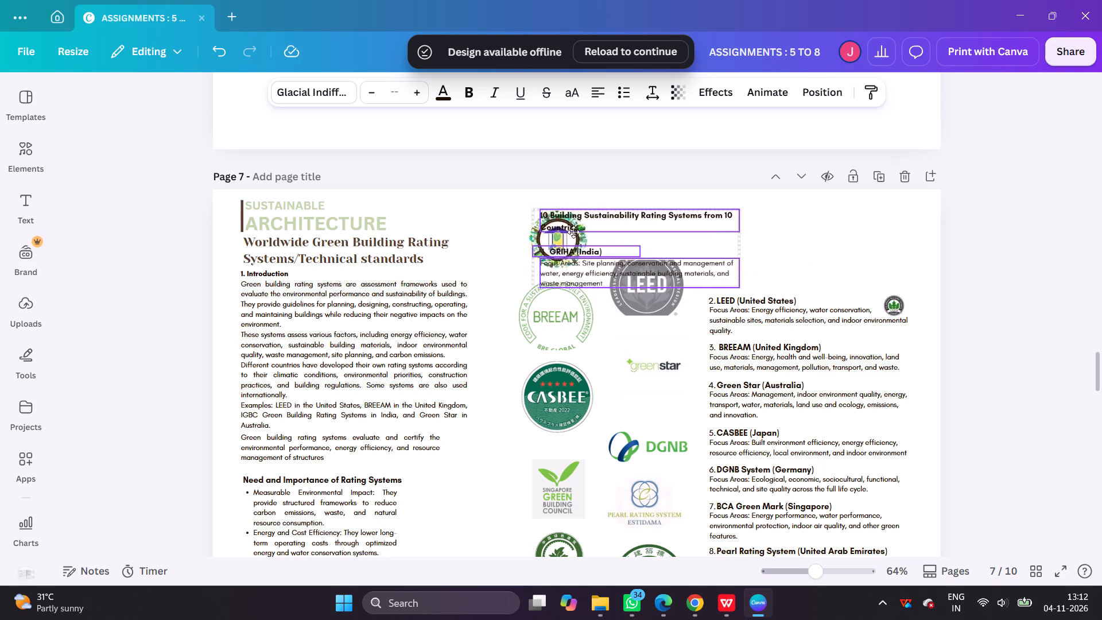
{"action": "left_click_drag", "start_coordinate": [573, 232], "coordinate": [548, 231], "text": "shift"}
{"action": "left_click_drag", "start_coordinate": [587, 241], "coordinate": [616, 243]}
{"action": "key", "text": "ctrl+z"}
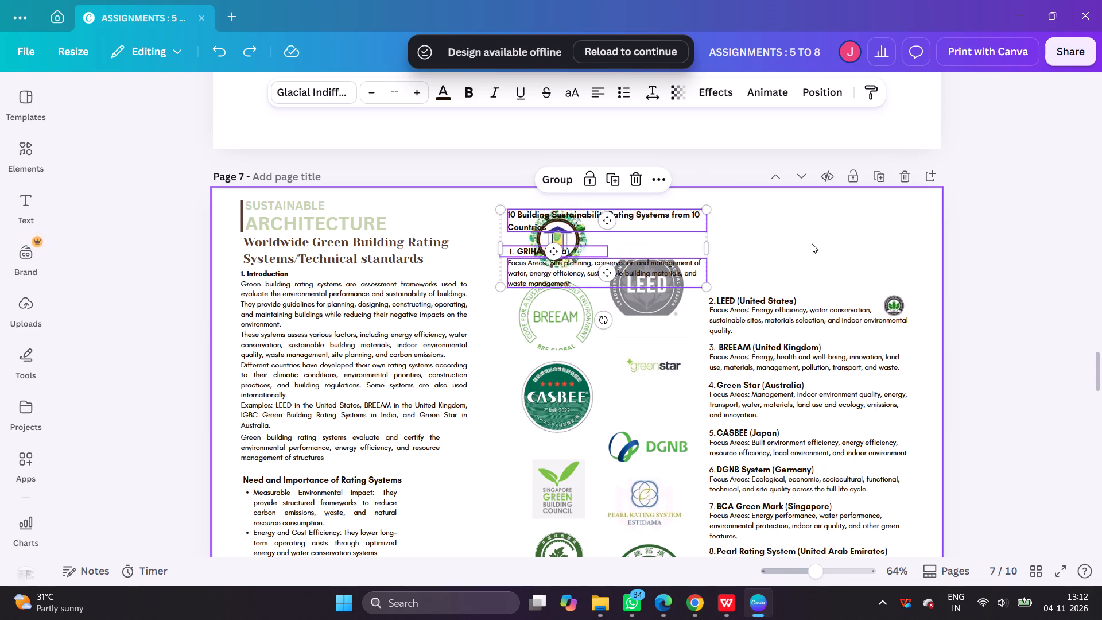
Move the GRIHA logo out to the right of its description, shrink it, and set it level with that text.
{"action": "left_click", "coordinate": [812, 243]}
{"action": "left_click_drag", "start_coordinate": [586, 239], "coordinate": [625, 239]}
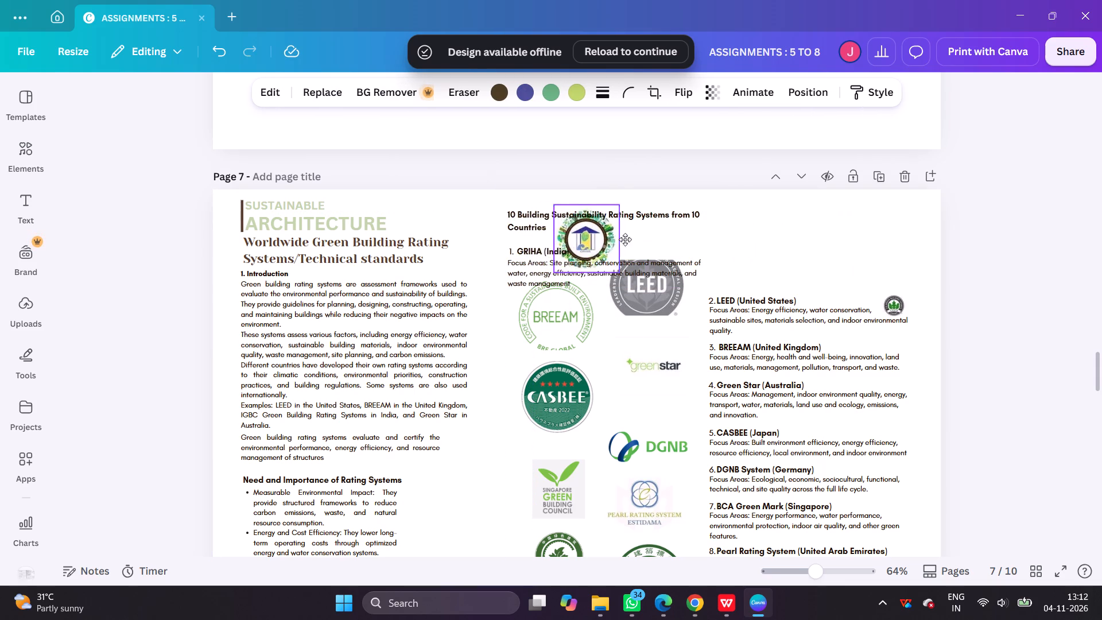
{"action": "left_click_drag", "start_coordinate": [625, 239], "coordinate": [760, 242]}
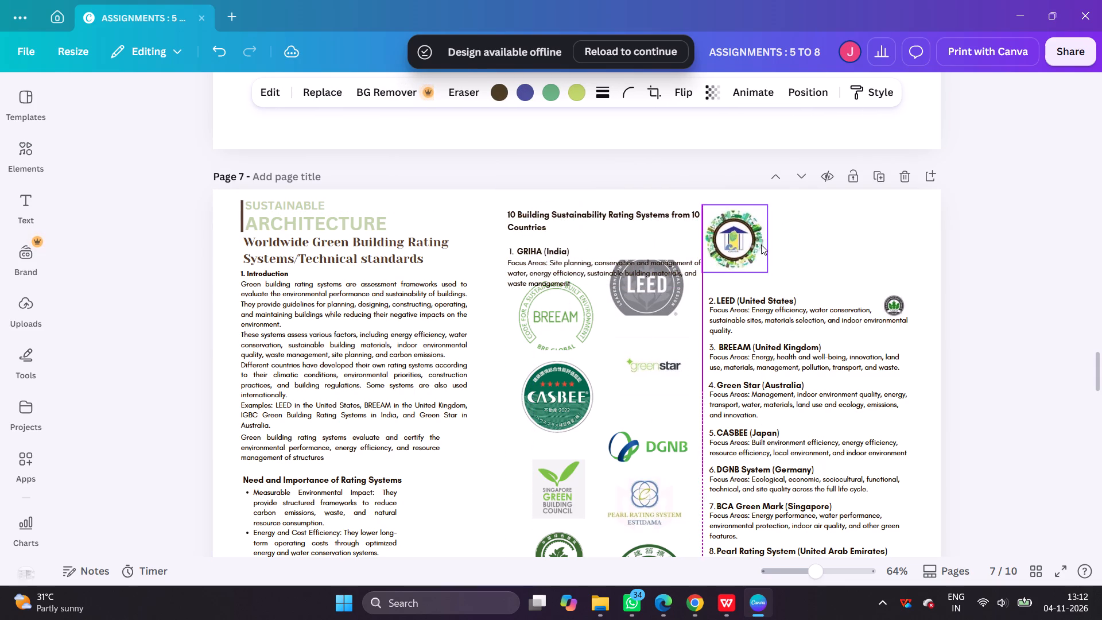
{"action": "left_click_drag", "start_coordinate": [769, 272], "coordinate": [748, 253]}
{"action": "left_click_drag", "start_coordinate": [718, 235], "coordinate": [718, 271]}
Narrow the rating systems heading and the GRIHA title and description together, so the heading breaks after "Rating".
{"action": "left_click", "coordinate": [653, 270]}
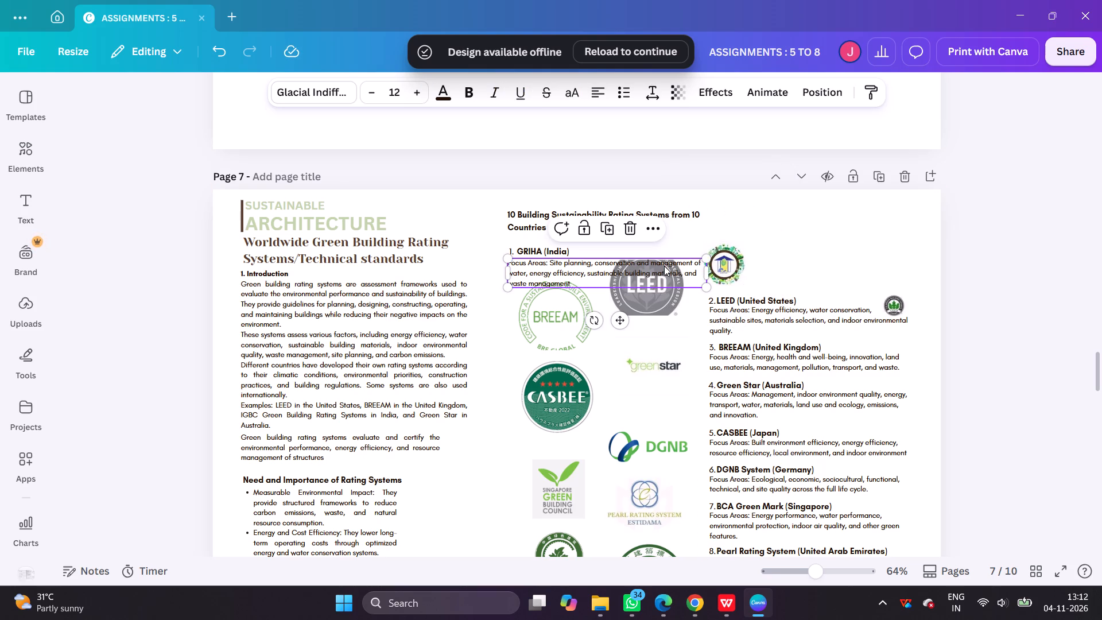
{"action": "left_click", "coordinate": [566, 251], "text": "shift"}
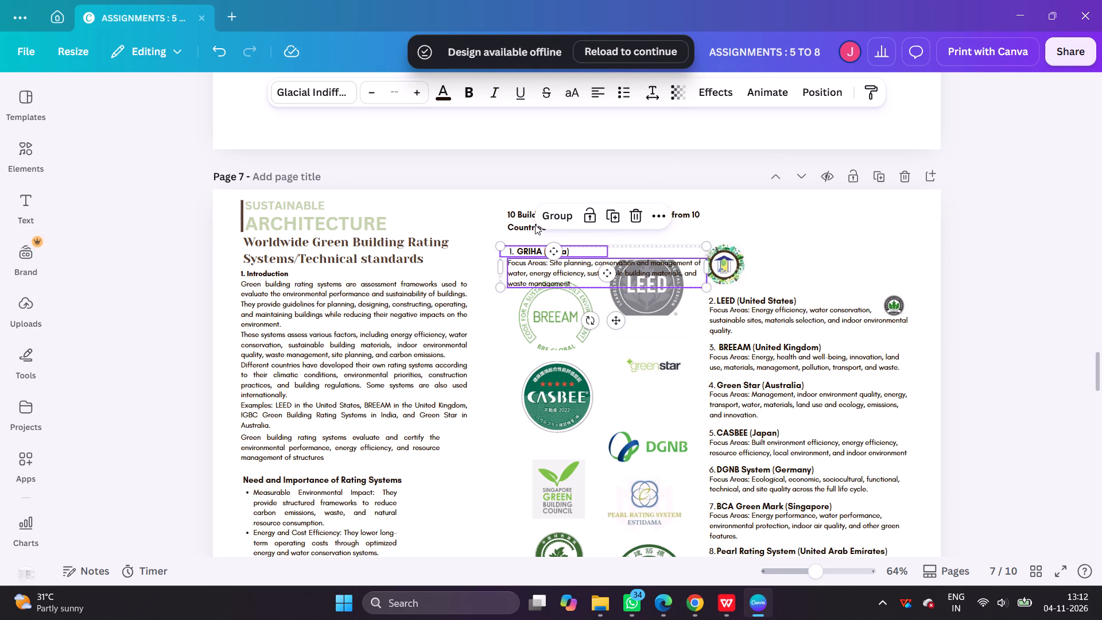
{"action": "left_click", "coordinate": [535, 224], "text": "shift"}
{"action": "left_click", "coordinate": [521, 225], "text": "shift"}
{"action": "left_click_drag", "start_coordinate": [707, 247], "coordinate": [697, 247]}
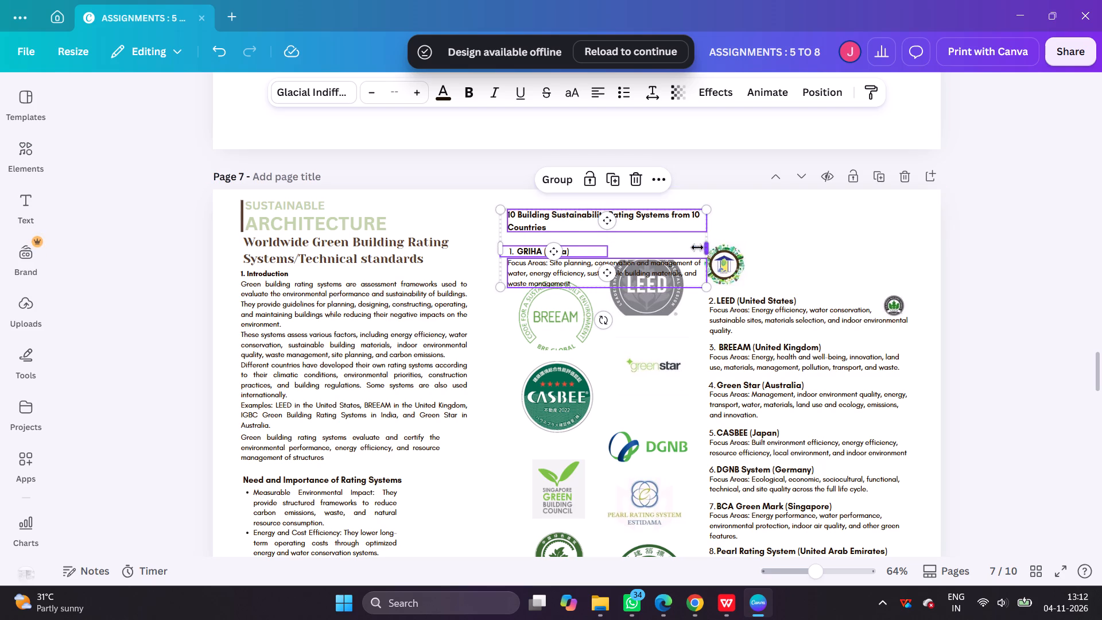
{"action": "left_click_drag", "start_coordinate": [697, 247], "coordinate": [668, 243]}
Shift the GRIHA logo left so it sits directly beside the narrowed GRIHA description.
{"action": "left_click", "coordinate": [820, 259]}
{"action": "left_click_drag", "start_coordinate": [728, 263], "coordinate": [686, 263], "text": "shift"}
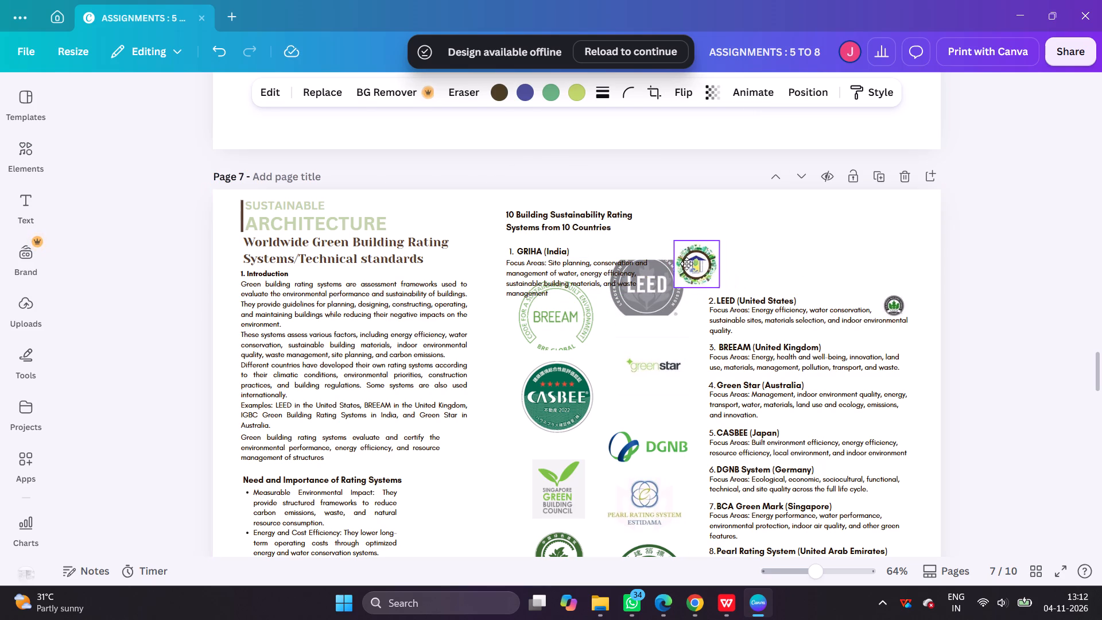
{"action": "left_click_drag", "start_coordinate": [686, 263], "coordinate": [673, 263], "text": "shift"}
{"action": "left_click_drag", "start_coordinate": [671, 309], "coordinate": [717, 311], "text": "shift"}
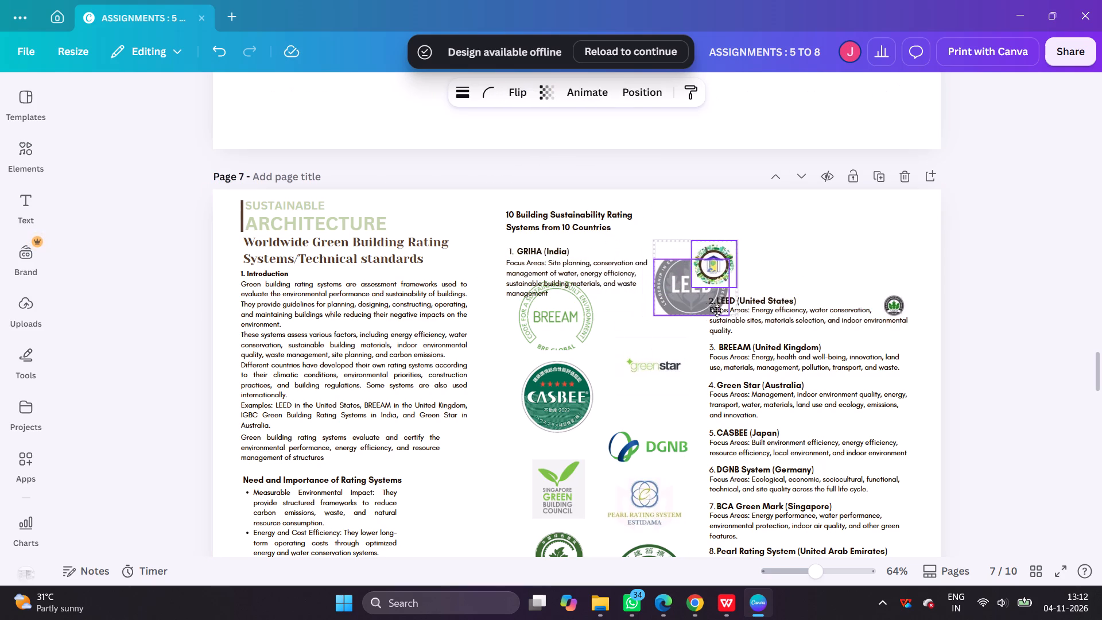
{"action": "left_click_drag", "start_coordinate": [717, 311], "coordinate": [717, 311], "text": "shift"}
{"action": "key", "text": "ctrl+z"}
Move the LEED logo to the third column, above the LEED entry and flush with the text's right edge.
{"action": "left_click", "coordinate": [685, 332]}
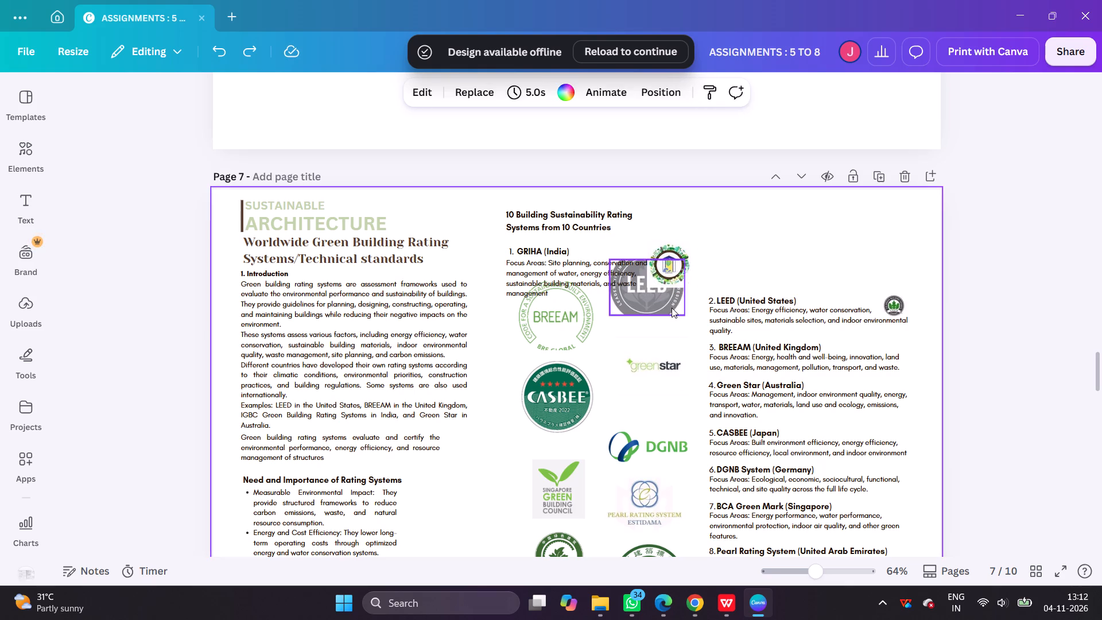
{"action": "left_click_drag", "start_coordinate": [672, 308], "coordinate": [894, 282]}
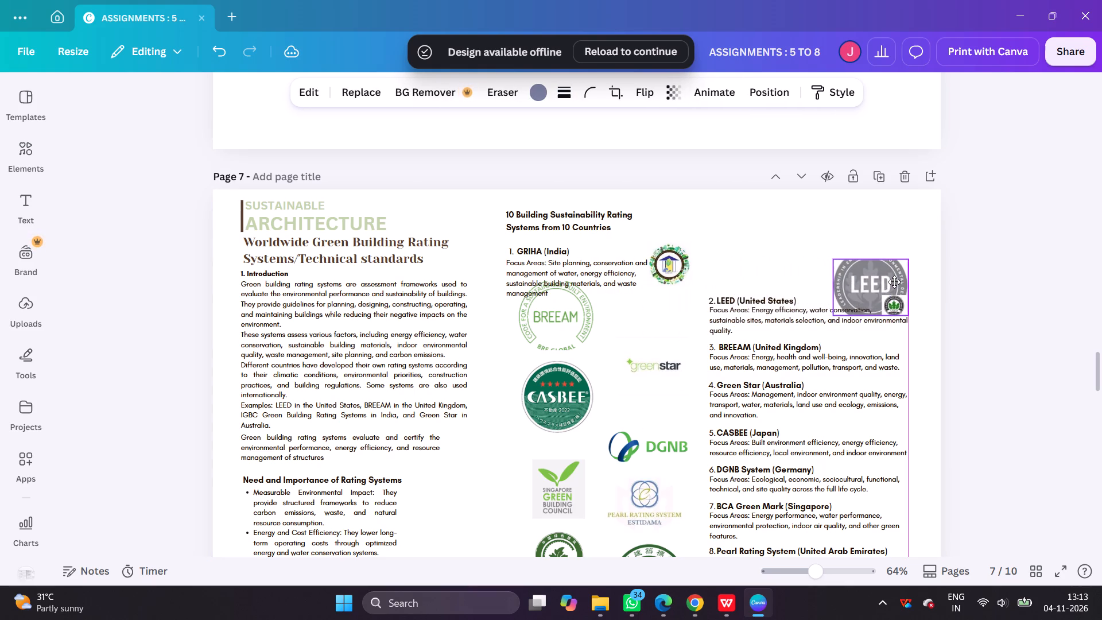
{"action": "left_click_drag", "start_coordinate": [894, 282], "coordinate": [895, 282]}
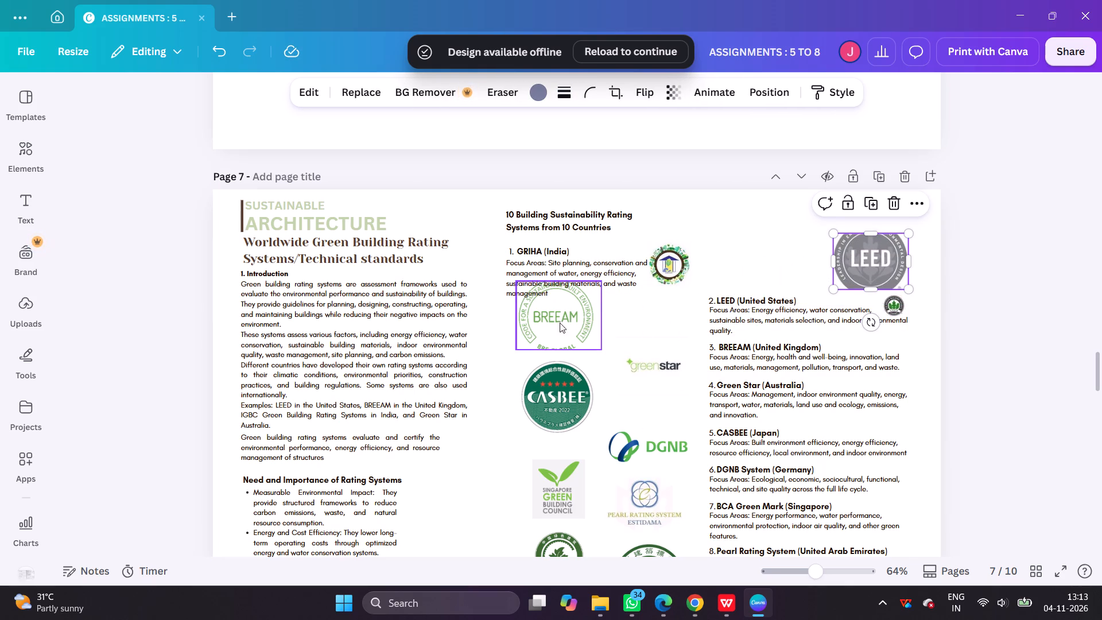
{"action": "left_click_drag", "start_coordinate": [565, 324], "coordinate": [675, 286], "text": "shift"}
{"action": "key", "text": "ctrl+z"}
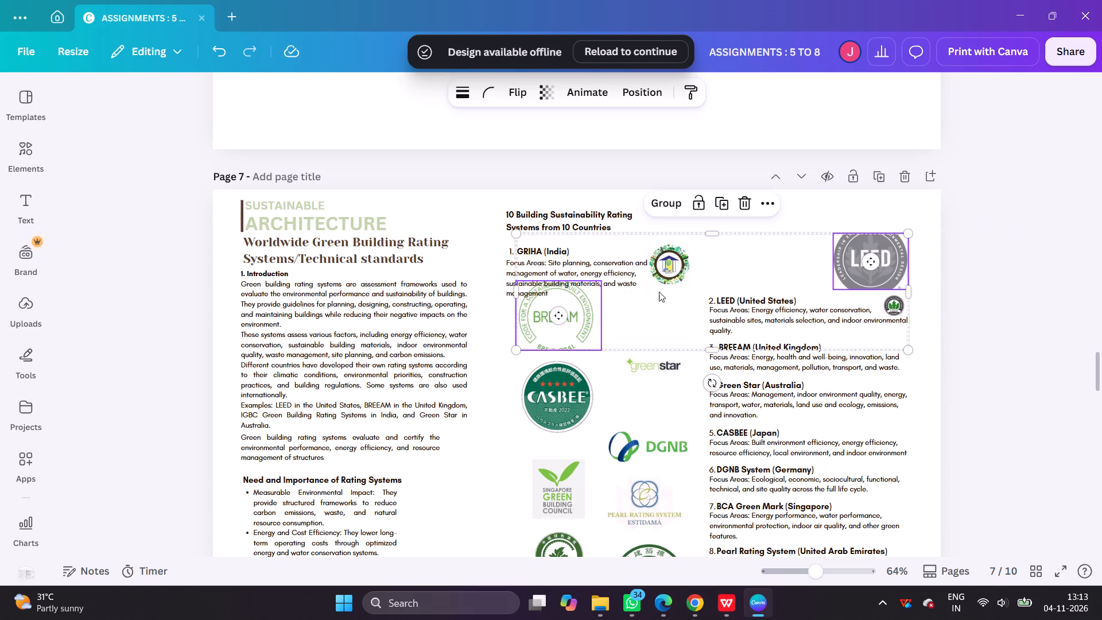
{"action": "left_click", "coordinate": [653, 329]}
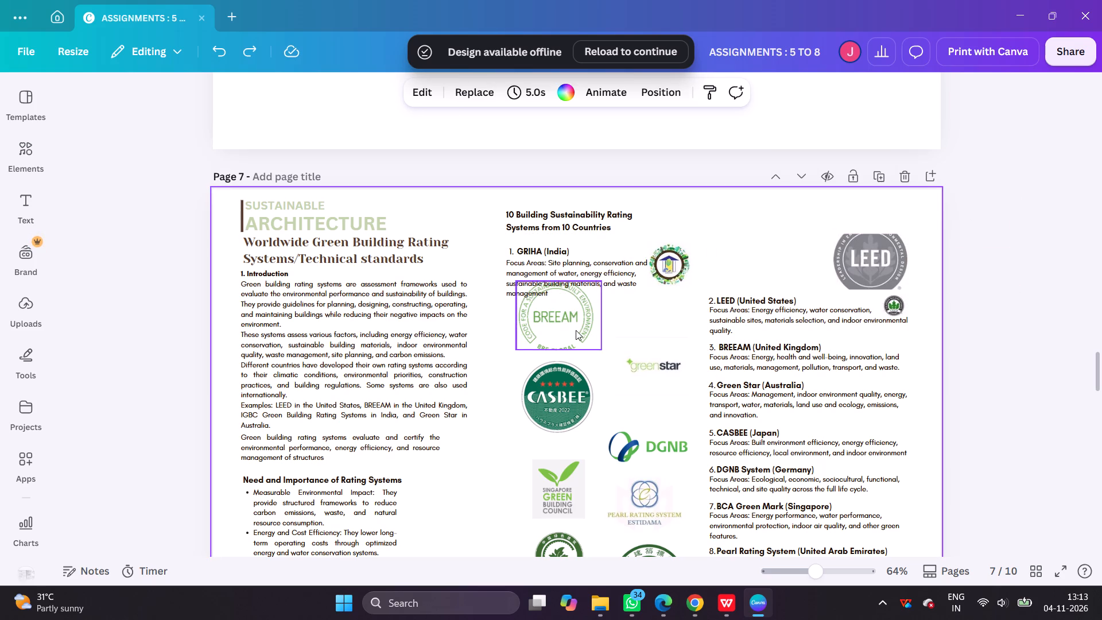
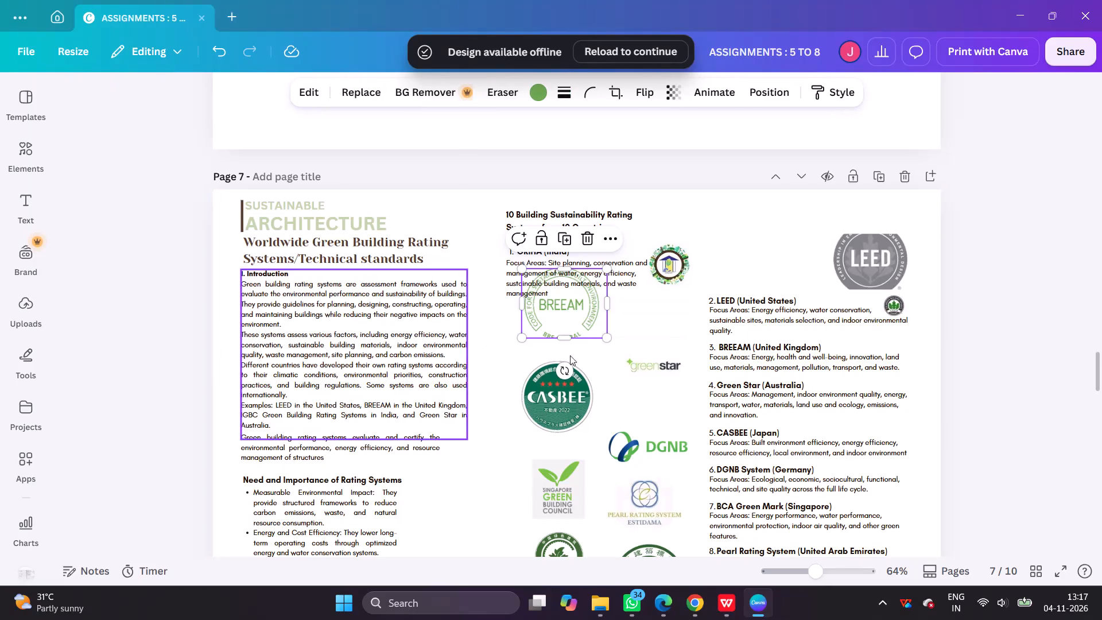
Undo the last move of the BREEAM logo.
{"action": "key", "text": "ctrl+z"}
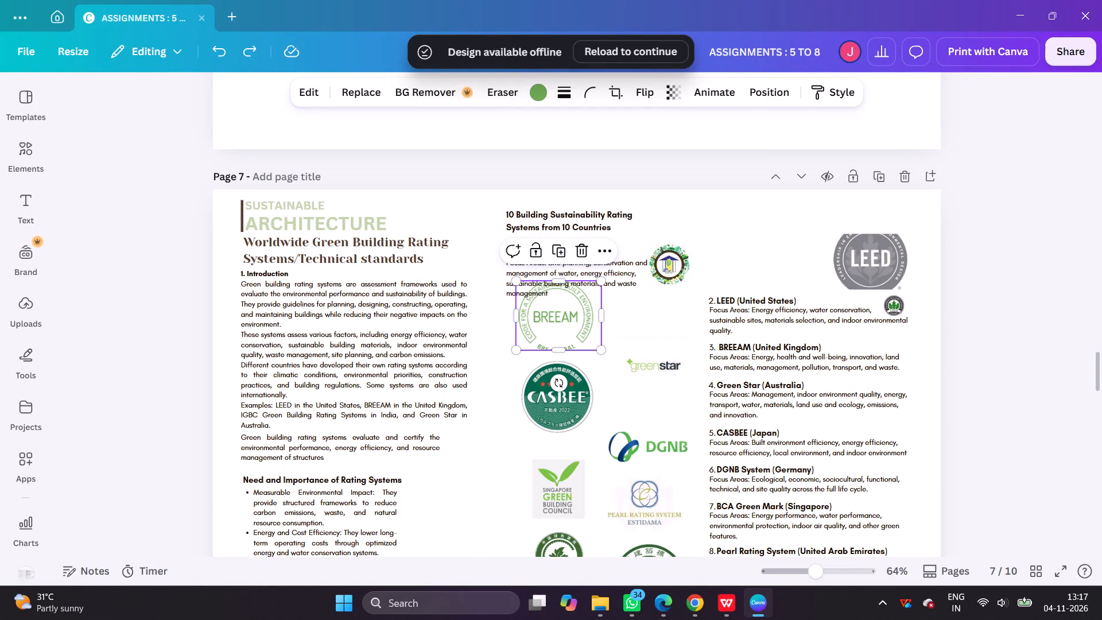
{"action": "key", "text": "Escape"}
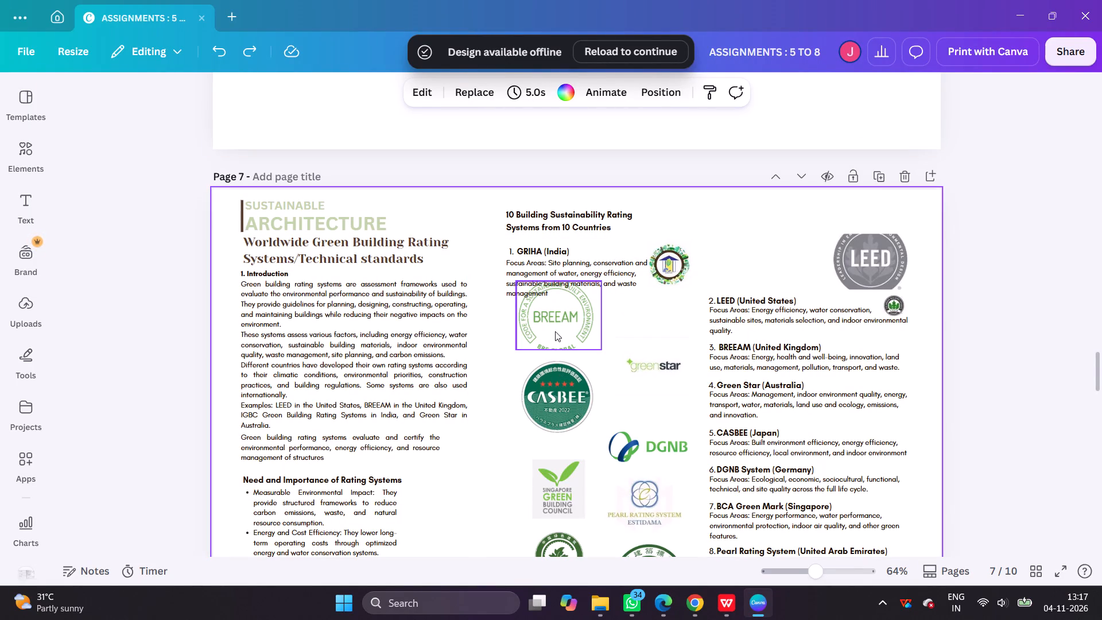
Group the LEED (United States) title with its Focus Areas description.
{"action": "scroll", "coordinate": [549, 347], "scroll_direction": "up", "scroll_amount": 1, "text": "shift"}
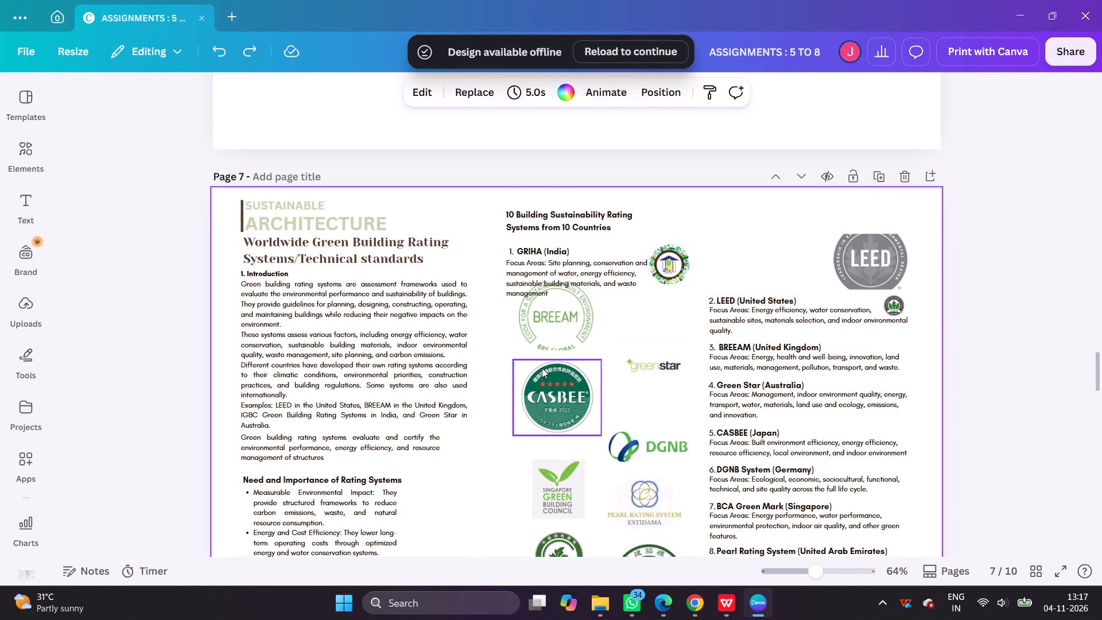
{"action": "scroll", "coordinate": [542, 368], "scroll_direction": "up", "scroll_amount": 2, "text": "ctrl"}
{"action": "left_click", "coordinate": [566, 301], "text": "shift"}
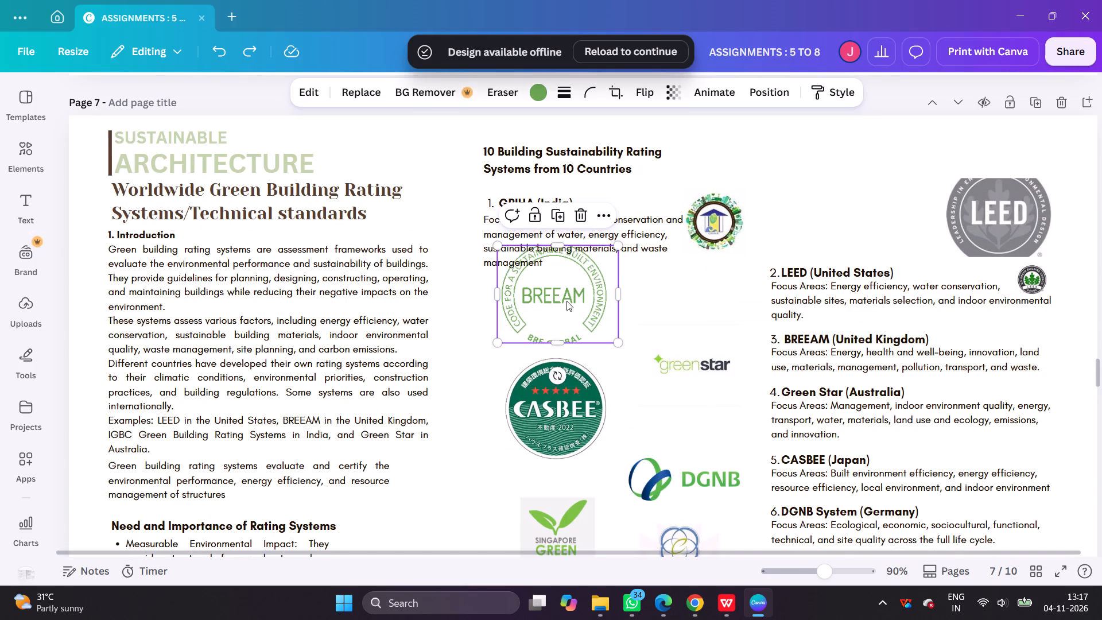
{"action": "left_click_drag", "start_coordinate": [839, 241], "coordinate": [809, 311]}
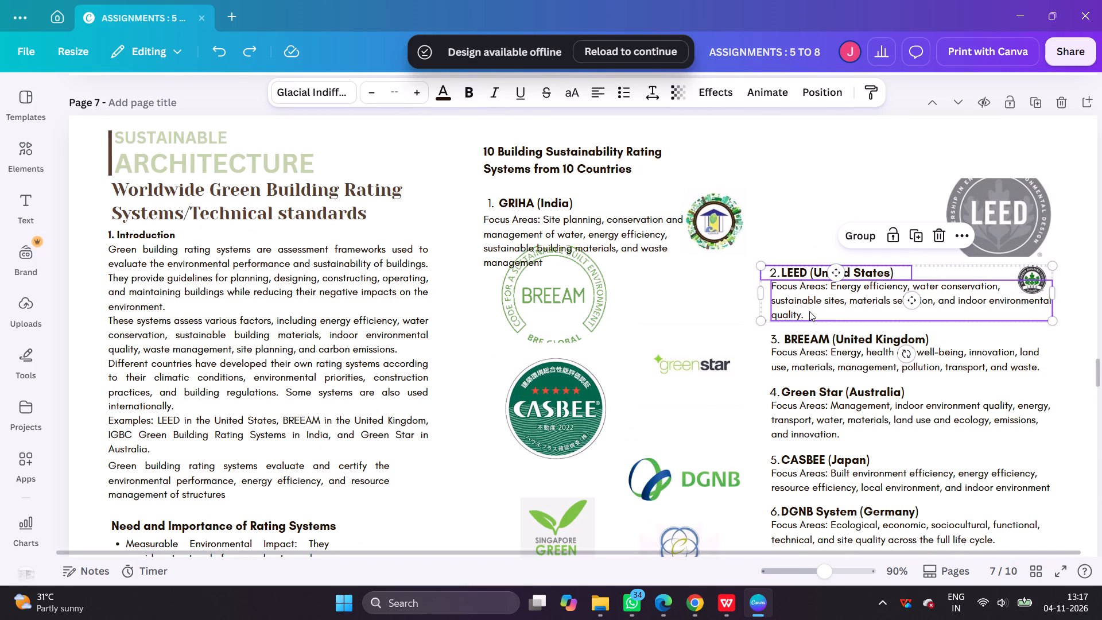
{"action": "key", "text": "ctrl+shift+g"}
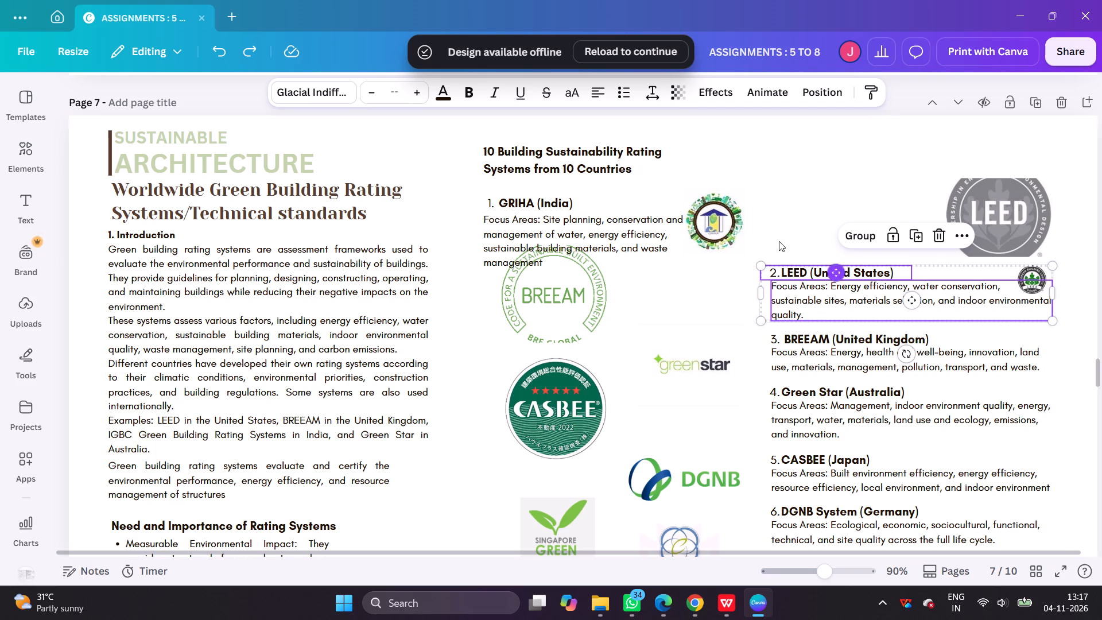
{"action": "left_click", "coordinate": [779, 231]}
{"action": "left_click_drag", "start_coordinate": [825, 238], "coordinate": [776, 307]}
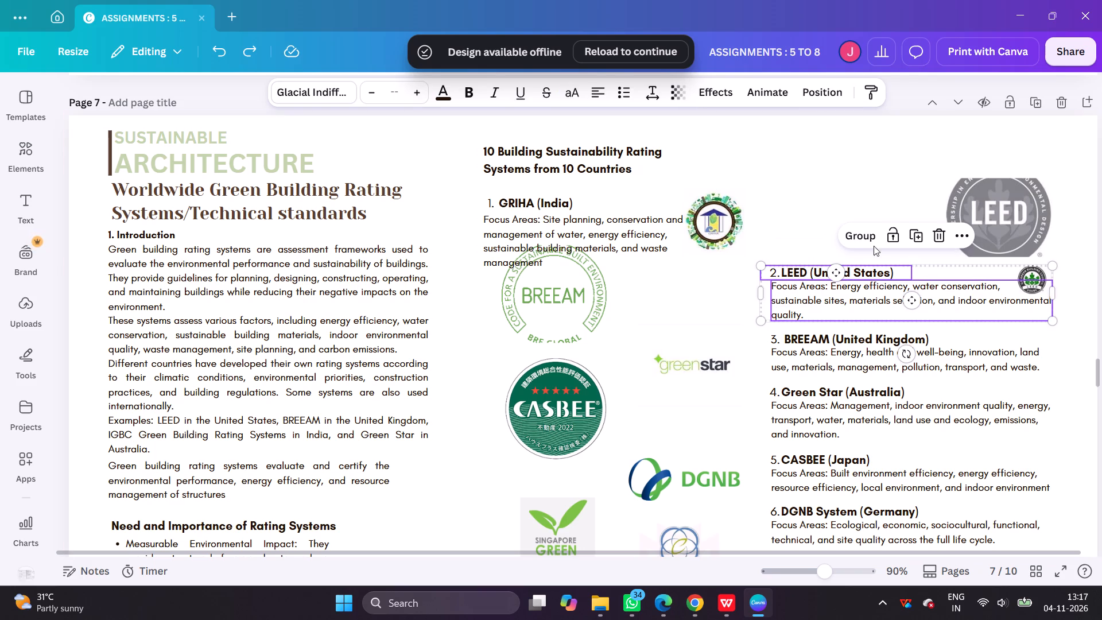
{"action": "left_click", "coordinate": [864, 235]}
{"action": "left_click", "coordinate": [811, 196]}
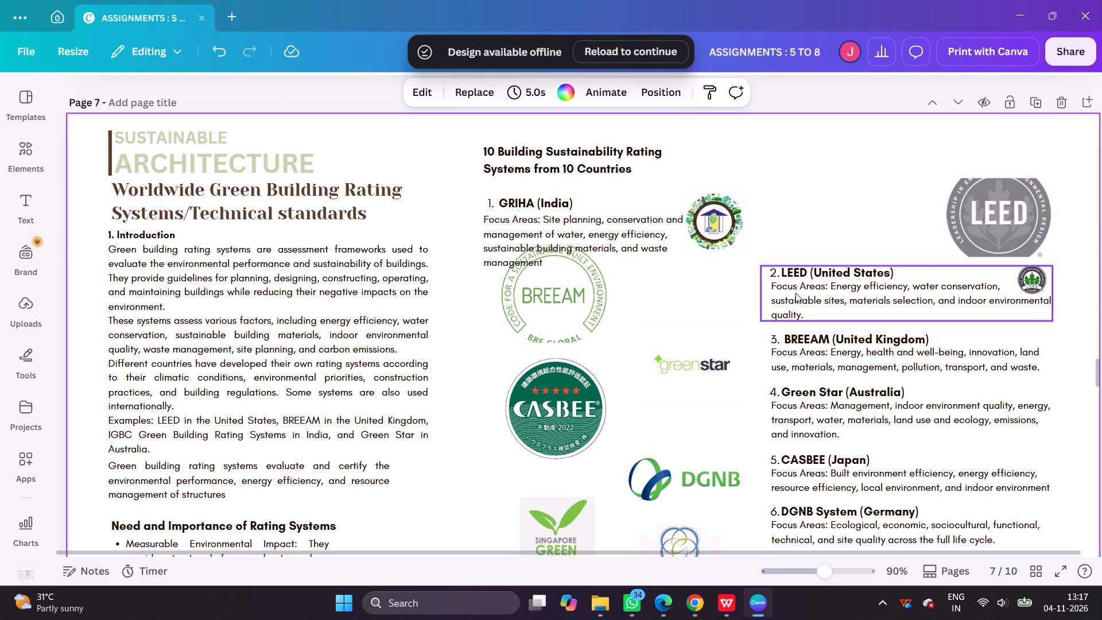
Move the grouped LEED entry into the second column below the GRIHA entry, with the BREEAM logo moved out to the third column.
{"action": "left_click_drag", "start_coordinate": [577, 310], "coordinate": [585, 310], "text": "shift"}
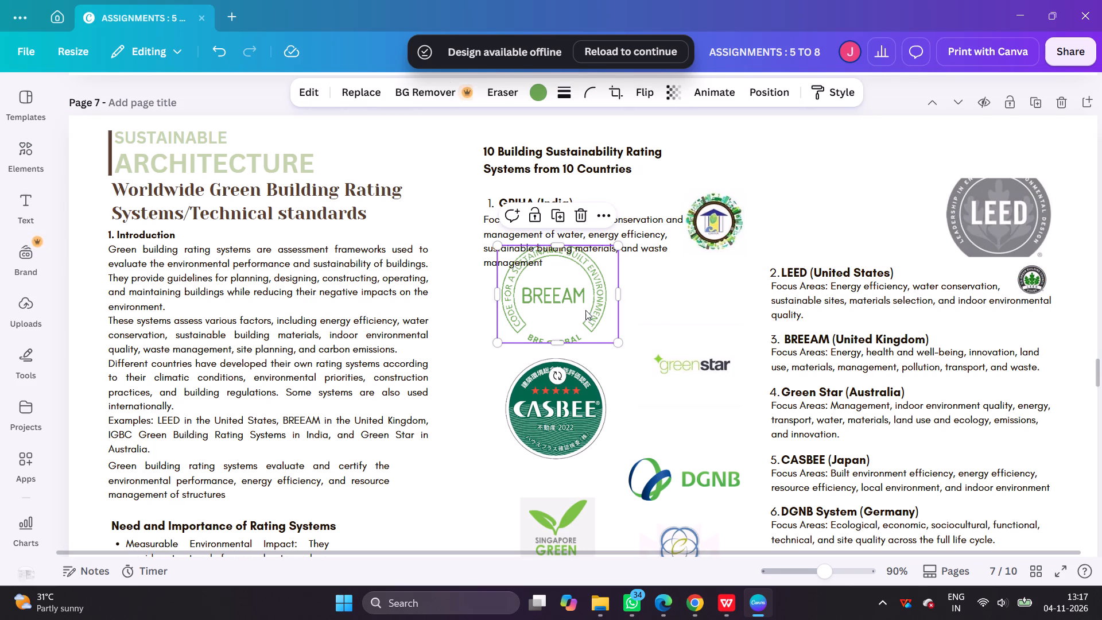
{"action": "left_click_drag", "start_coordinate": [585, 310], "coordinate": [922, 281], "text": "shift"}
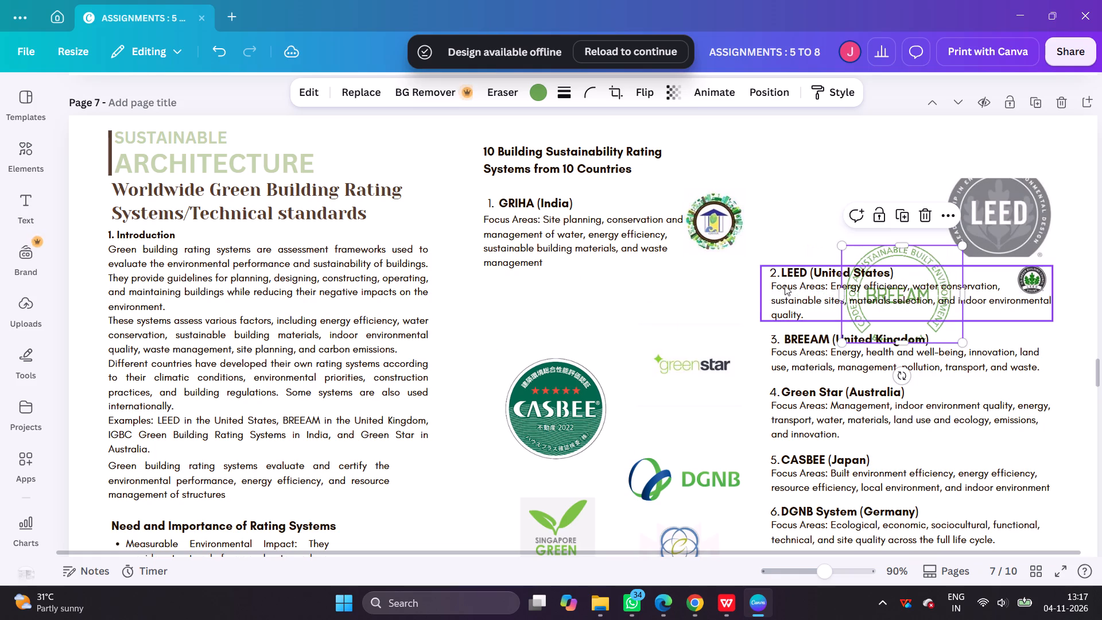
{"action": "left_click_drag", "start_coordinate": [804, 285], "coordinate": [528, 286], "text": "shift"}
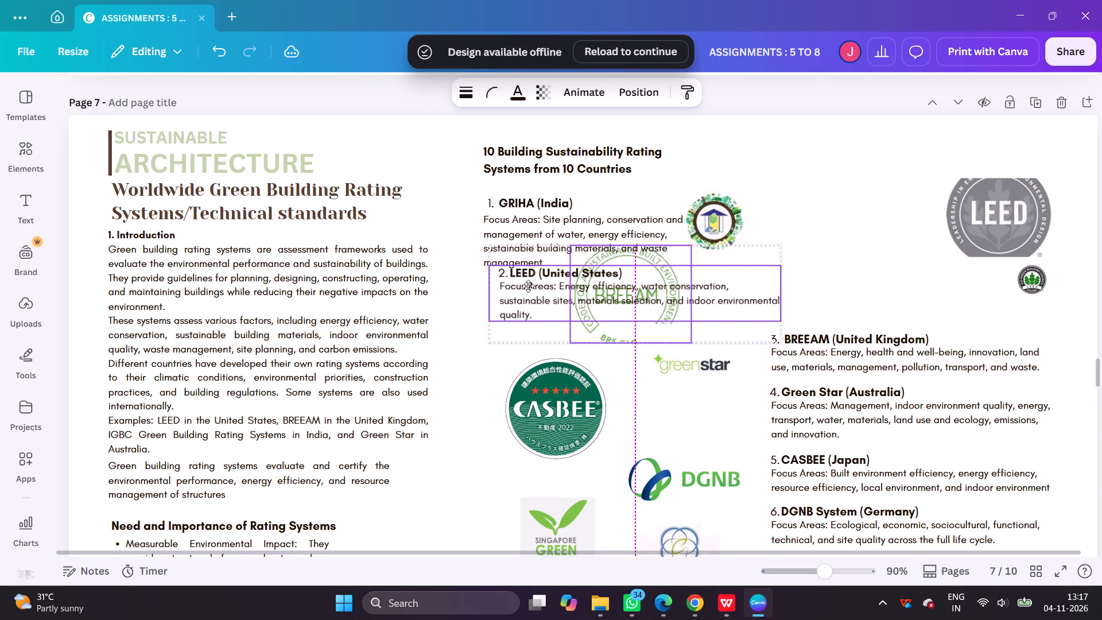
{"action": "left_click_drag", "start_coordinate": [528, 286], "coordinate": [527, 288], "text": "shift"}
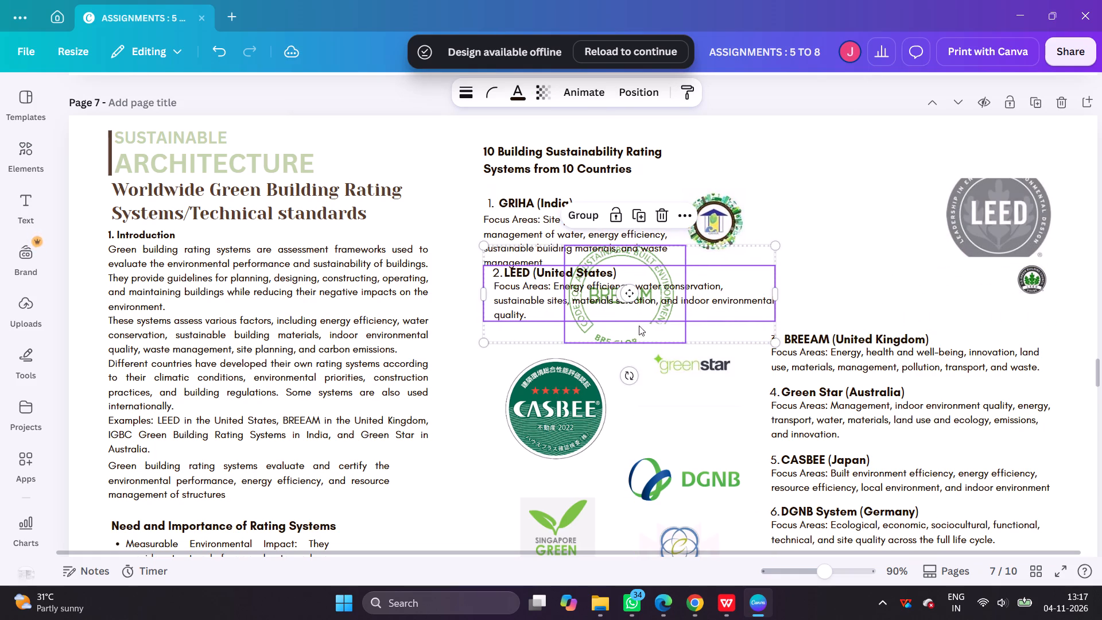
{"action": "left_click", "coordinate": [871, 284]}
{"action": "left_click_drag", "start_coordinate": [626, 338], "coordinate": [893, 337]}
{"action": "left_click_drag", "start_coordinate": [517, 289], "coordinate": [517, 290], "text": "shift"}
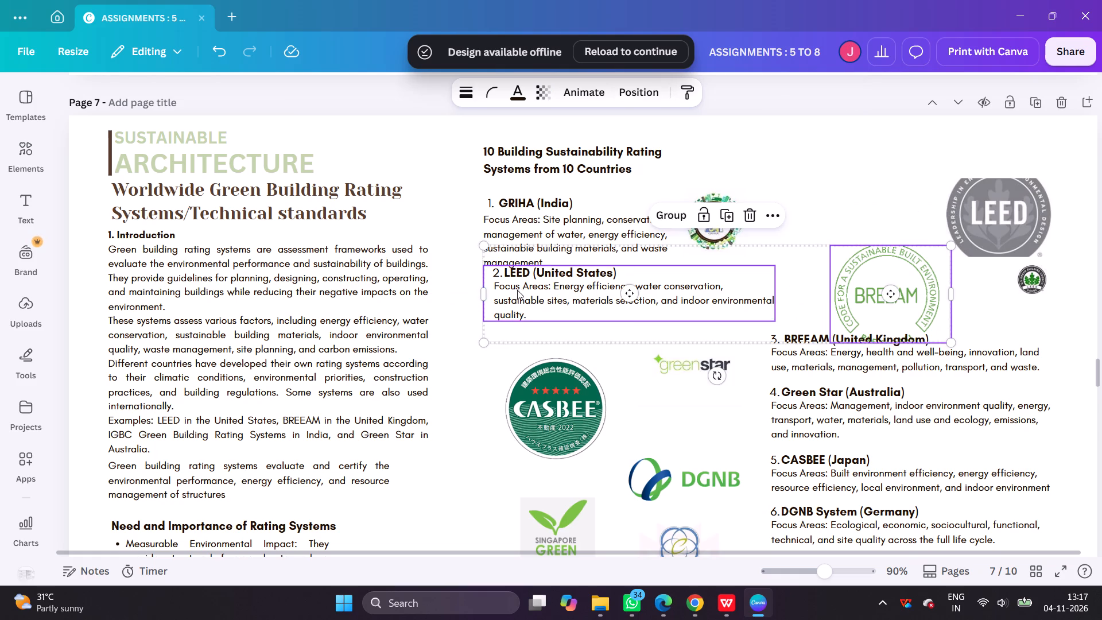
{"action": "left_click_drag", "start_coordinate": [517, 290], "coordinate": [518, 319], "text": "shift"}
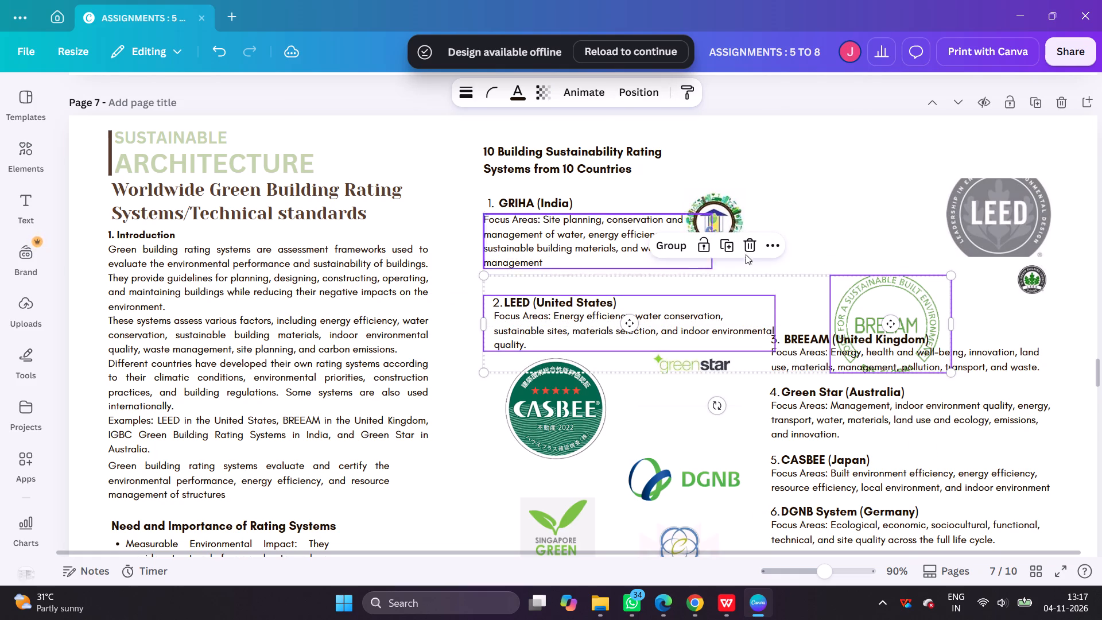
{"action": "left_click", "coordinate": [806, 241]}
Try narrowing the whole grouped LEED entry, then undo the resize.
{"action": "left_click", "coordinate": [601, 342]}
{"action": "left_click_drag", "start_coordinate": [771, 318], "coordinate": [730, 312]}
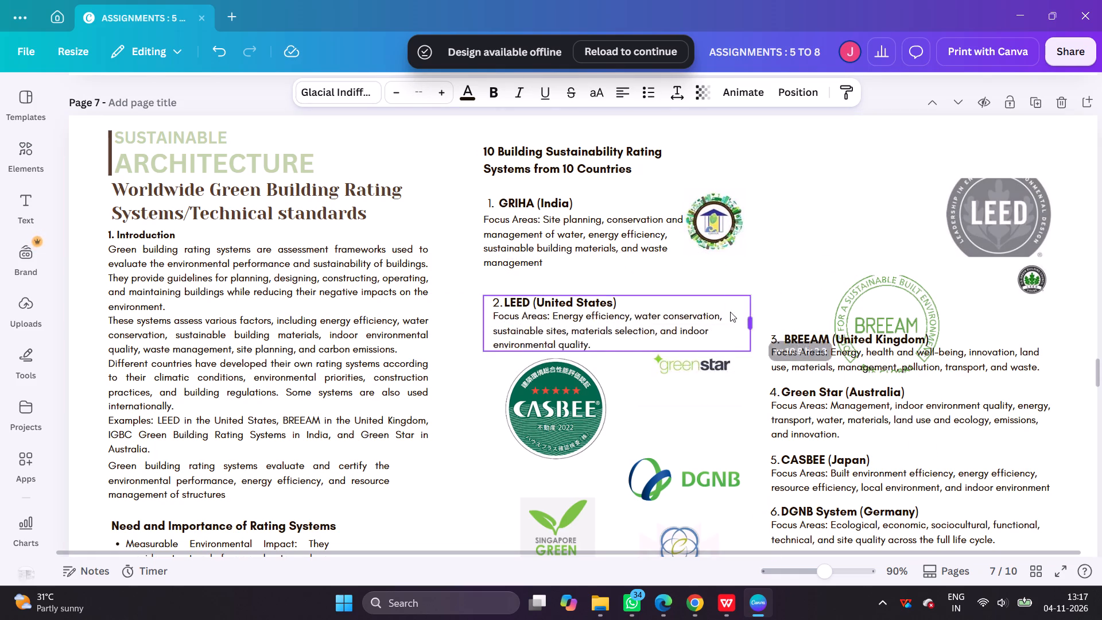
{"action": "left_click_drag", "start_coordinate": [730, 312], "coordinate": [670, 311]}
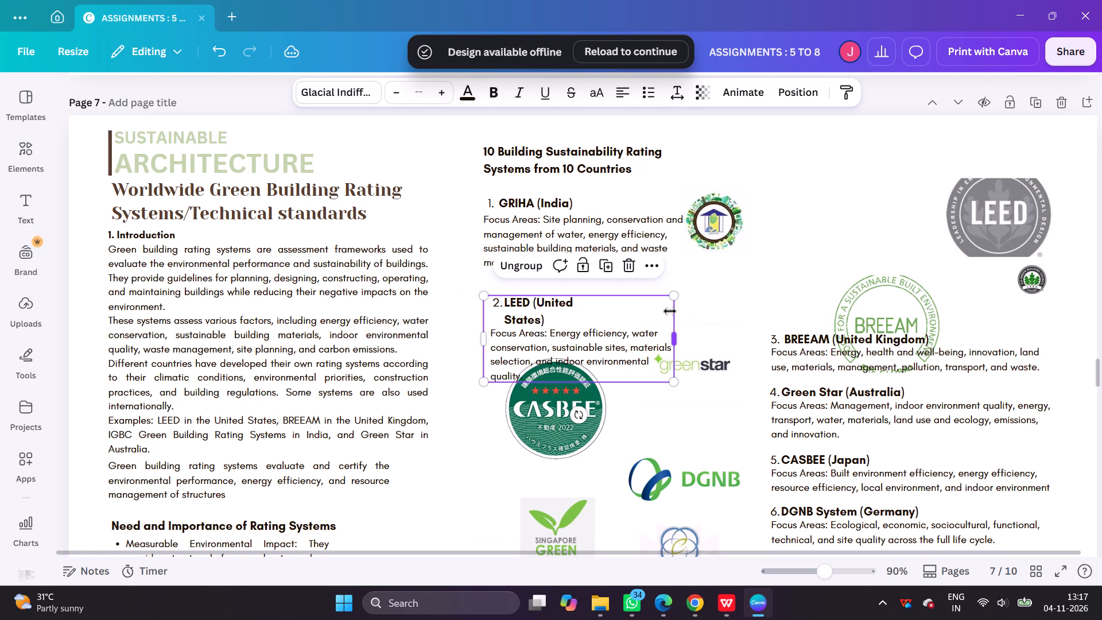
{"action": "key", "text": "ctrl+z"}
Narrow only the LEED description text box to about 7.1 wide, keeping the LEED title on one line.
{"action": "double_click", "coordinate": [590, 302]}
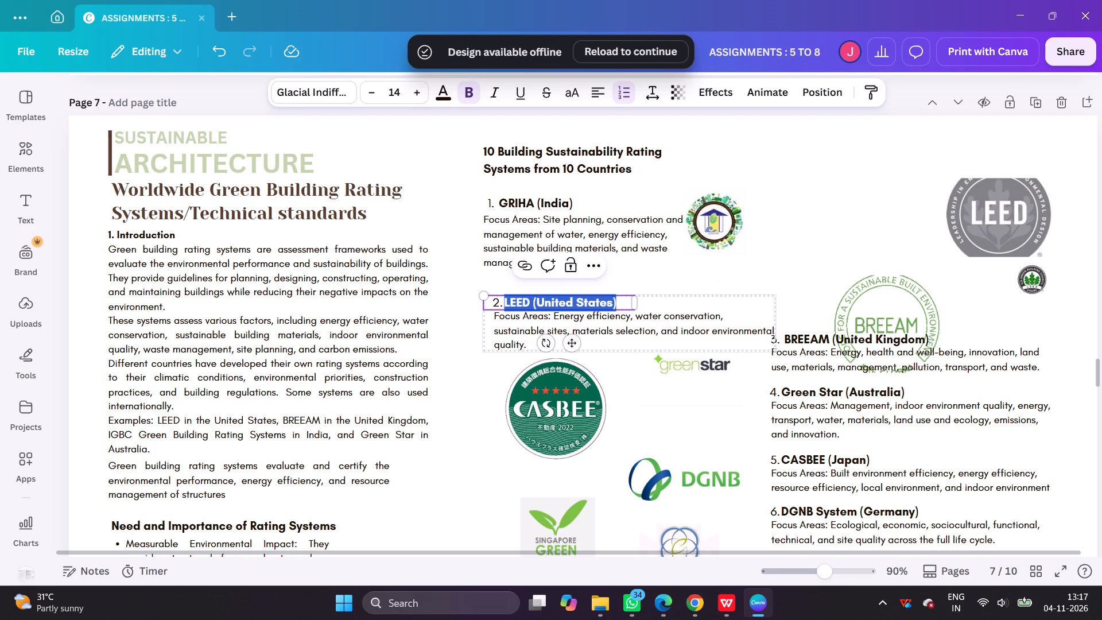
{"action": "left_click", "coordinate": [675, 335]}
{"action": "left_click", "coordinate": [773, 328]}
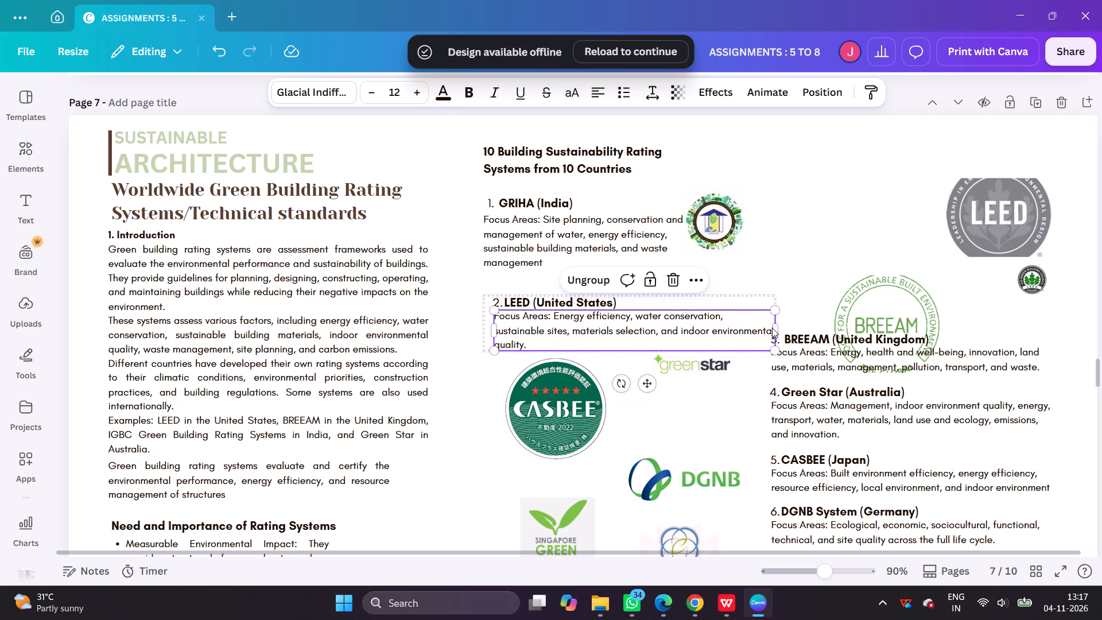
{"action": "left_click", "coordinate": [775, 331]}
{"action": "left_click_drag", "start_coordinate": [777, 331], "coordinate": [703, 325]}
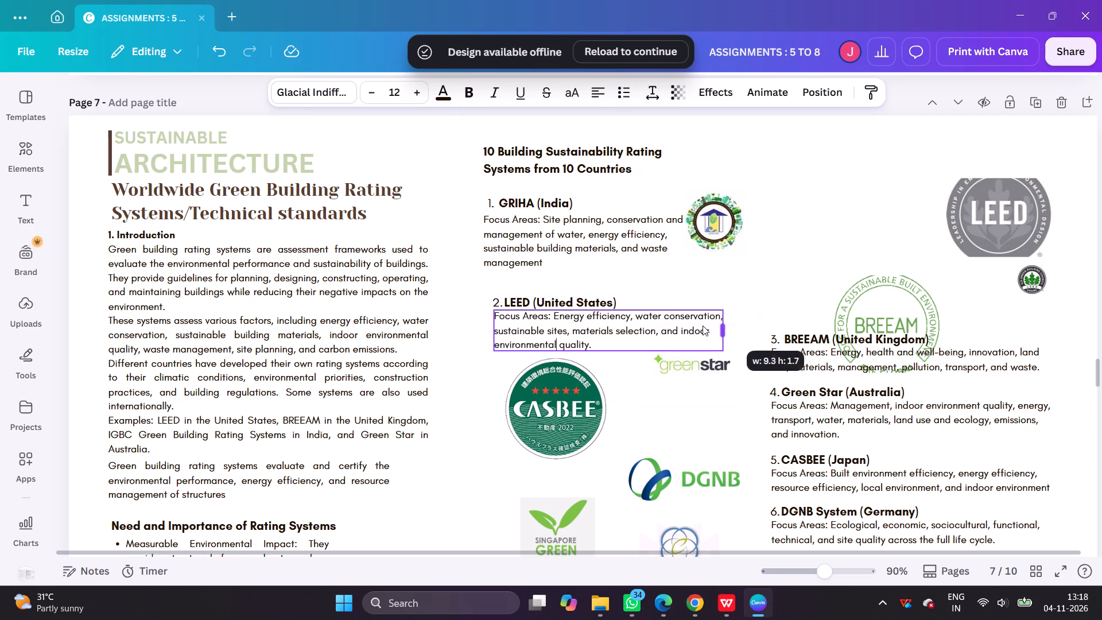
{"action": "left_click_drag", "start_coordinate": [703, 325], "coordinate": [669, 321]}
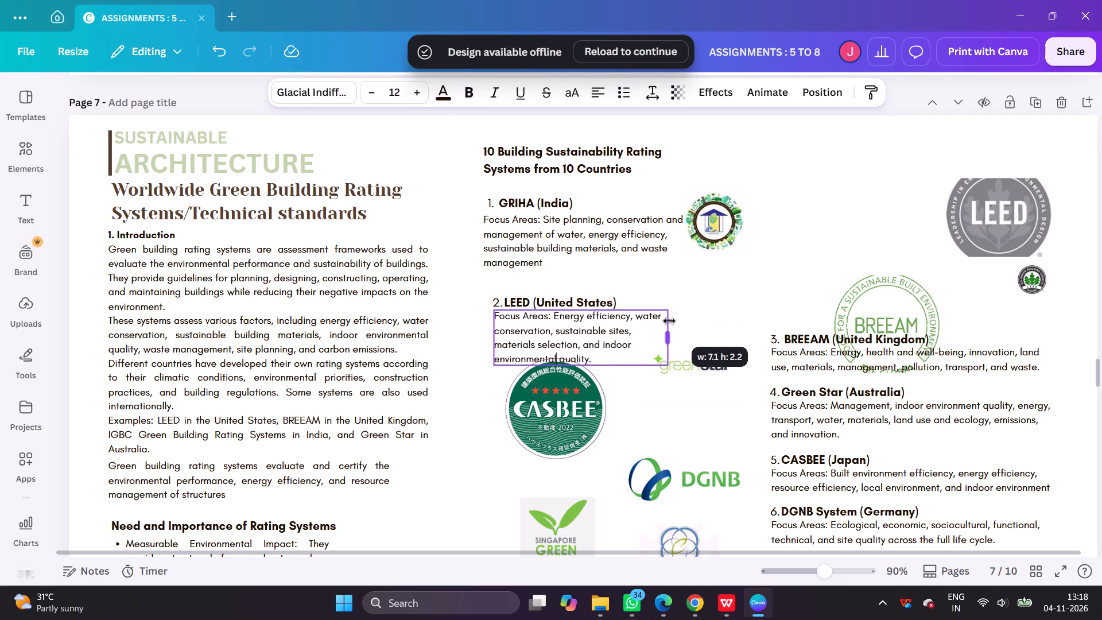
{"action": "left_click", "coordinate": [779, 289]}
Justify the text of the grouped LEED entry.
{"action": "left_click", "coordinate": [627, 336]}
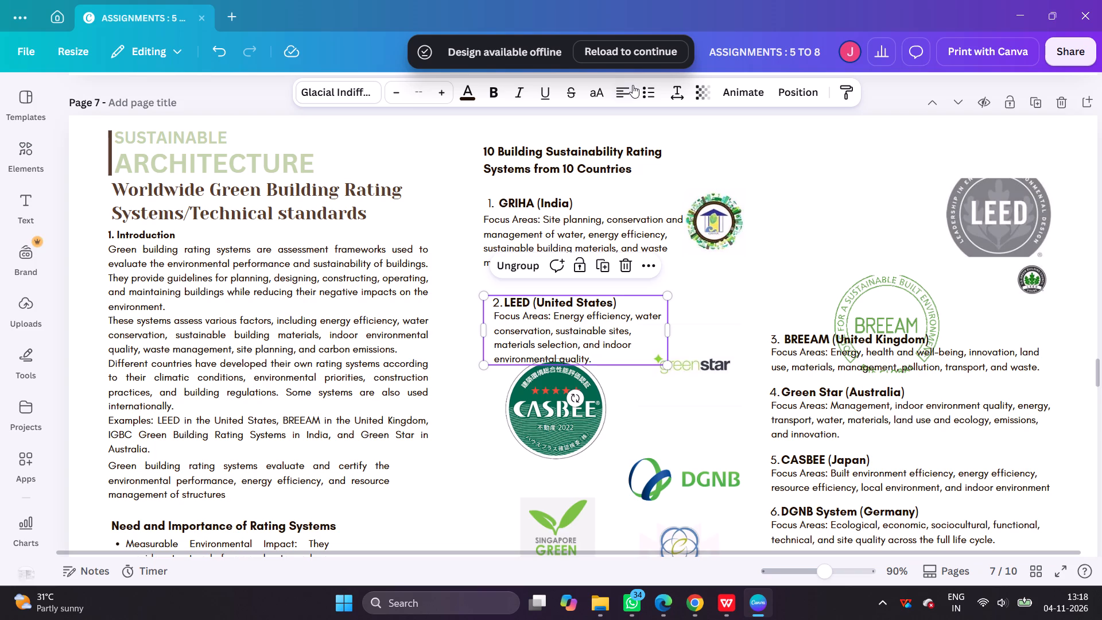
{"action": "left_click", "coordinate": [612, 91]}
{"action": "left_click", "coordinate": [619, 92]}
{"action": "left_click", "coordinate": [623, 84]}
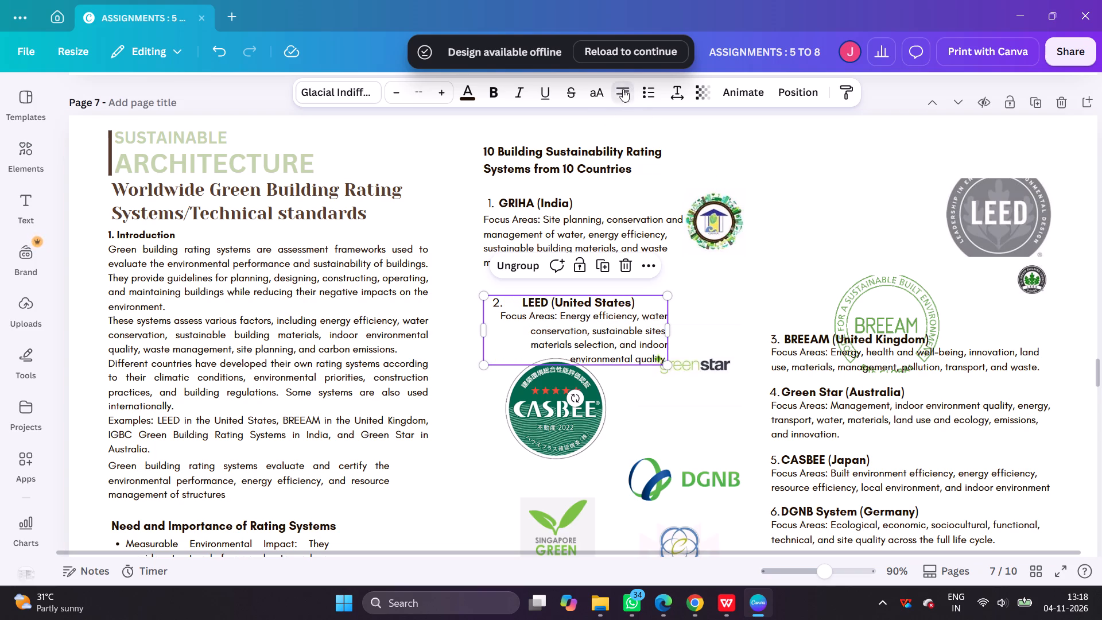
{"action": "left_click", "coordinate": [692, 270]}
Shift the LEED entry right within the second column, leaving room for a logo before its text.
{"action": "left_click_drag", "start_coordinate": [576, 319], "coordinate": [603, 320], "text": "shift"}
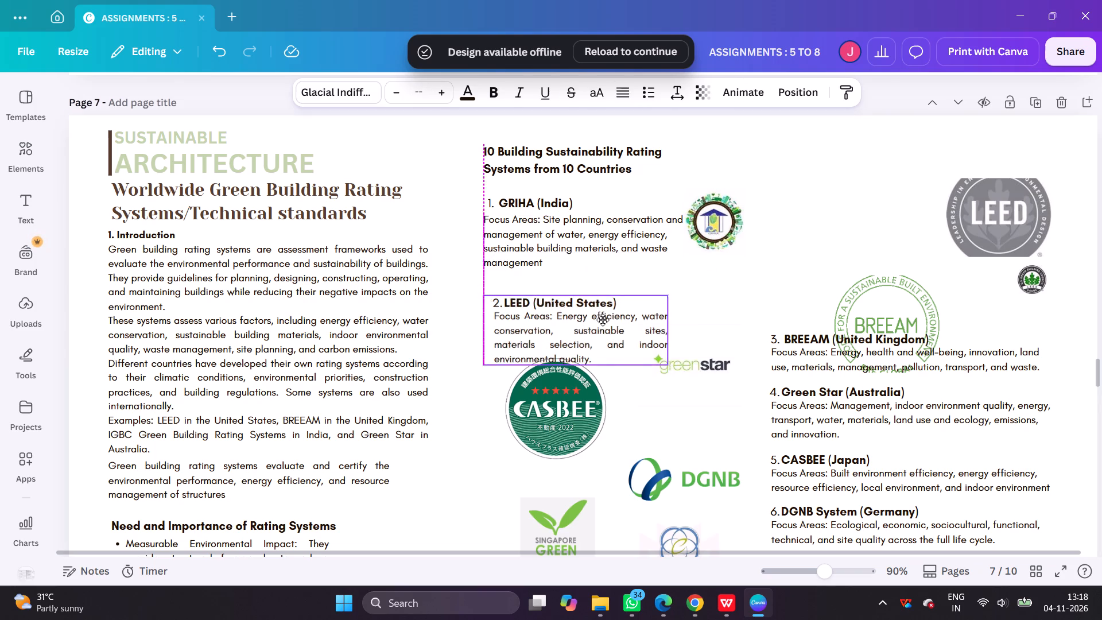
{"action": "left_click_drag", "start_coordinate": [603, 320], "coordinate": [658, 320], "text": "shift"}
Move the LEED logo to the left of the LEED entry, then crop and shrink it to match the text's height.
{"action": "left_click_drag", "start_coordinate": [973, 234], "coordinate": [513, 332]}
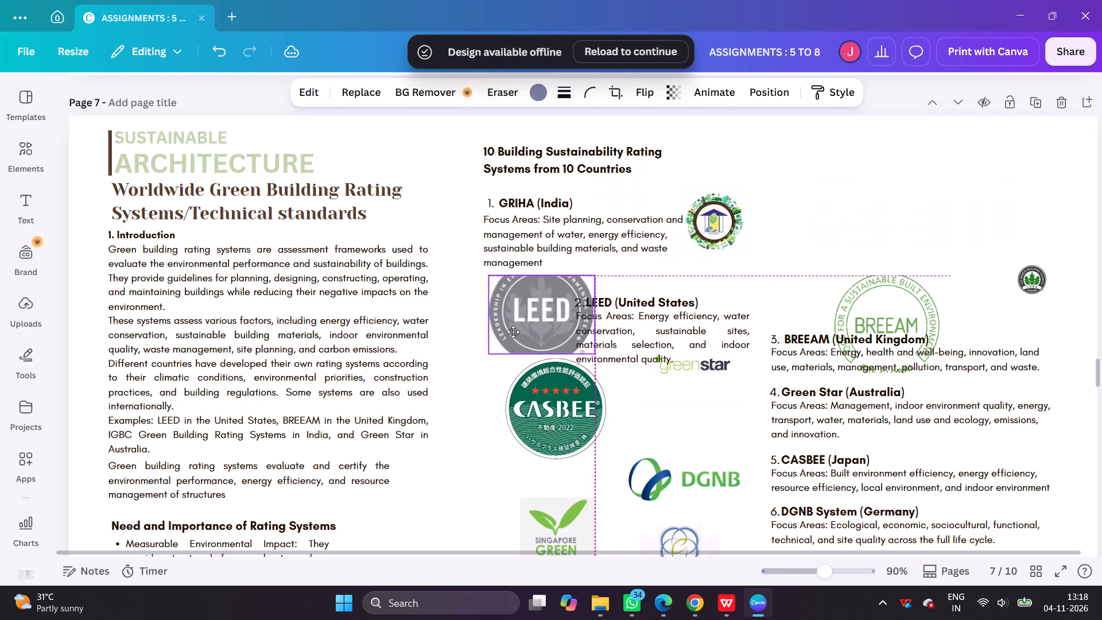
{"action": "left_click_drag", "start_coordinate": [513, 332], "coordinate": [511, 342]}
{"action": "left_click_drag", "start_coordinate": [591, 365], "coordinate": [569, 354]}
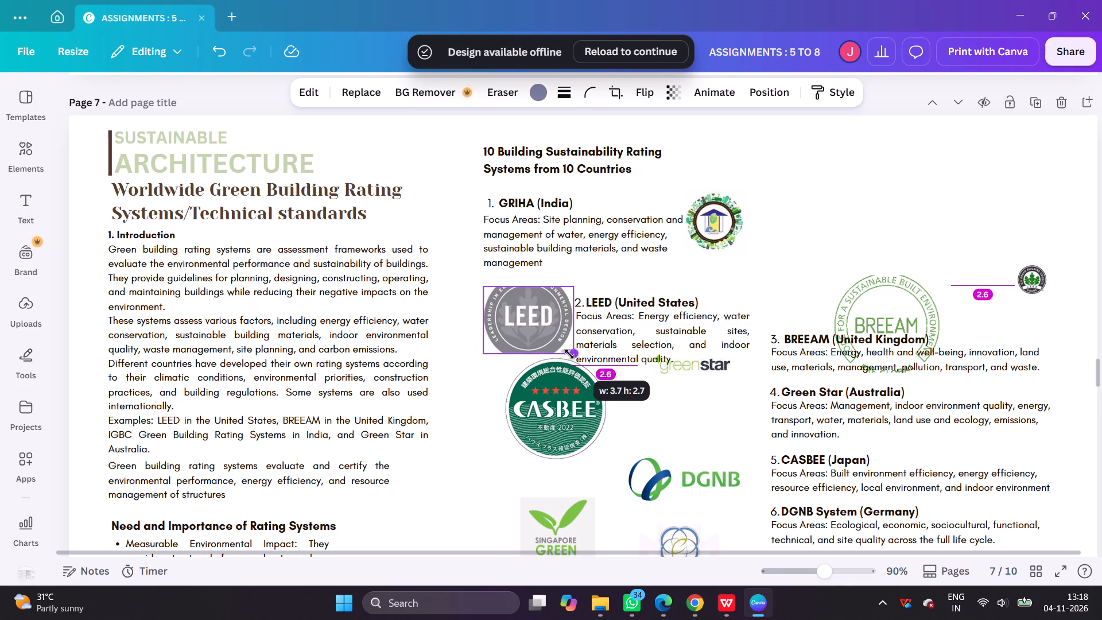
{"action": "left_click_drag", "start_coordinate": [569, 354], "coordinate": [569, 354]}
{"action": "left_click", "coordinate": [525, 288]}
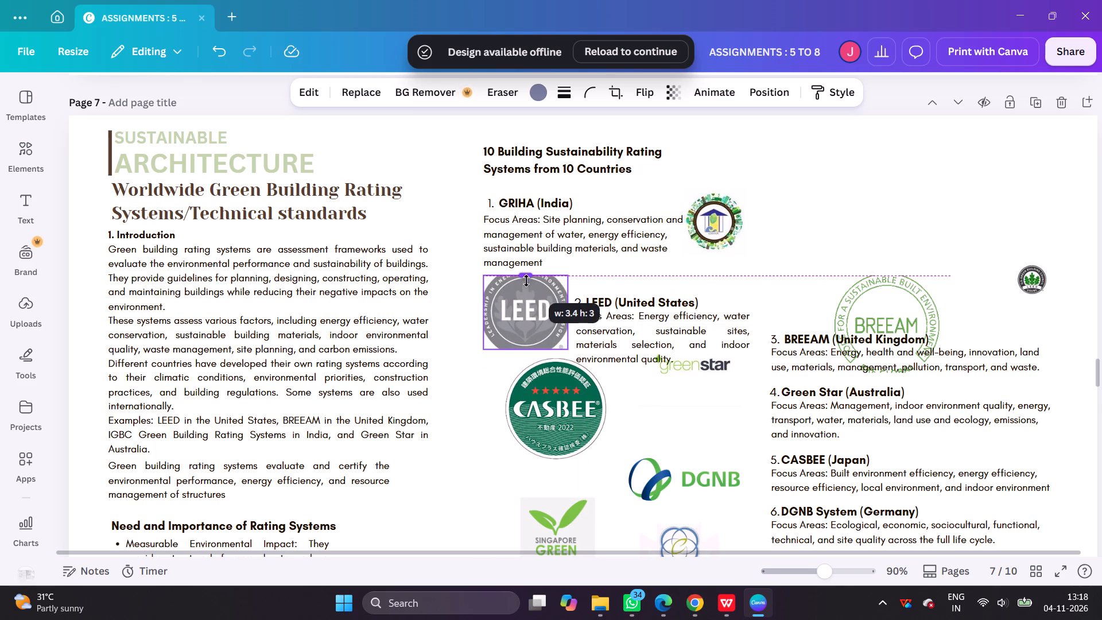
{"action": "left_click_drag", "start_coordinate": [568, 278], "coordinate": [561, 290]}
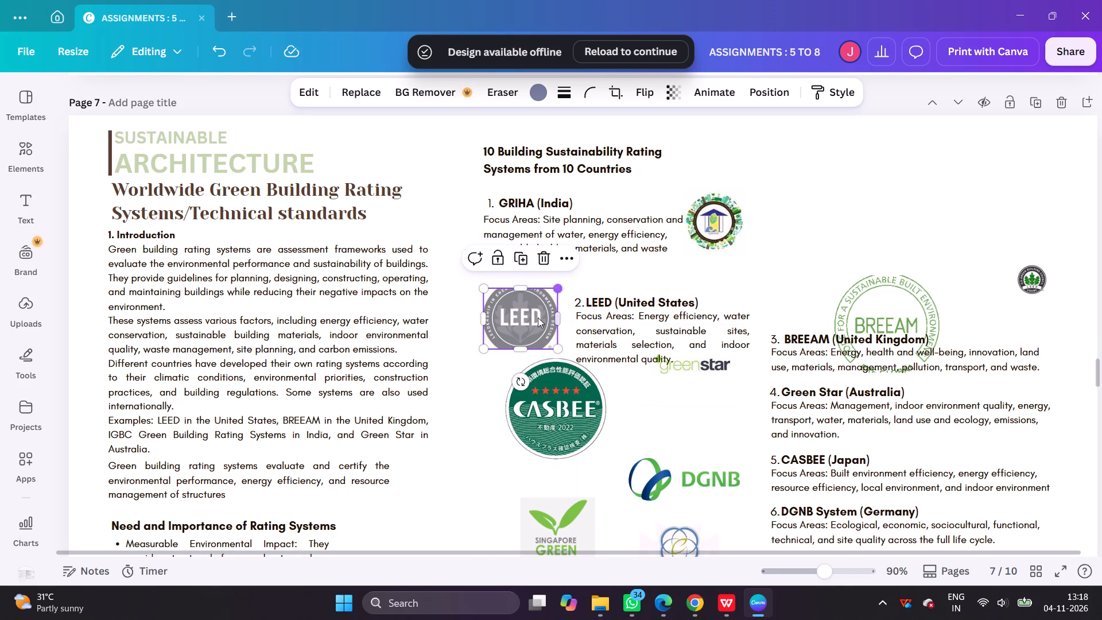
{"action": "left_click_drag", "start_coordinate": [536, 319], "coordinate": [539, 331]}
{"action": "left_click_drag", "start_coordinate": [558, 299], "coordinate": [563, 299]}
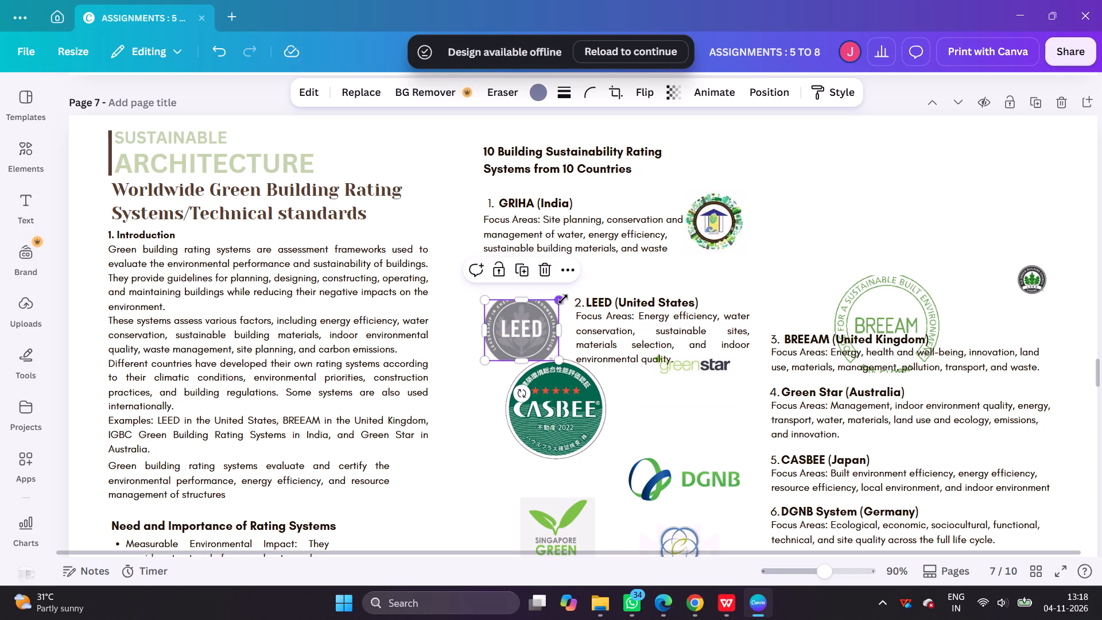
{"action": "left_click_drag", "start_coordinate": [563, 299], "coordinate": [564, 299]}
{"action": "left_click", "coordinate": [744, 280]}
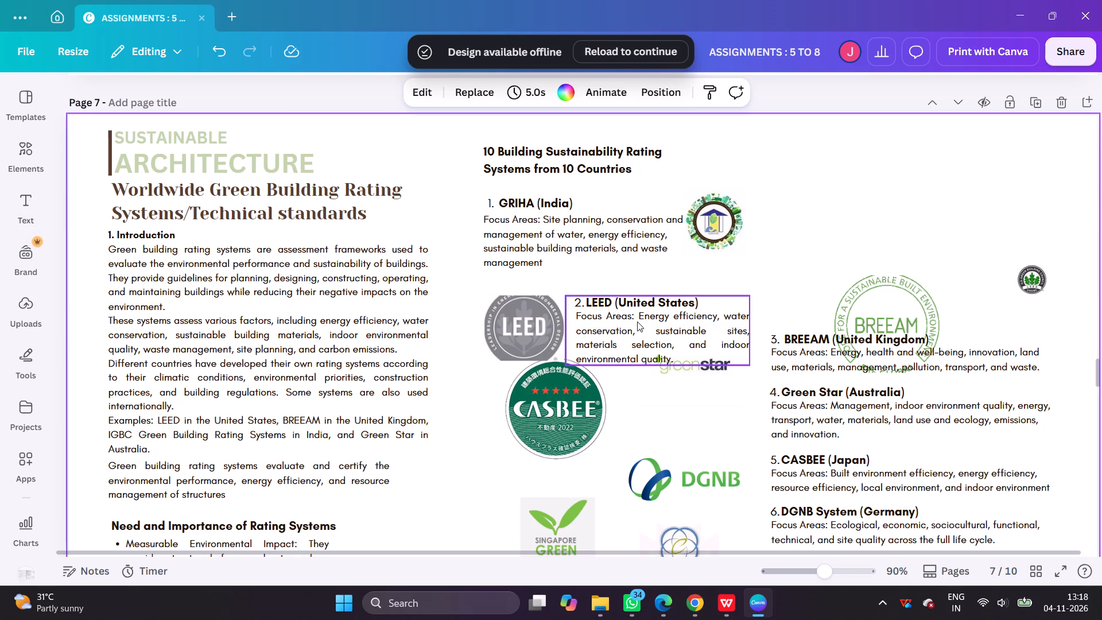
Move the CASBEE and Green Star logos out of the second column into the space above the BREEAM entry in the third column.
{"action": "scroll", "coordinate": [636, 322], "scroll_direction": "up", "scroll_amount": 1}
{"action": "scroll", "coordinate": [622, 277], "scroll_direction": "down", "scroll_amount": 2}
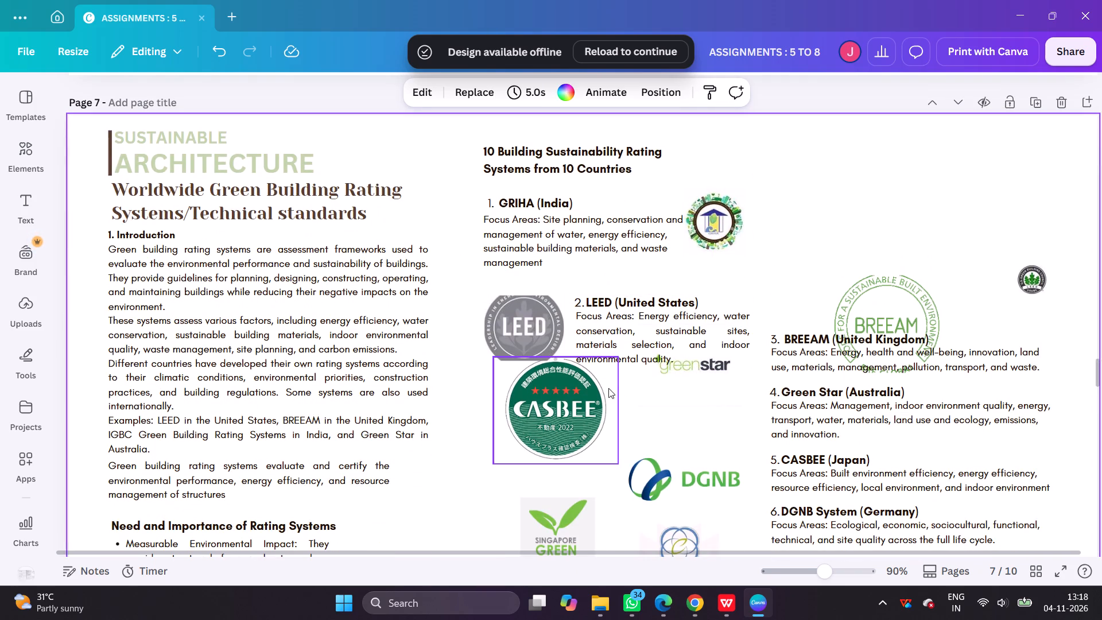
{"action": "left_click_drag", "start_coordinate": [554, 419], "coordinate": [939, 221]}
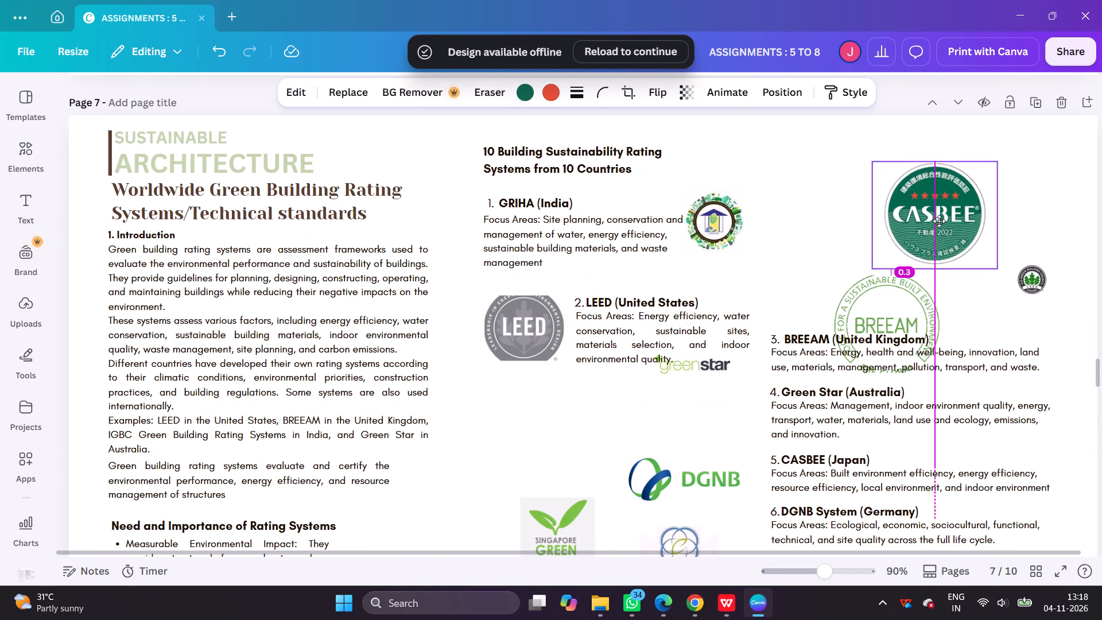
{"action": "left_click_drag", "start_coordinate": [939, 221], "coordinate": [957, 211]}
{"action": "scroll", "coordinate": [781, 316], "scroll_direction": "down", "scroll_amount": 1}
{"action": "left_click_drag", "start_coordinate": [727, 303], "coordinate": [956, 243]}
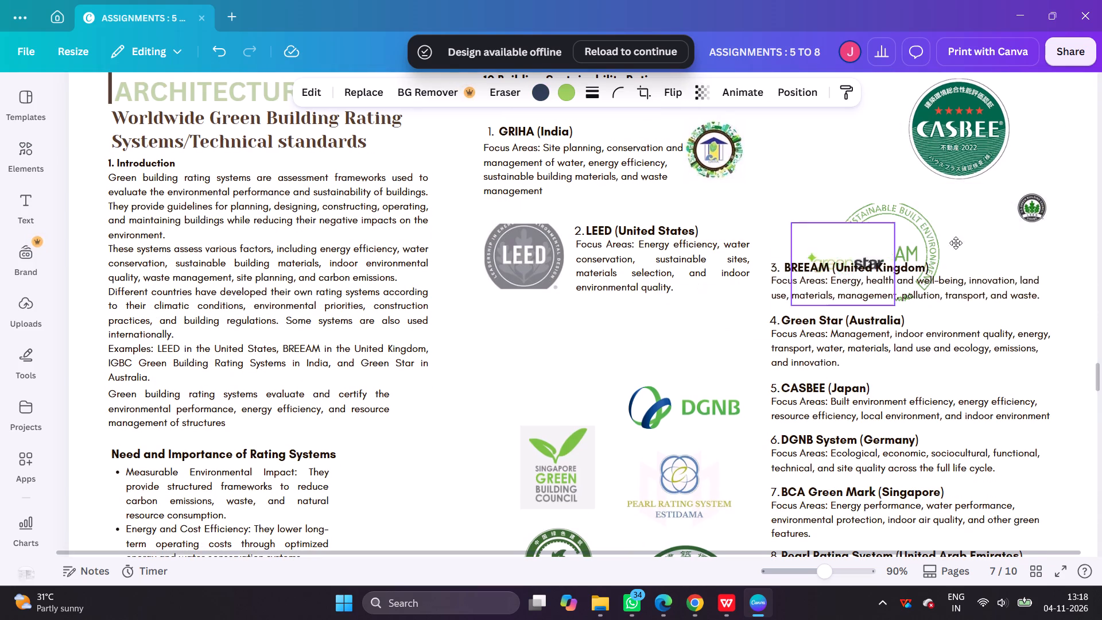
{"action": "left_click_drag", "start_coordinate": [956, 243], "coordinate": [1028, 245]}
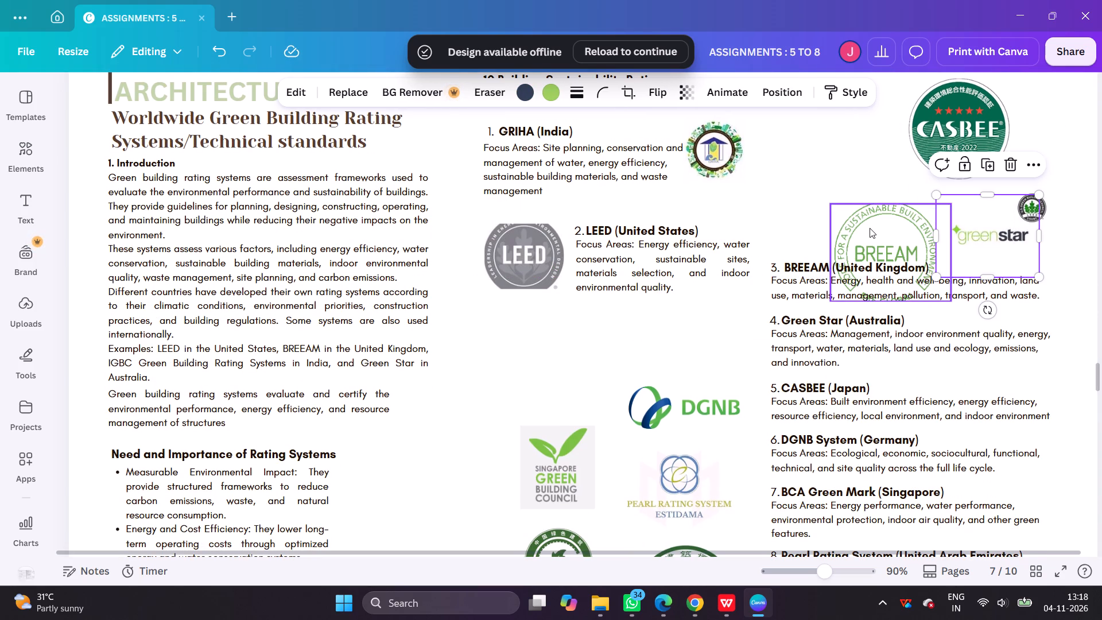
Move the BREEAM logo into the second column below the LEED entry and shrink it.
{"action": "left_click_drag", "start_coordinate": [870, 228], "coordinate": [713, 307]}
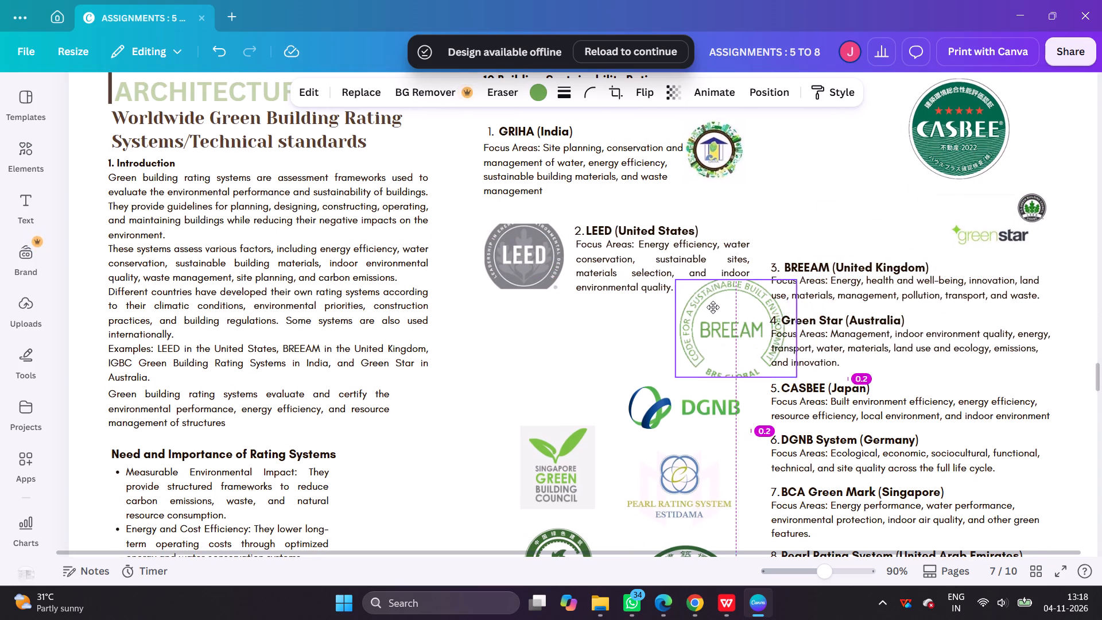
{"action": "left_click_drag", "start_coordinate": [713, 307], "coordinate": [699, 341]}
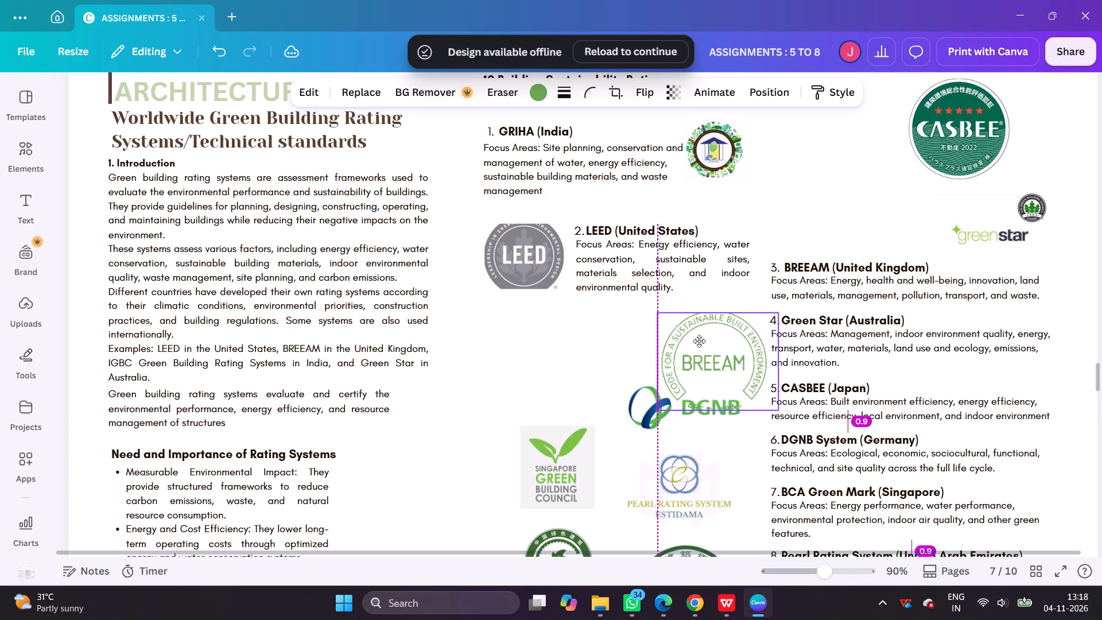
{"action": "left_click_drag", "start_coordinate": [699, 341], "coordinate": [699, 343]}
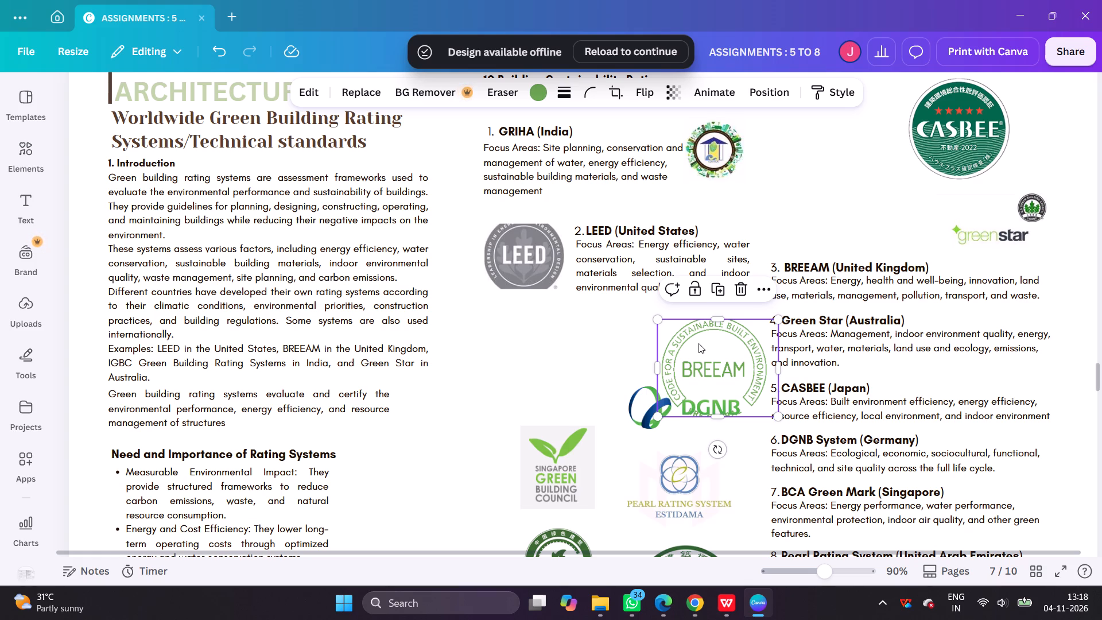
{"action": "left_click", "coordinate": [721, 370]}
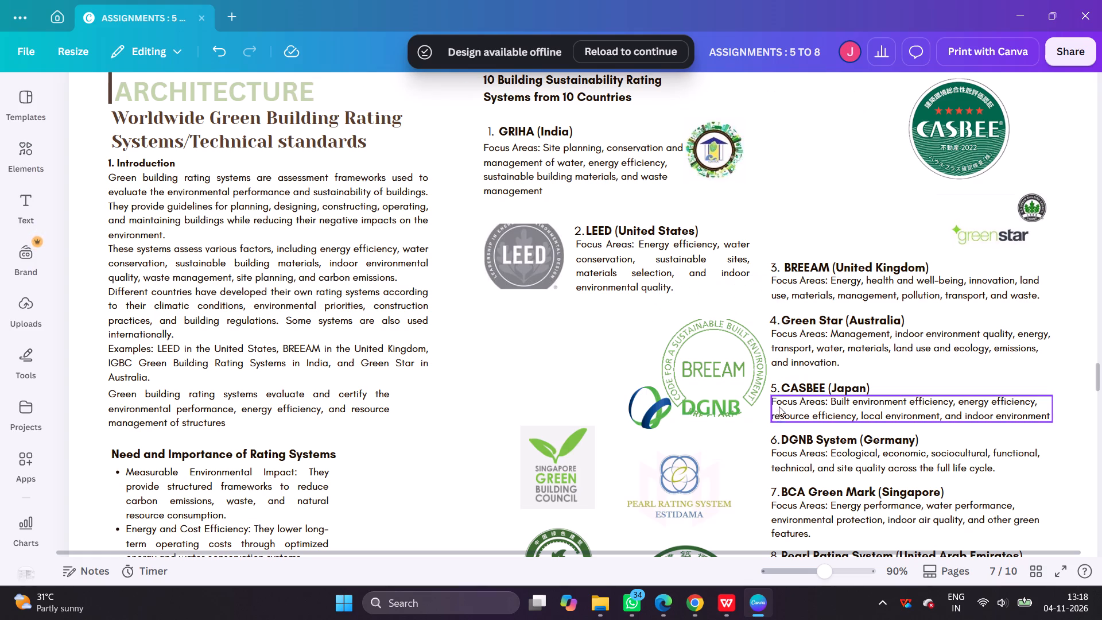
{"action": "left_click", "coordinate": [747, 398]}
{"action": "left_click_drag", "start_coordinate": [777, 417], "coordinate": [766, 413]}
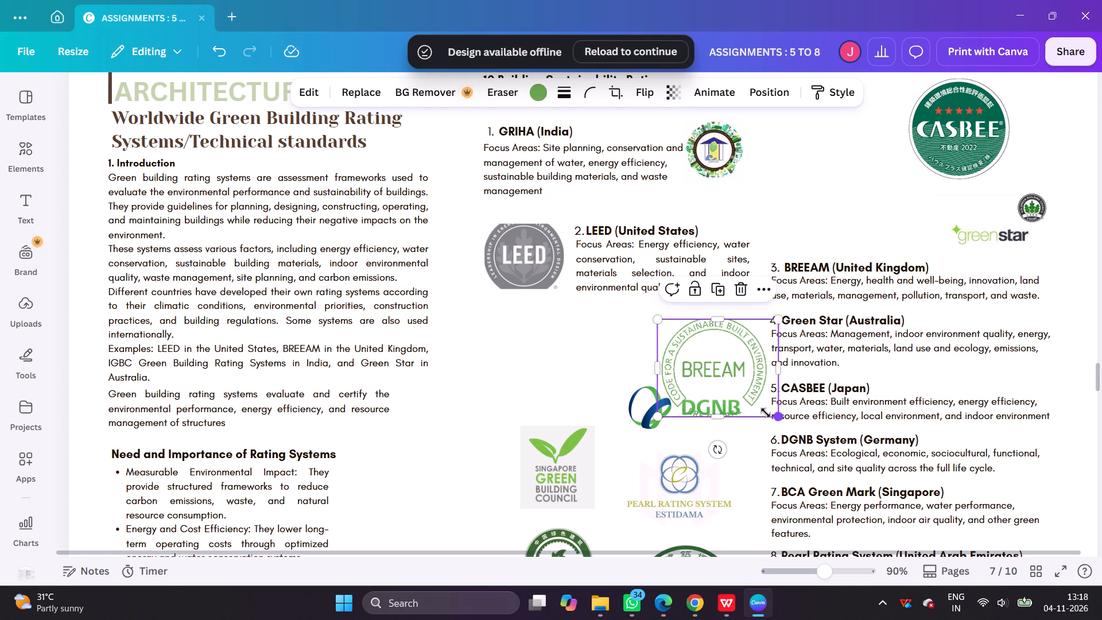
{"action": "left_click_drag", "start_coordinate": [766, 413], "coordinate": [747, 404]}
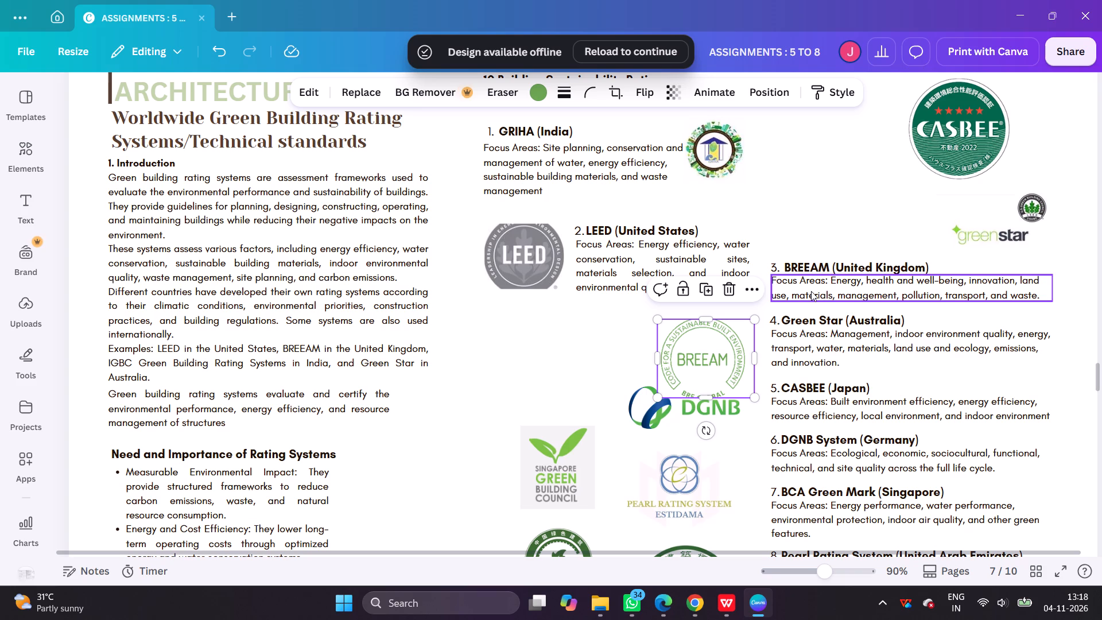
Group the BREEAM heading with its description and move the entry into the second column below the LEED entry.
{"action": "left_click_drag", "start_coordinate": [837, 226], "coordinate": [812, 289]}
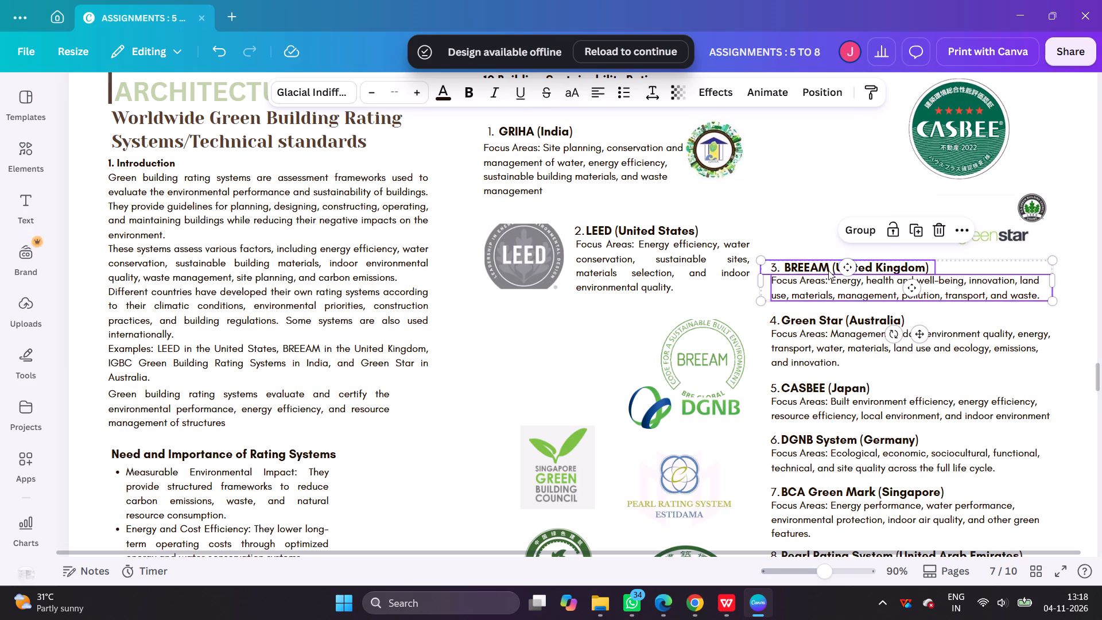
{"action": "key", "text": "ctrl+g"}
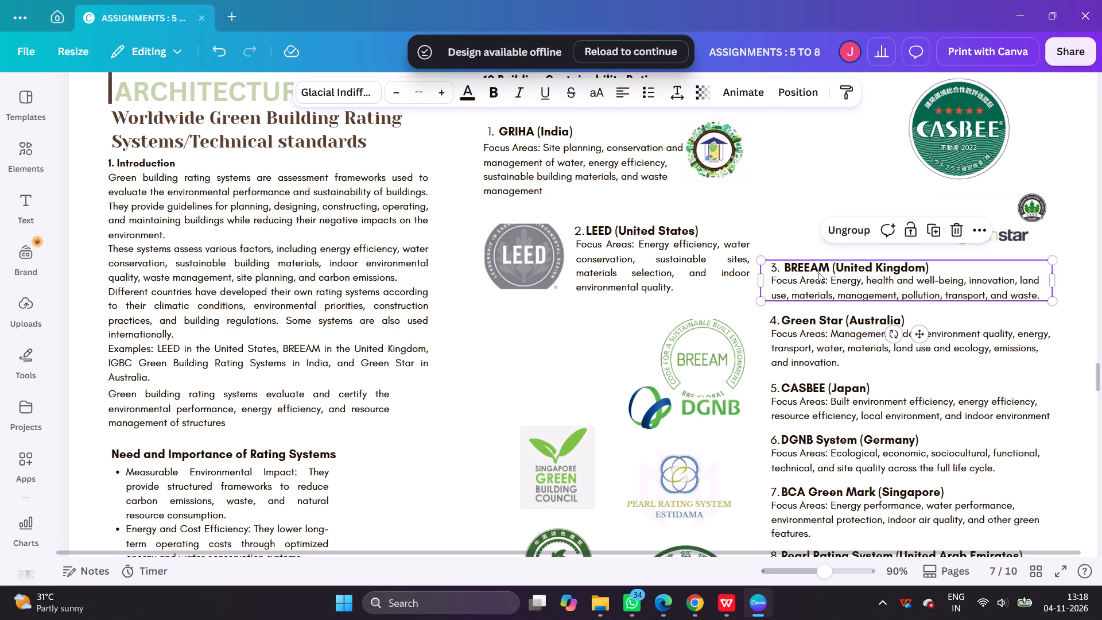
{"action": "left_click_drag", "start_coordinate": [818, 272], "coordinate": [542, 352]}
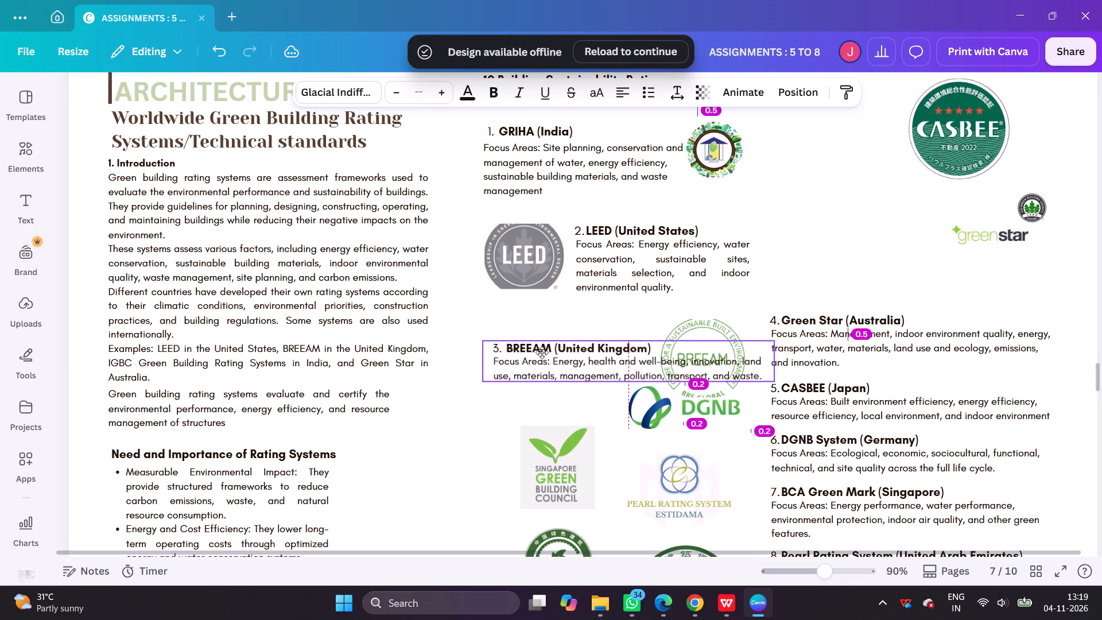
{"action": "left_click_drag", "start_coordinate": [542, 352], "coordinate": [541, 353]}
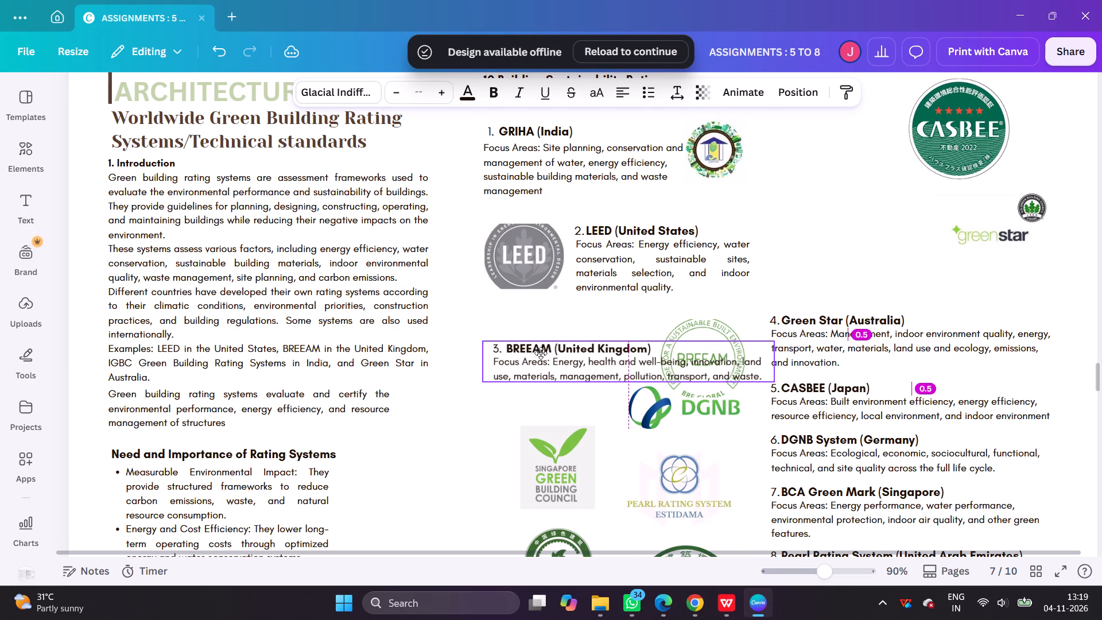
{"action": "left_click_drag", "start_coordinate": [541, 353], "coordinate": [538, 358]}
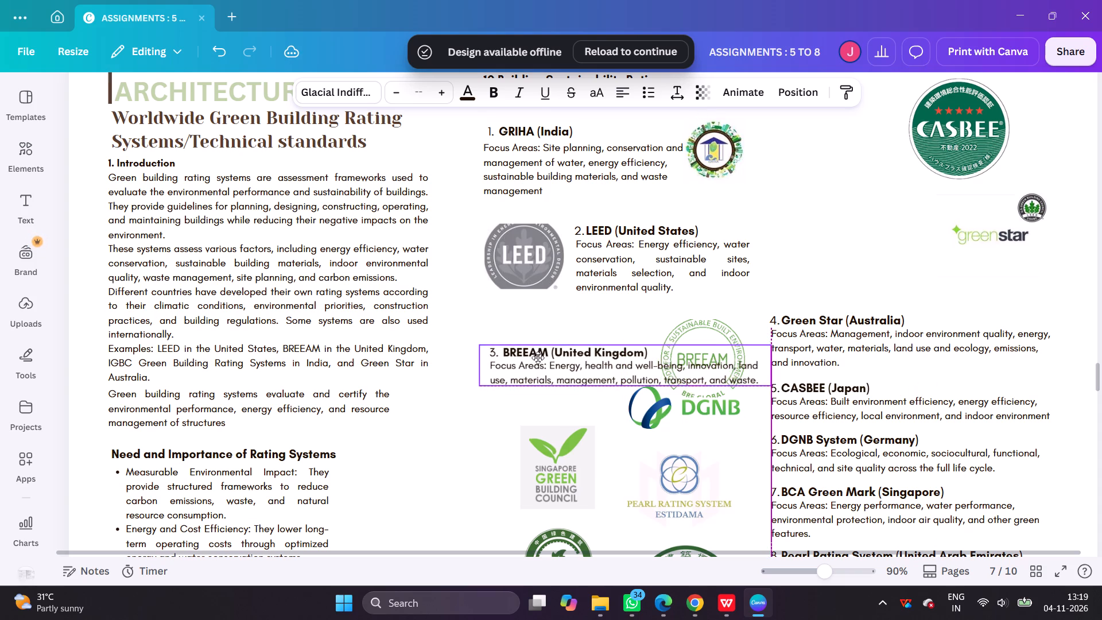
{"action": "left_click_drag", "start_coordinate": [538, 358], "coordinate": [541, 353]}
Justify the GRIHA description and narrow its text box so the text clears the GRIHA logo.
{"action": "scroll", "coordinate": [541, 353], "scroll_direction": "up", "scroll_amount": 2}
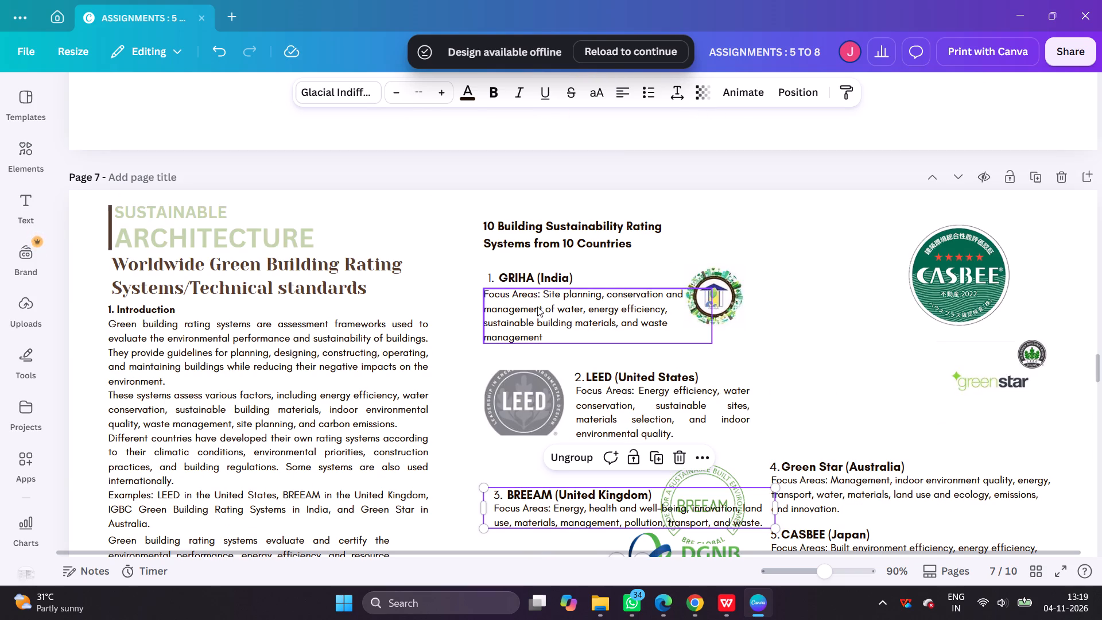
{"action": "left_click", "coordinate": [558, 274]}
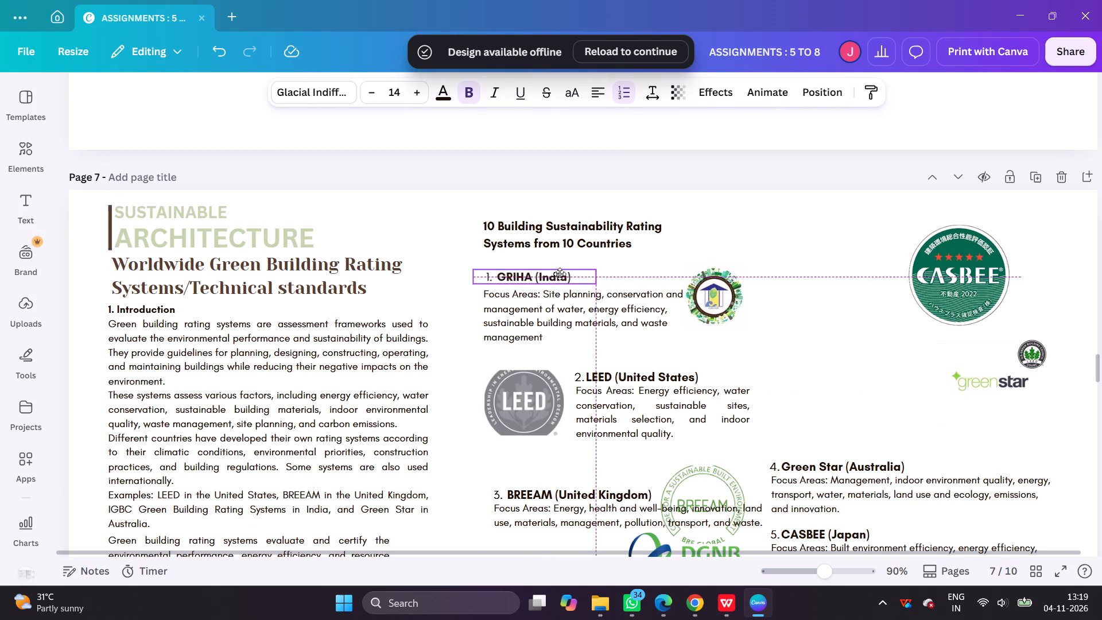
{"action": "left_click", "coordinate": [547, 302]}
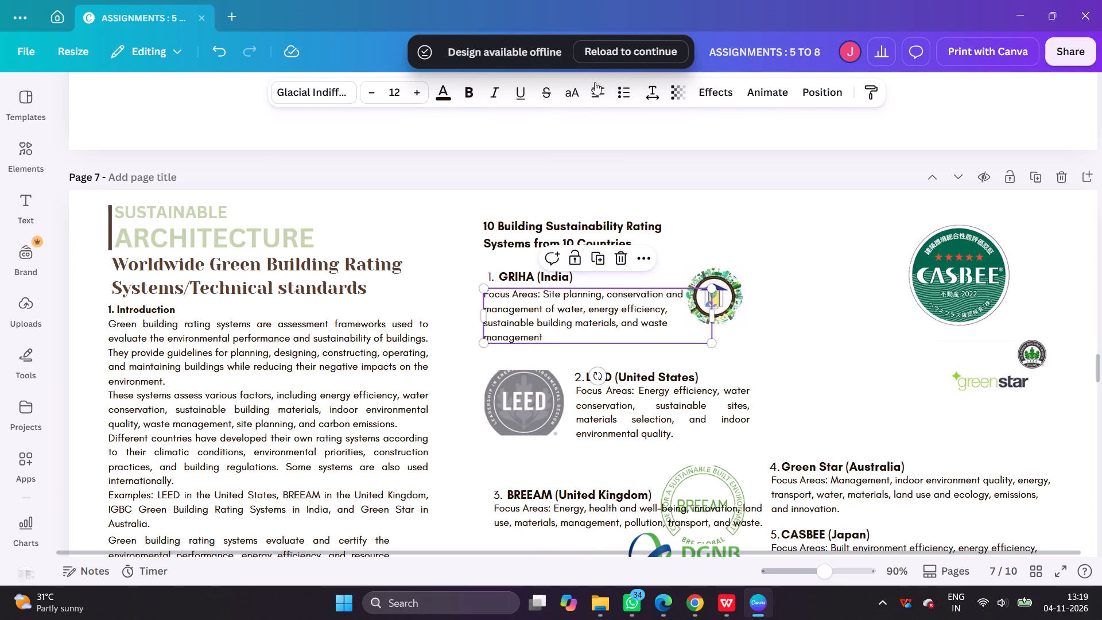
{"action": "triple_click", "coordinate": [599, 91]}
{"action": "left_click", "coordinate": [759, 260]}
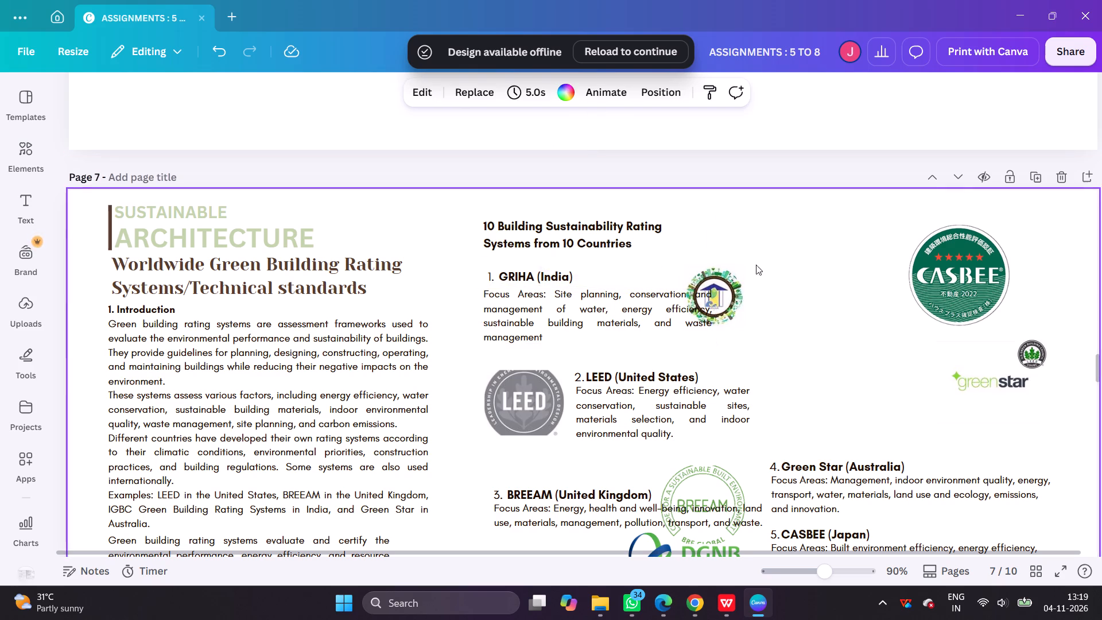
{"action": "left_click", "coordinate": [637, 323]}
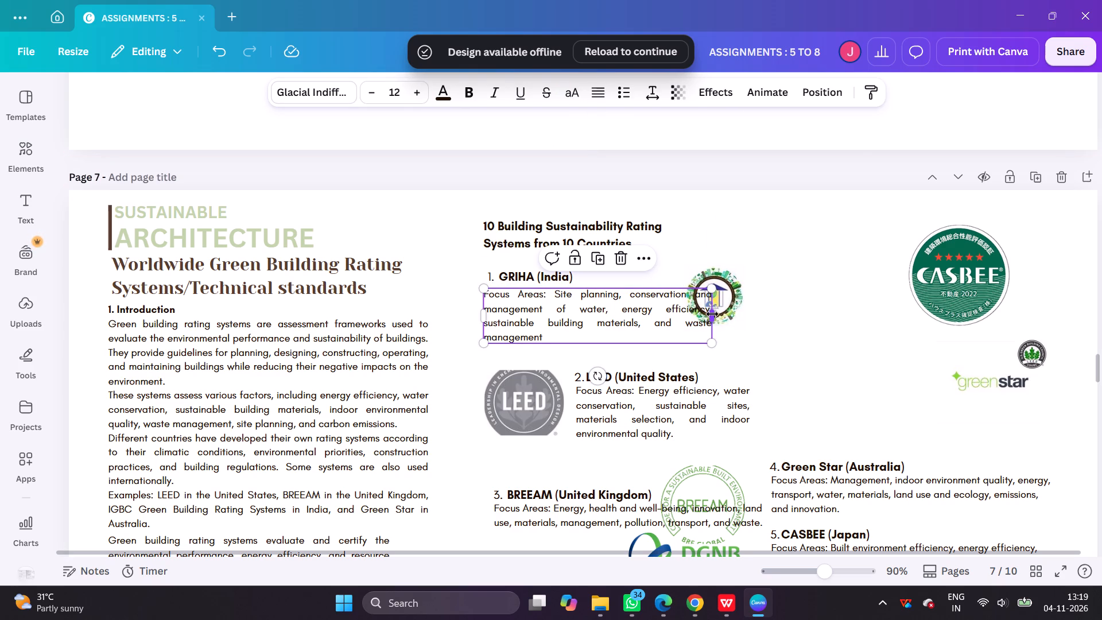
{"action": "left_click_drag", "start_coordinate": [712, 314], "coordinate": [682, 311]}
{"action": "left_click", "coordinate": [808, 312]}
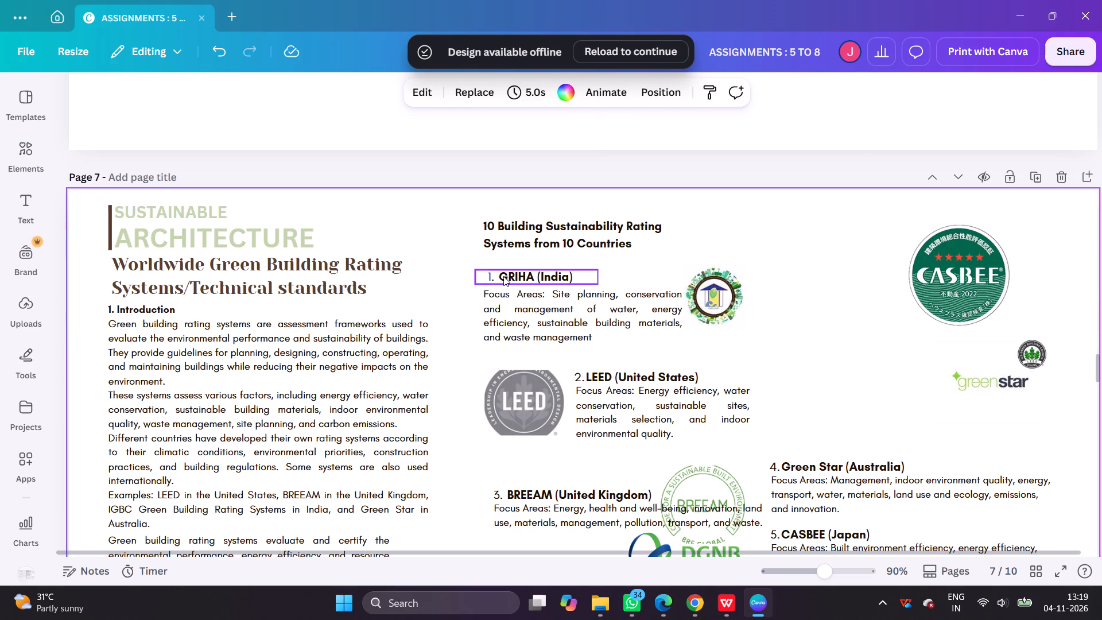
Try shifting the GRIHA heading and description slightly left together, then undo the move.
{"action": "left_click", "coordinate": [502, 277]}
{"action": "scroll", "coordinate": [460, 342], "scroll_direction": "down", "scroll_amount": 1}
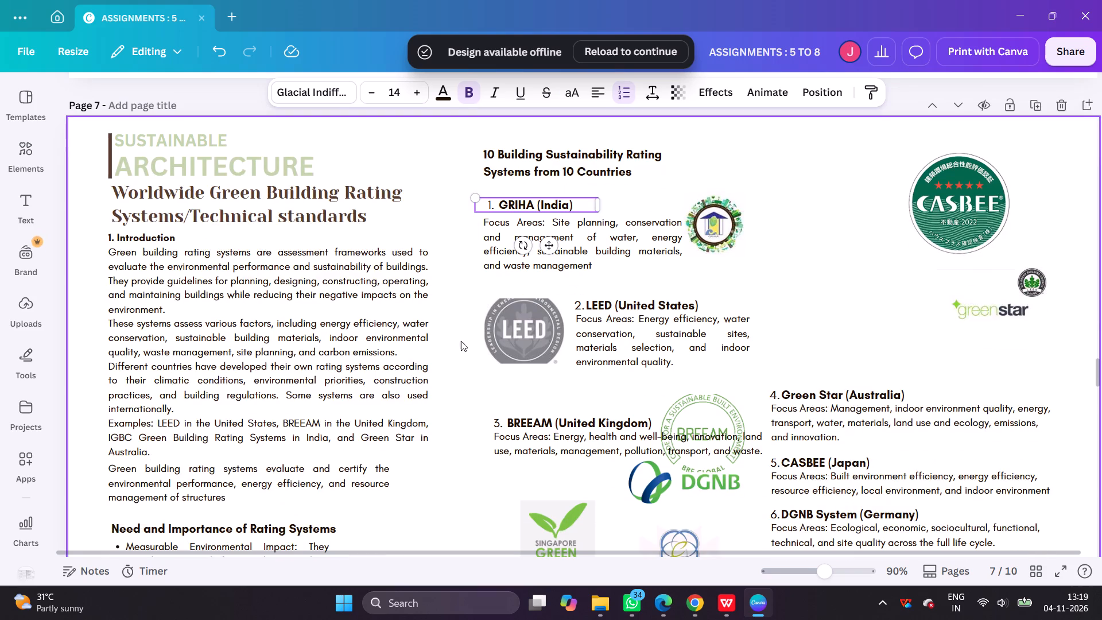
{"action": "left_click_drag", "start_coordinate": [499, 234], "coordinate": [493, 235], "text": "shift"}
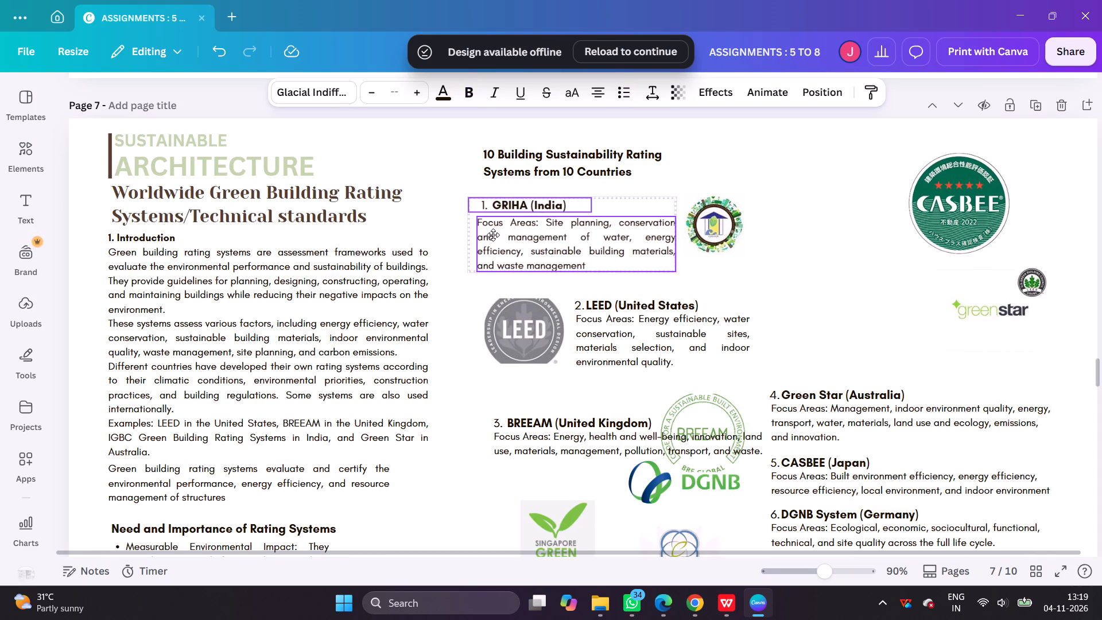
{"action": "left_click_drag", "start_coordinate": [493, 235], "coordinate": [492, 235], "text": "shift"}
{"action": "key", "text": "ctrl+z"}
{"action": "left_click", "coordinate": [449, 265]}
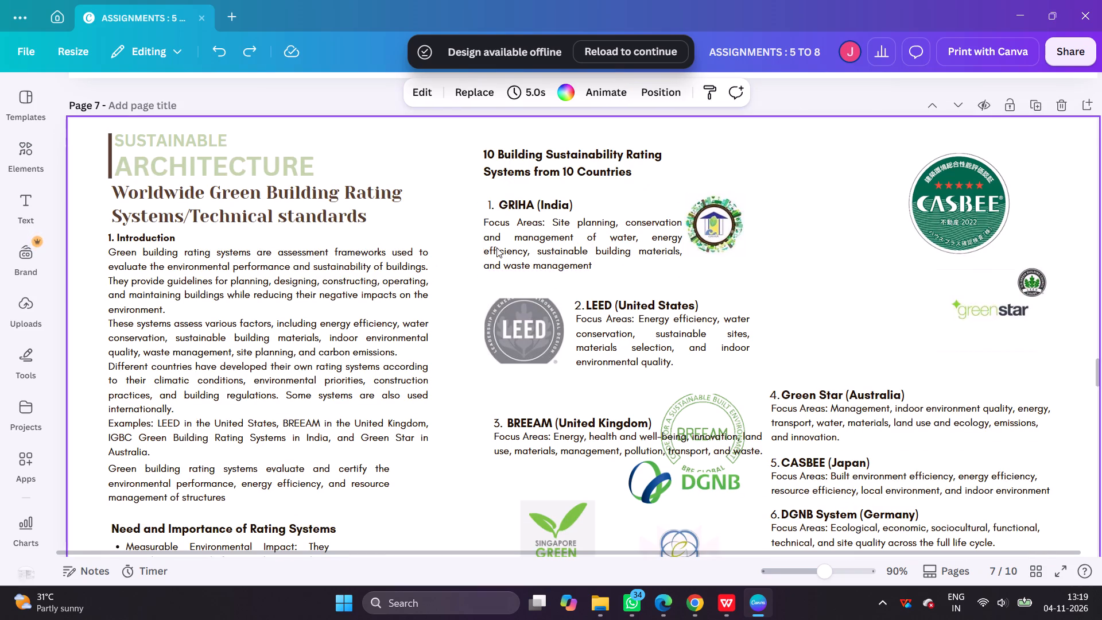
Nudge the GRIHA description slightly down below its heading.
{"action": "left_click", "coordinate": [502, 245]}
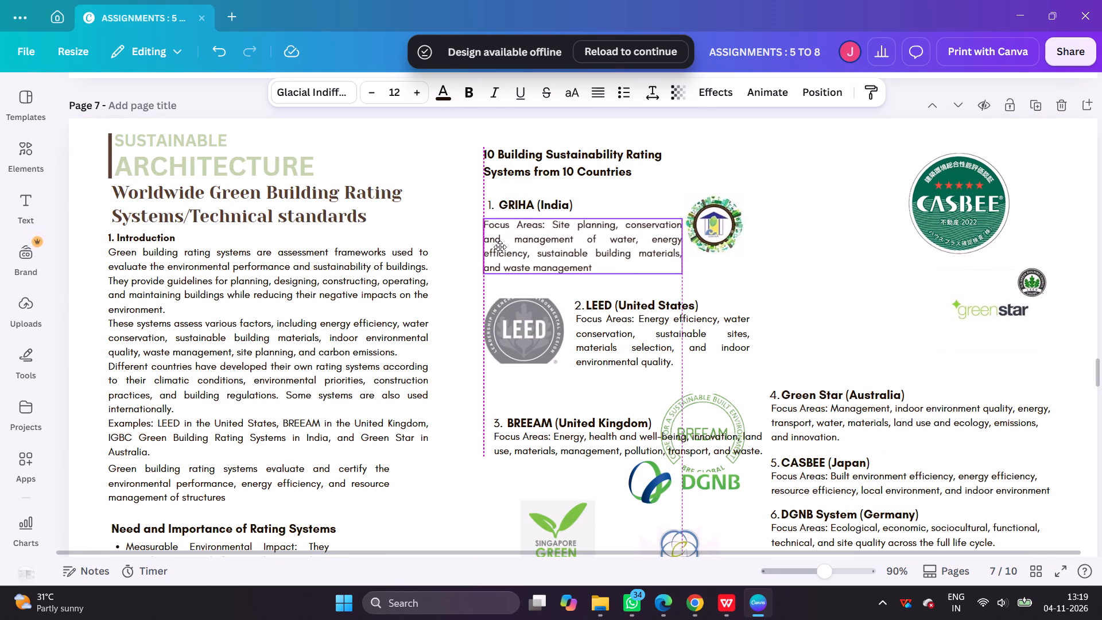
Nudge the grouped BREEAM entry slightly left and narrow it to end in line with the GRIHA description's right edge.
{"action": "scroll", "coordinate": [500, 257], "scroll_direction": "down", "scroll_amount": 1}
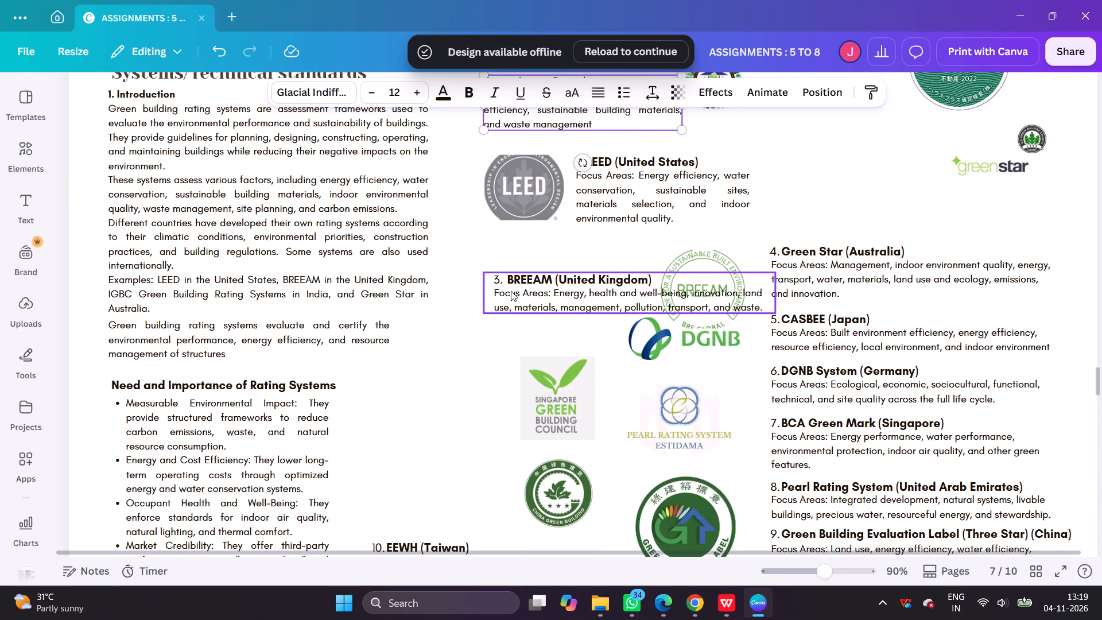
{"action": "left_click", "coordinate": [548, 296]}
{"action": "scroll", "coordinate": [548, 296], "scroll_direction": "up", "scroll_amount": 2}
{"action": "scroll", "coordinate": [545, 316], "scroll_direction": "down", "scroll_amount": 1}
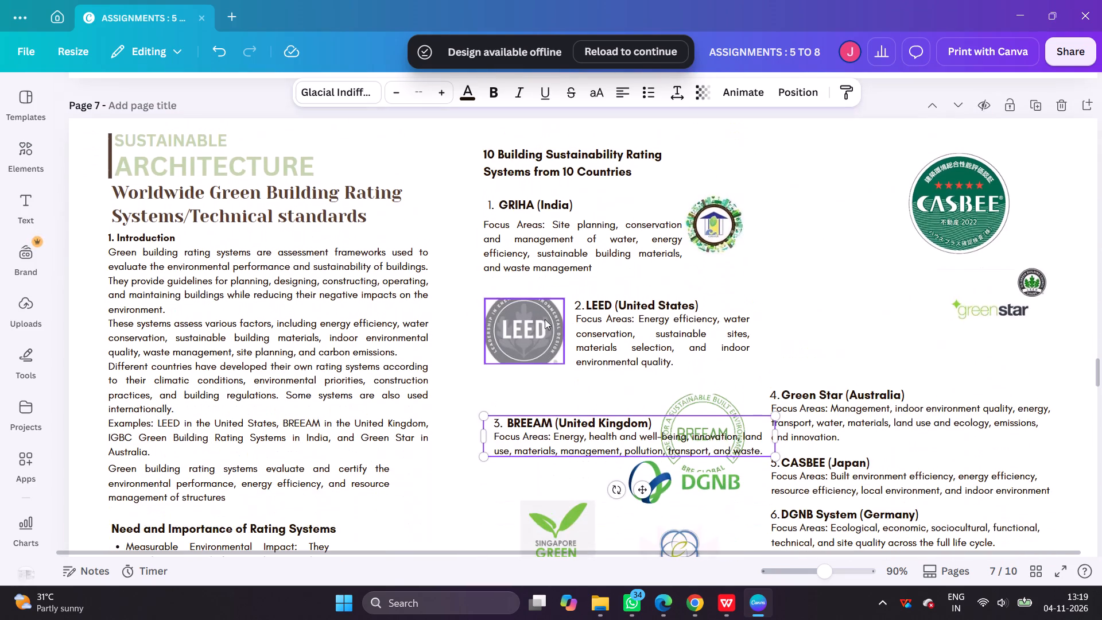
{"action": "left_click_drag", "start_coordinate": [544, 438], "coordinate": [539, 439], "text": "shift"}
{"action": "key", "text": "ctrl+z"}
{"action": "left_click_drag", "start_coordinate": [538, 439], "coordinate": [533, 440], "text": "shift"}
{"action": "left_click_drag", "start_coordinate": [771, 432], "coordinate": [688, 424]}
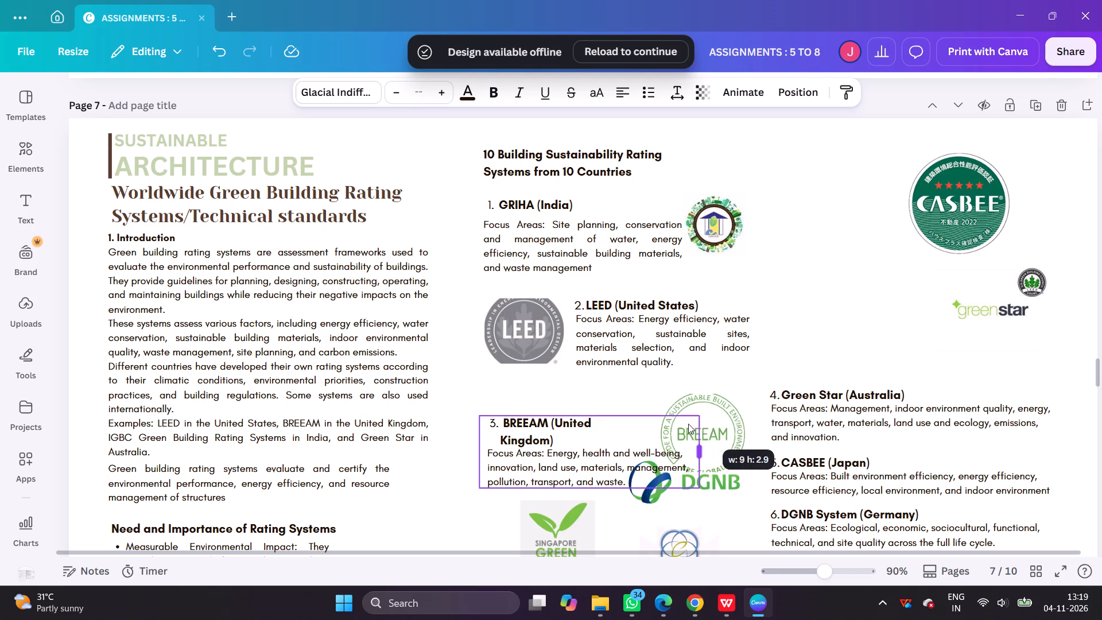
{"action": "left_click_drag", "start_coordinate": [688, 424], "coordinate": [681, 425]}
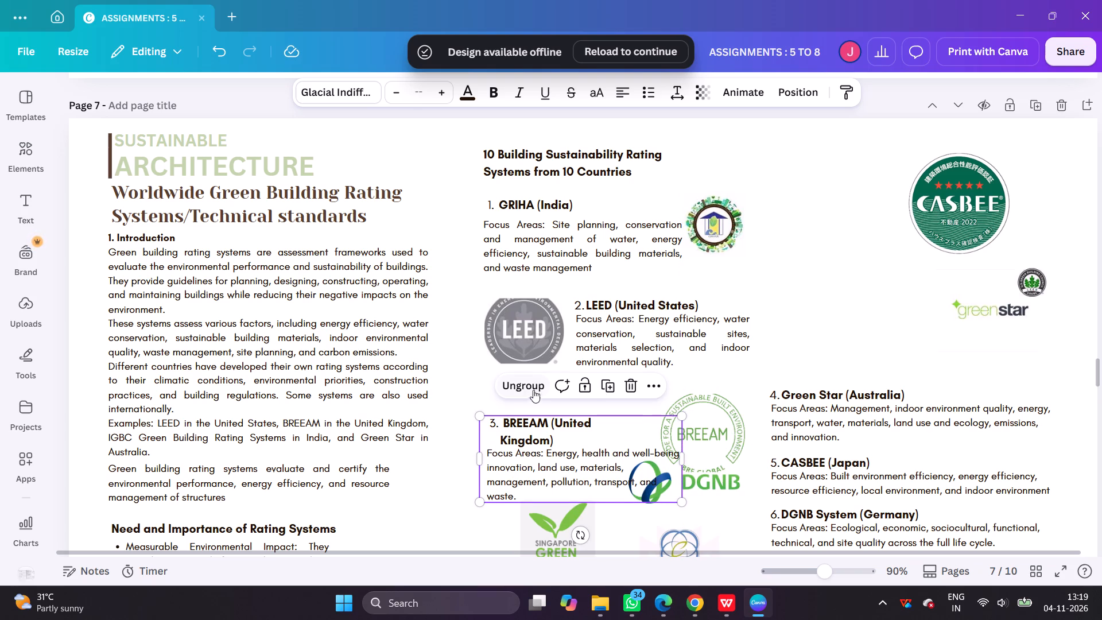
Ungroup the BREEAM entry, widen its heading to fit on one line, and move the description up beneath it.
{"action": "left_click", "coordinate": [532, 391]}
{"action": "left_click", "coordinate": [465, 391]}
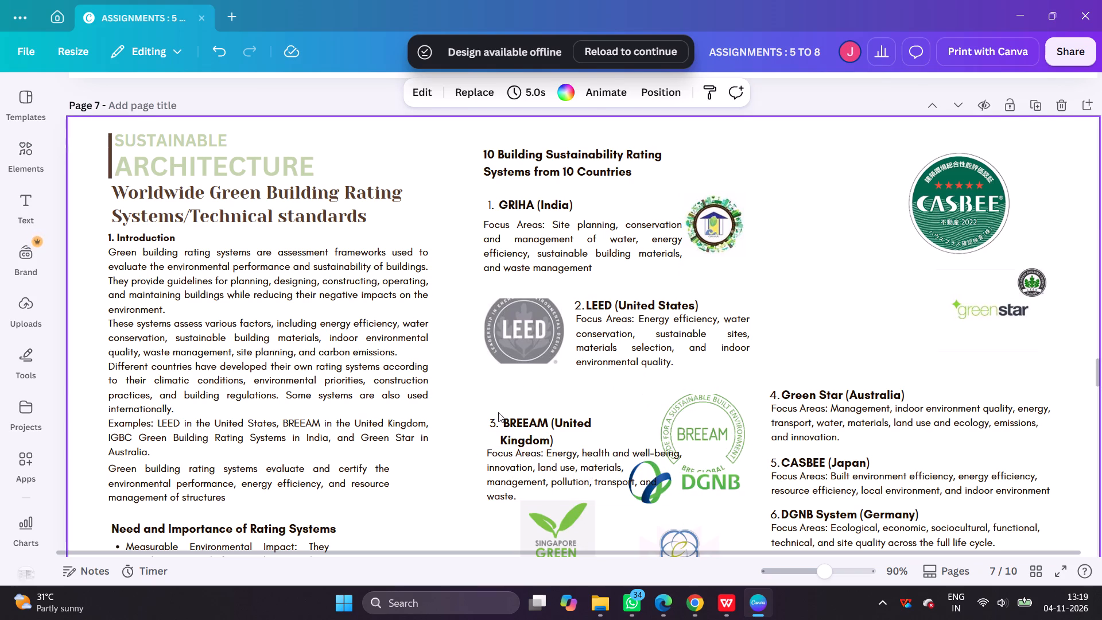
{"action": "left_click", "coordinate": [521, 425]}
{"action": "left_click", "coordinate": [597, 430]}
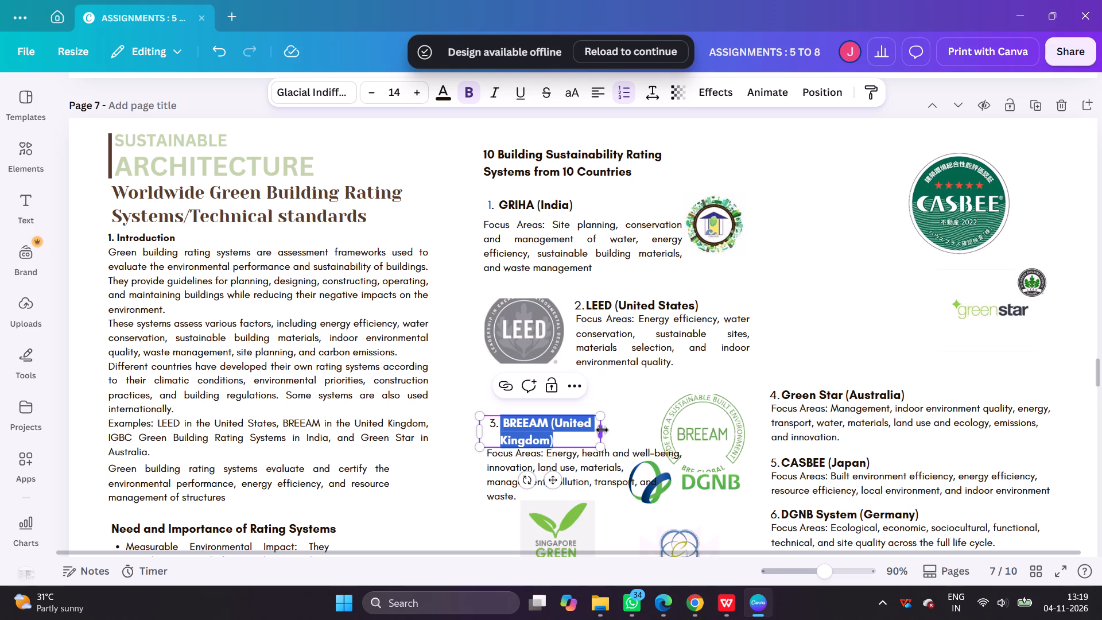
{"action": "left_click_drag", "start_coordinate": [602, 430], "coordinate": [662, 426]}
{"action": "left_click", "coordinate": [475, 391]}
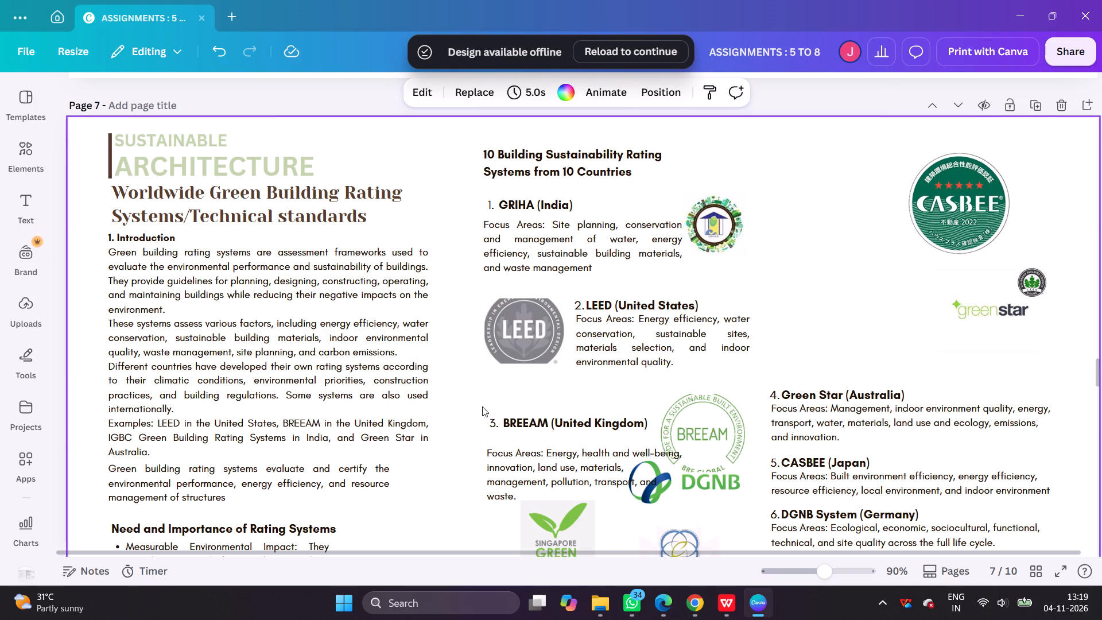
{"action": "left_click_drag", "start_coordinate": [502, 466], "coordinate": [503, 452], "text": "shift"}
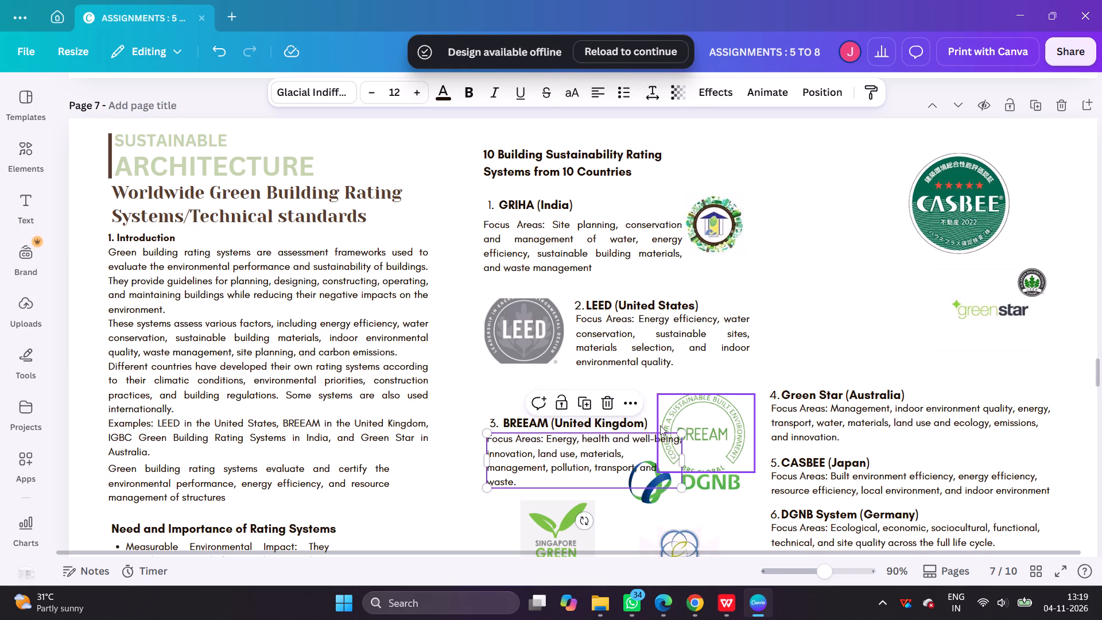
Move the DGNB logo out of the second column to just below the Green Star logo in the third column.
{"action": "scroll", "coordinate": [659, 425], "scroll_direction": "down", "scroll_amount": 1}
{"action": "left_click_drag", "start_coordinate": [725, 418], "coordinate": [1039, 299]}
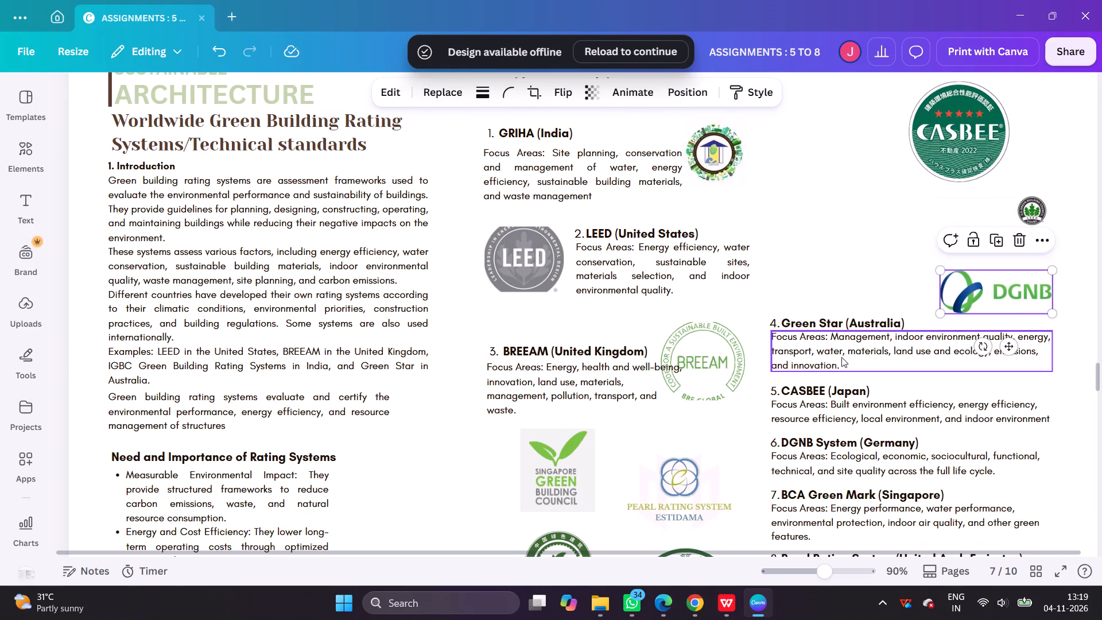
Resize the BREEAM logo to match the LEED logo's width, lining it up beneath the LEED logo for comparison.
{"action": "left_click", "coordinate": [721, 381]}
{"action": "left_click_drag", "start_coordinate": [659, 321], "coordinate": [689, 343]}
{"action": "left_click_drag", "start_coordinate": [709, 383], "coordinate": [519, 341]}
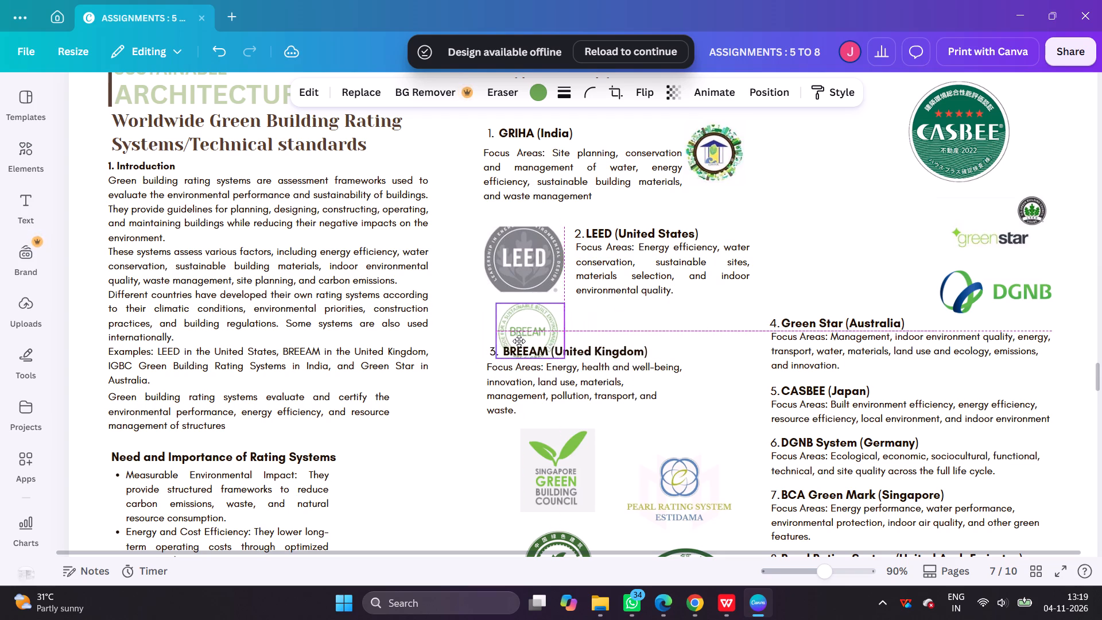
{"action": "left_click_drag", "start_coordinate": [519, 341], "coordinate": [512, 338]}
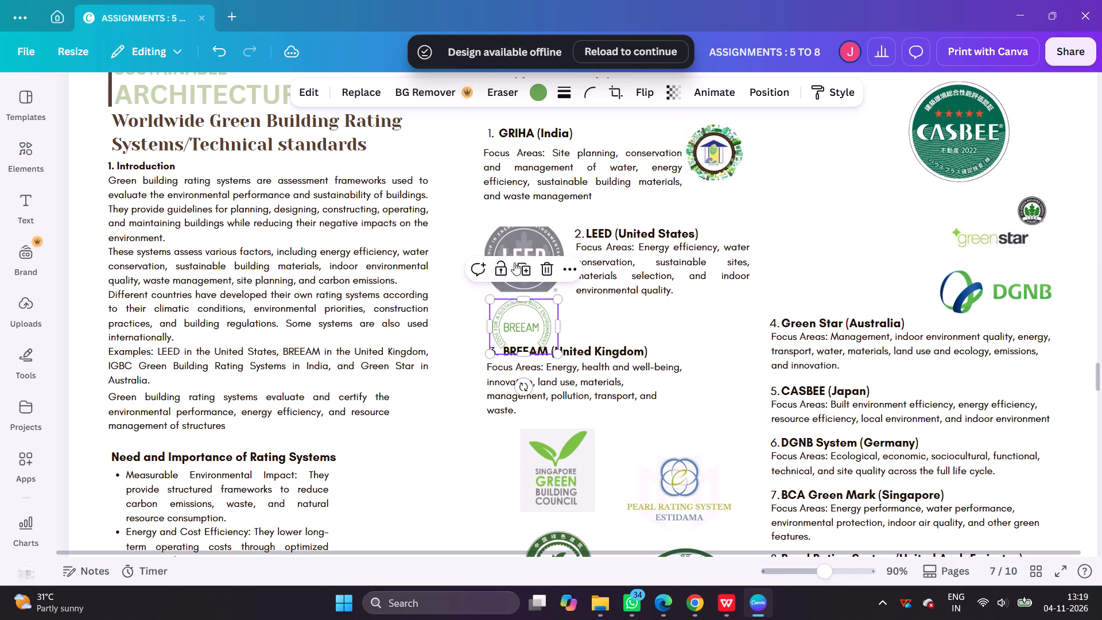
{"action": "left_click", "coordinate": [519, 249]}
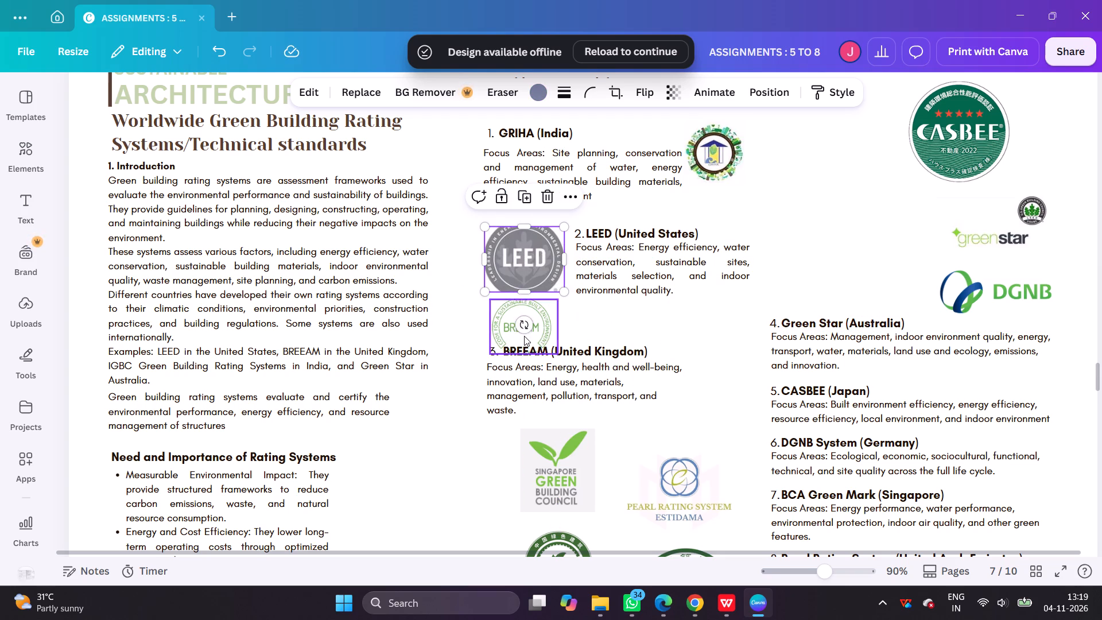
{"action": "left_click_drag", "start_coordinate": [531, 311], "coordinate": [524, 312]}
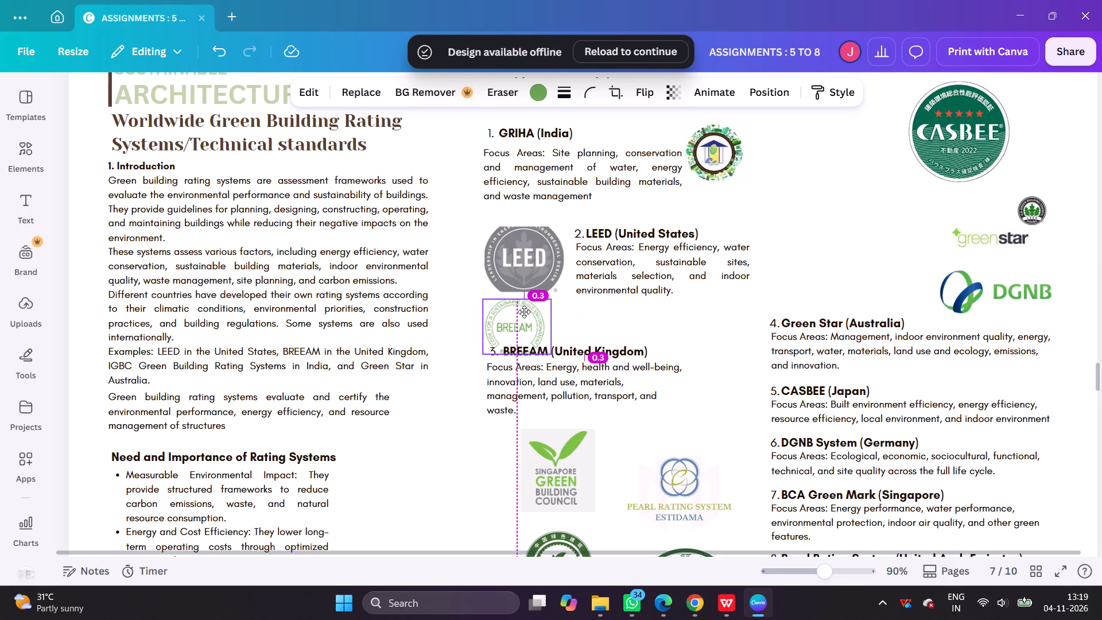
{"action": "left_click_drag", "start_coordinate": [524, 312], "coordinate": [525, 313]}
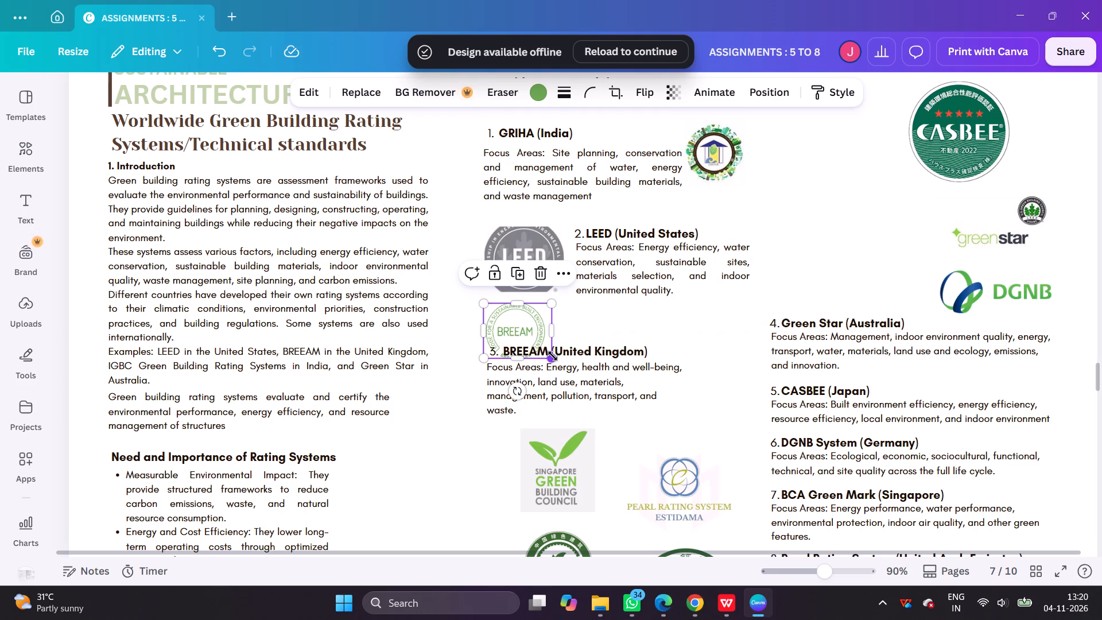
{"action": "left_click_drag", "start_coordinate": [553, 356], "coordinate": [556, 367]}
{"action": "left_click", "coordinate": [550, 253]}
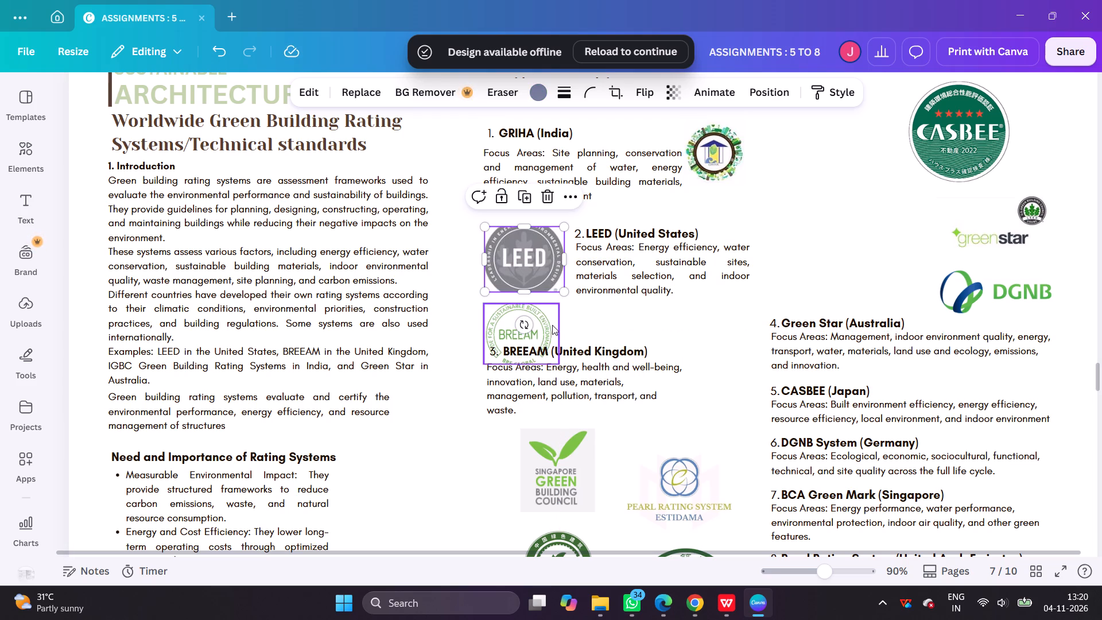
{"action": "left_click", "coordinate": [552, 325]}
{"action": "left_click_drag", "start_coordinate": [560, 365], "coordinate": [565, 368]}
Place the BREEAM logo beside its description and narrow the description so the two do not overlap.
{"action": "left_click_drag", "start_coordinate": [534, 321], "coordinate": [720, 364]}
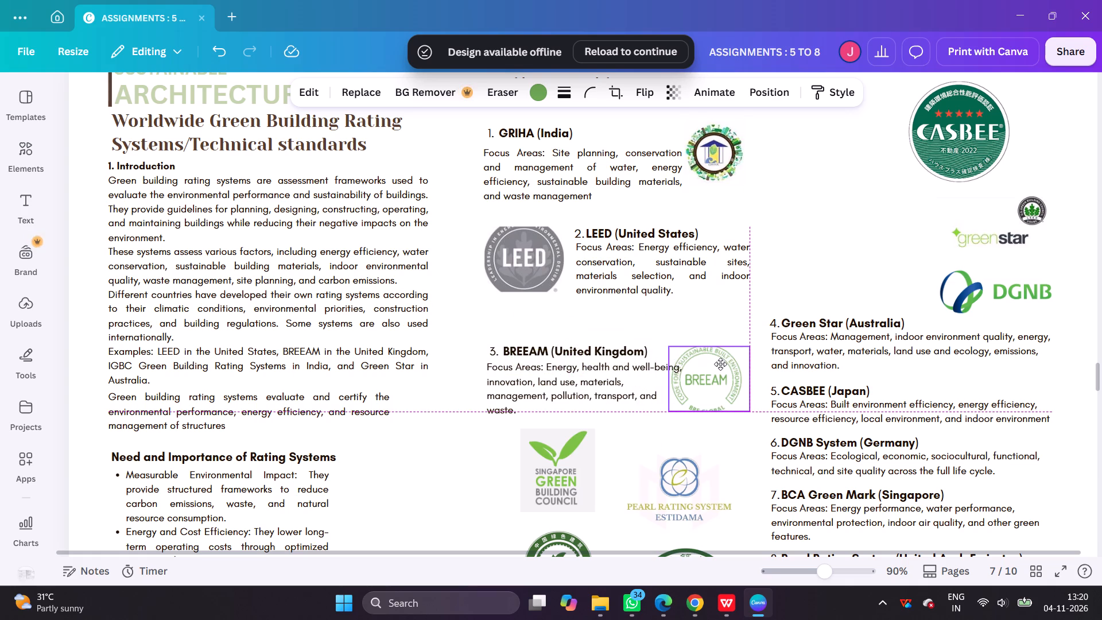
{"action": "left_click_drag", "start_coordinate": [720, 364], "coordinate": [724, 363]}
{"action": "left_click", "coordinate": [597, 369]}
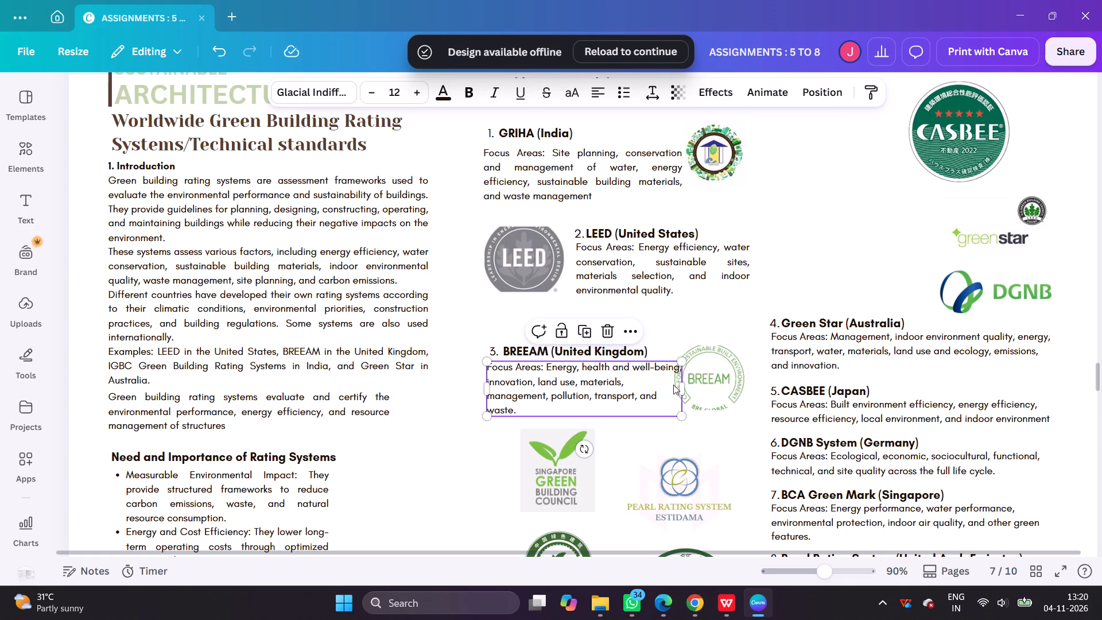
{"action": "left_click_drag", "start_coordinate": [682, 388], "coordinate": [672, 389]}
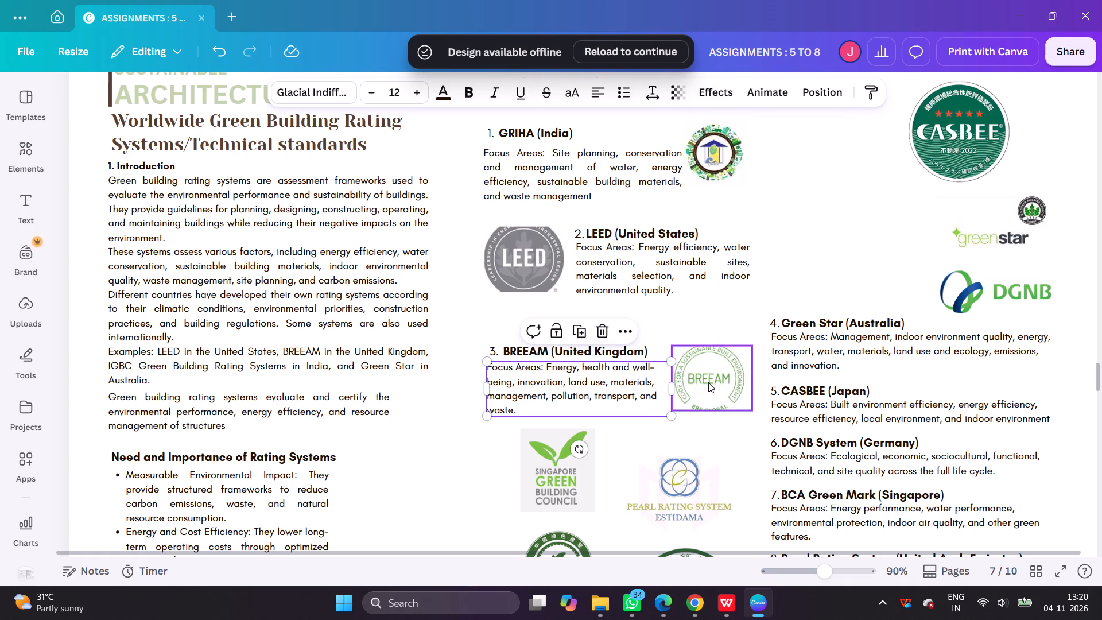
{"action": "left_click_drag", "start_coordinate": [708, 382], "coordinate": [701, 387]}
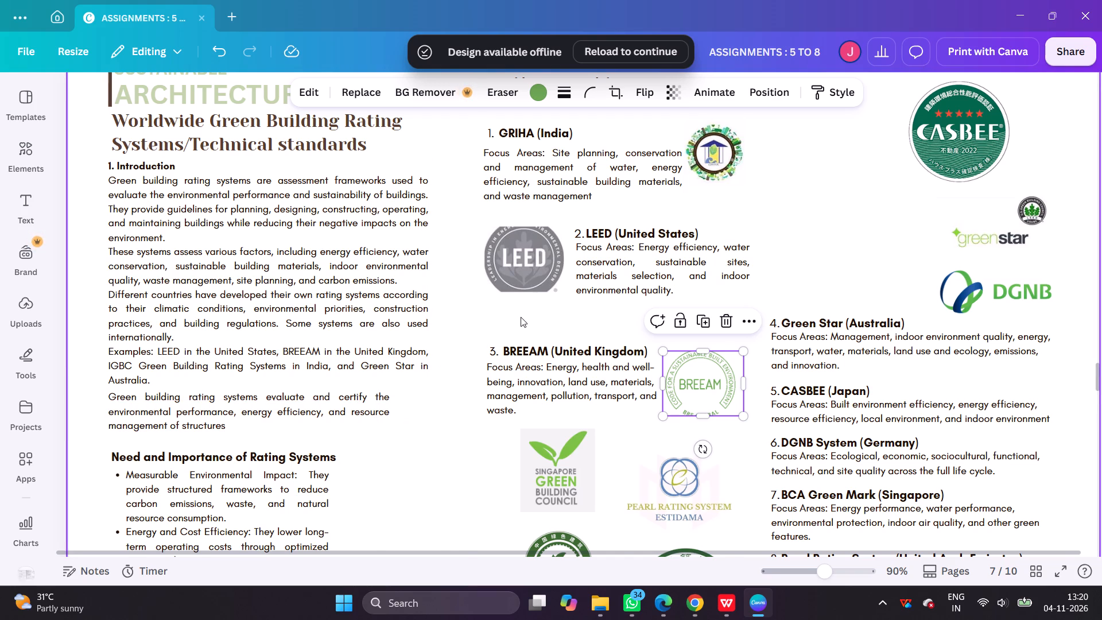
{"action": "scroll", "coordinate": [521, 317], "scroll_direction": "down", "scroll_amount": 1}
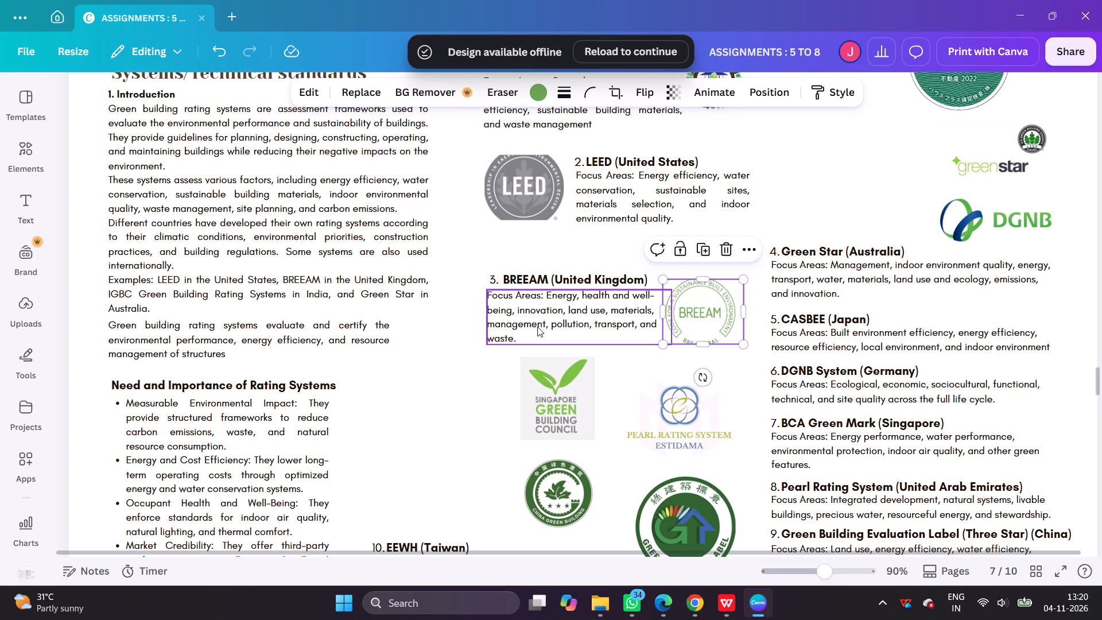
{"action": "key", "text": "Escape"}
{"action": "left_click", "coordinate": [564, 243]}
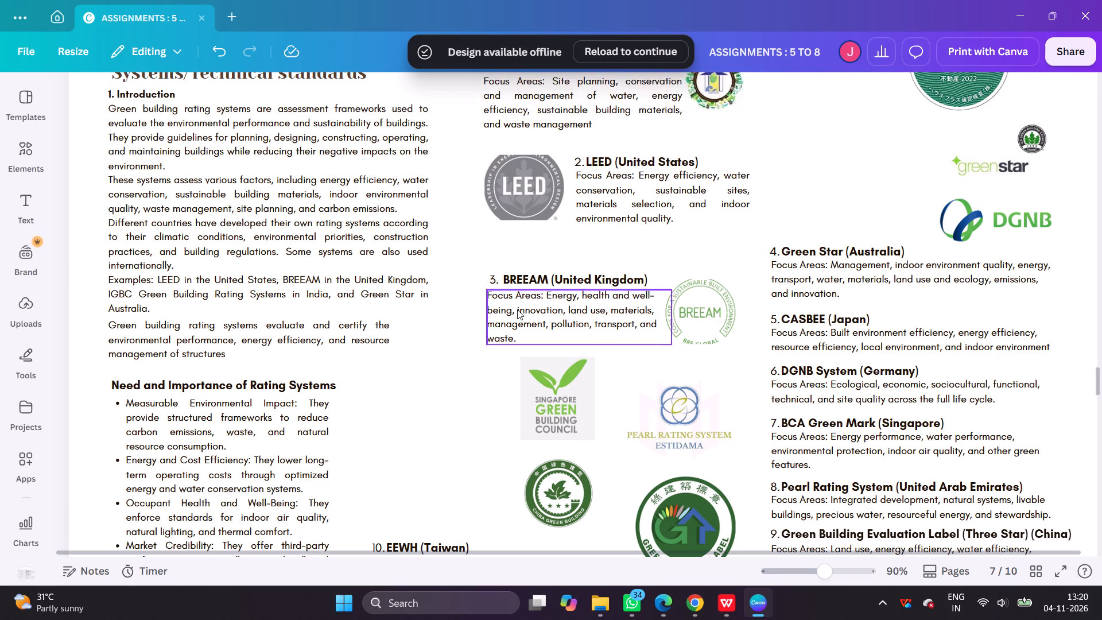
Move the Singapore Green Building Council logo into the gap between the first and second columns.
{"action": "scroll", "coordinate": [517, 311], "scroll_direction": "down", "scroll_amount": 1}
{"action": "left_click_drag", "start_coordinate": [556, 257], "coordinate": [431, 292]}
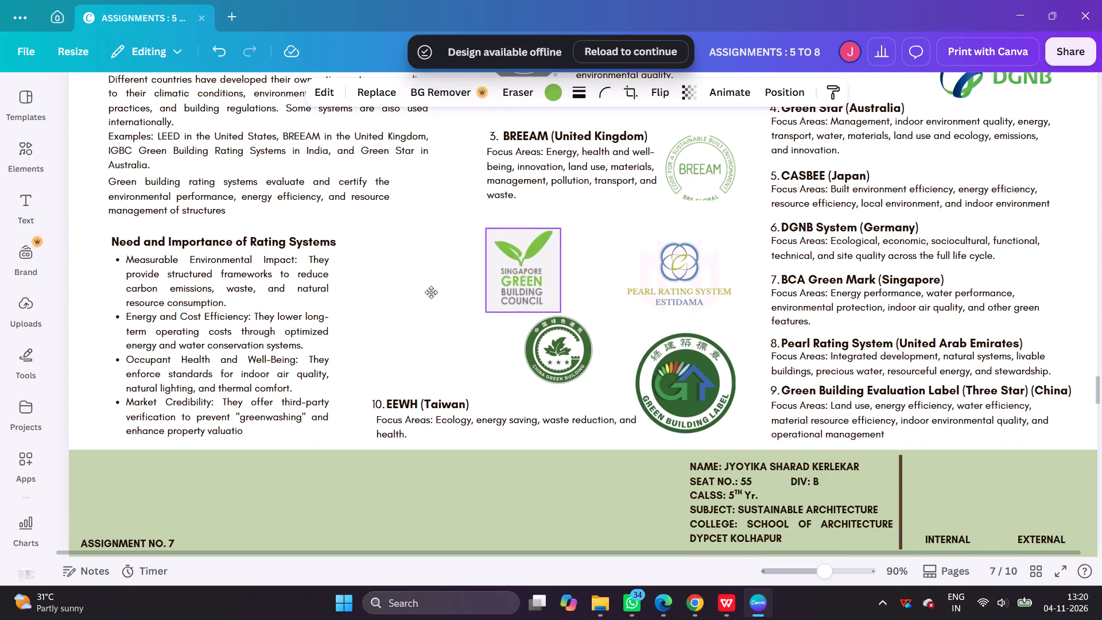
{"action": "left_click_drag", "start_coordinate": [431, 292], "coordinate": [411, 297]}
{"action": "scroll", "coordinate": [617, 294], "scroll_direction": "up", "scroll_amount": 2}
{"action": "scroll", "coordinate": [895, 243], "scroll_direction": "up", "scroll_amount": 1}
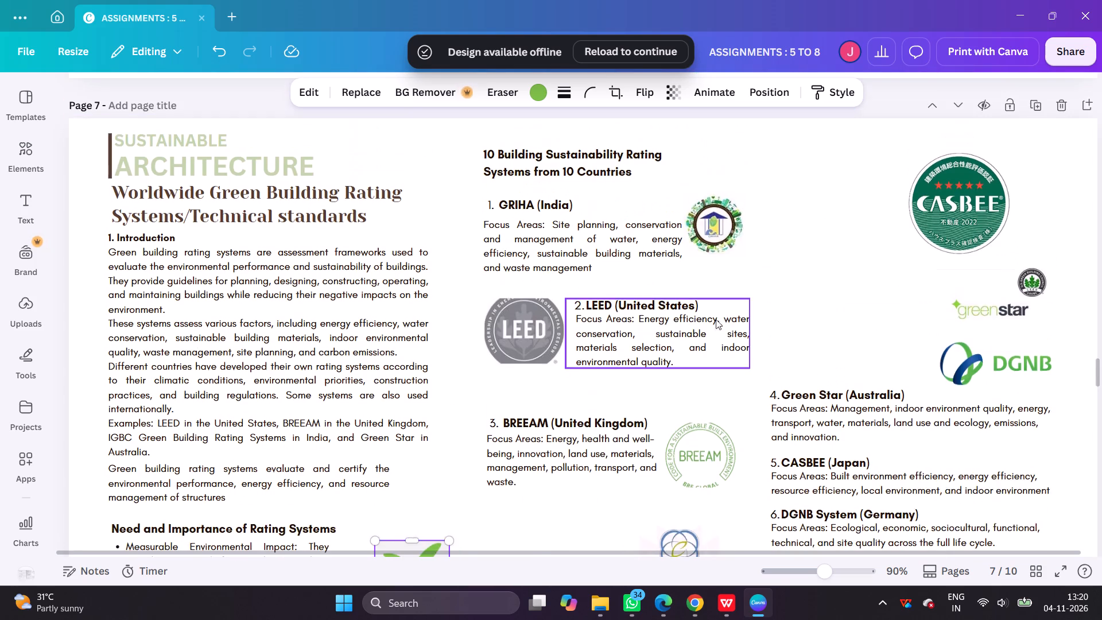
Move the Pearl Rating System Estidama logo out of the second column to the space beside the Green Star logo.
{"action": "scroll", "coordinate": [668, 313], "scroll_direction": "down", "scroll_amount": 1}
{"action": "left_click_drag", "start_coordinate": [684, 412], "coordinate": [853, 148]}
Move the Singapore Green Building Council logo to the third column, at the right end of the BCA Green Mark entry.
{"action": "left_click_drag", "start_coordinate": [414, 439], "coordinate": [1051, 397]}
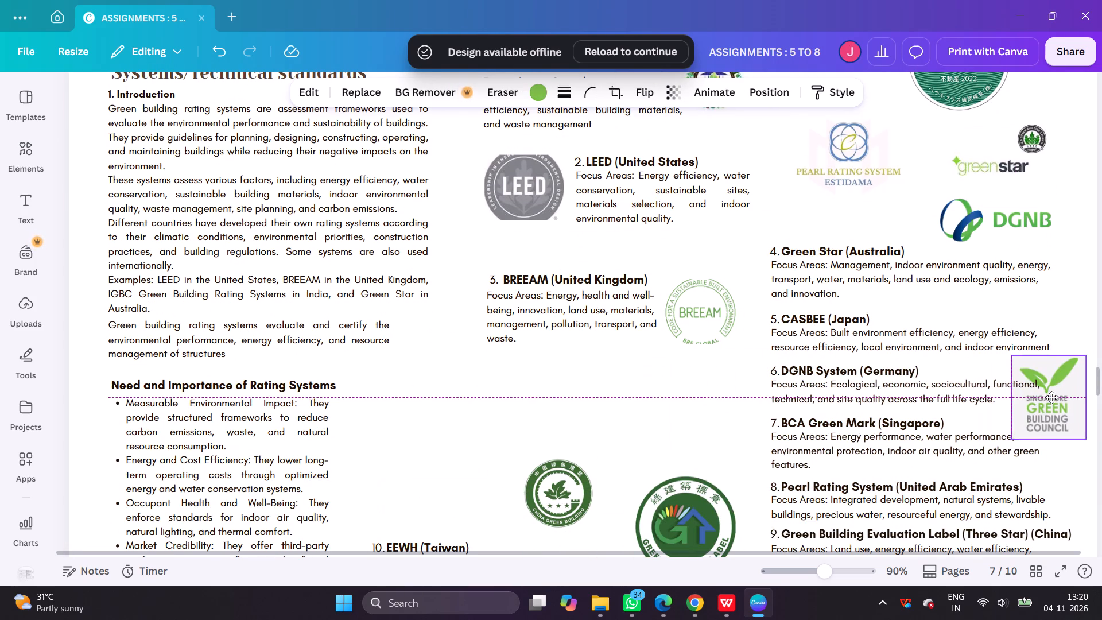
{"action": "left_click_drag", "start_coordinate": [1051, 397], "coordinate": [1054, 400]}
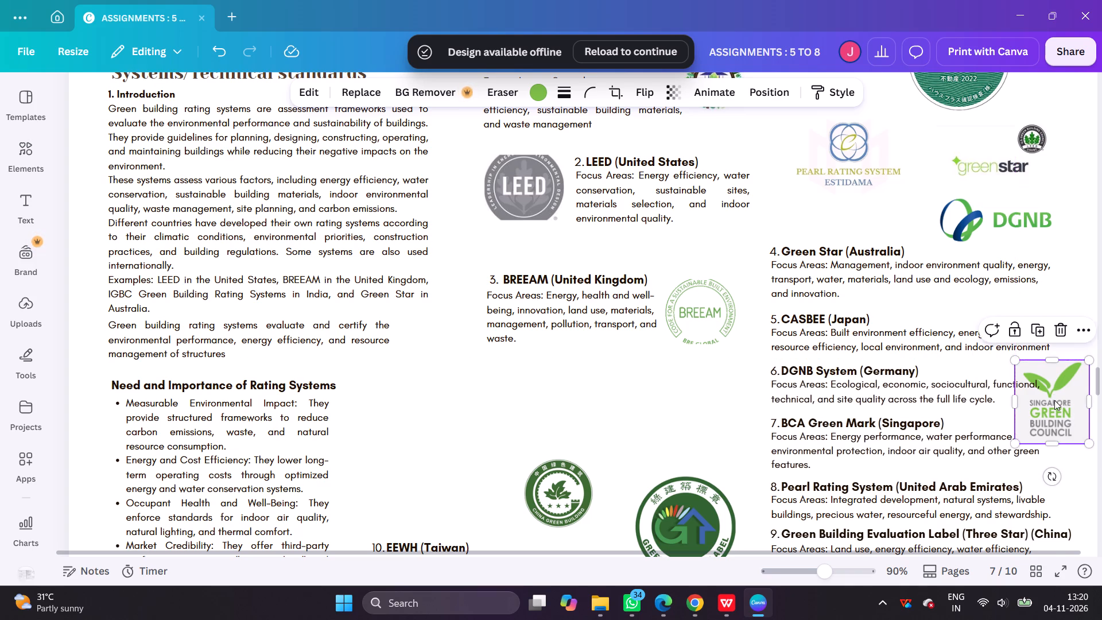
{"action": "scroll", "coordinate": [1054, 400], "scroll_direction": "up", "scroll_amount": 1}
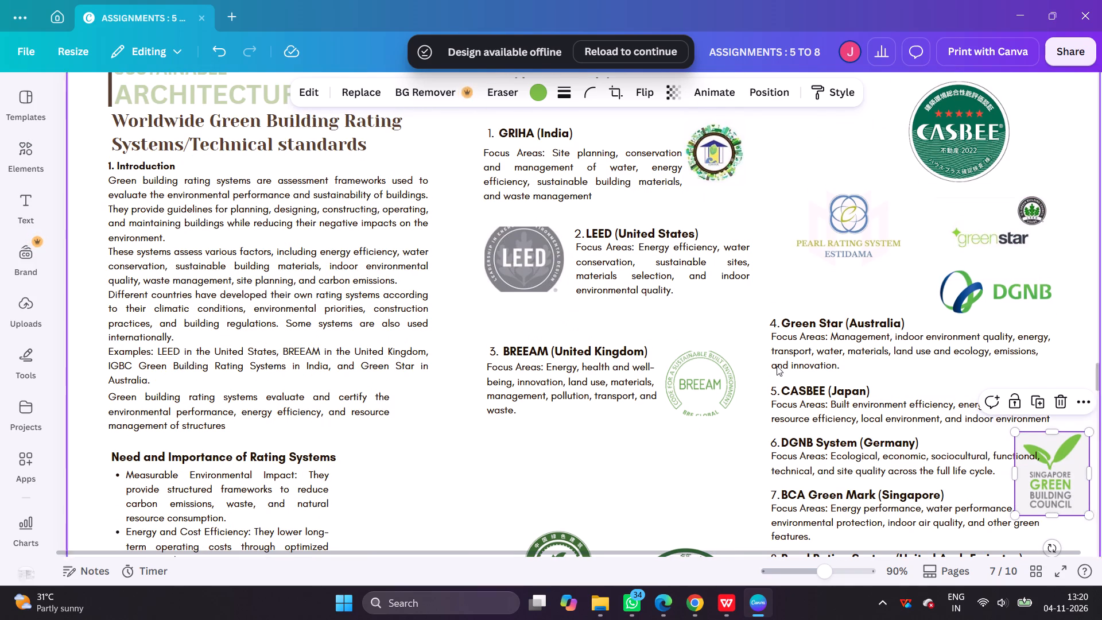
{"action": "scroll", "coordinate": [777, 366], "scroll_direction": "down", "scroll_amount": 2}
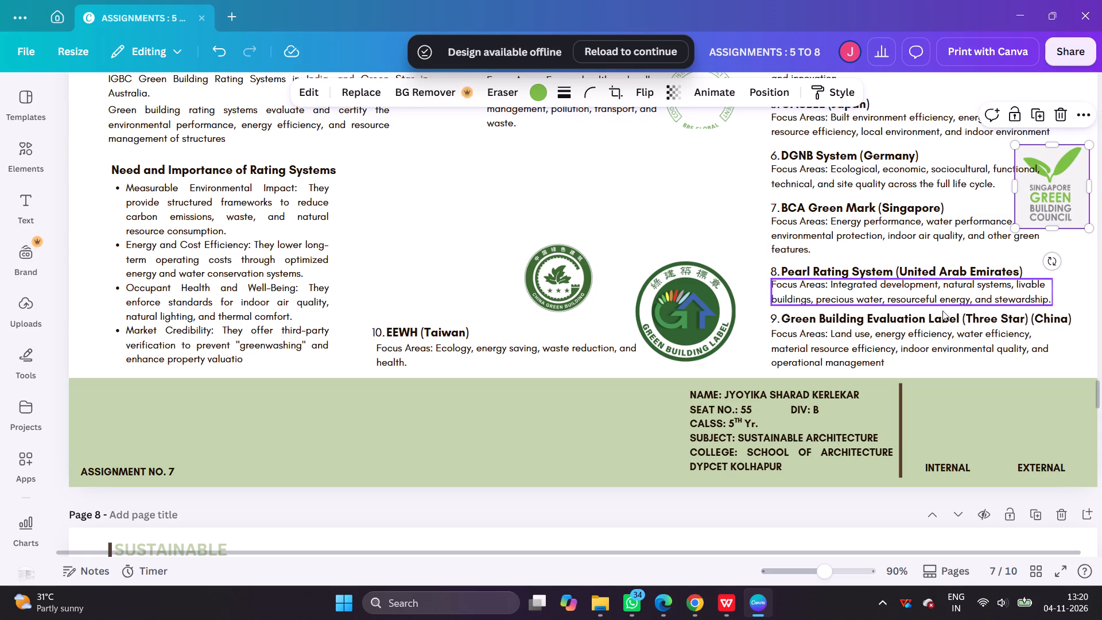
{"action": "scroll", "coordinate": [937, 323], "scroll_direction": "up", "scroll_amount": 1}
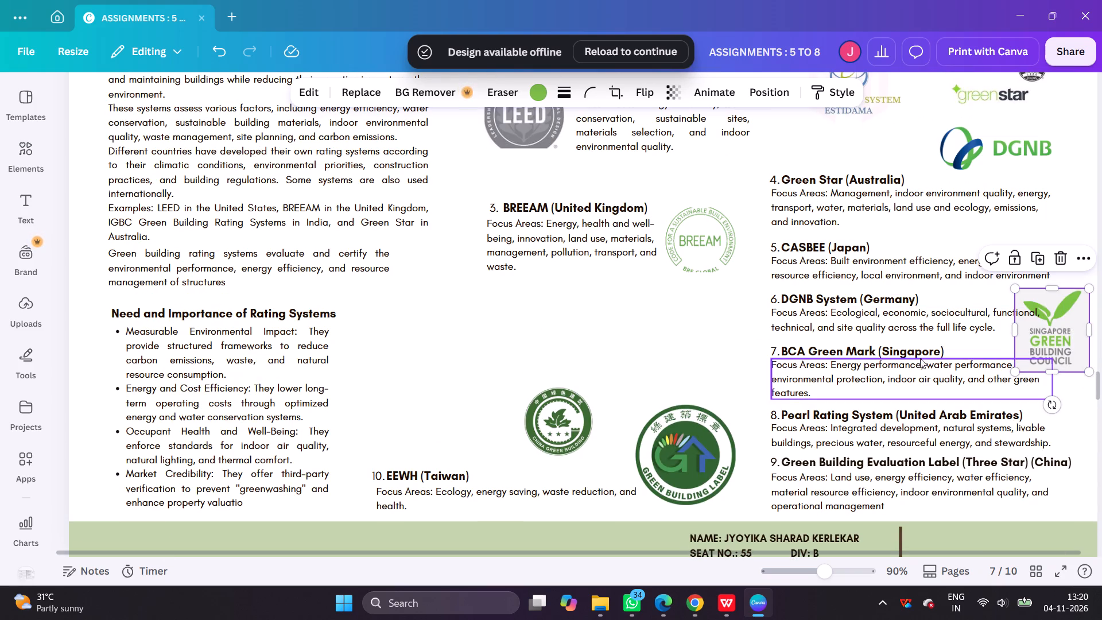
{"action": "left_click_drag", "start_coordinate": [1039, 340], "coordinate": [1039, 383]}
Group the Green Star heading with its description and move the group into the second column below the BREEAM entry.
{"action": "scroll", "coordinate": [627, 400], "scroll_direction": "up", "scroll_amount": 2}
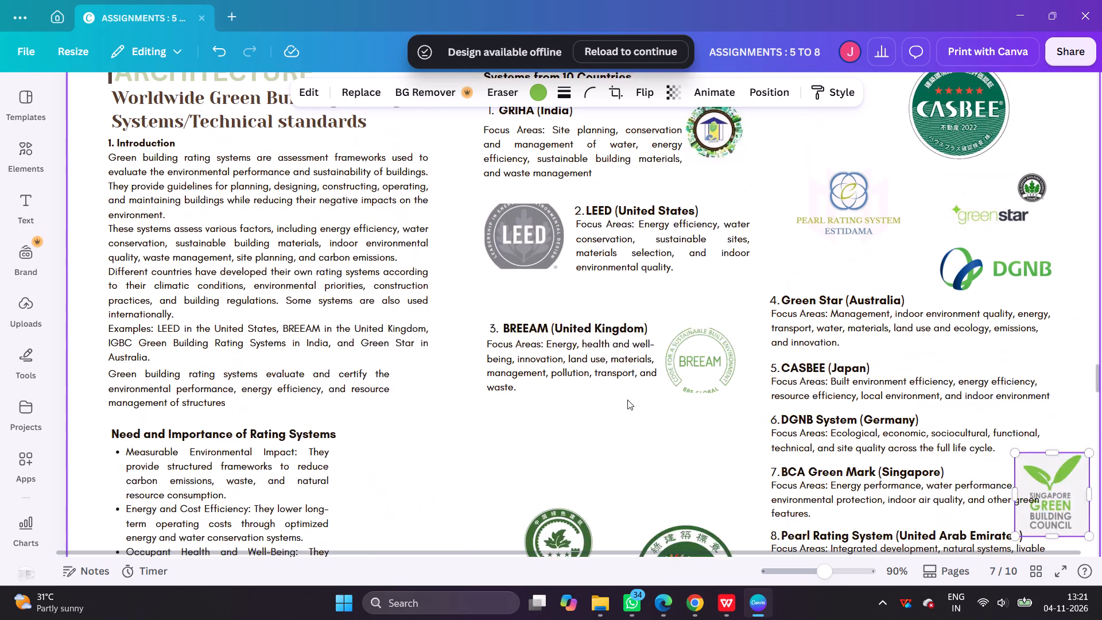
{"action": "scroll", "coordinate": [627, 400], "scroll_direction": "down", "scroll_amount": 1}
{"action": "left_click_drag", "start_coordinate": [850, 235], "coordinate": [836, 273]}
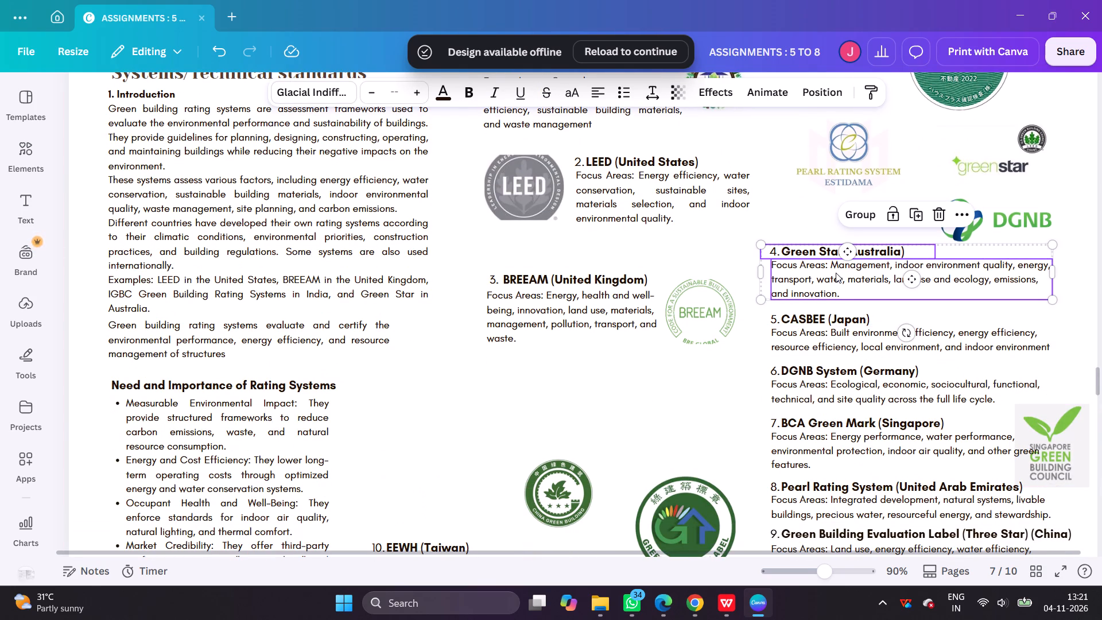
{"action": "key", "text": "ctrl+shift+g"}
{"action": "left_click", "coordinate": [855, 215]}
{"action": "left_click_drag", "start_coordinate": [805, 252], "coordinate": [625, 372]}
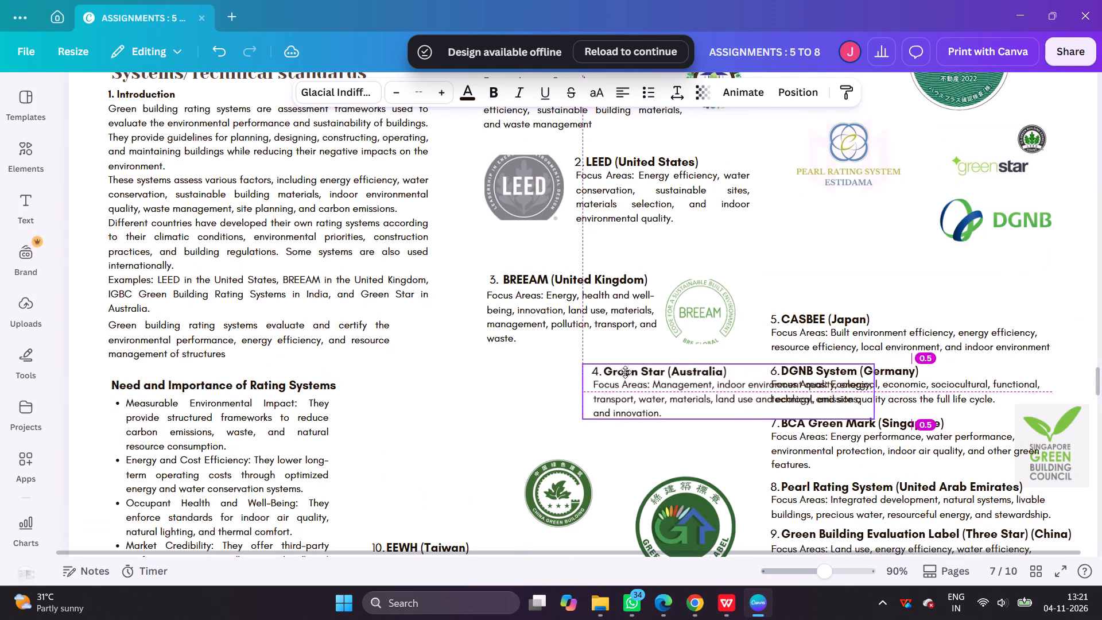
{"action": "left_click_drag", "start_coordinate": [625, 372], "coordinate": [621, 365]}
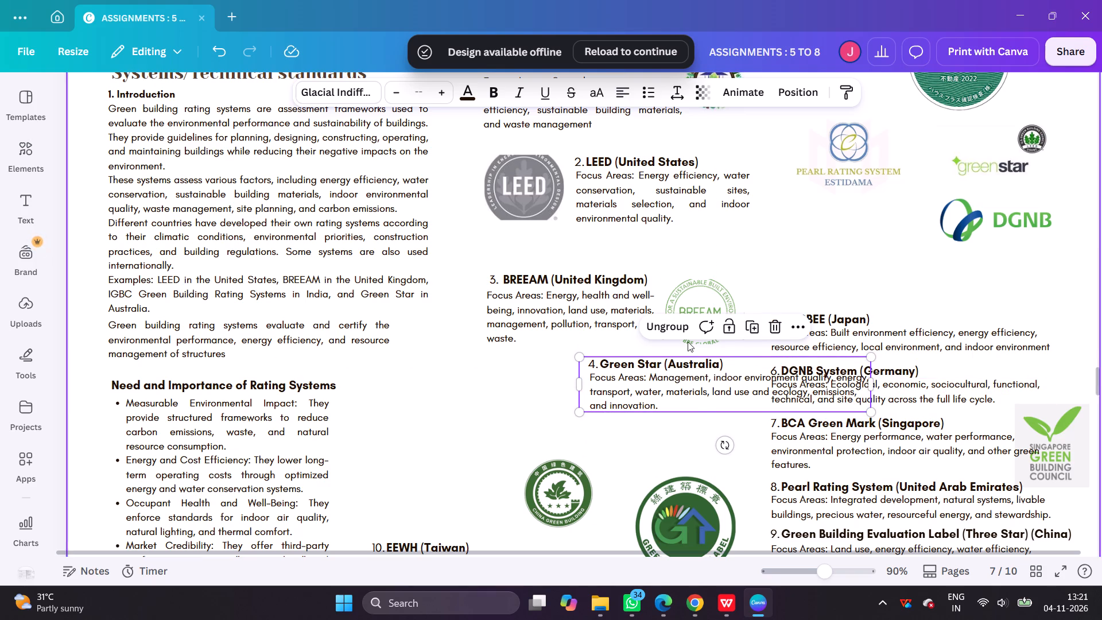
Narrow the Green Star description inside its group so it ends roughly in line with the LEED description's right edge.
{"action": "double_click", "coordinate": [645, 378]}
{"action": "left_click", "coordinate": [701, 400]}
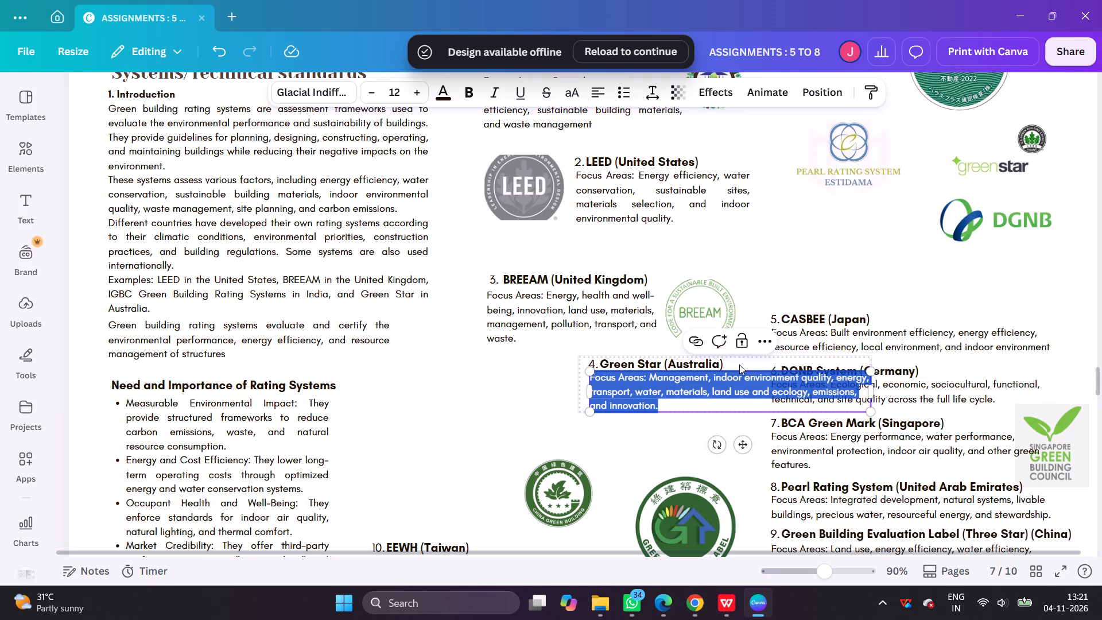
{"action": "left_click", "coordinate": [739, 363]}
{"action": "left_click", "coordinate": [712, 394]}
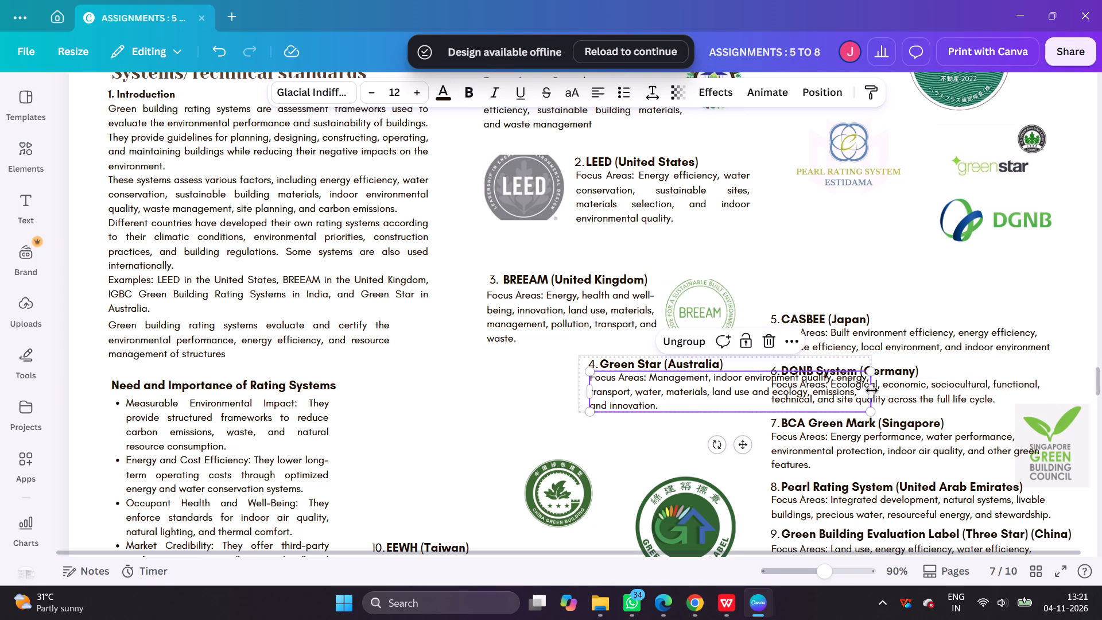
{"action": "left_click_drag", "start_coordinate": [872, 392], "coordinate": [743, 371]}
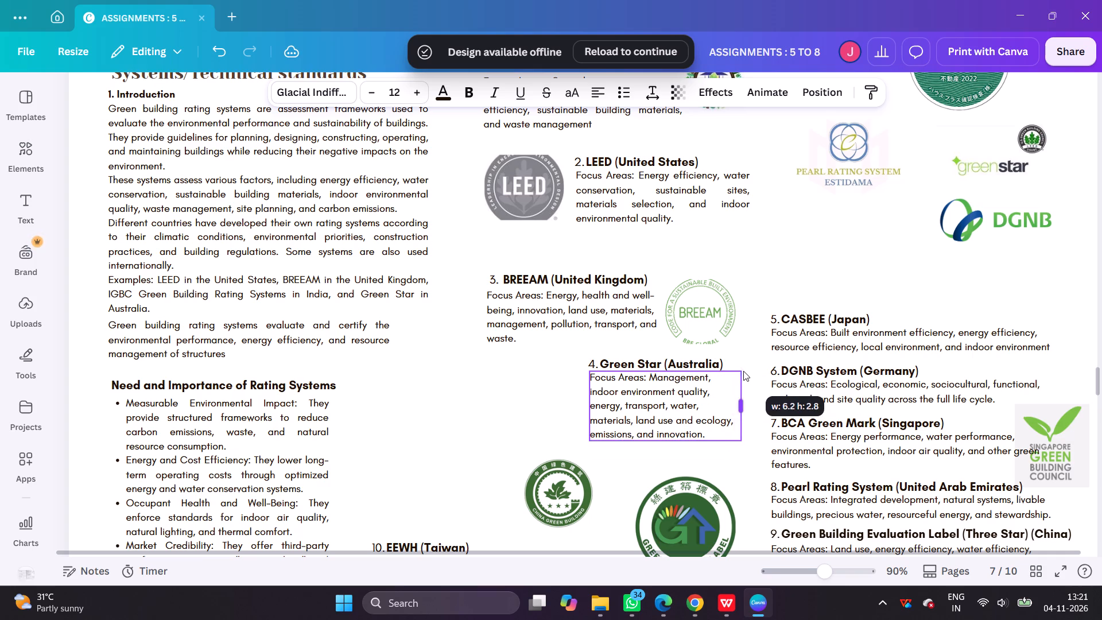
{"action": "left_click_drag", "start_coordinate": [743, 371], "coordinate": [753, 369]}
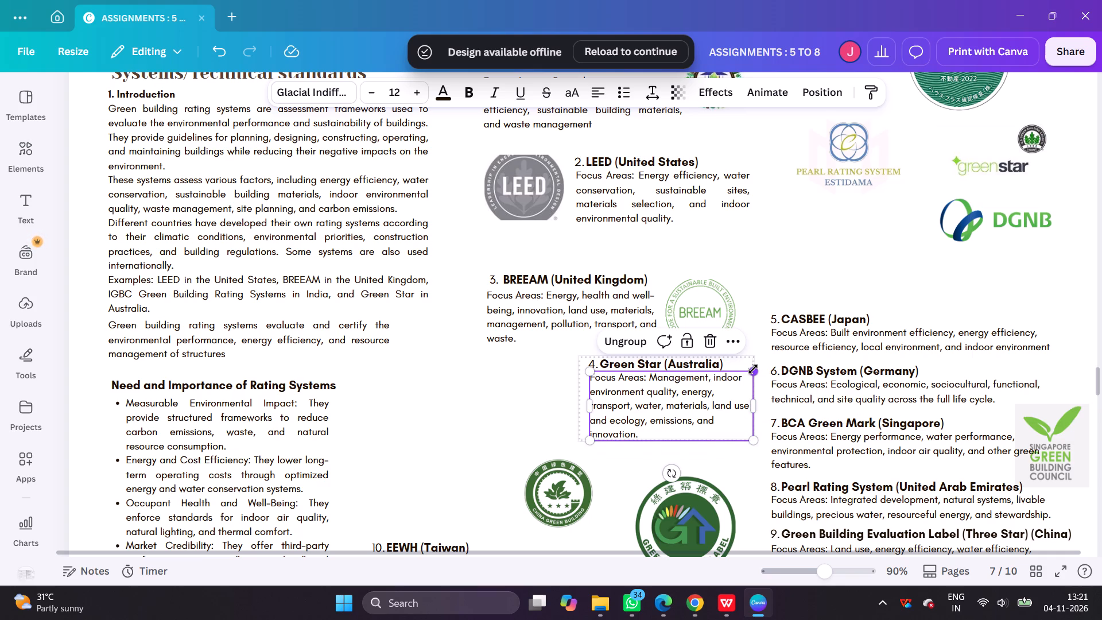
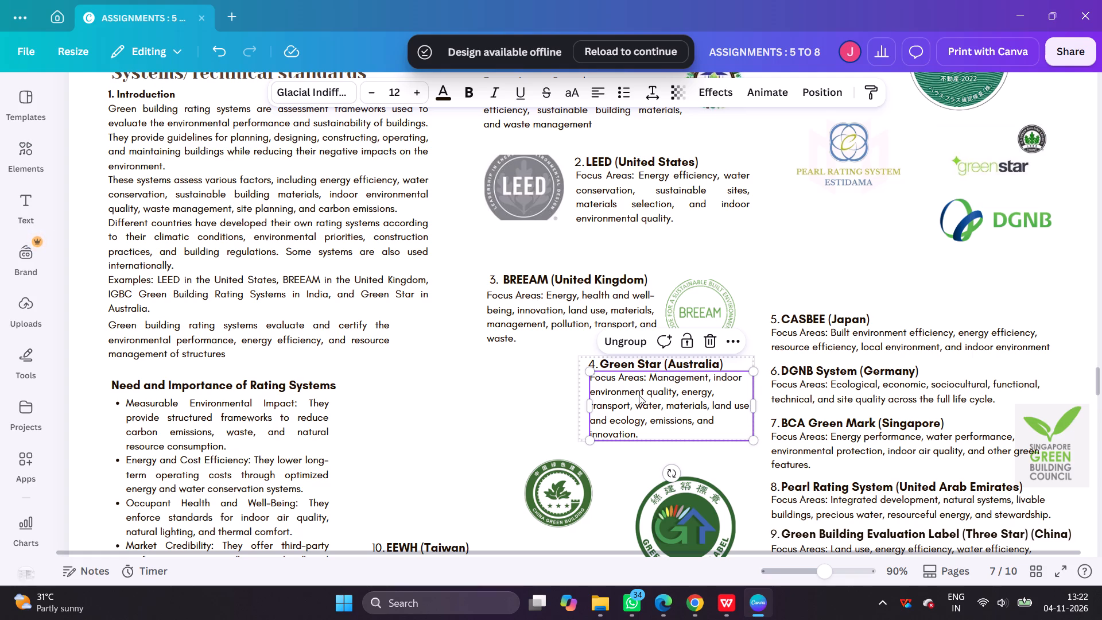
Add a little space between the Green Star heading and its description, and shift the whole group slightly down.
{"action": "left_click_drag", "start_coordinate": [639, 395], "coordinate": [639, 402], "text": "shift"}
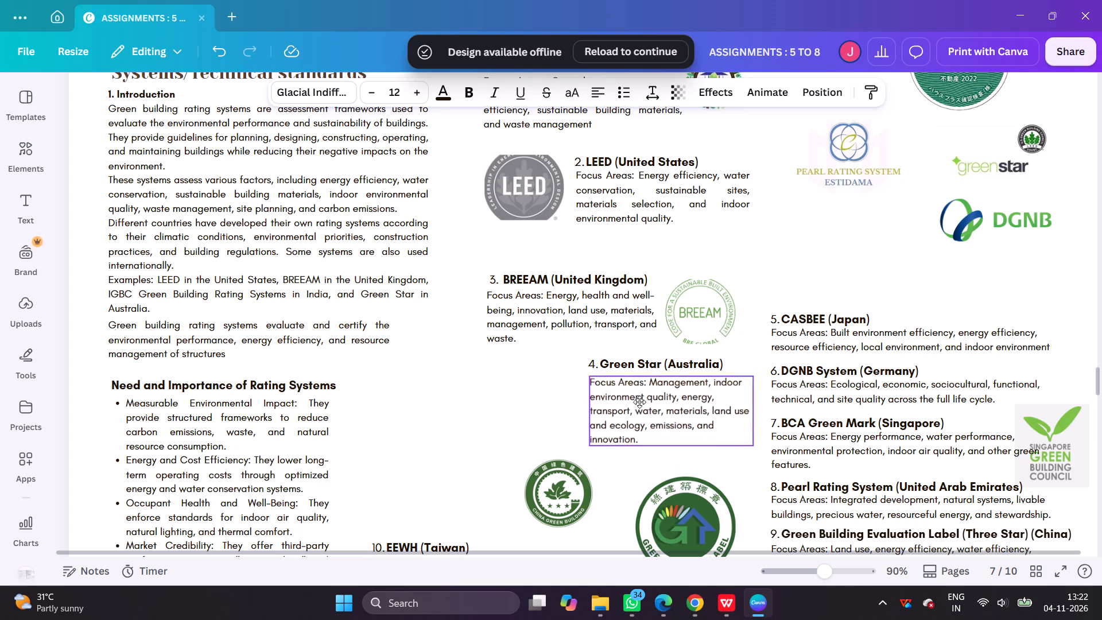
{"action": "left_click_drag", "start_coordinate": [639, 402], "coordinate": [639, 398], "text": "shift"}
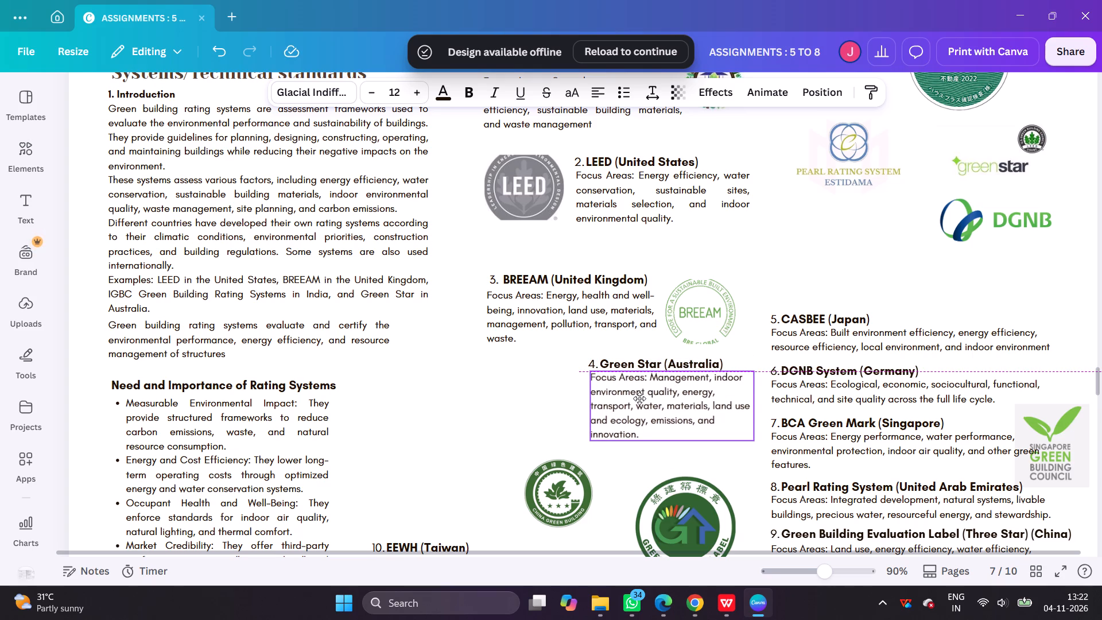
{"action": "left_click_drag", "start_coordinate": [639, 398], "coordinate": [639, 401], "text": "shift"}
{"action": "left_click", "coordinate": [507, 399]}
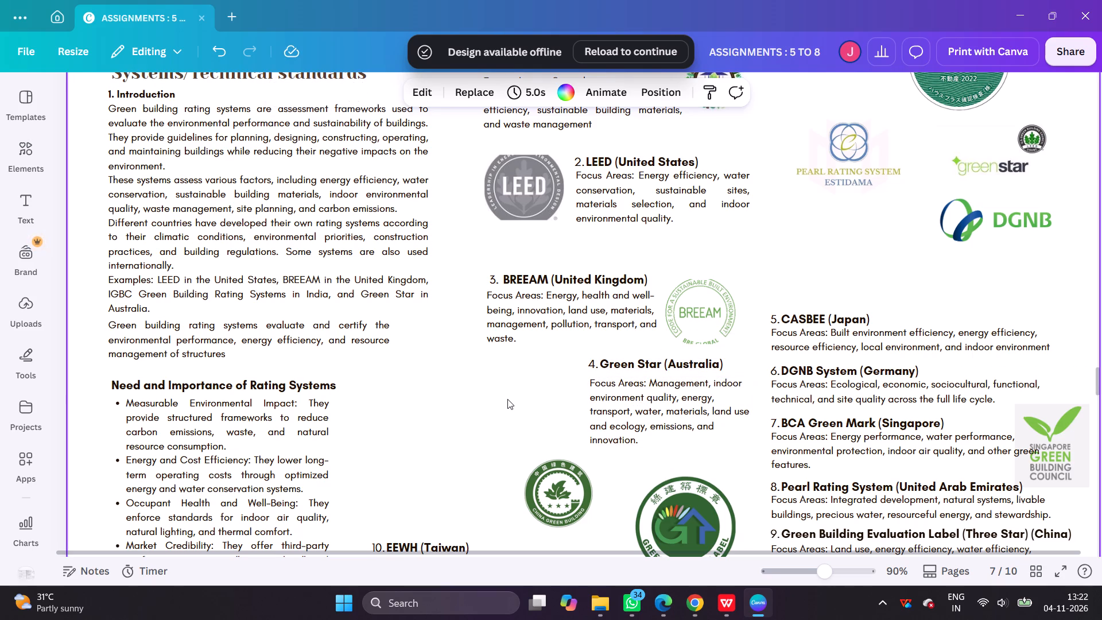
{"action": "left_click_drag", "start_coordinate": [670, 367], "coordinate": [672, 376], "text": "shift"}
{"action": "left_click", "coordinate": [518, 410]}
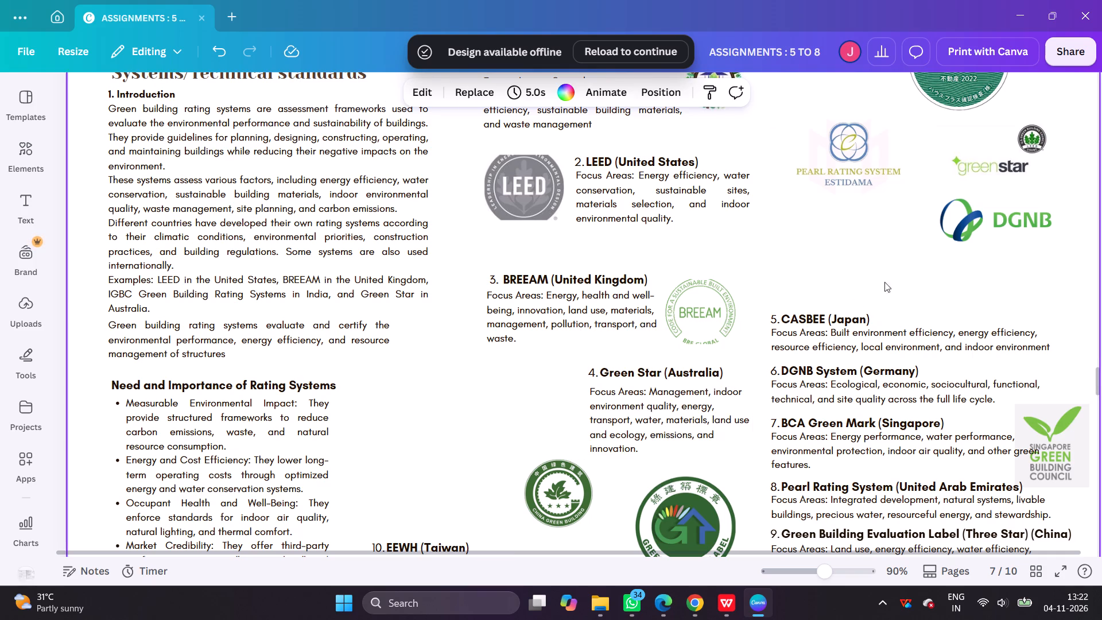
Move the Green Star logo into the second column, into the space left of the Green Star entry.
{"action": "scroll", "coordinate": [921, 249], "scroll_direction": "up", "scroll_amount": 2}
{"action": "scroll", "coordinate": [921, 249], "scroll_direction": "down", "scroll_amount": 1}
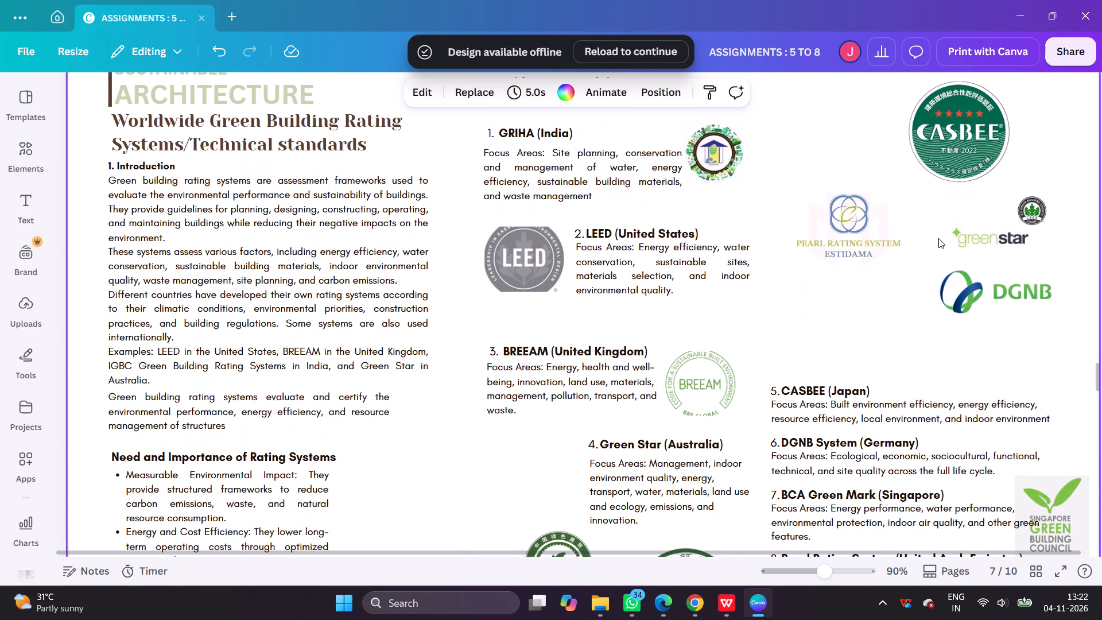
{"action": "left_click_drag", "start_coordinate": [983, 234], "coordinate": [521, 468]}
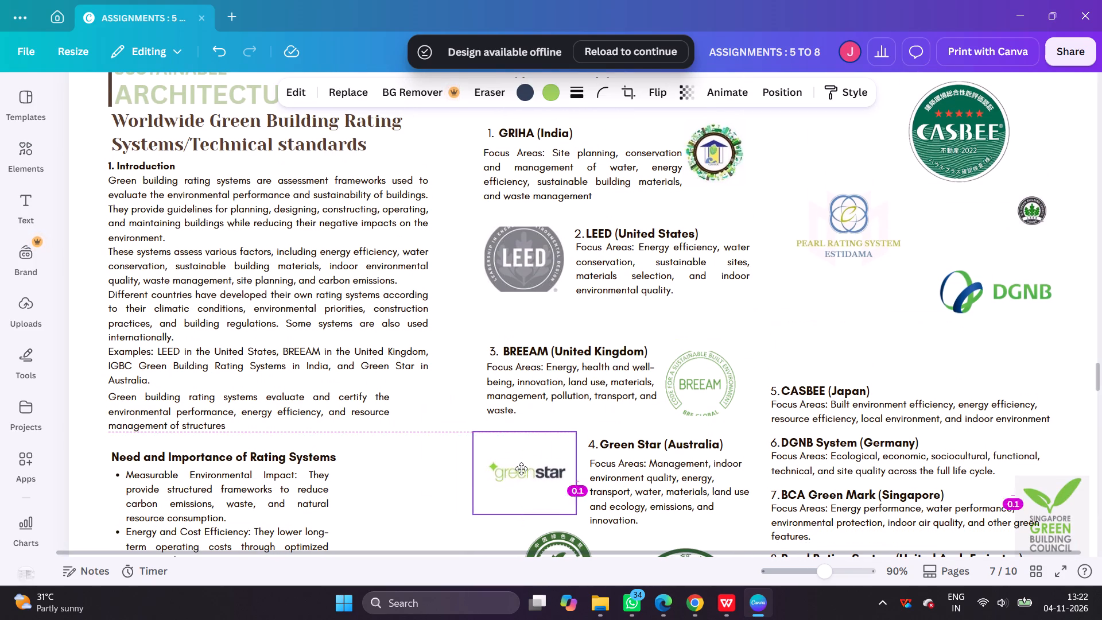
{"action": "left_click_drag", "start_coordinate": [521, 468], "coordinate": [529, 472]}
Justify the Green Star text and extend its description's left edge to line up with the heading box.
{"action": "scroll", "coordinate": [526, 432], "scroll_direction": "down", "scroll_amount": 2}
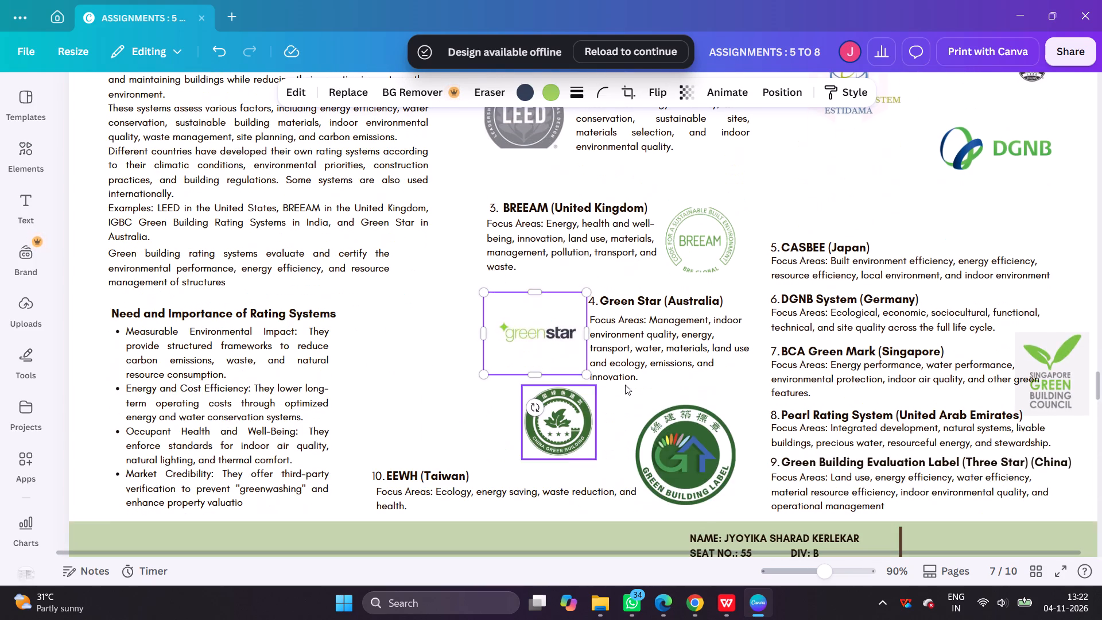
{"action": "left_click", "coordinate": [693, 341]}
{"action": "triple_click", "coordinate": [624, 94]}
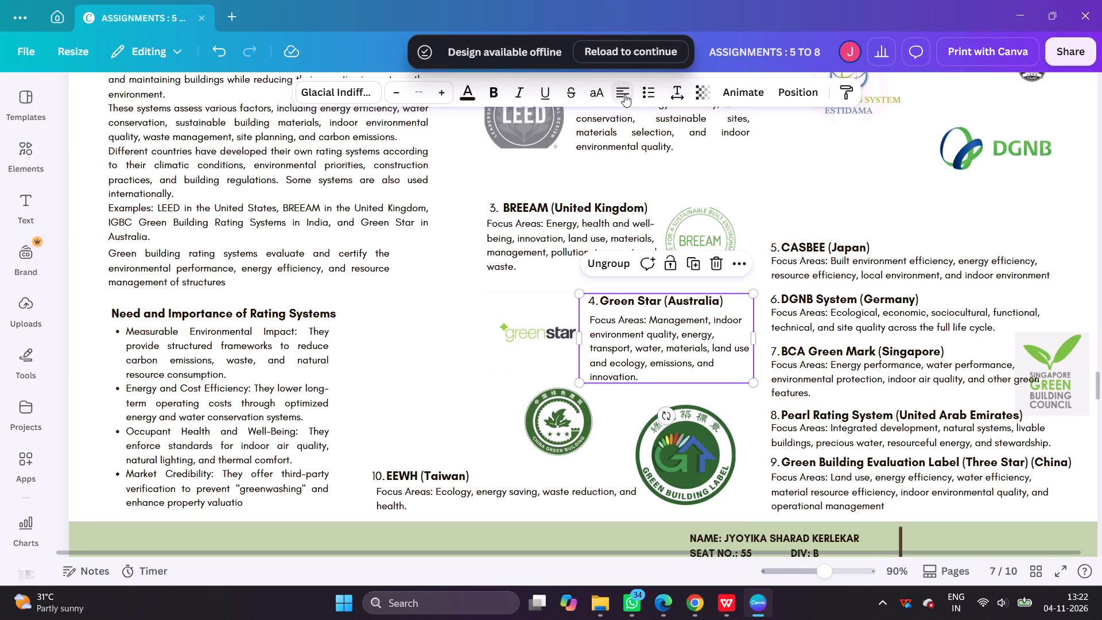
{"action": "left_click", "coordinate": [492, 391]}
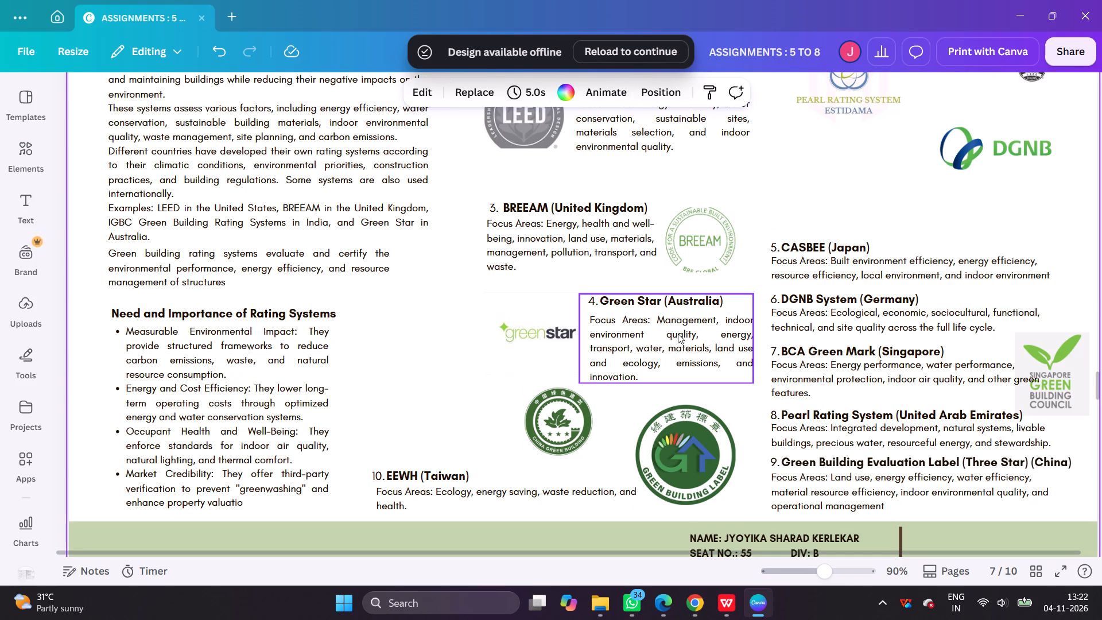
{"action": "double_click", "coordinate": [678, 334]}
{"action": "left_click", "coordinate": [614, 295]}
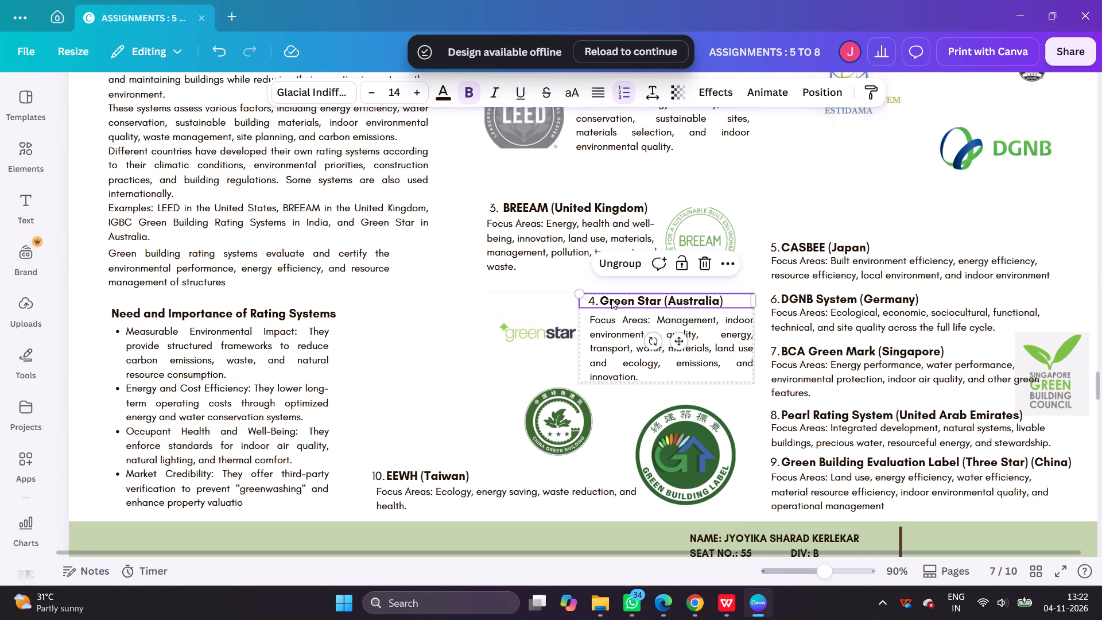
{"action": "left_click", "coordinate": [712, 338]}
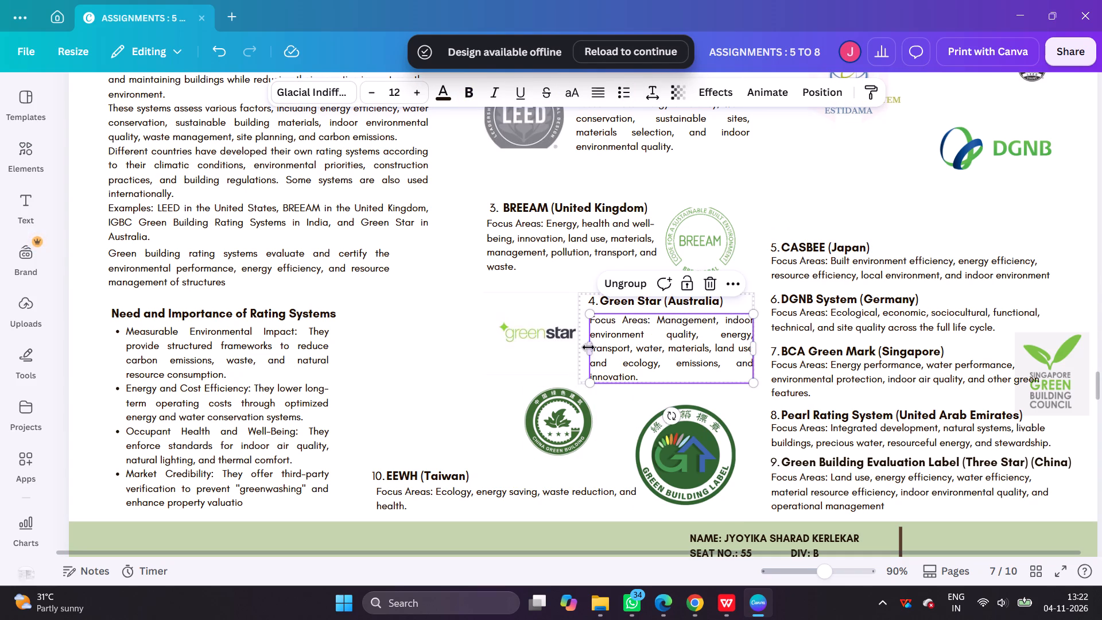
{"action": "left_click_drag", "start_coordinate": [588, 347], "coordinate": [581, 347]}
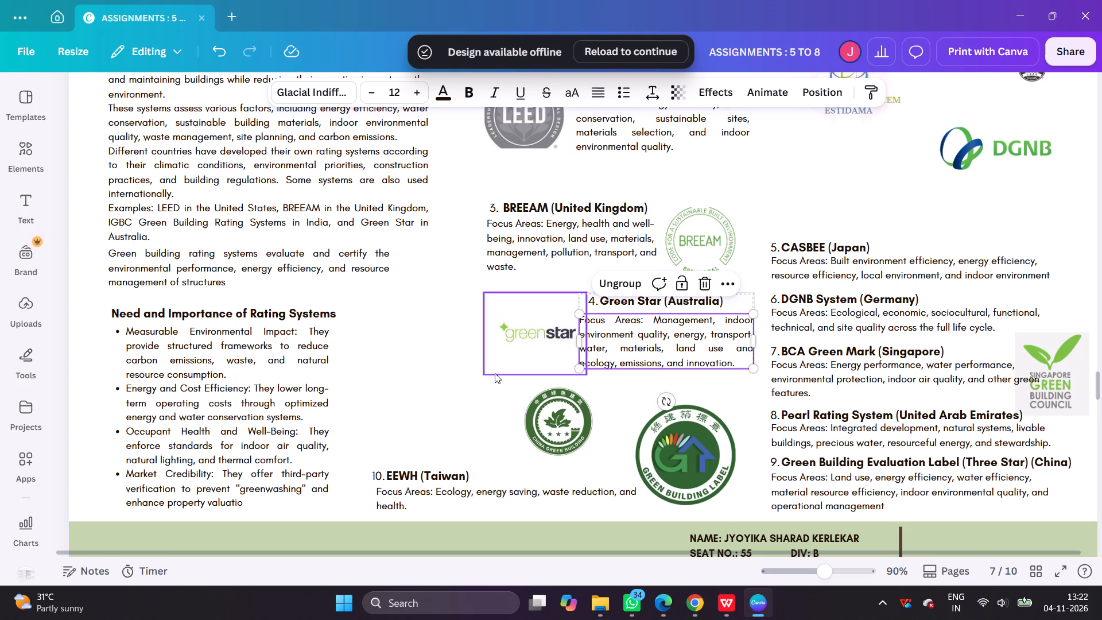
Shrink the Green Star logo so it no longer overlaps the Green Star text beside it.
{"action": "left_click", "coordinate": [492, 375]}
{"action": "left_click", "coordinate": [519, 332]}
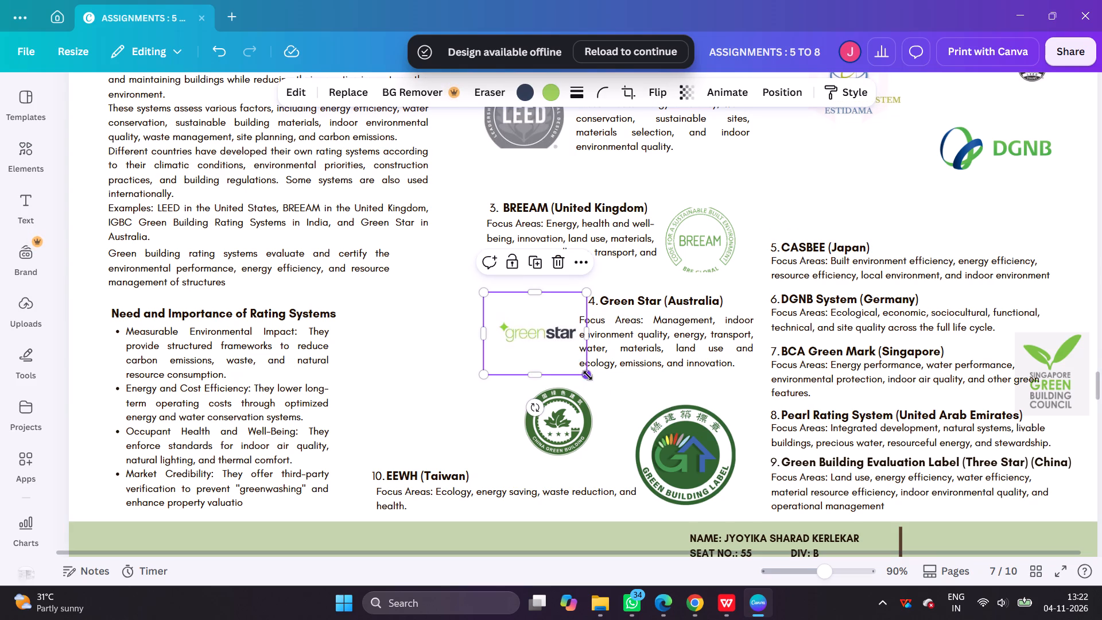
{"action": "left_click_drag", "start_coordinate": [588, 375], "coordinate": [569, 368]}
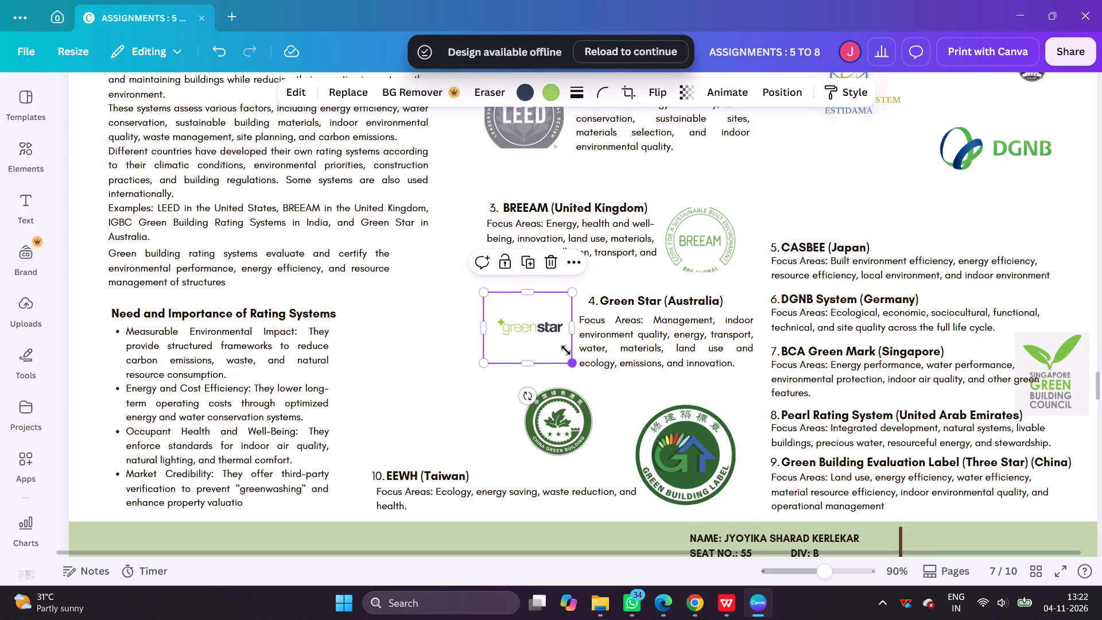
{"action": "left_click", "coordinate": [545, 144]}
{"action": "left_click", "coordinate": [545, 338]}
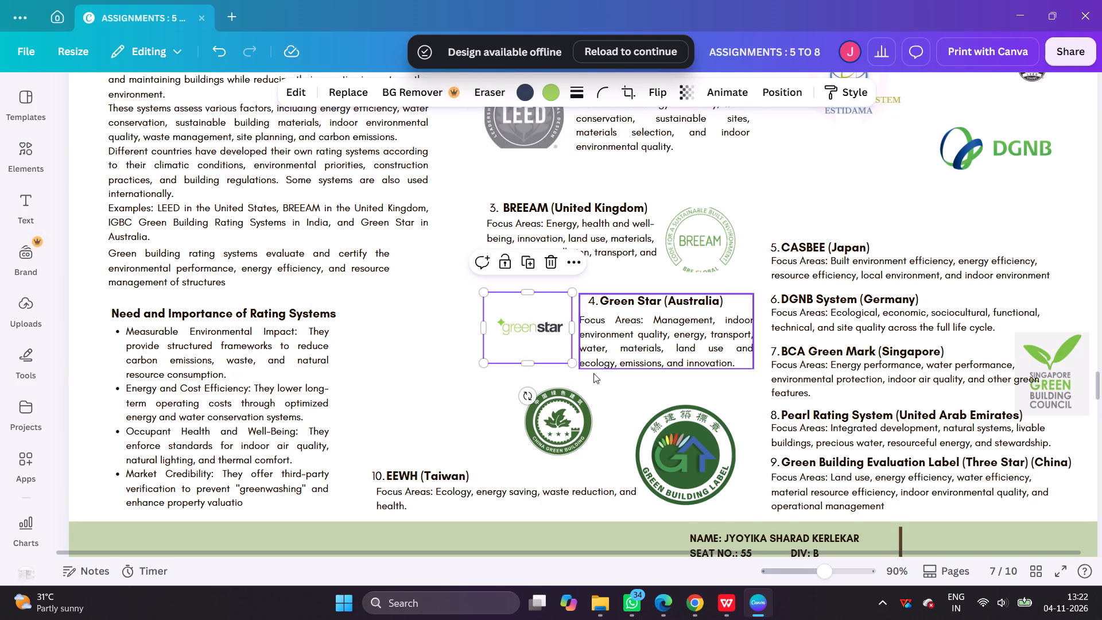
{"action": "left_click", "coordinate": [570, 365]}
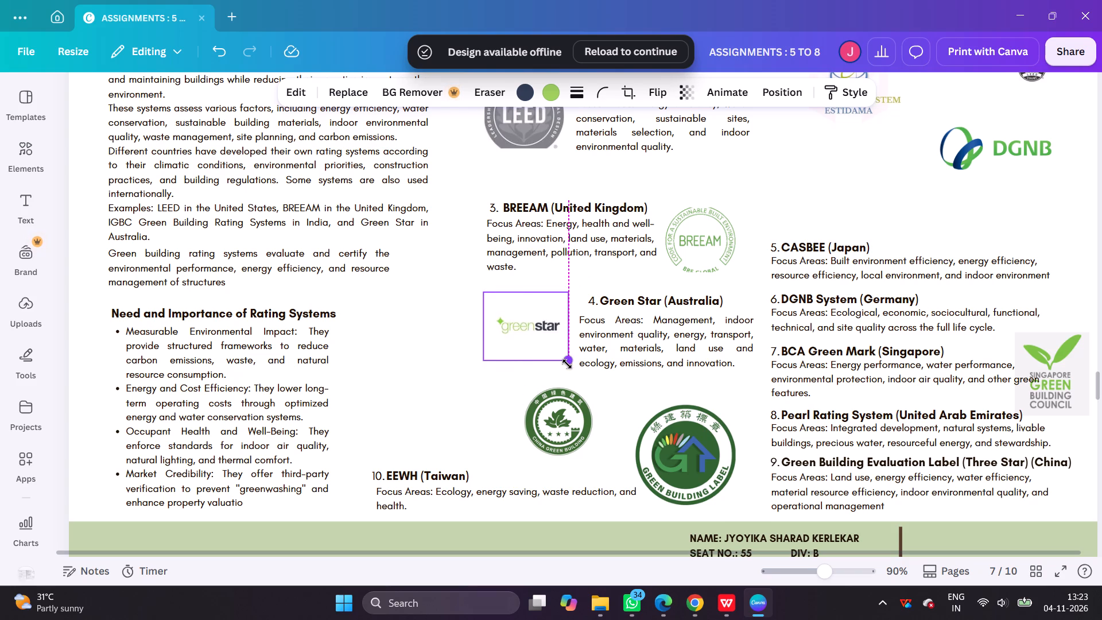
{"action": "left_click", "coordinate": [507, 401]}
Nudge the Green Star description up inside its group so it sits closer to its heading.
{"action": "double_click", "coordinate": [651, 335]}
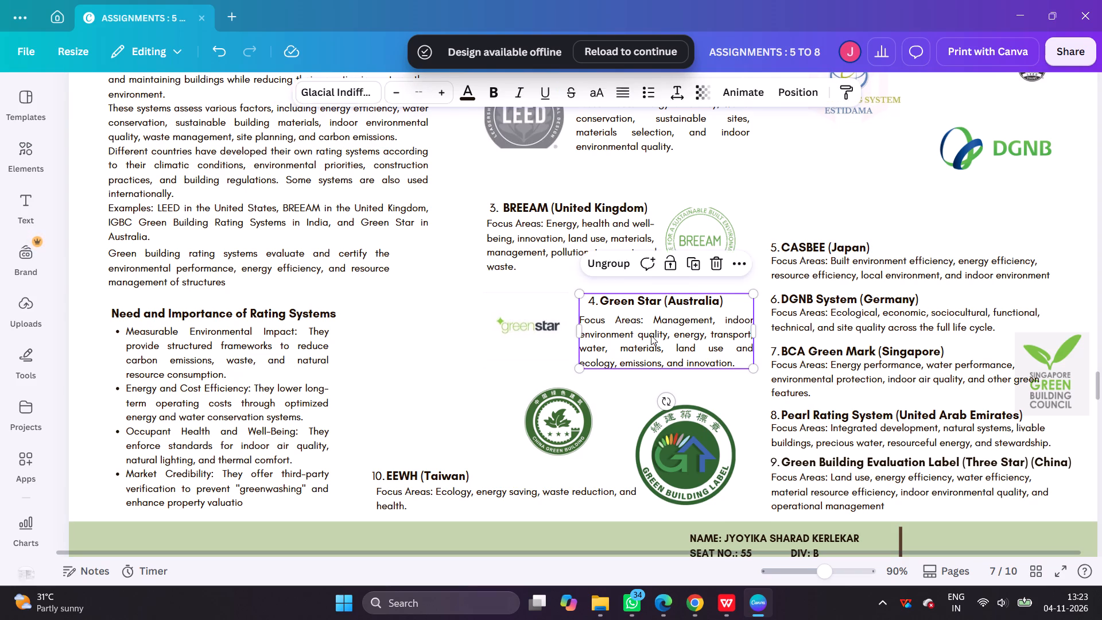
{"action": "left_click", "coordinate": [650, 336]}
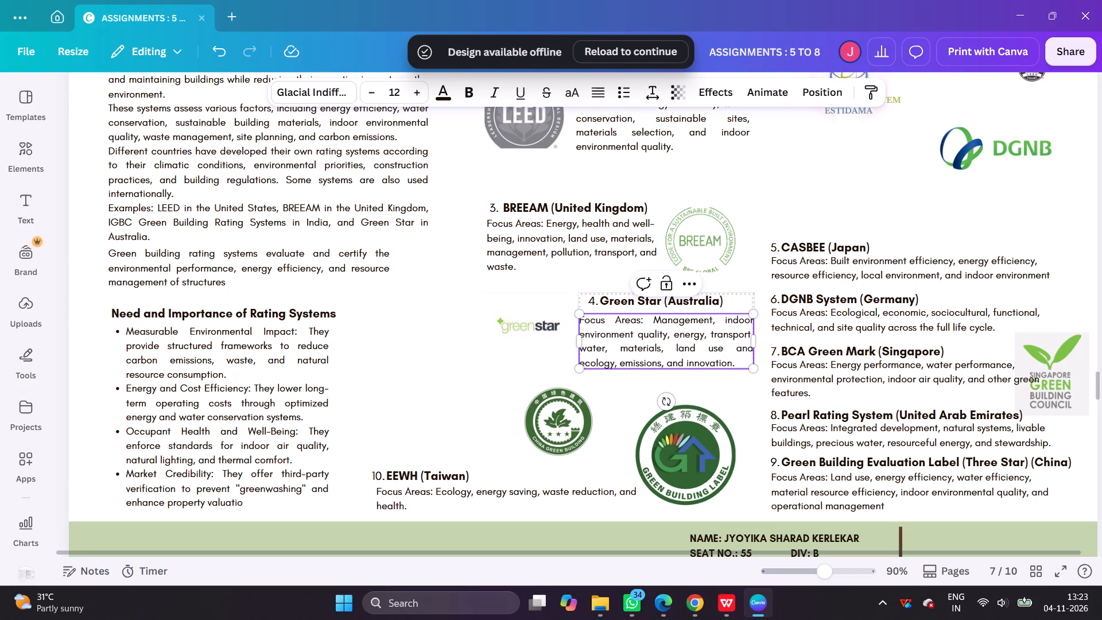
{"action": "left_click", "coordinate": [615, 328], "text": "shift"}
{"action": "left_click", "coordinate": [612, 305]}
{"action": "left_click", "coordinate": [611, 331], "text": "shift"}
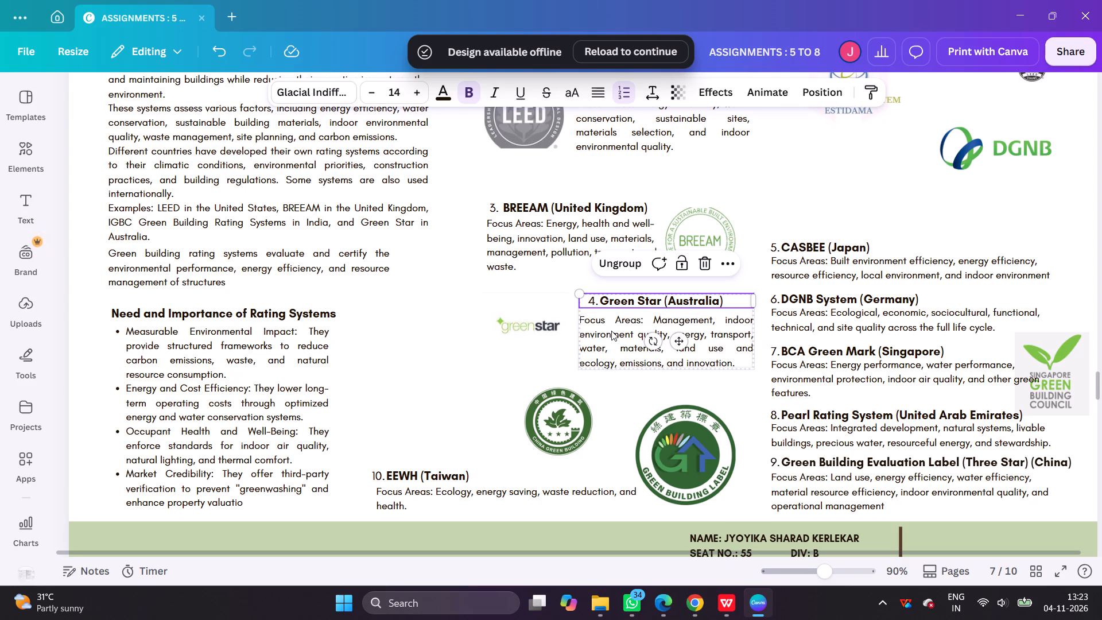
{"action": "left_click", "coordinate": [611, 338]}
{"action": "left_click_drag", "start_coordinate": [611, 339], "coordinate": [612, 334], "text": "shift"}
{"action": "left_click", "coordinate": [622, 394]}
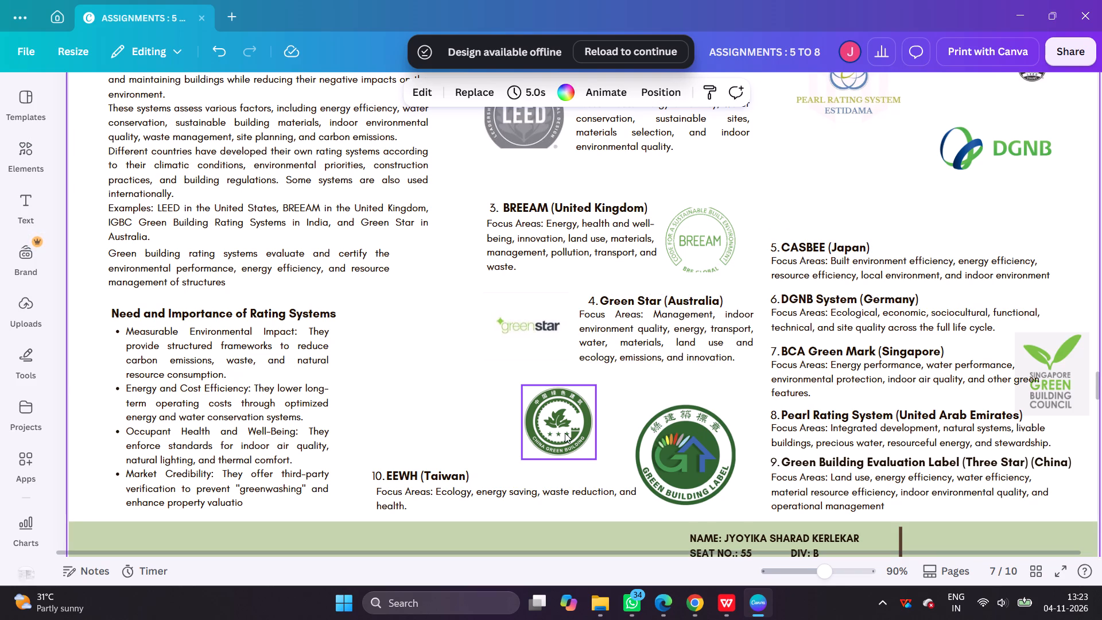
Move the China Green Building logo to the third column, at the right end of the Green Building Evaluation Label entry.
{"action": "left_click_drag", "start_coordinate": [559, 431], "coordinate": [1073, 496]}
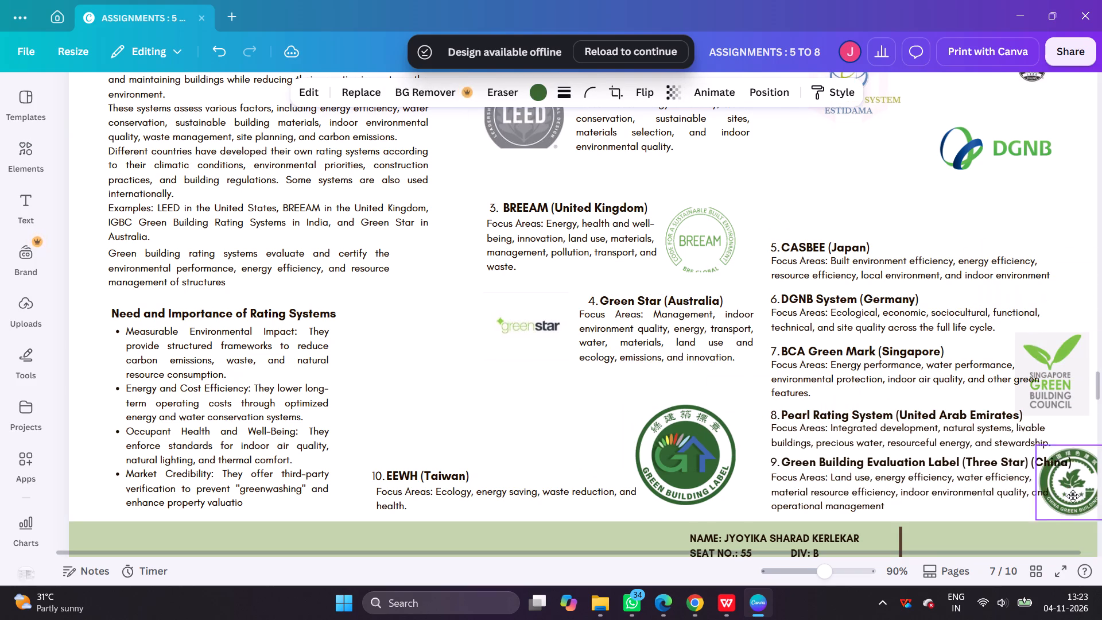
{"action": "left_click_drag", "start_coordinate": [1073, 496], "coordinate": [1069, 500]}
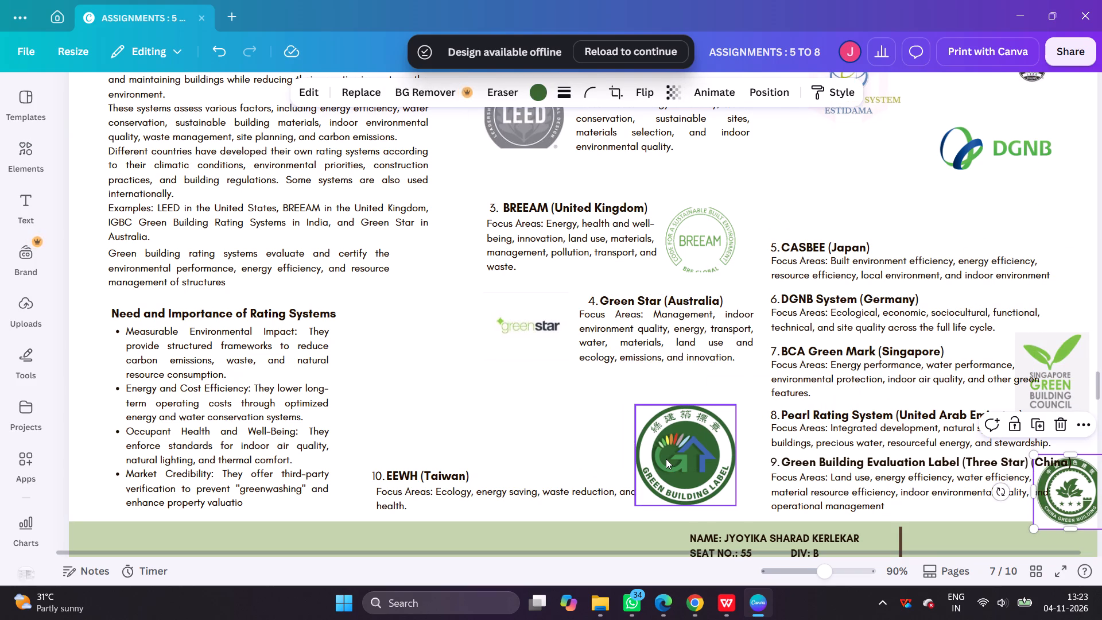
Move the Green Building Label logo slightly down and shrink it beside the EEWH (Taiwan) entry.
{"action": "left_click_drag", "start_coordinate": [666, 459], "coordinate": [668, 476]}
{"action": "left_click_drag", "start_coordinate": [643, 423], "coordinate": [669, 451]}
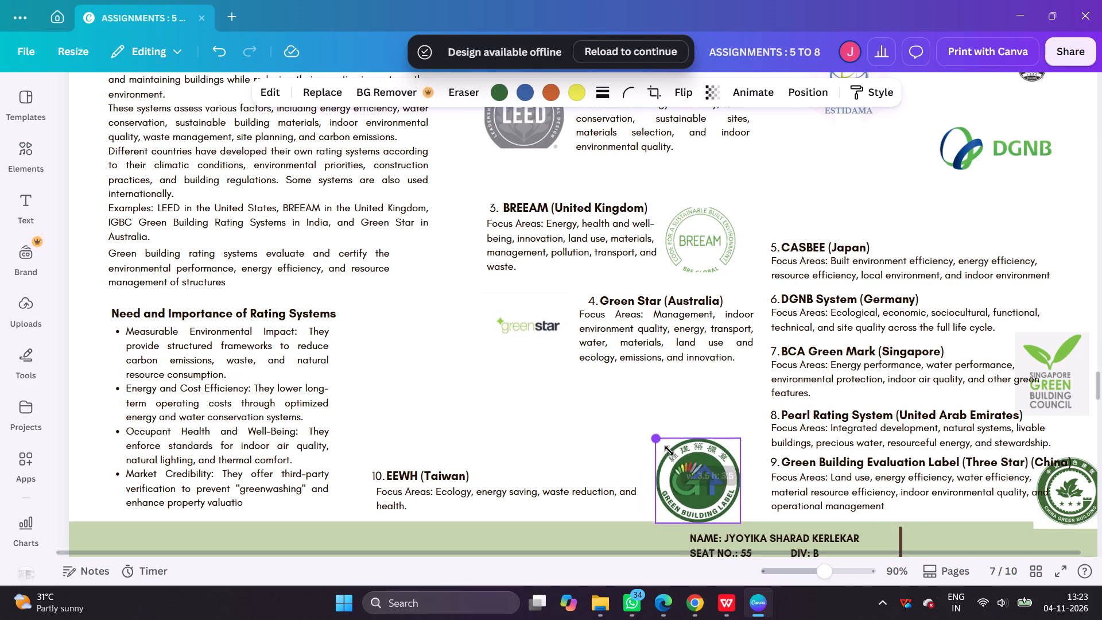
{"action": "left_click_drag", "start_coordinate": [669, 451], "coordinate": [674, 459]}
Move the CASBEE (Japan) heading and description group into the second column, below the Green Star entry.
{"action": "scroll", "coordinate": [793, 445], "scroll_direction": "up", "scroll_amount": 2}
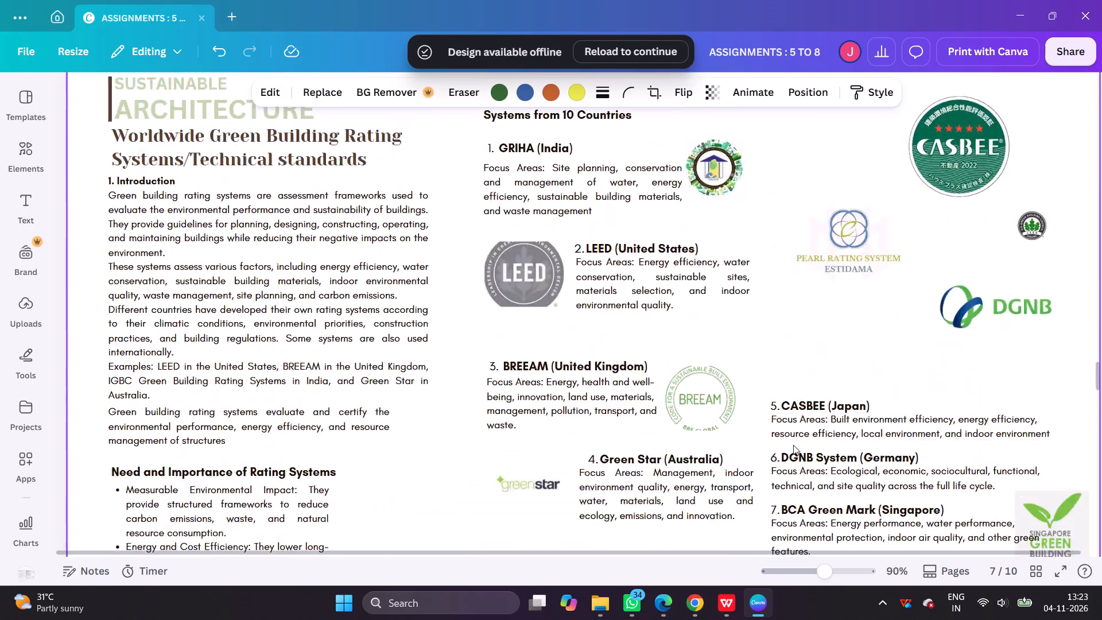
{"action": "scroll", "coordinate": [800, 428], "scroll_direction": "down", "scroll_amount": 1}
{"action": "left_click_drag", "start_coordinate": [847, 421], "coordinate": [830, 479]}
{"action": "scroll", "coordinate": [813, 414], "scroll_direction": "down", "scroll_amount": 2}
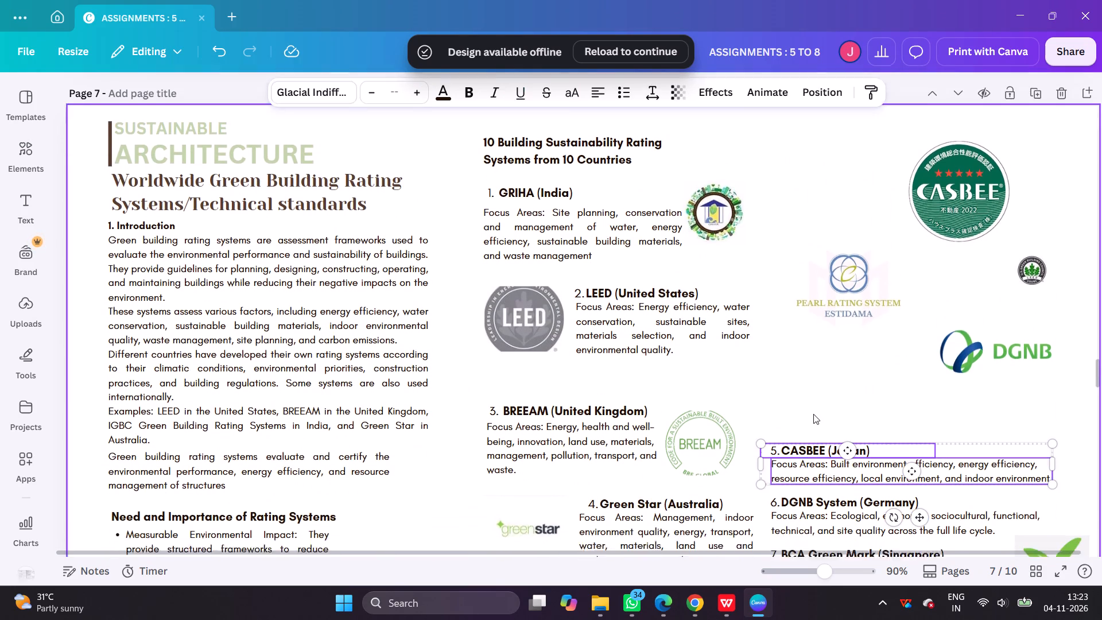
{"action": "left_click", "coordinate": [866, 284]}
{"action": "left_click_drag", "start_coordinate": [802, 323], "coordinate": [583, 444]}
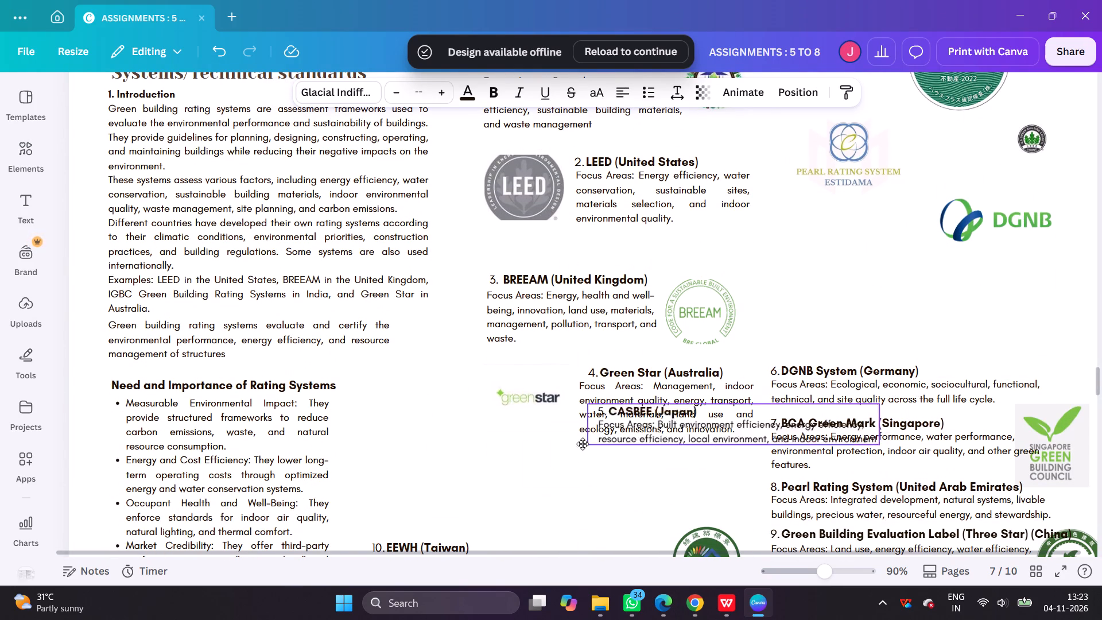
{"action": "left_click_drag", "start_coordinate": [583, 444], "coordinate": [527, 478]}
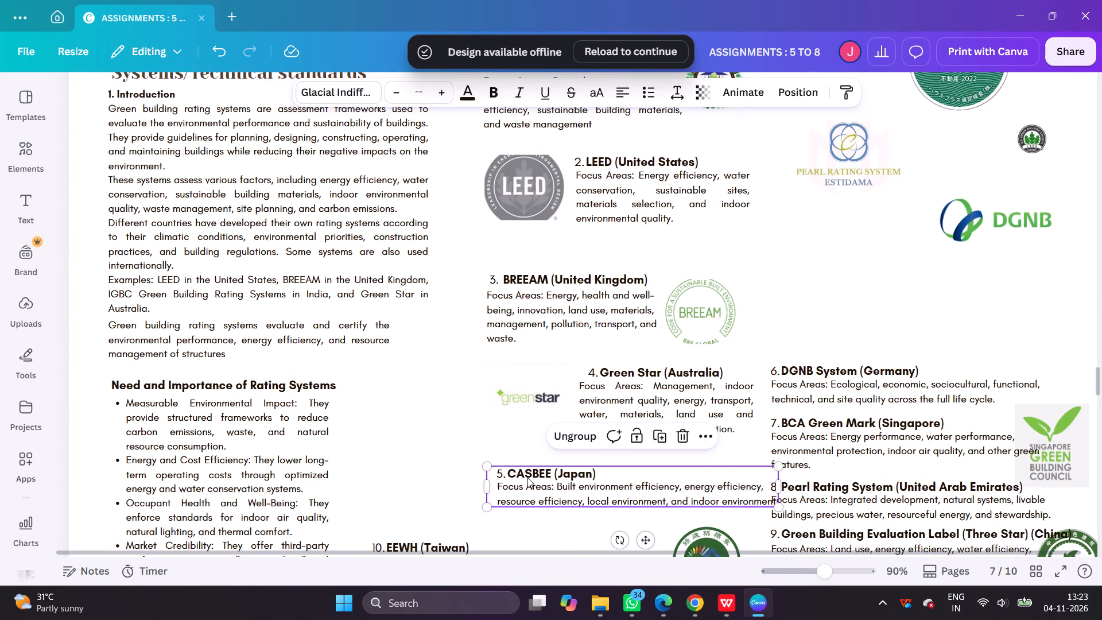
Narrow the CASBEE description to about the width of the BREEAM description and justify the group's text.
{"action": "left_click", "coordinate": [562, 493]}
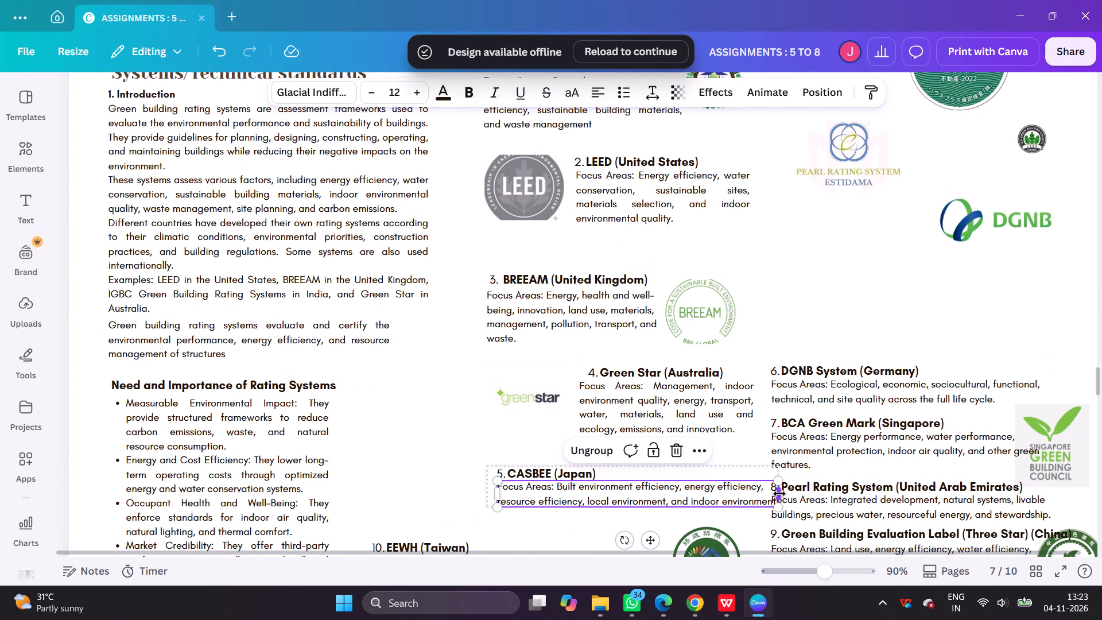
{"action": "left_click_drag", "start_coordinate": [779, 494], "coordinate": [658, 478]}
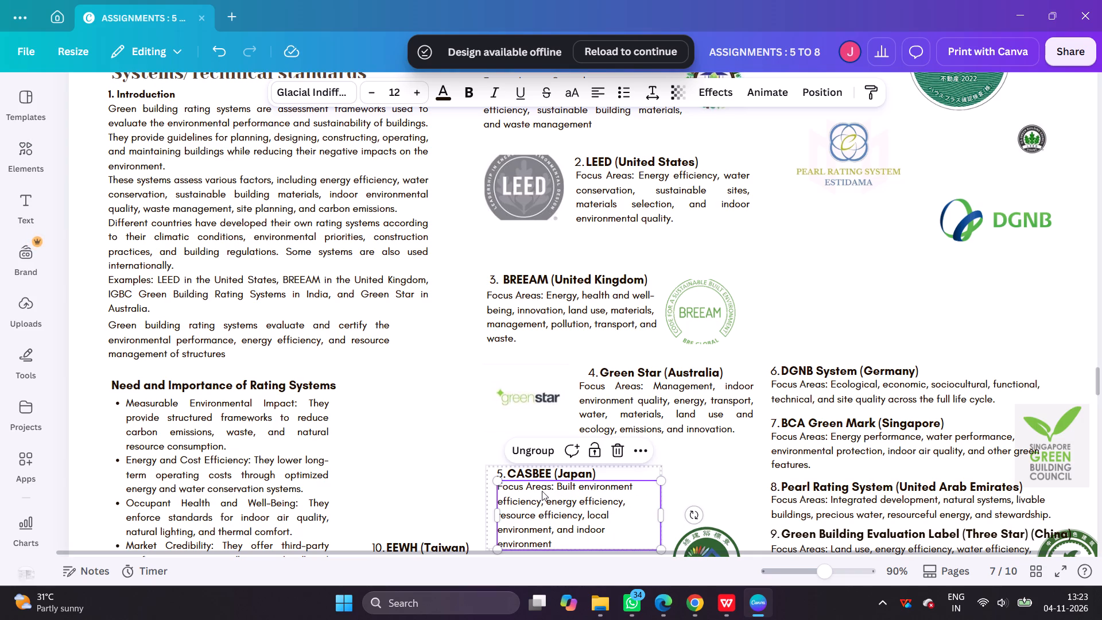
{"action": "left_click", "coordinate": [535, 475]}
{"action": "scroll", "coordinate": [651, 436], "scroll_direction": "down", "scroll_amount": 2}
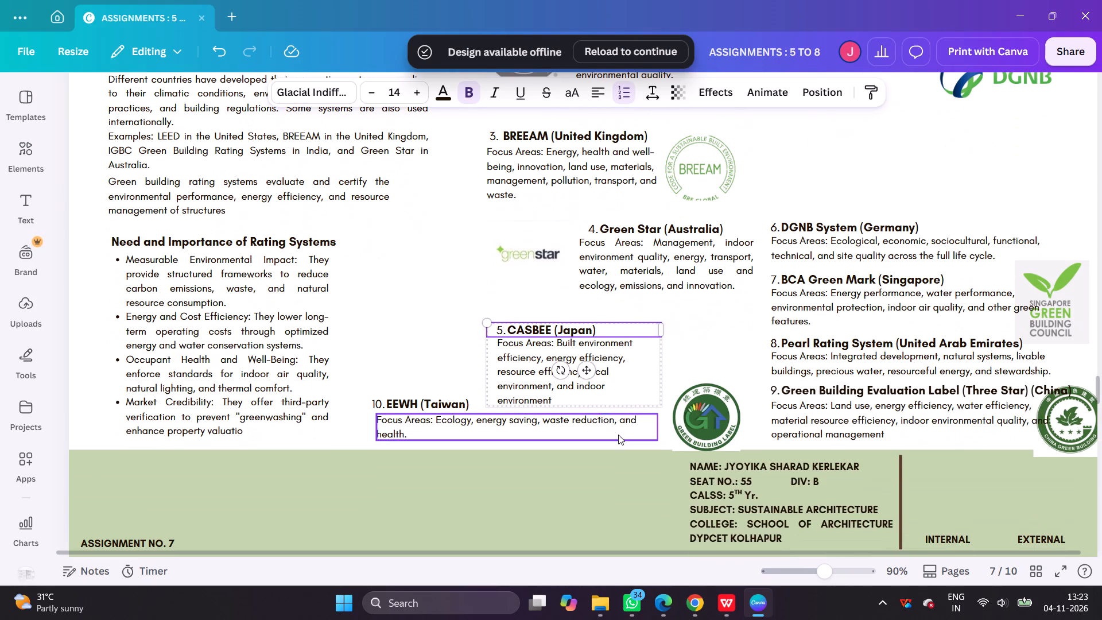
{"action": "left_click", "coordinate": [708, 339]}
{"action": "left_click", "coordinate": [595, 351]}
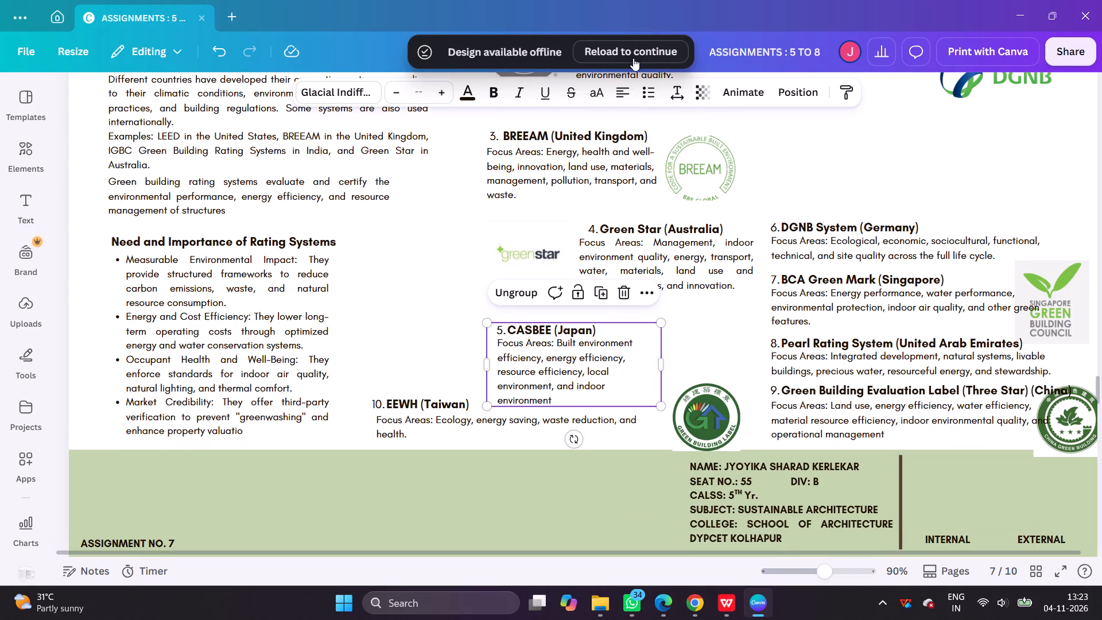
{"action": "triple_click", "coordinate": [623, 95]}
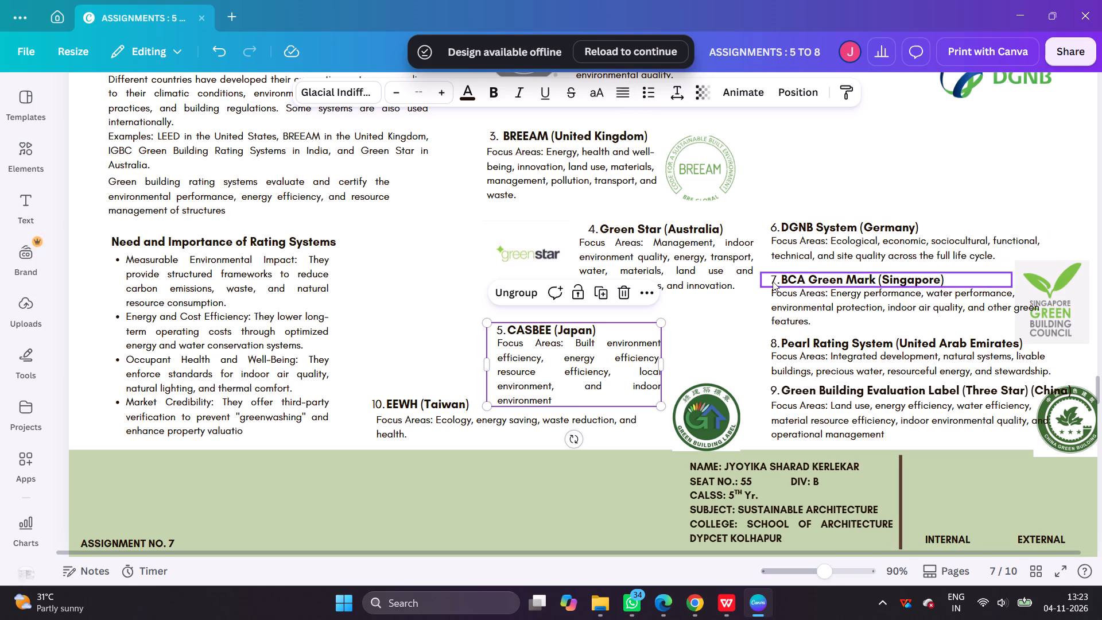
{"action": "left_click", "coordinate": [700, 319]}
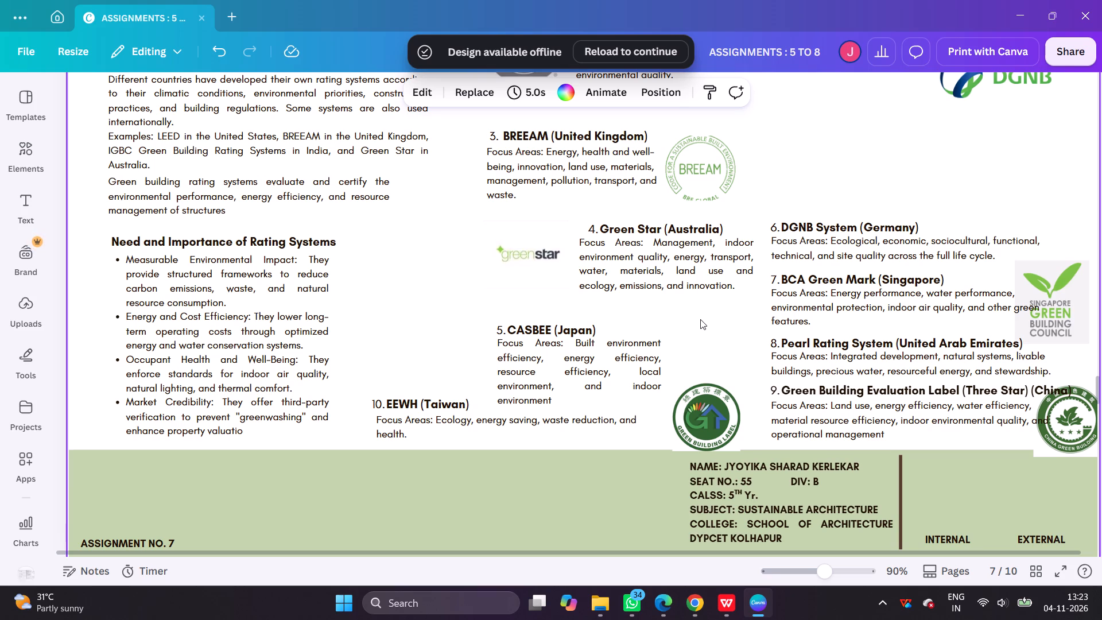
Move the CASBEE group slightly up, closer to the Green Star entry.
{"action": "left_click_drag", "start_coordinate": [561, 361], "coordinate": [561, 358]}
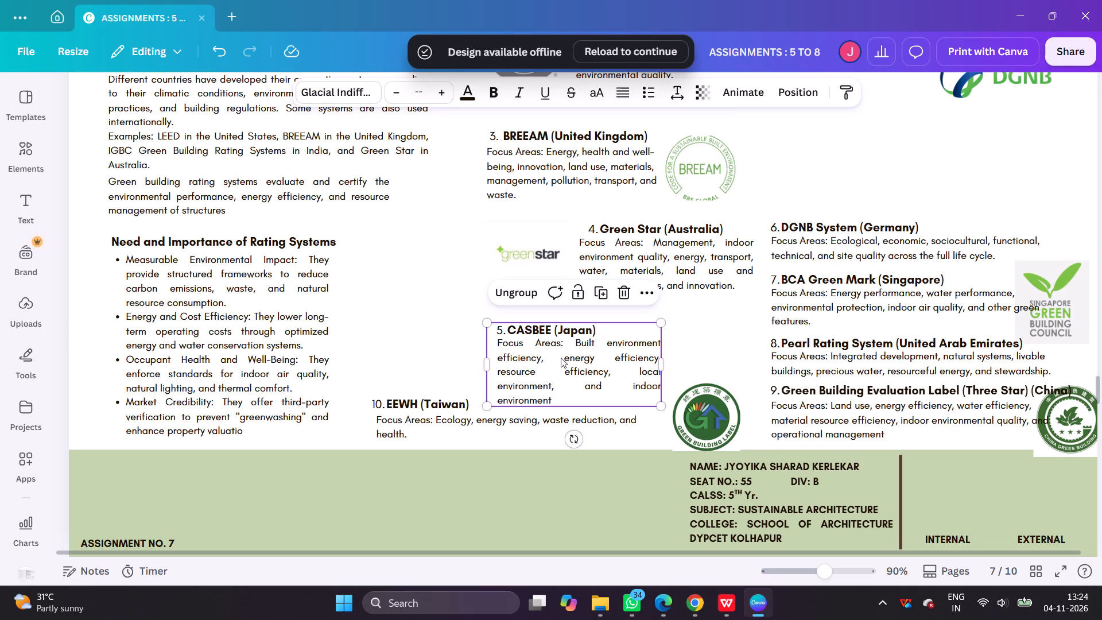
{"action": "left_click_drag", "start_coordinate": [561, 358], "coordinate": [562, 340]}
{"action": "scroll", "coordinate": [754, 375], "scroll_direction": "up", "scroll_amount": 3}
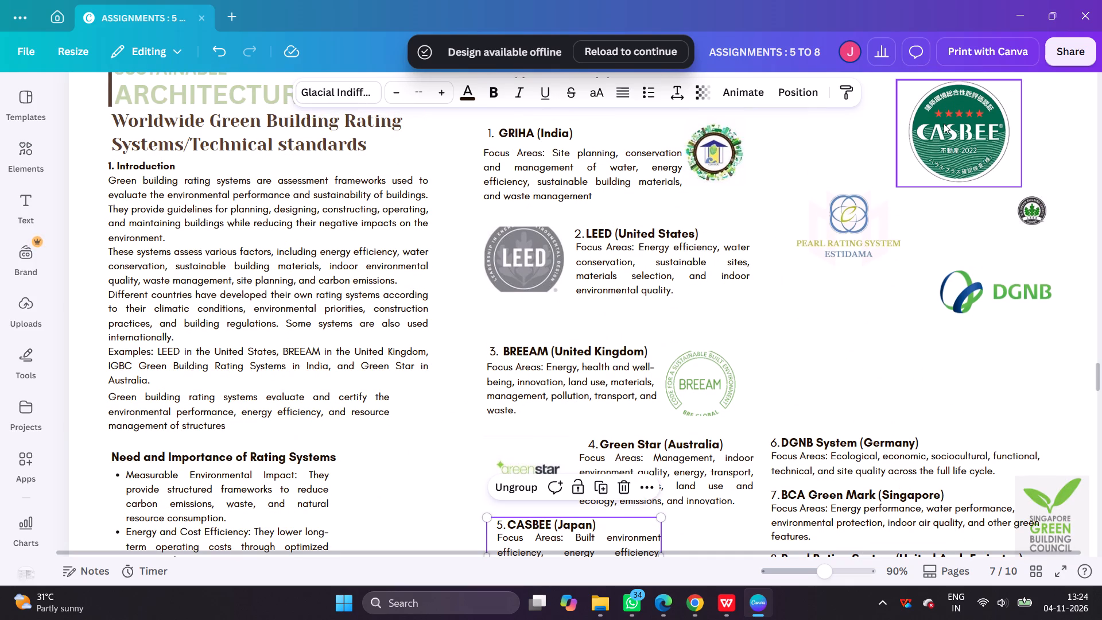
Shrink the CASBEE logo to about 3.3 wide by 2.9 high and place it beside the CASBEE (Japan) description.
{"action": "left_click_drag", "start_coordinate": [944, 123], "coordinate": [531, 348]}
{"action": "left_click_drag", "start_coordinate": [606, 410], "coordinate": [555, 383]}
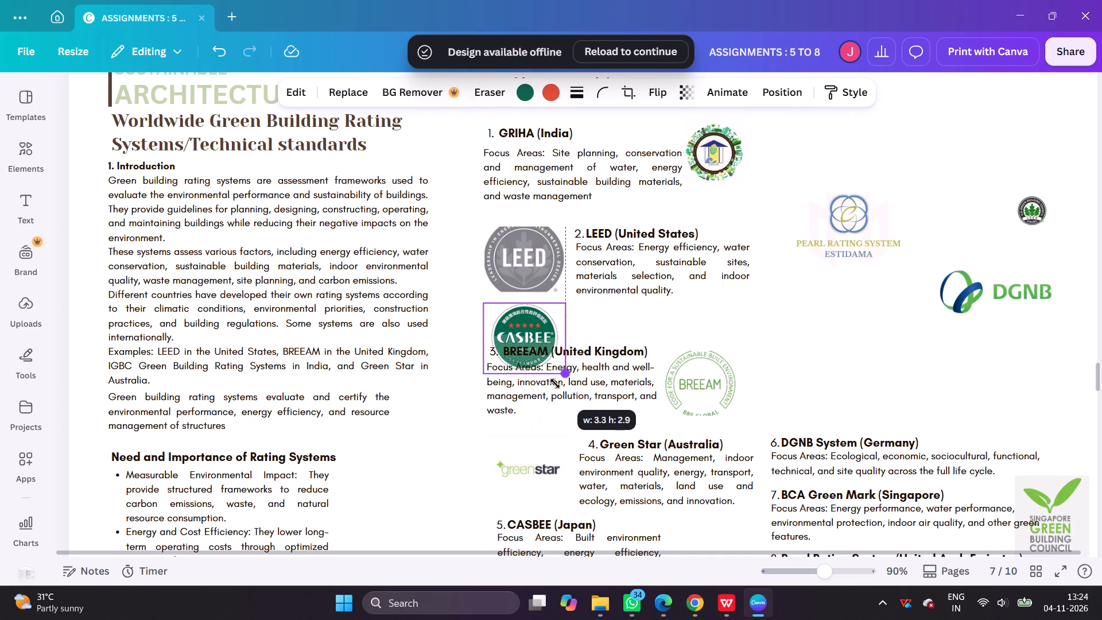
{"action": "left_click_drag", "start_coordinate": [555, 383], "coordinate": [556, 382]}
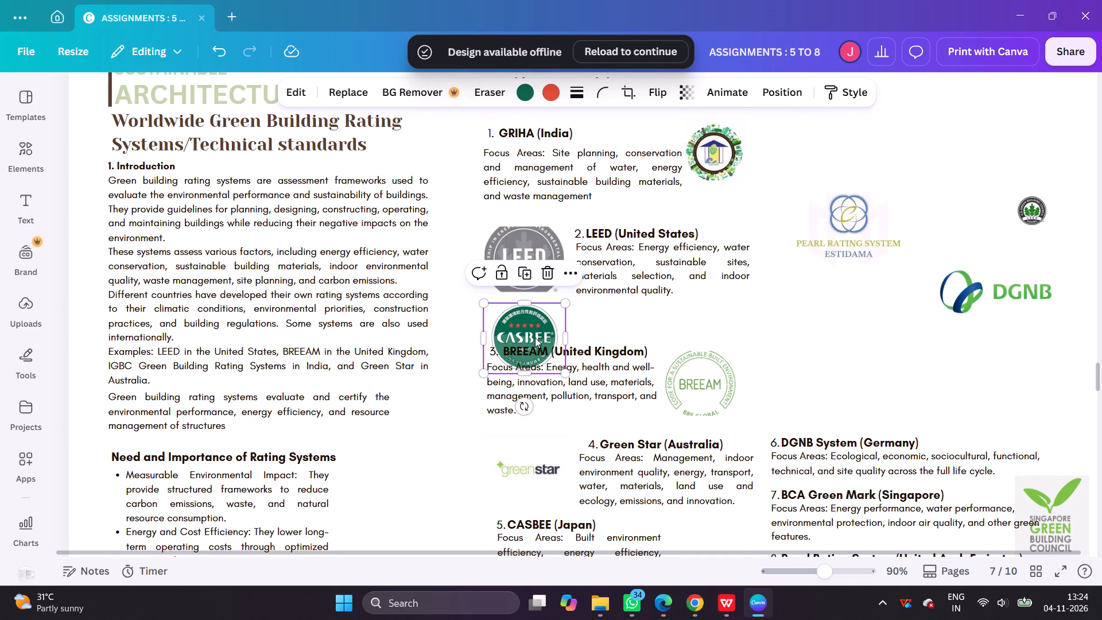
{"action": "scroll", "coordinate": [538, 294], "scroll_direction": "down", "scroll_amount": 1}
{"action": "left_click_drag", "start_coordinate": [530, 248], "coordinate": [711, 473]}
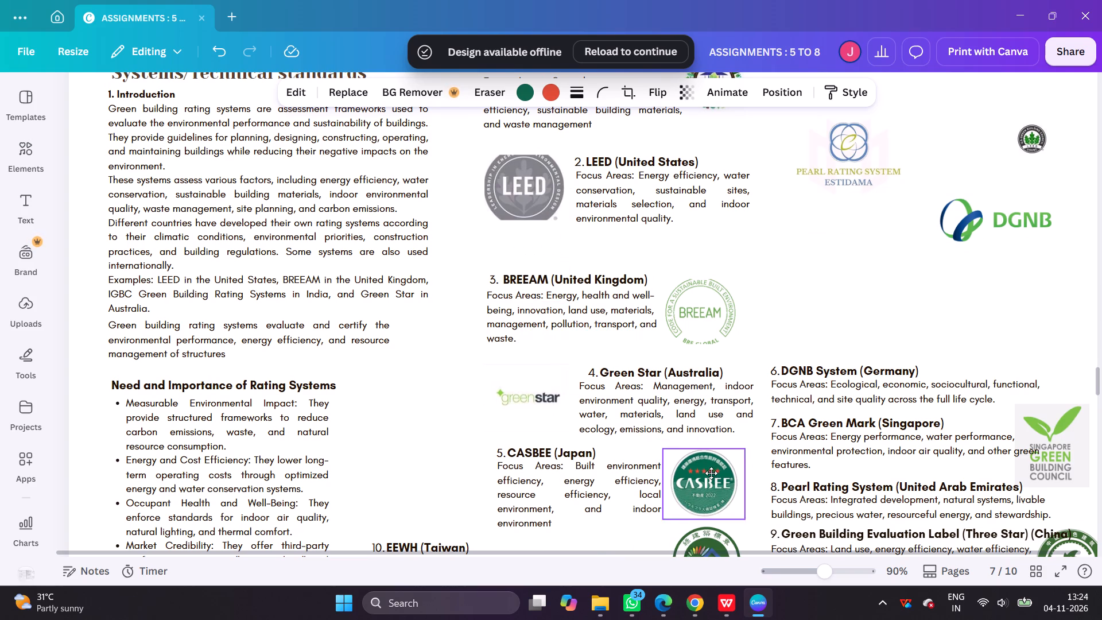
{"action": "left_click_drag", "start_coordinate": [711, 473], "coordinate": [715, 471]}
Move the EEWH (Taiwan) heading, description and Green Building Label logo together into the third column, above the DGNB System entry.
{"action": "scroll", "coordinate": [664, 238], "scroll_direction": "down", "scroll_amount": 2}
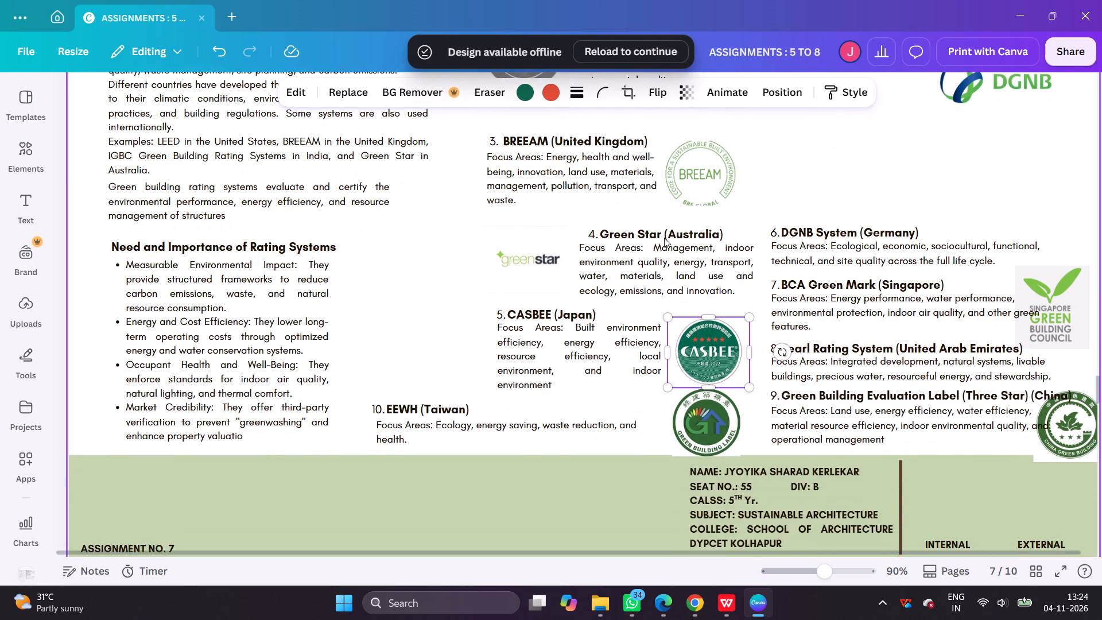
{"action": "left_click", "coordinate": [672, 416]}
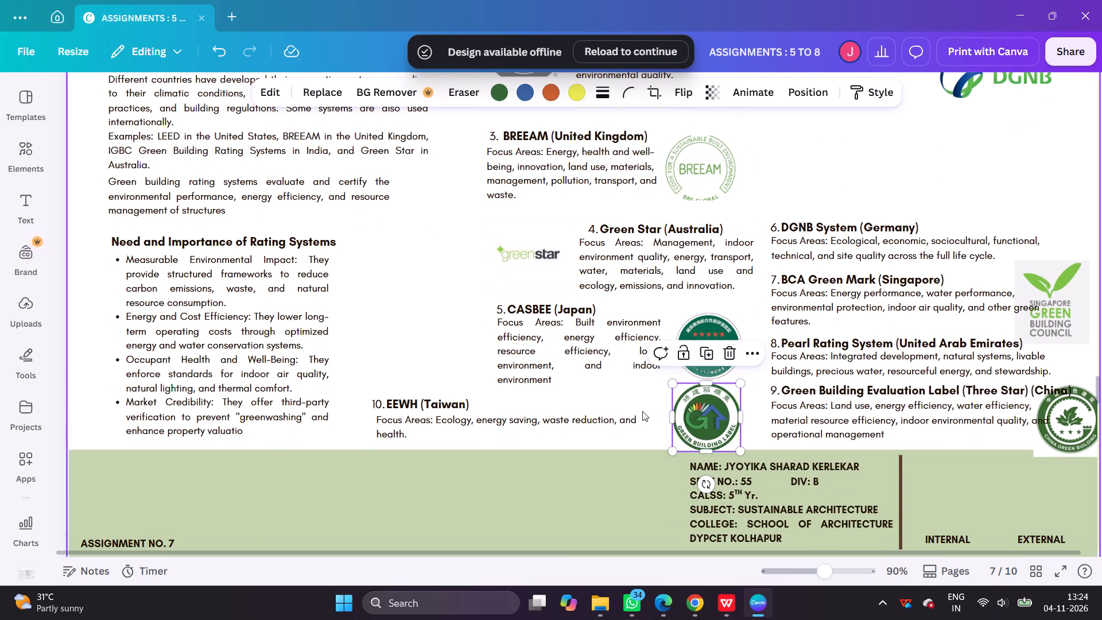
{"action": "left_click_drag", "start_coordinate": [382, 361], "coordinate": [371, 425], "text": "shift"}
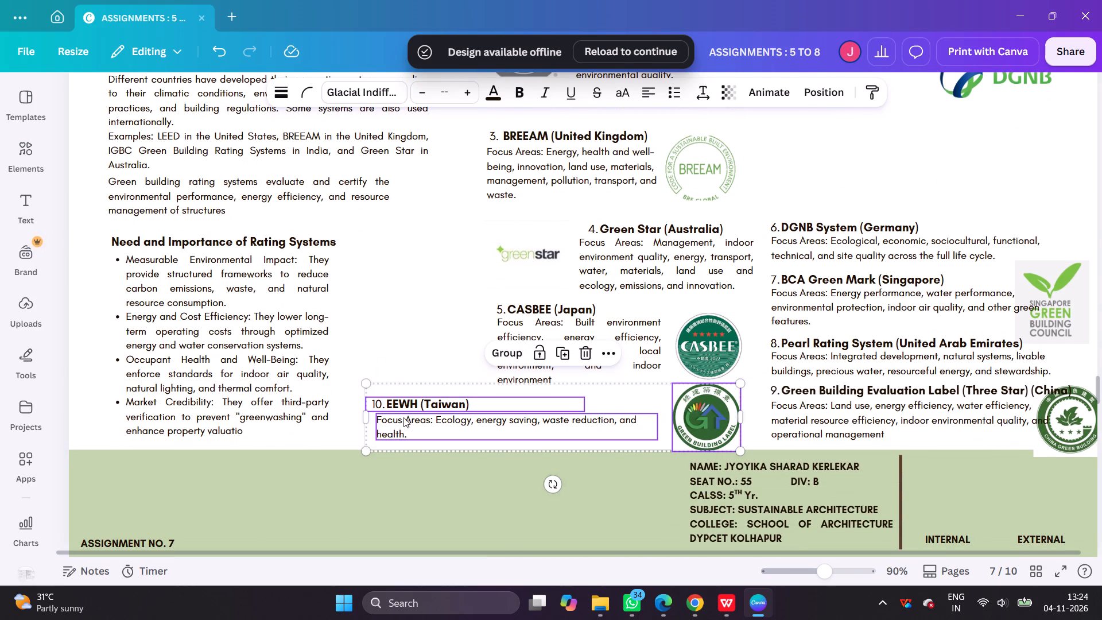
{"action": "left_click_drag", "start_coordinate": [414, 417], "coordinate": [816, 144]}
Move the CASBEE (Japan) text group and its logo together slightly down, further below the Green Star entry.
{"action": "left_click_drag", "start_coordinate": [705, 405], "coordinate": [589, 347]}
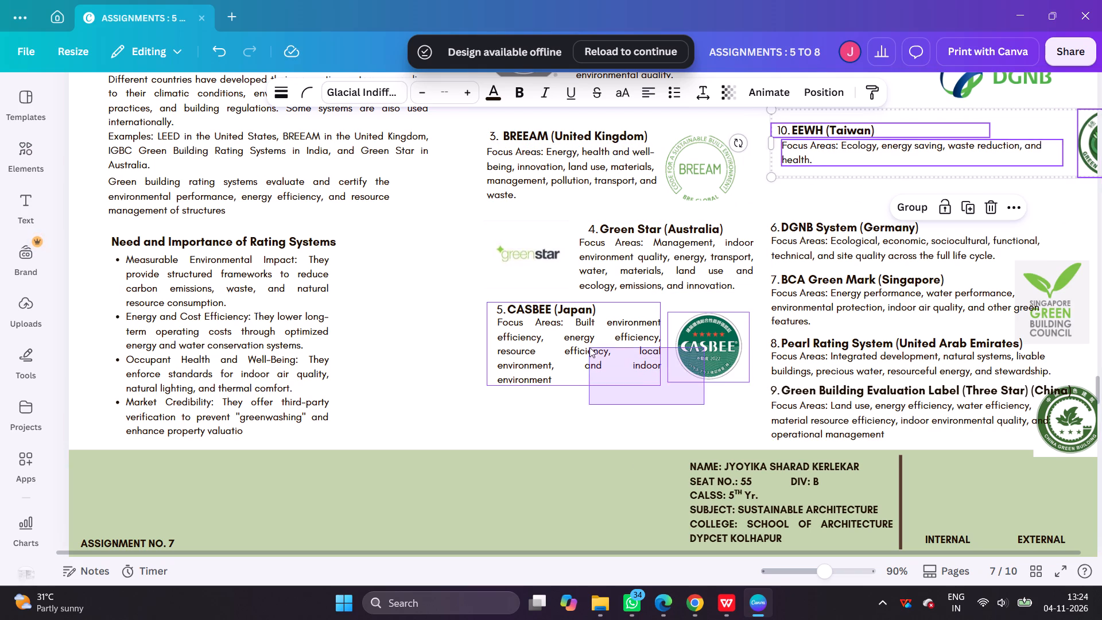
{"action": "left_click_drag", "start_coordinate": [589, 347], "coordinate": [588, 345]}
{"action": "left_click_drag", "start_coordinate": [606, 327], "coordinate": [605, 362], "text": "shift"}
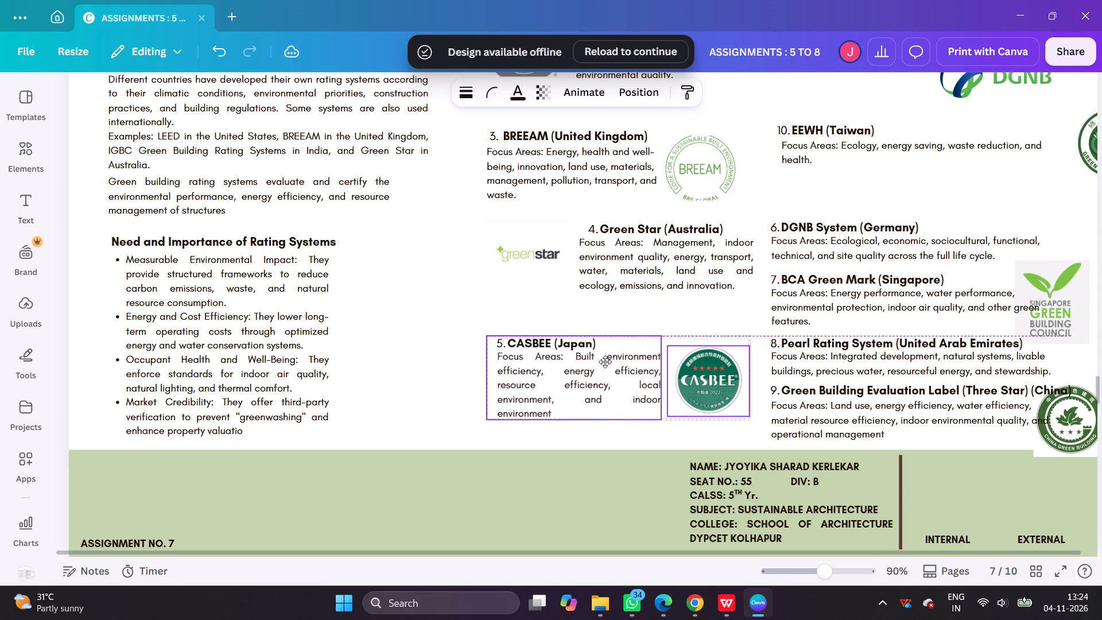
{"action": "left_click_drag", "start_coordinate": [605, 362], "coordinate": [605, 368], "text": "shift"}
Move the Green Star (Australia) logo and text together slightly down to even out the gaps between BREEAM and CASBEE.
{"action": "scroll", "coordinate": [605, 368], "scroll_direction": "up", "scroll_amount": 2}
{"action": "scroll", "coordinate": [605, 368], "scroll_direction": "down", "scroll_amount": 1}
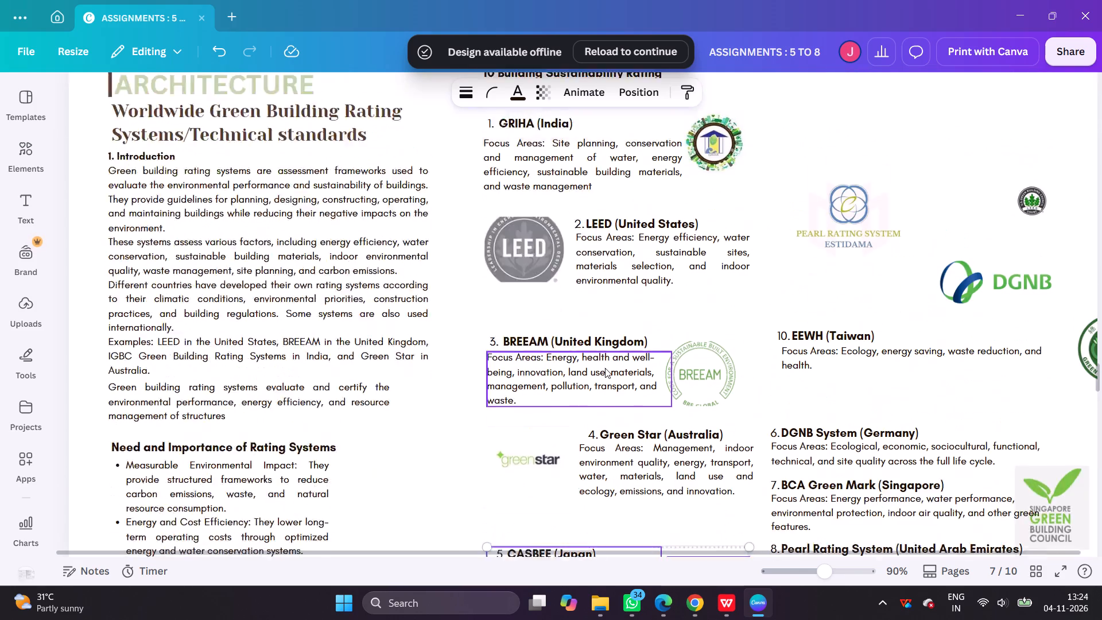
{"action": "scroll", "coordinate": [605, 368], "scroll_direction": "down", "scroll_amount": 1}
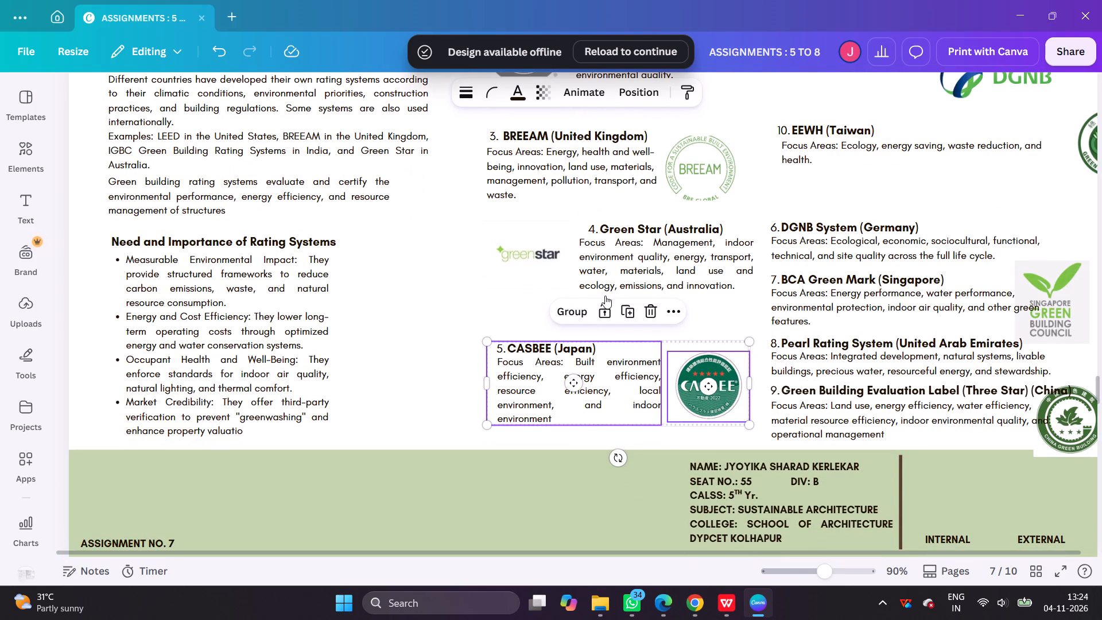
{"action": "left_click", "coordinate": [495, 260]}
{"action": "left_click", "coordinate": [612, 256], "text": "shift"}
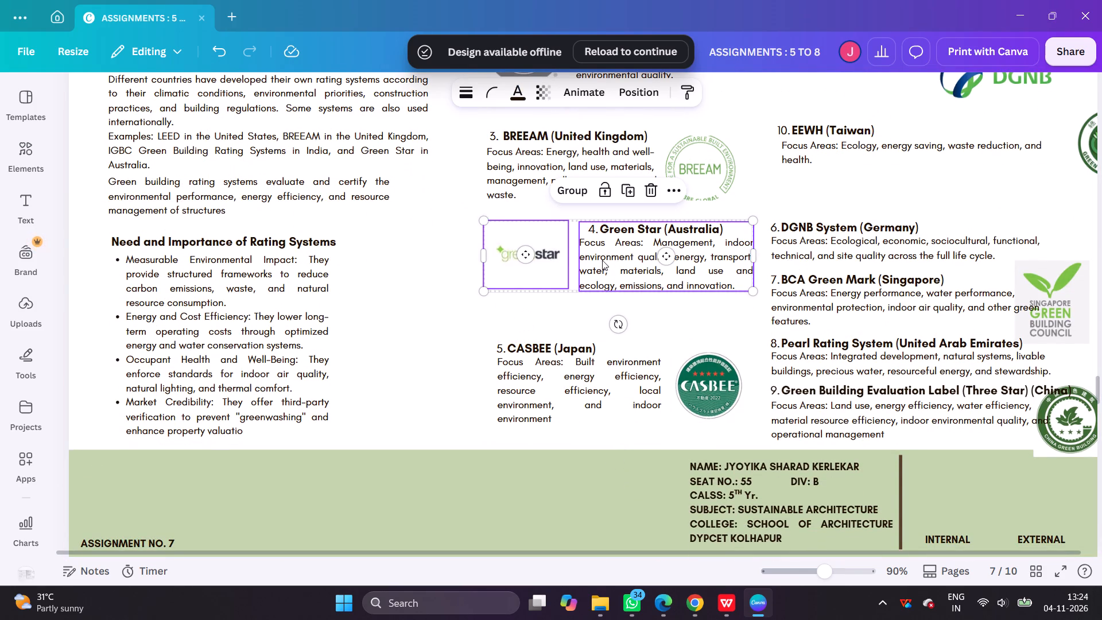
{"action": "left_click_drag", "start_coordinate": [602, 260], "coordinate": [603, 278], "text": "shift"}
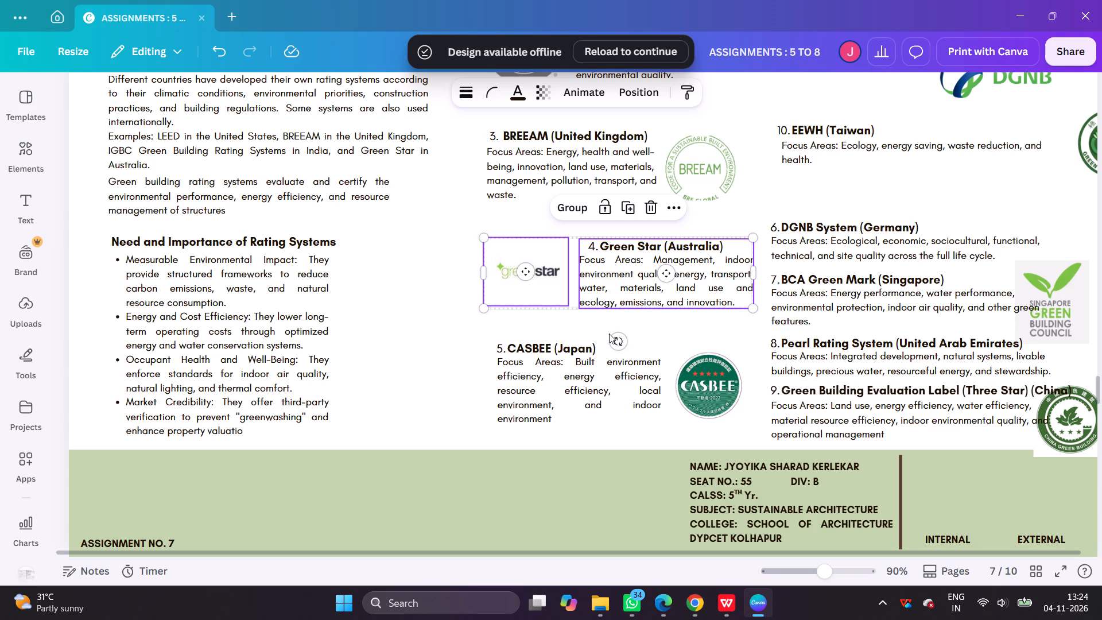
{"action": "scroll", "coordinate": [609, 428], "scroll_direction": "up", "scroll_amount": 7}
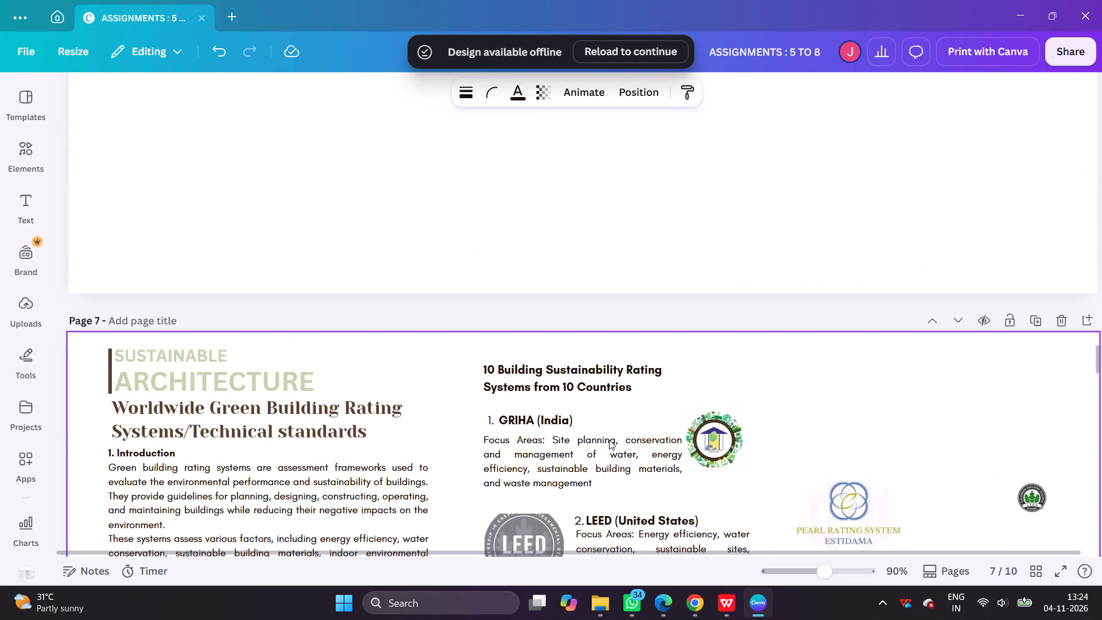
Switch to File Explorer and open the Multispeciality Hospital -05 drawing from the Adv. Design folder's cad subfolder.
{"action": "left_click", "coordinate": [603, 603]}
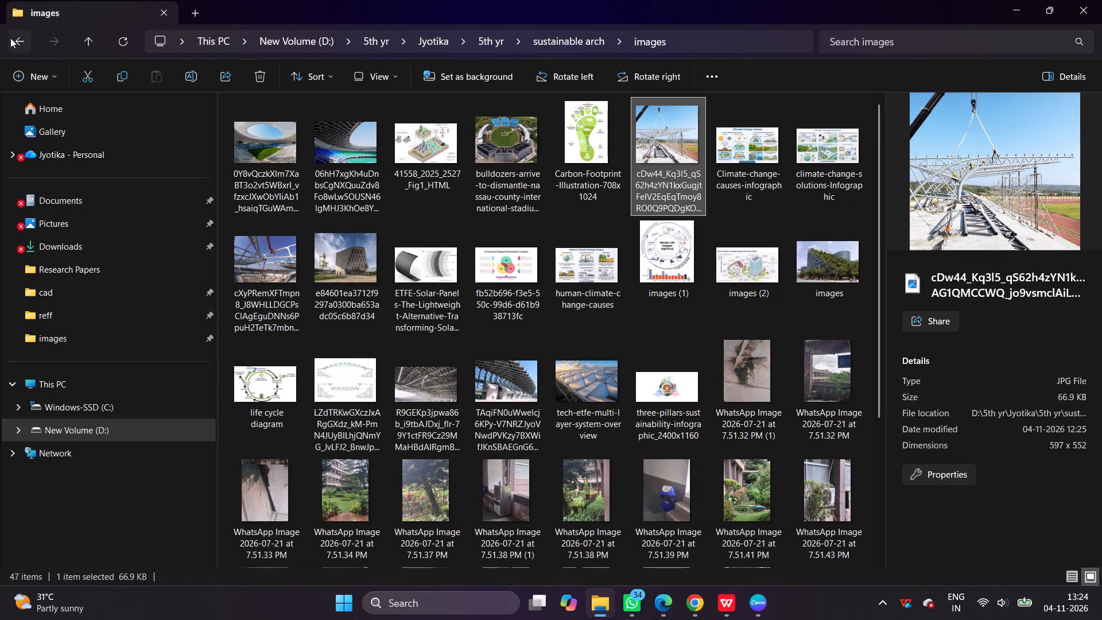
{"action": "left_click", "coordinate": [10, 38]}
{"action": "left_click", "coordinate": [17, 34]}
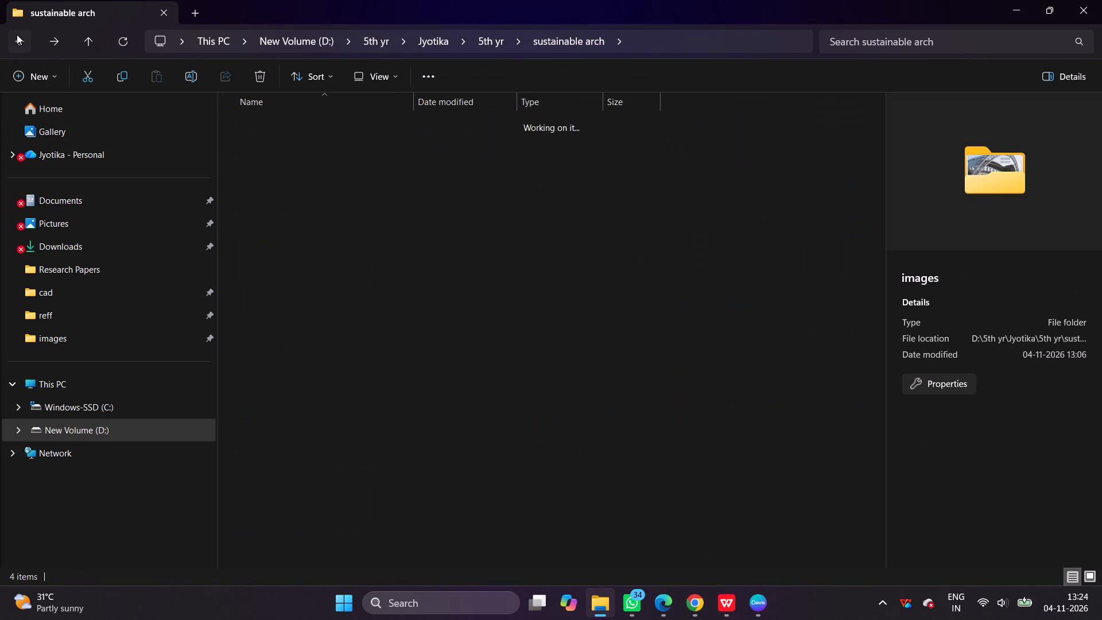
{"action": "double_click", "coordinate": [285, 133]}
{"action": "double_click", "coordinate": [289, 127]}
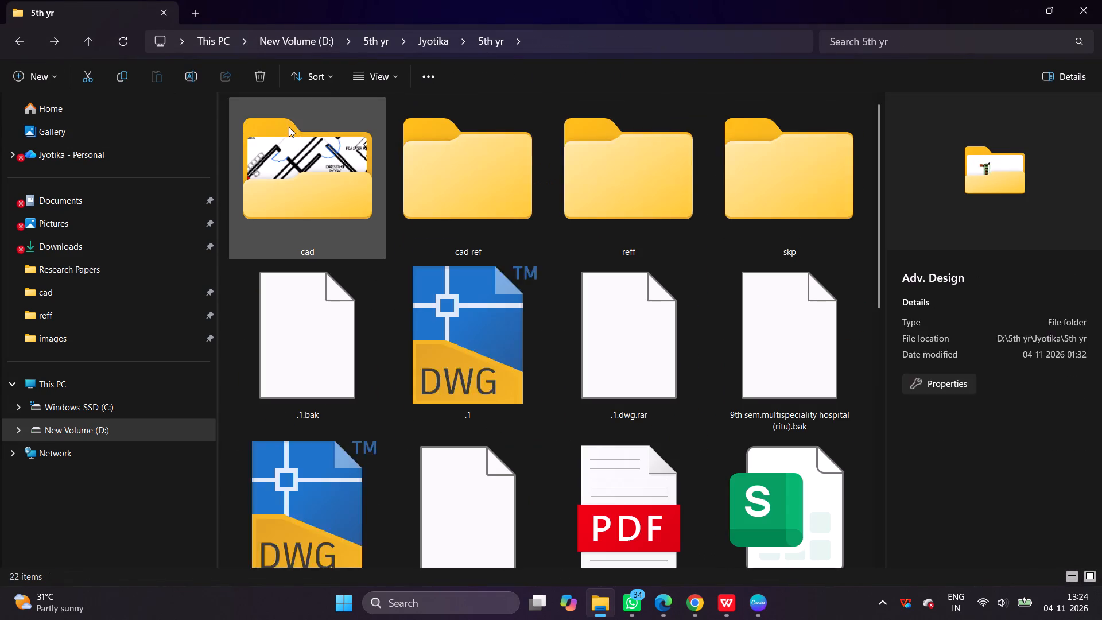
{"action": "double_click", "coordinate": [302, 156]}
{"action": "double_click", "coordinate": [305, 185]}
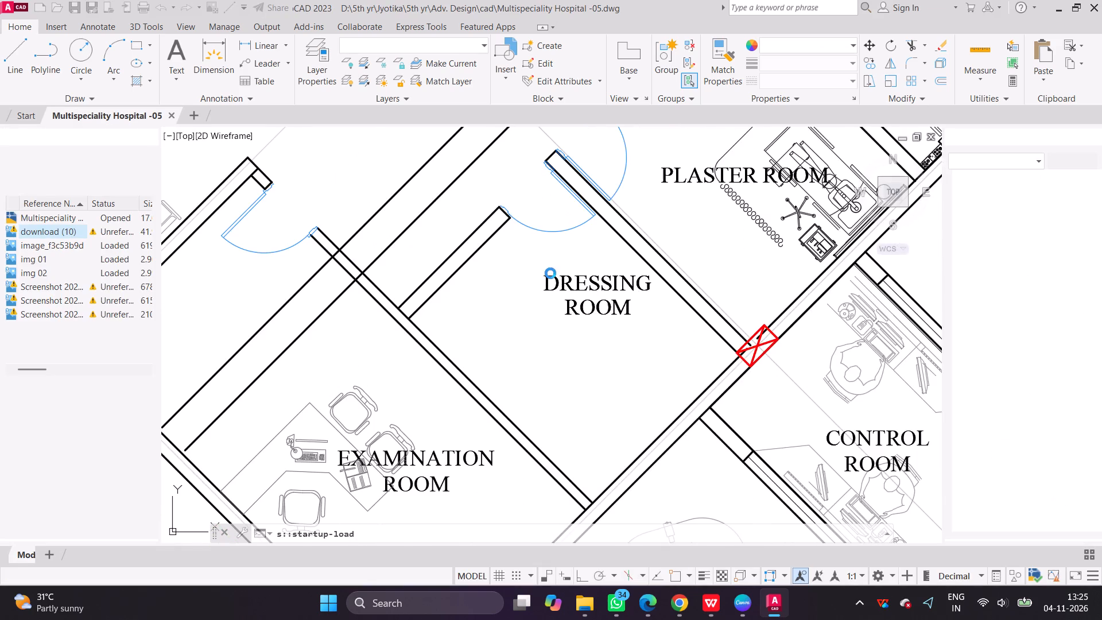
Examine the hospital's ground floor plan and the first floor plan below it, including the room layouts.
{"action": "scroll", "coordinate": [498, 264], "scroll_direction": "down", "scroll_amount": 11}
{"action": "middle_click_drag", "start_coordinate": [592, 269], "coordinate": [482, 299]}
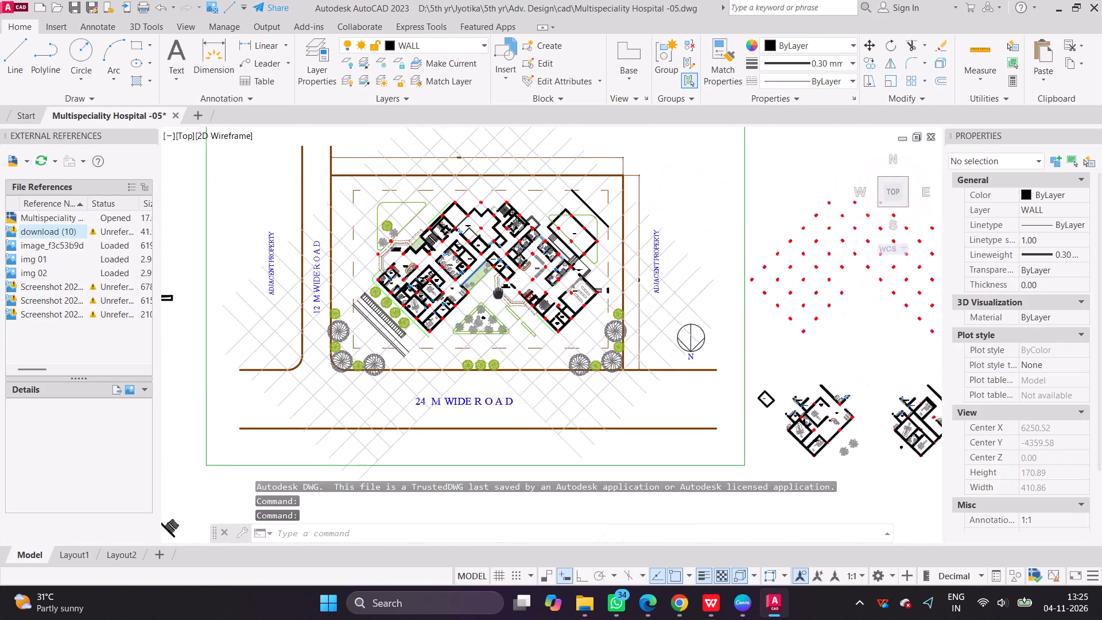
{"action": "middle_click_drag", "start_coordinate": [482, 299], "coordinate": [455, 313]}
{"action": "scroll", "coordinate": [426, 290], "scroll_direction": "up", "scroll_amount": 5}
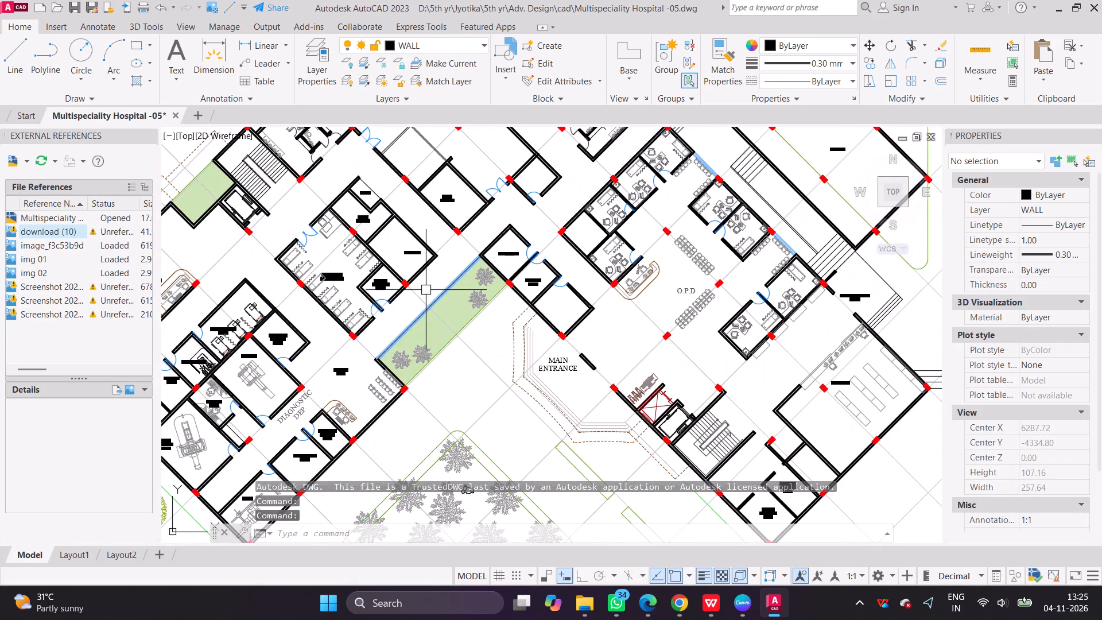
{"action": "middle_click_drag", "start_coordinate": [426, 290], "coordinate": [515, 305]}
{"action": "scroll", "coordinate": [515, 305], "scroll_direction": "down", "scroll_amount": 1}
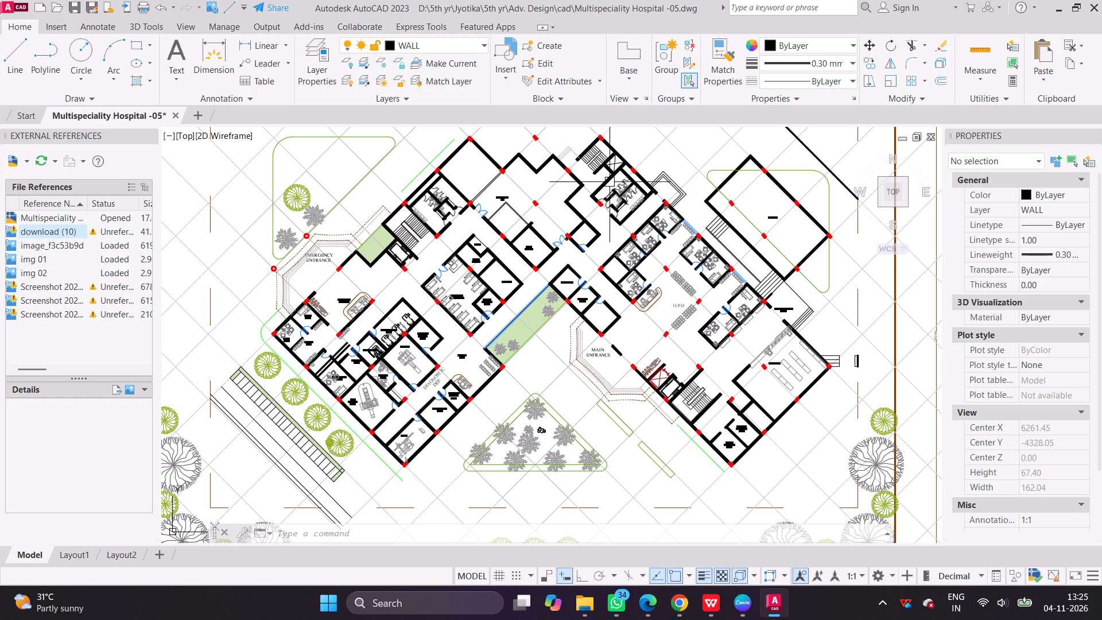
{"action": "scroll", "coordinate": [454, 346], "scroll_direction": "down", "scroll_amount": 3}
{"action": "middle_click_drag", "start_coordinate": [453, 371], "coordinate": [444, 190]}
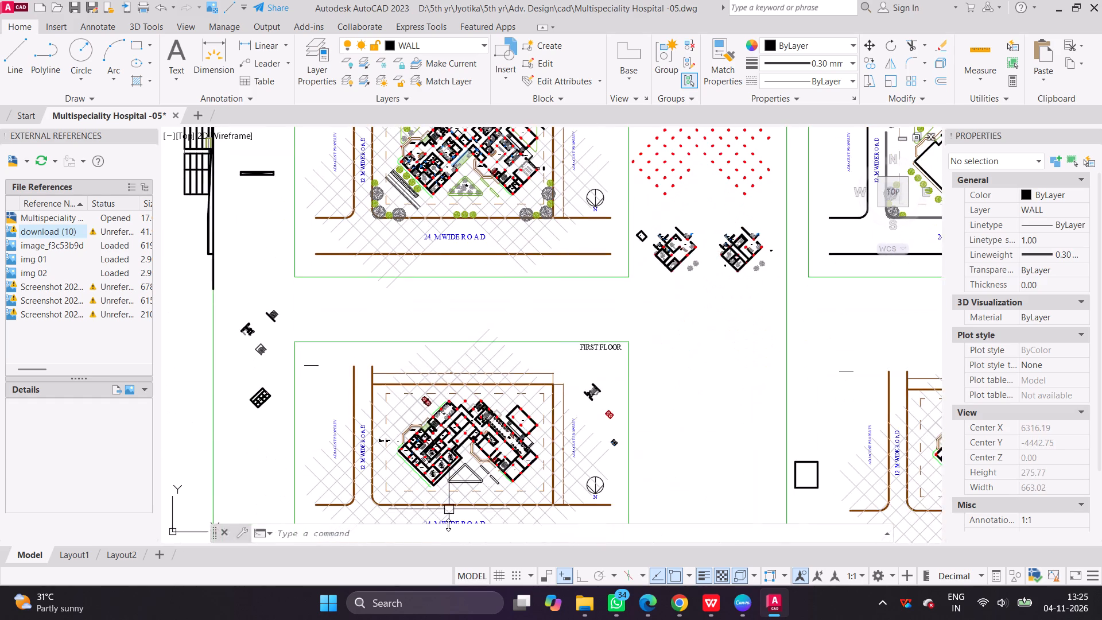
{"action": "scroll", "coordinate": [446, 463], "scroll_direction": "up", "scroll_amount": 4}
{"action": "middle_click_drag", "start_coordinate": [442, 456], "coordinate": [479, 412]}
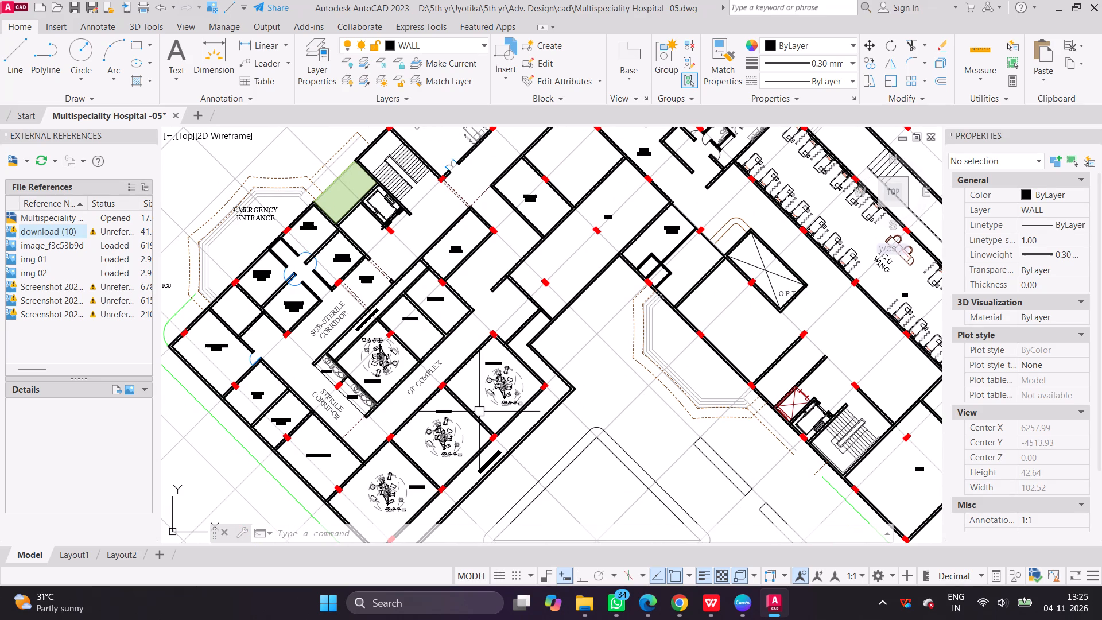
{"action": "scroll", "coordinate": [478, 397], "scroll_direction": "down", "scroll_amount": 2}
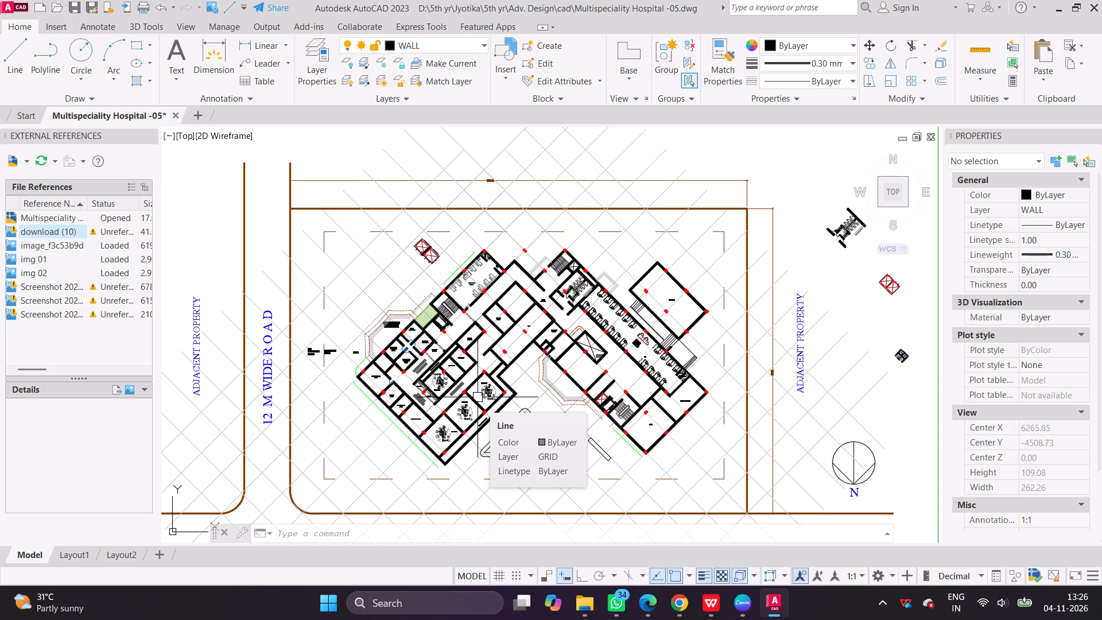
Examine the ground floor plan around the main entrance and O.P.D., and the site plan sheet beside it.
{"action": "middle_click_drag", "start_coordinate": [526, 346], "coordinate": [510, 591]}
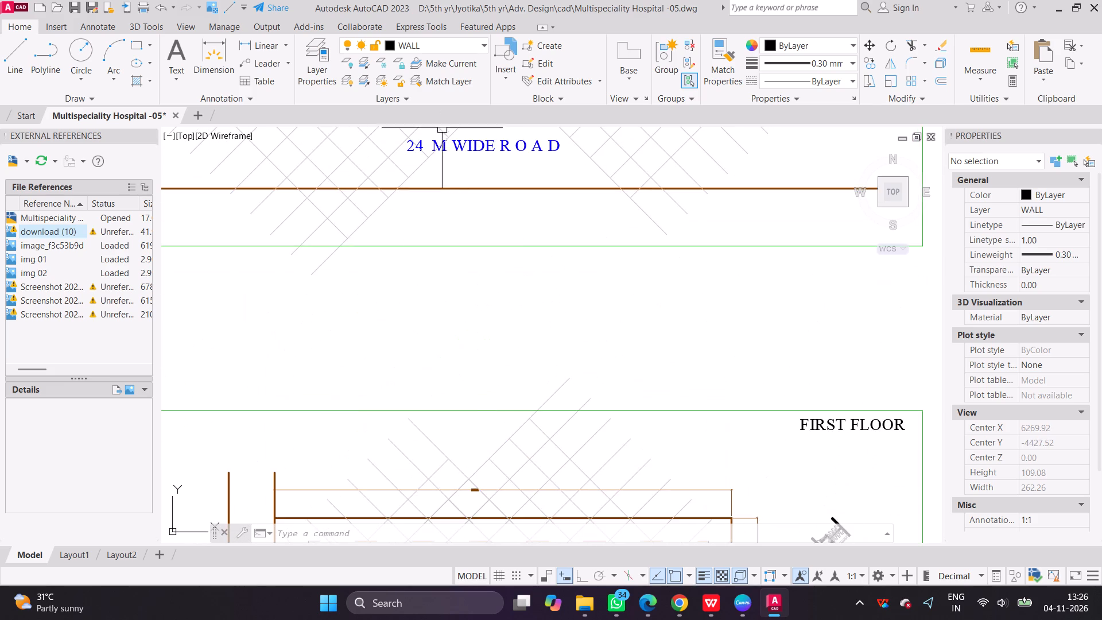
{"action": "middle_click_drag", "start_coordinate": [460, 216], "coordinate": [517, 559]}
{"action": "scroll", "coordinate": [464, 308], "scroll_direction": "up", "scroll_amount": 2}
{"action": "middle_click_drag", "start_coordinate": [414, 237], "coordinate": [409, 284]}
{"action": "scroll", "coordinate": [360, 273], "scroll_direction": "down", "scroll_amount": 2}
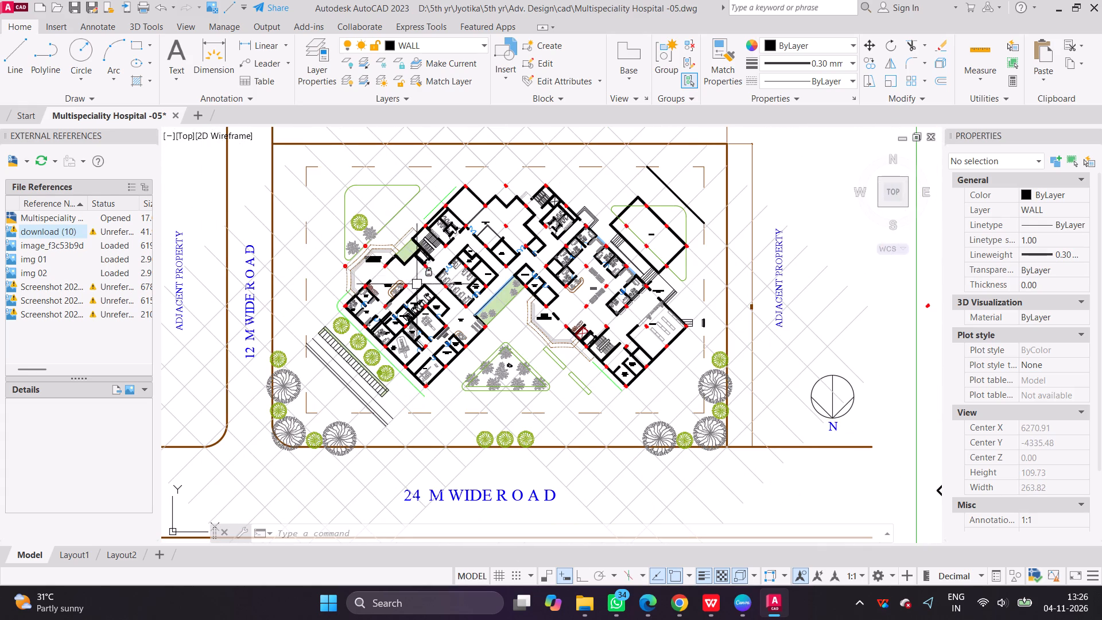
{"action": "scroll", "coordinate": [447, 308], "scroll_direction": "up", "scroll_amount": 2}
{"action": "middle_click_drag", "start_coordinate": [484, 259], "coordinate": [324, 325]}
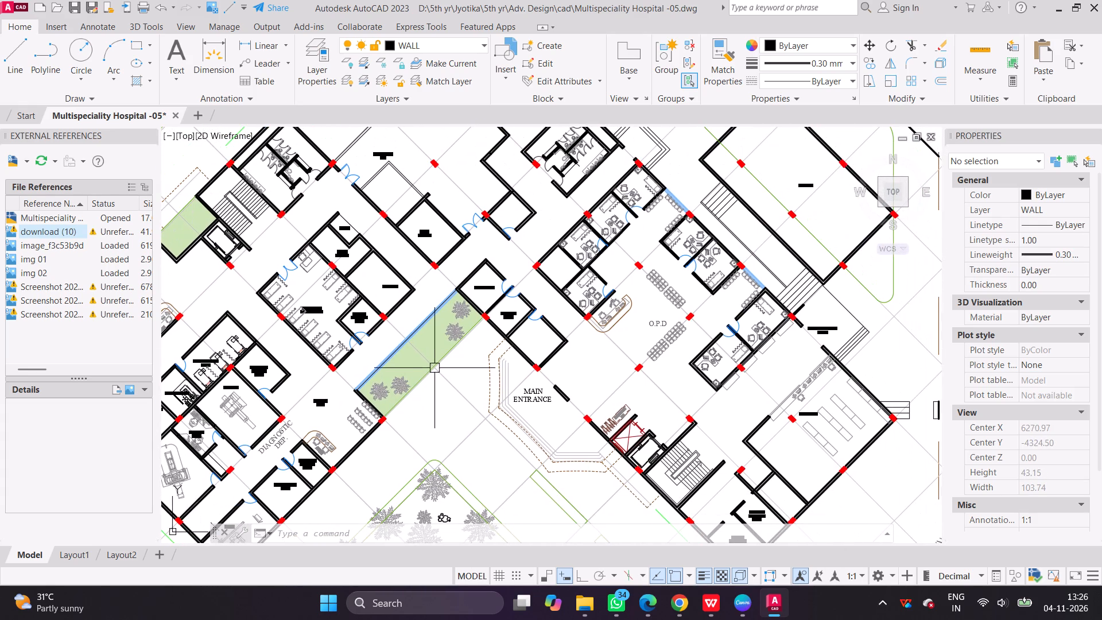
{"action": "scroll", "coordinate": [626, 362], "scroll_direction": "down", "scroll_amount": 2}
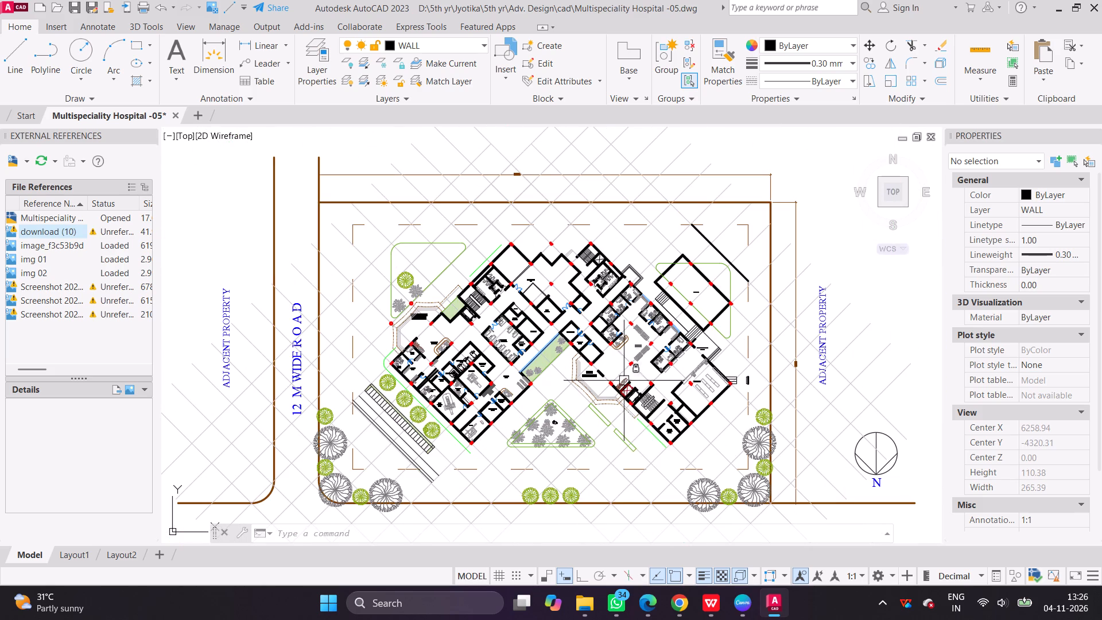
{"action": "middle_click_drag", "start_coordinate": [769, 356], "coordinate": [362, 363]}
{"action": "scroll", "coordinate": [362, 363], "scroll_direction": "down", "scroll_amount": 2}
{"action": "middle_click_drag", "start_coordinate": [859, 285], "coordinate": [655, 286]}
{"action": "scroll", "coordinate": [607, 423], "scroll_direction": "up", "scroll_amount": 2}
{"action": "scroll", "coordinate": [615, 440], "scroll_direction": "down", "scroll_amount": 1}
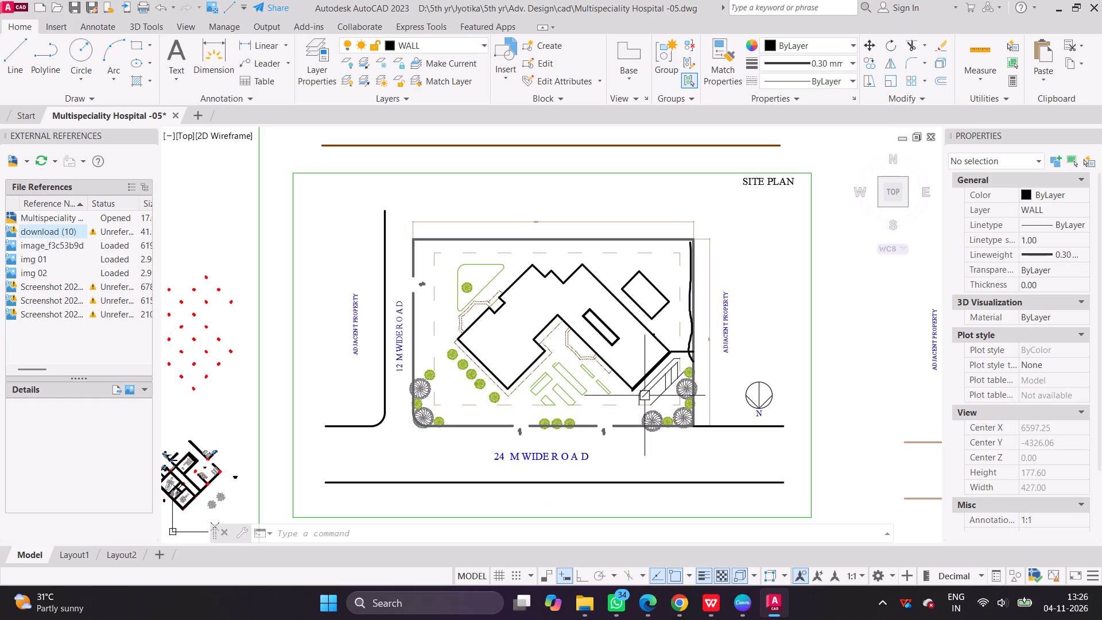
Review the ground floor plan again, including the trees, parking strip and landscaping around the building.
{"action": "middle_click_drag", "start_coordinate": [453, 352], "coordinate": [718, 282]}
{"action": "middle_click_drag", "start_coordinate": [230, 261], "coordinate": [486, 276]}
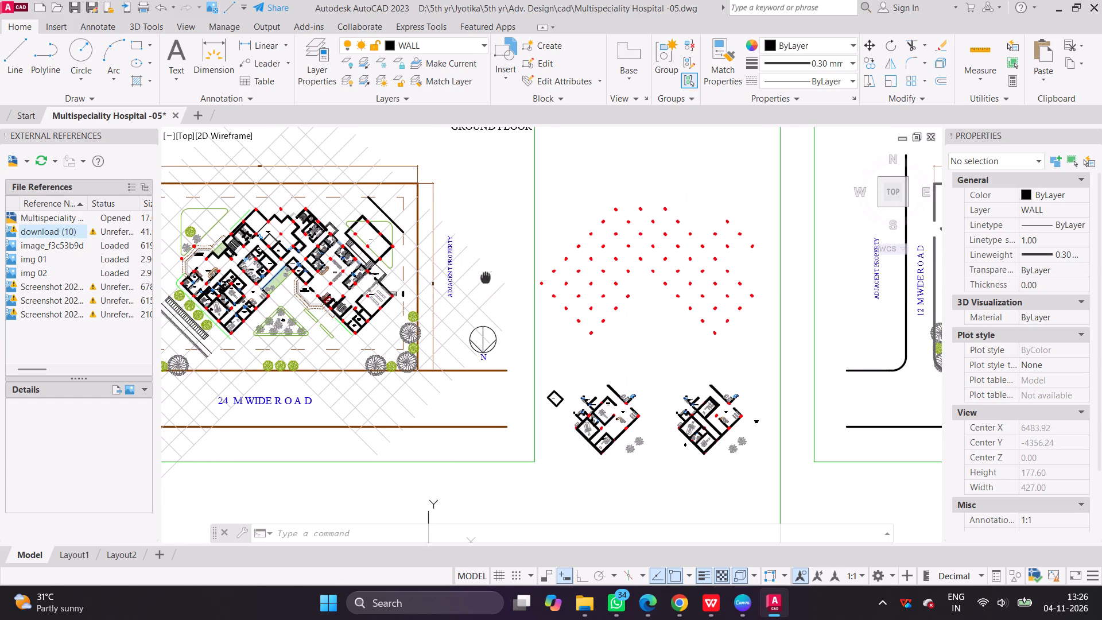
{"action": "middle_click_drag", "start_coordinate": [486, 276], "coordinate": [484, 276]}
{"action": "middle_click_drag", "start_coordinate": [312, 311], "coordinate": [448, 330]}
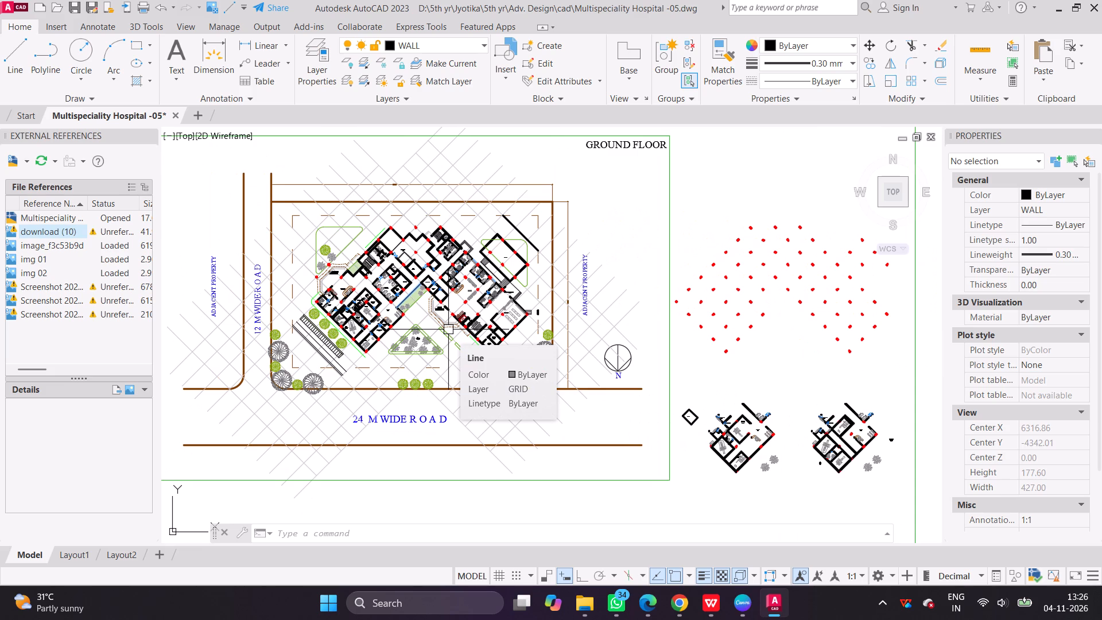
{"action": "scroll", "coordinate": [311, 366], "scroll_direction": "up", "scroll_amount": 3}
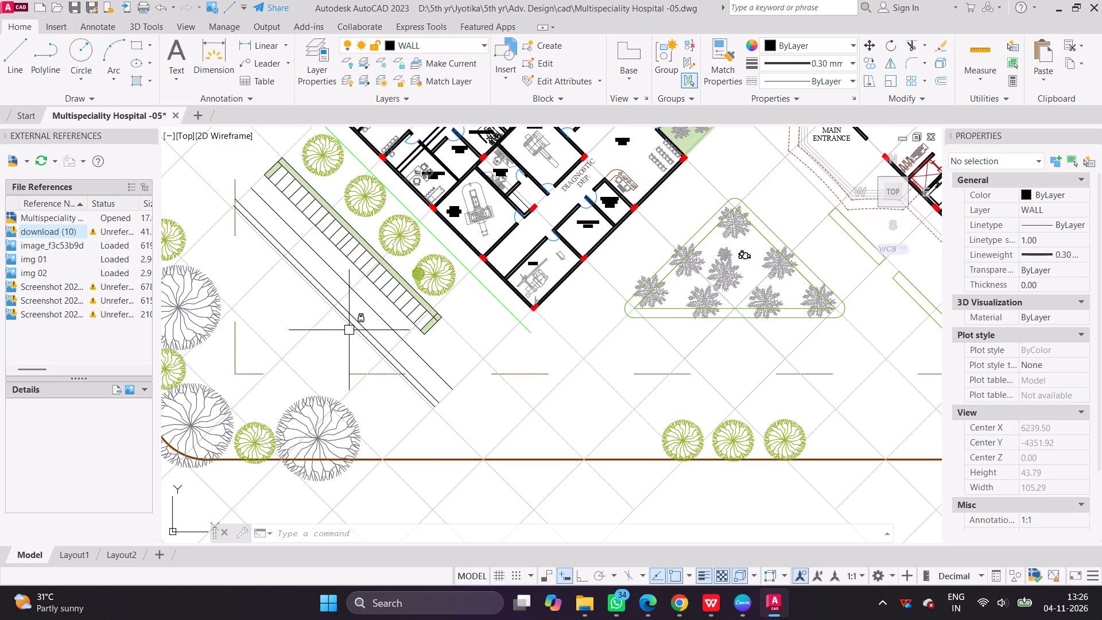
{"action": "scroll", "coordinate": [386, 350], "scroll_direction": "down", "scroll_amount": 3}
{"action": "middle_click_drag", "start_coordinate": [397, 322], "coordinate": [387, 365]}
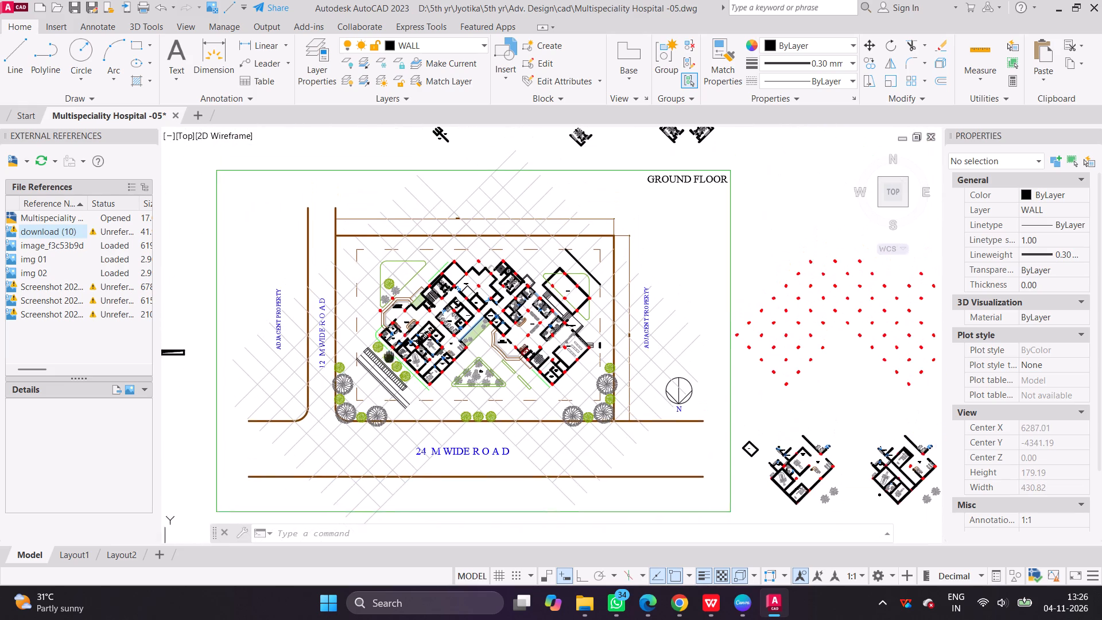
{"action": "middle_click_drag", "start_coordinate": [387, 365], "coordinate": [387, 366]}
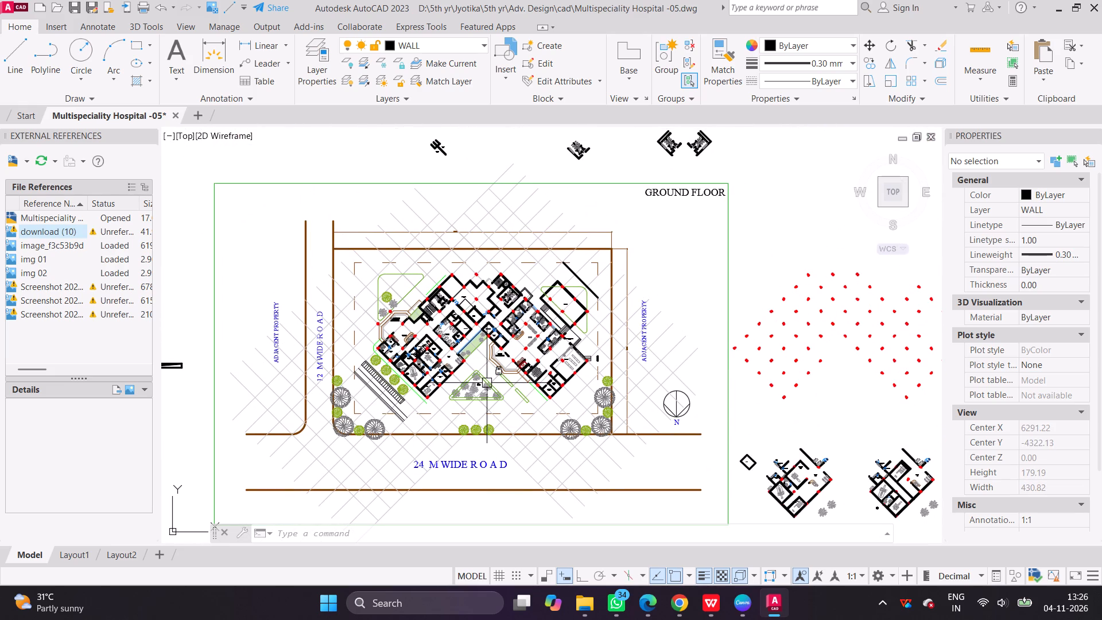